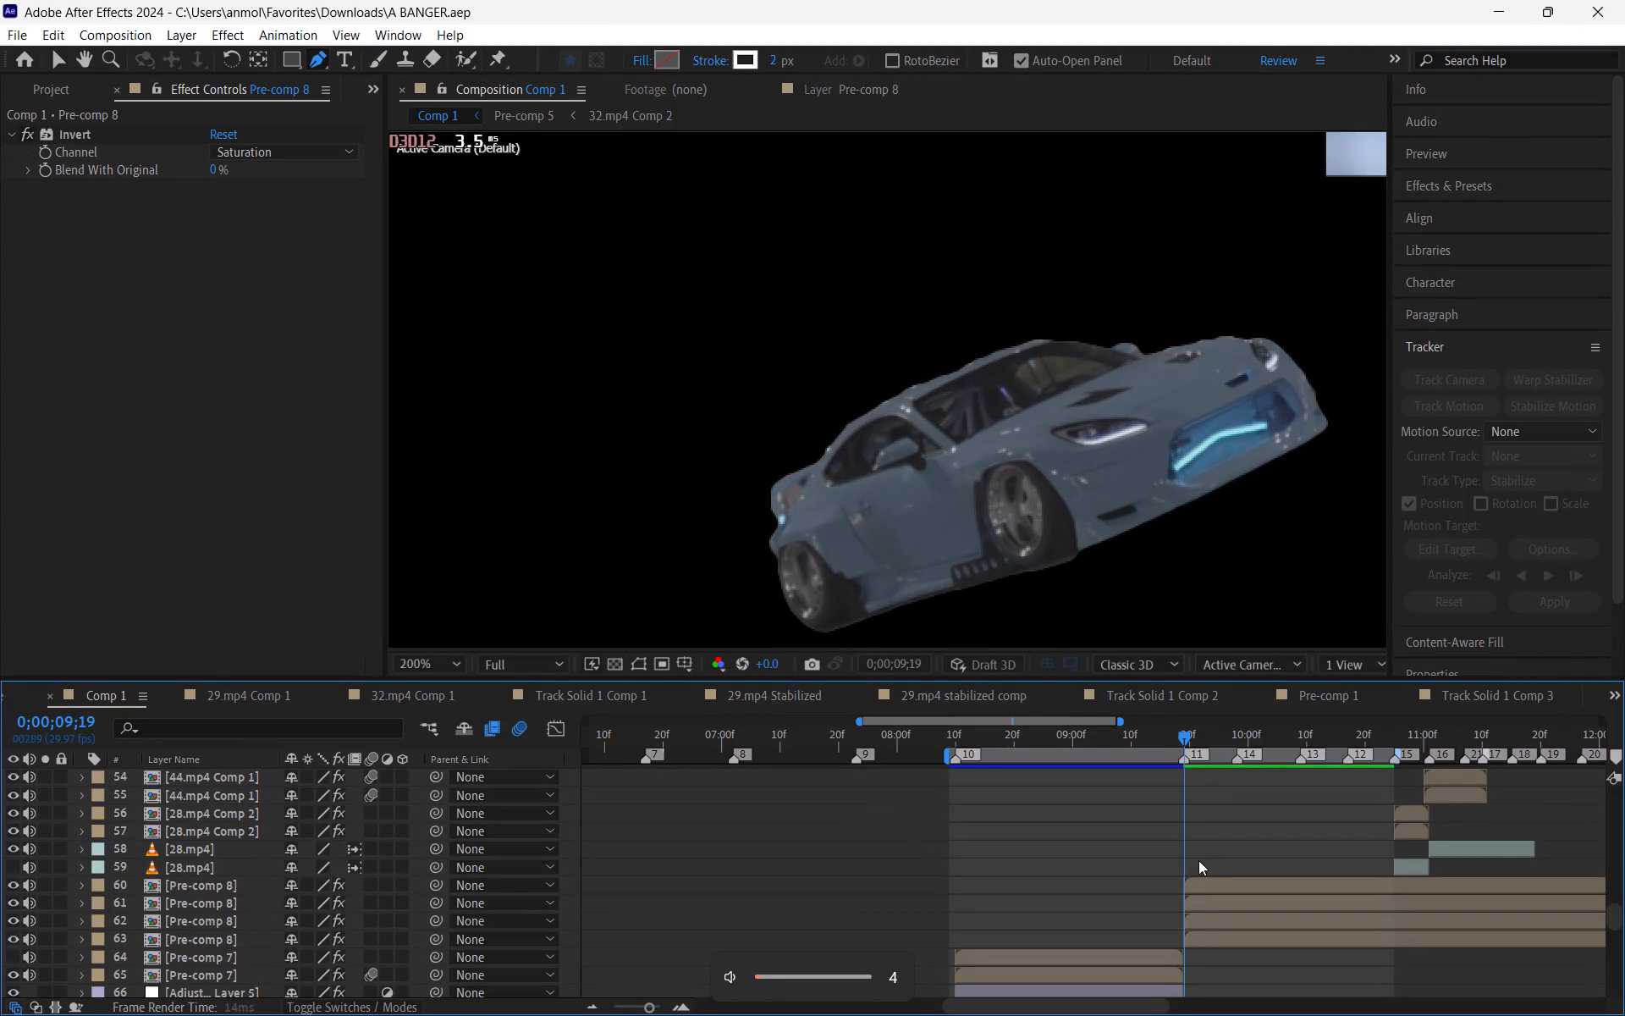
Preview Comp 1 from the car cutout shot through the cat clip, with the whole frame in view, to examine the edit.
scroll(1042, 429, down, 1)
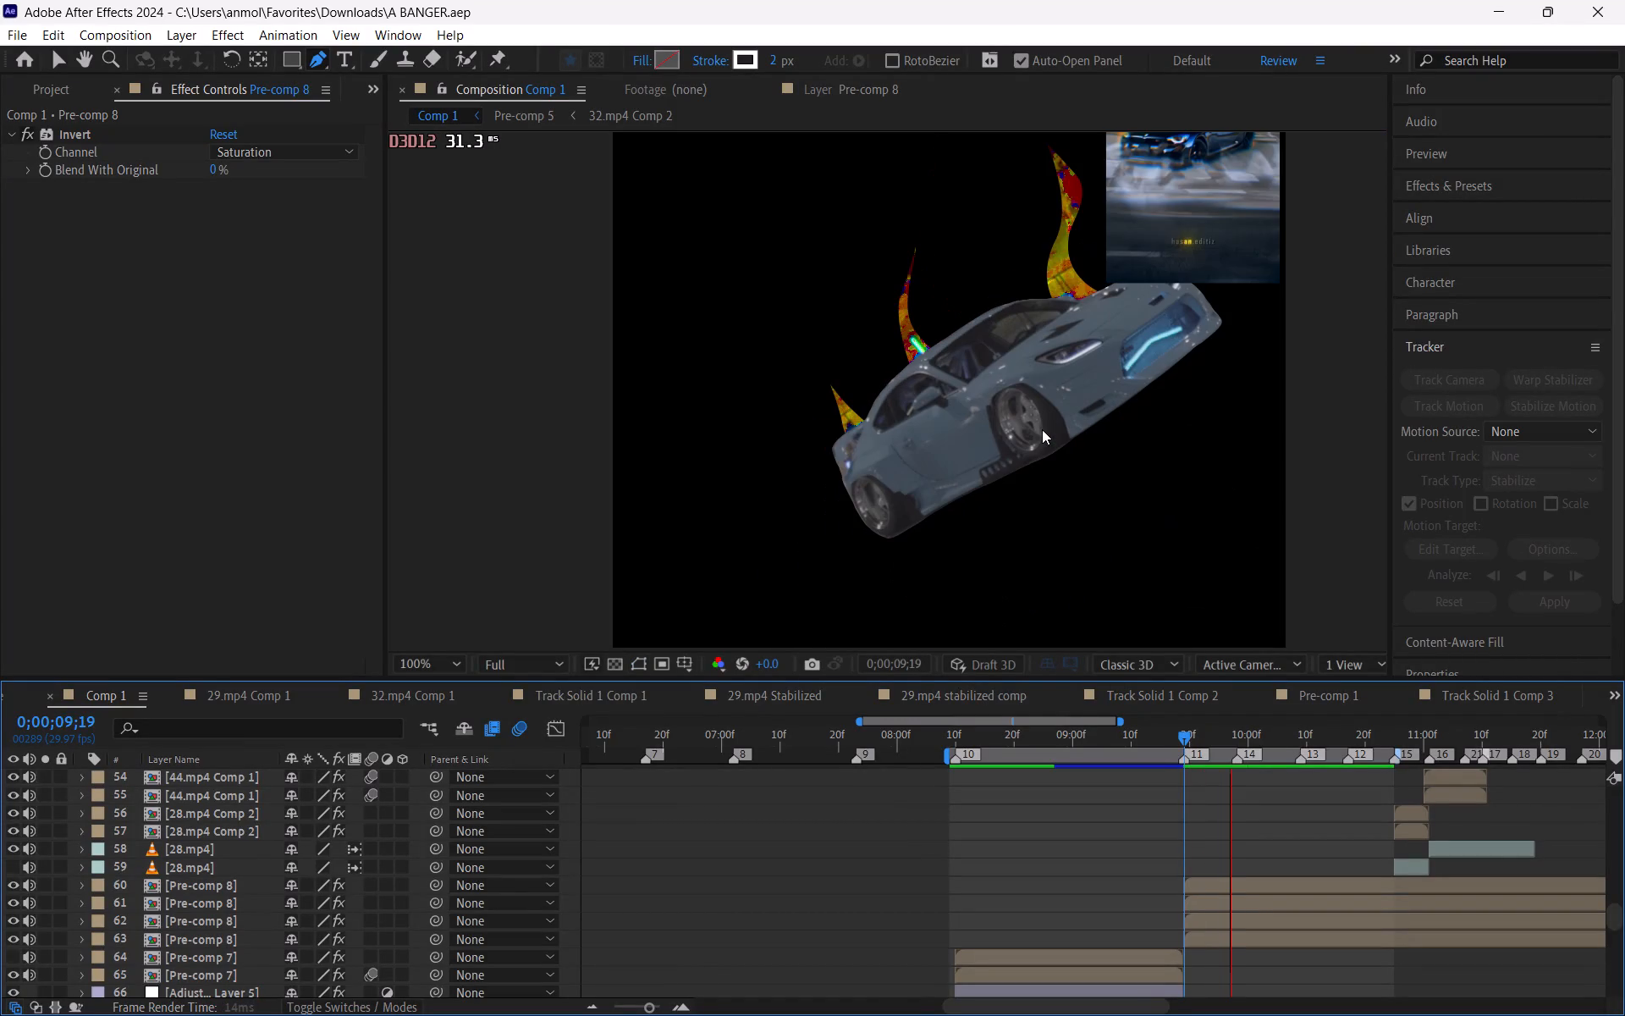
key(space)
key(space)
key(space)
key(space)
key(space)
key(space)
key(space)
key(space)
key(space)
key(space)
key(space)
key(space)
key(space)
key(space)
key(space)
key(space)
key(space)
key(space)
key(space)
drag(1020, 494, 995, 509)
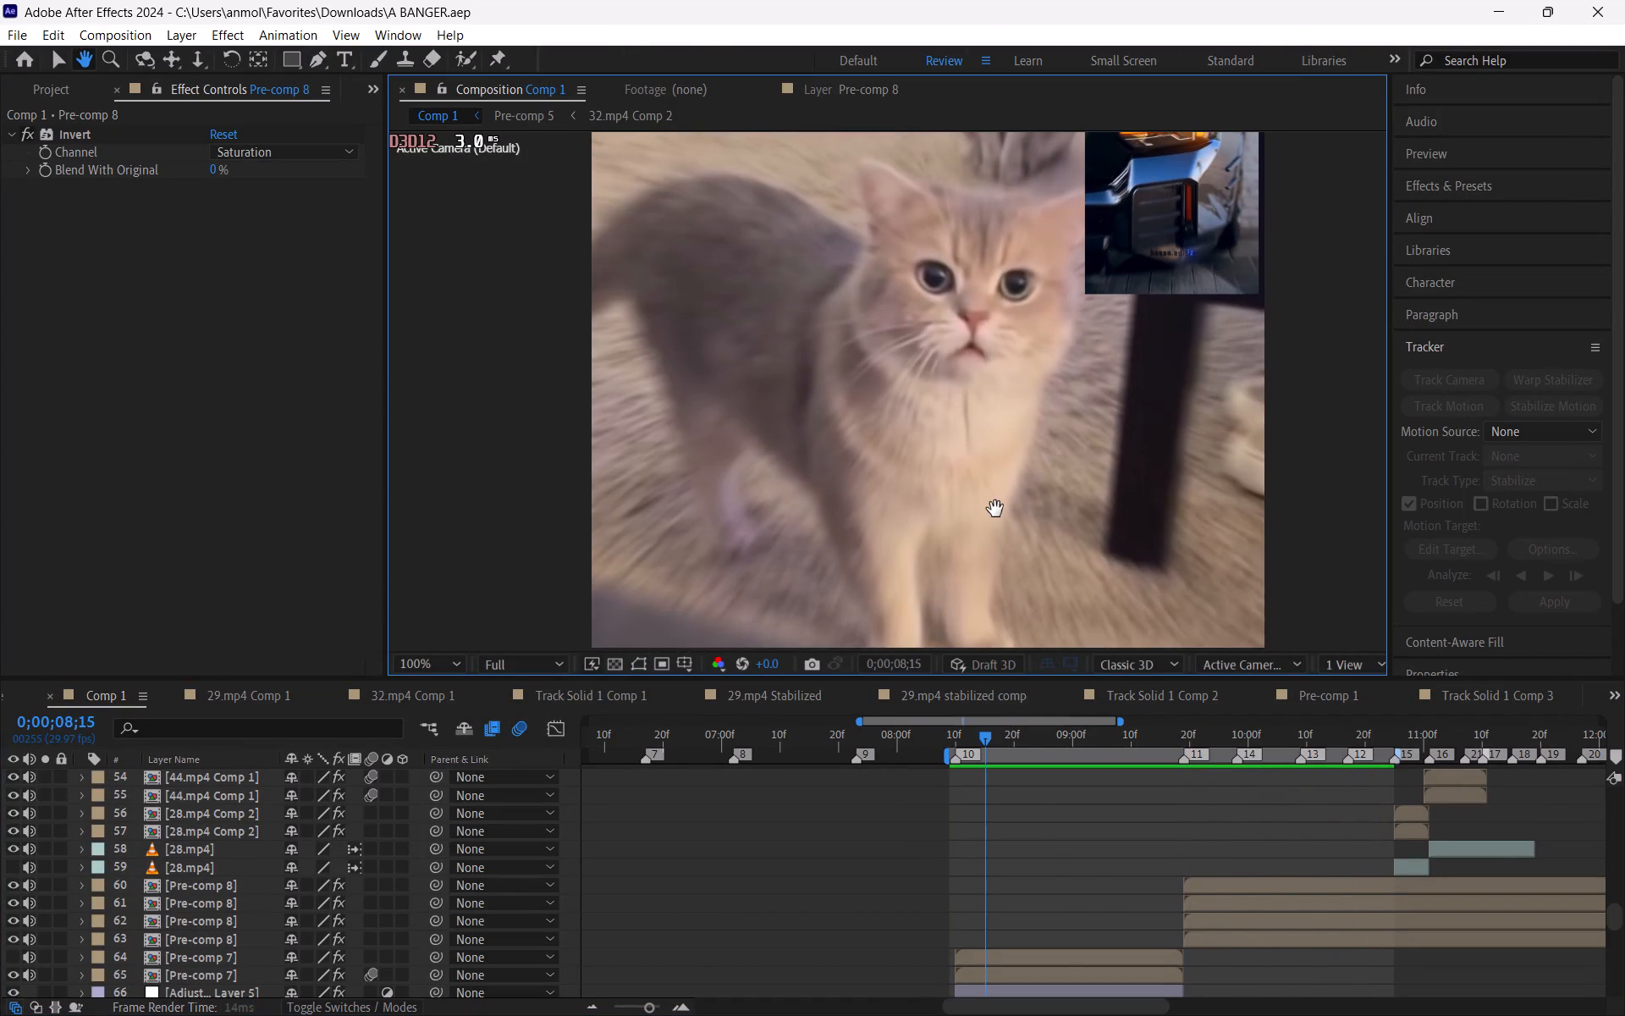
drag(995, 509, 1000, 527)
key(space)
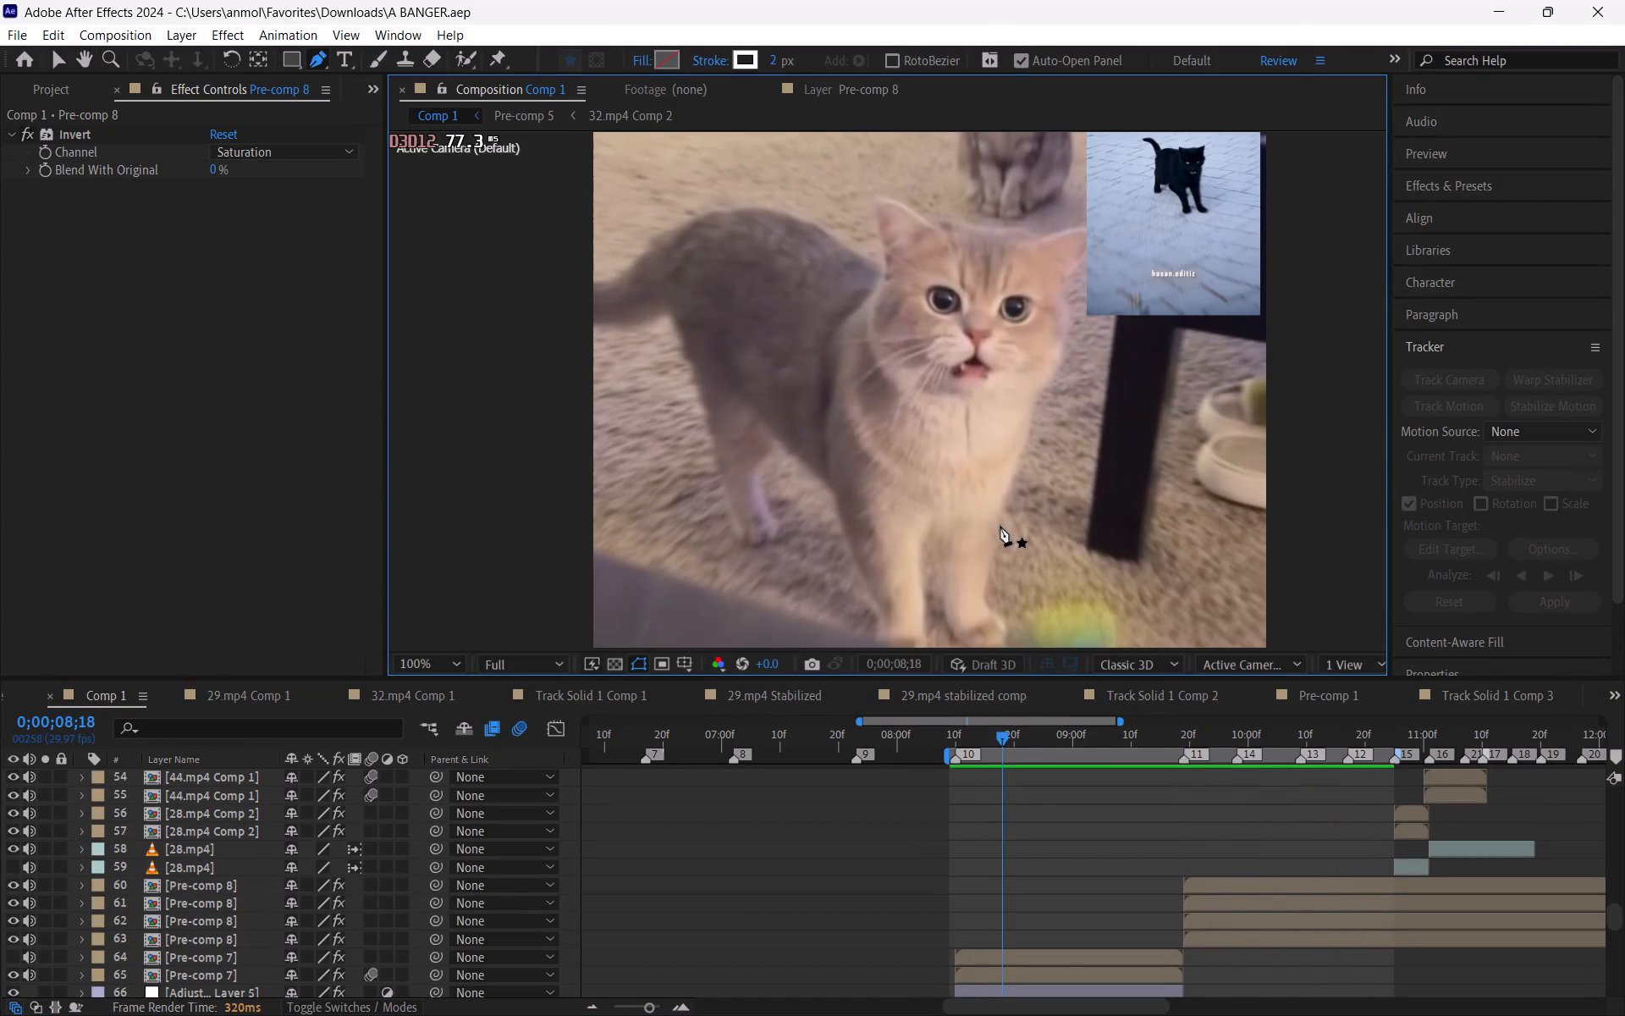
key(space)
scroll(1003, 518, down, 1)
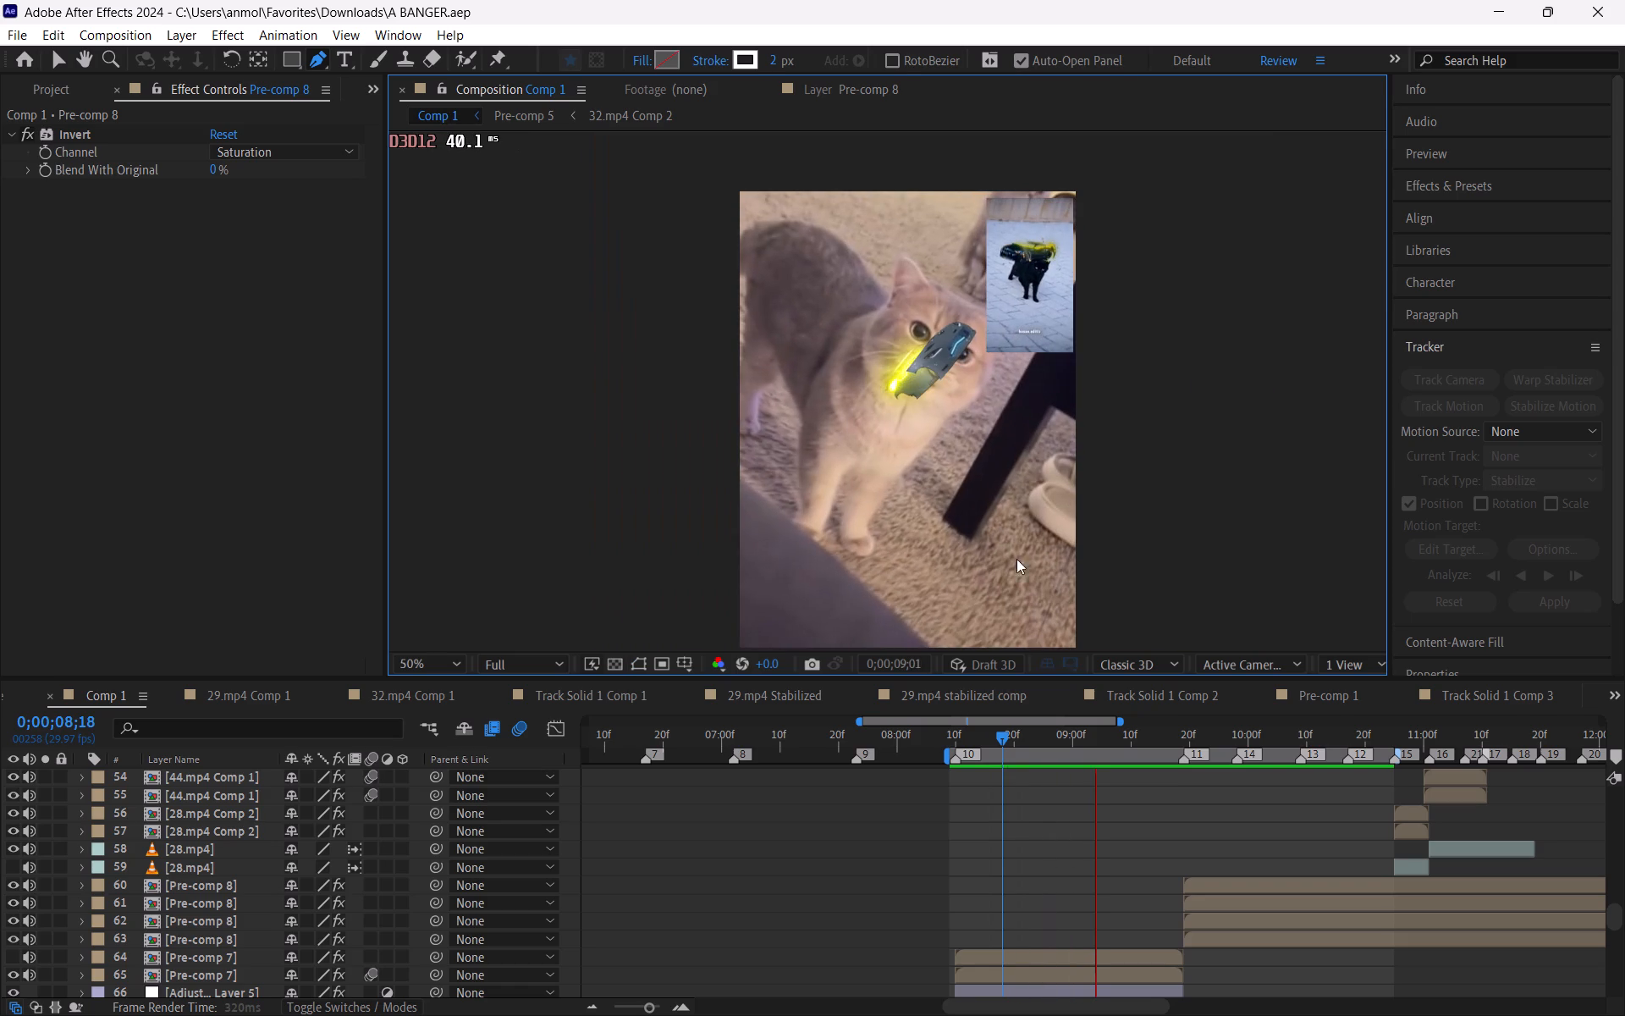
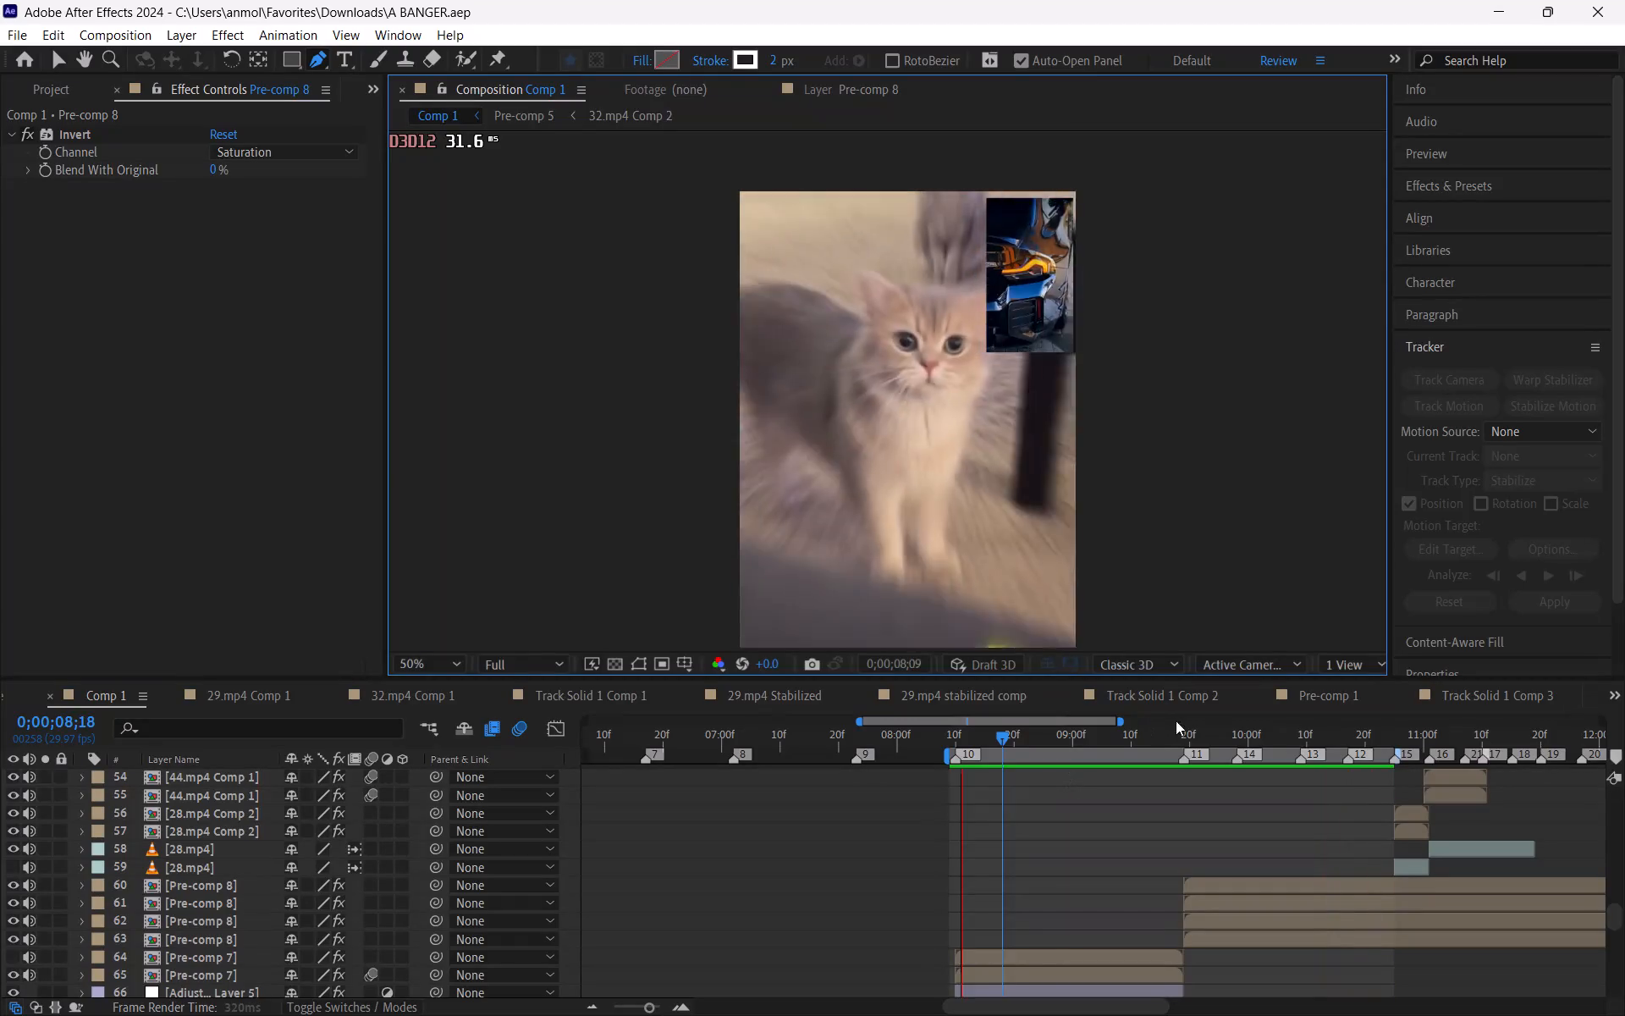
Scrub Comp 1 from the cat clip into the flaming car cutout shot to examine the frames around the transition.
click(1187, 737)
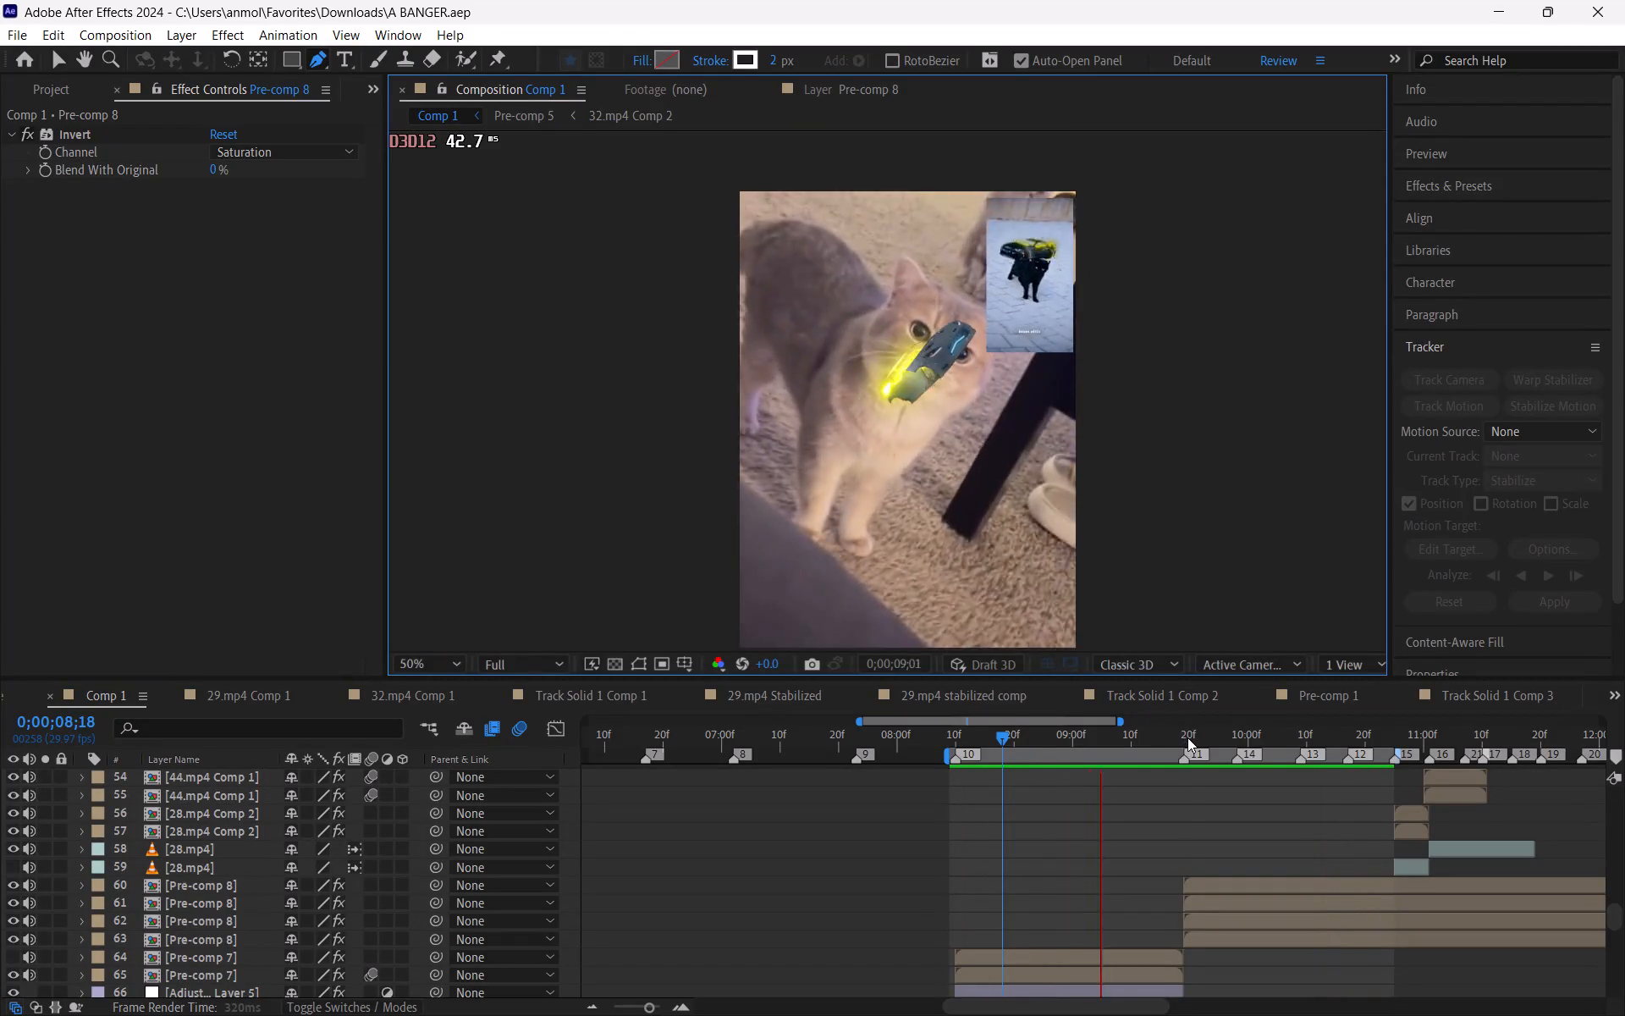
drag(1187, 737, 1179, 741)
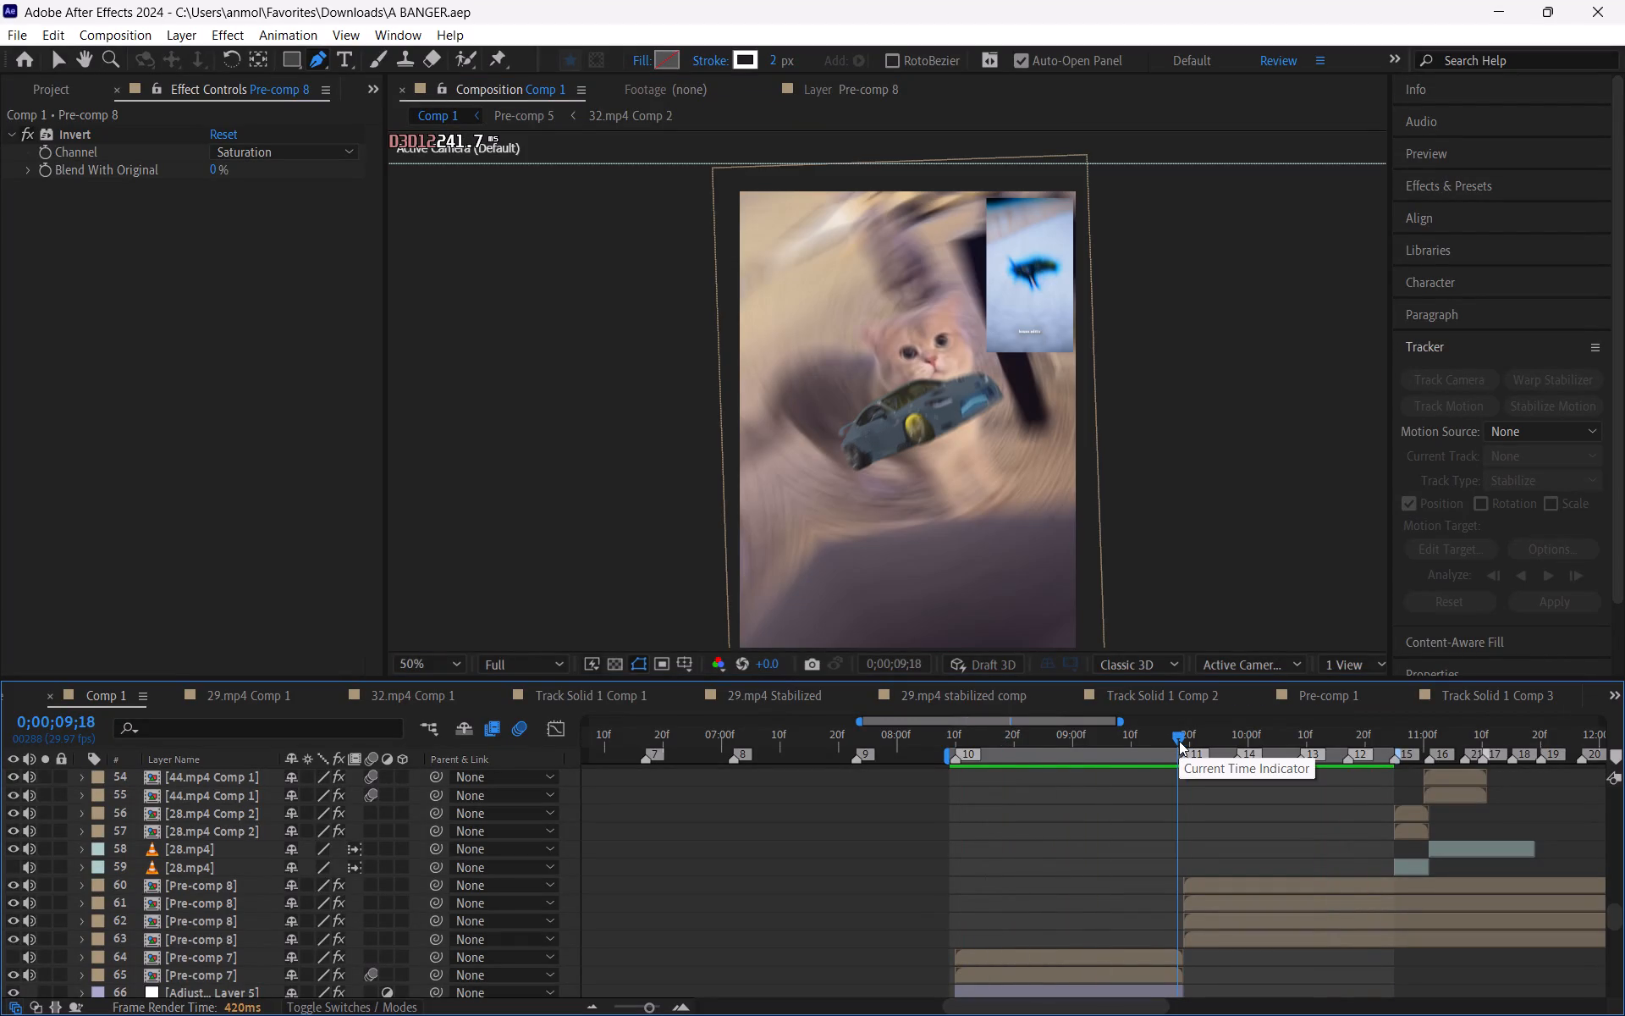
click(1213, 831)
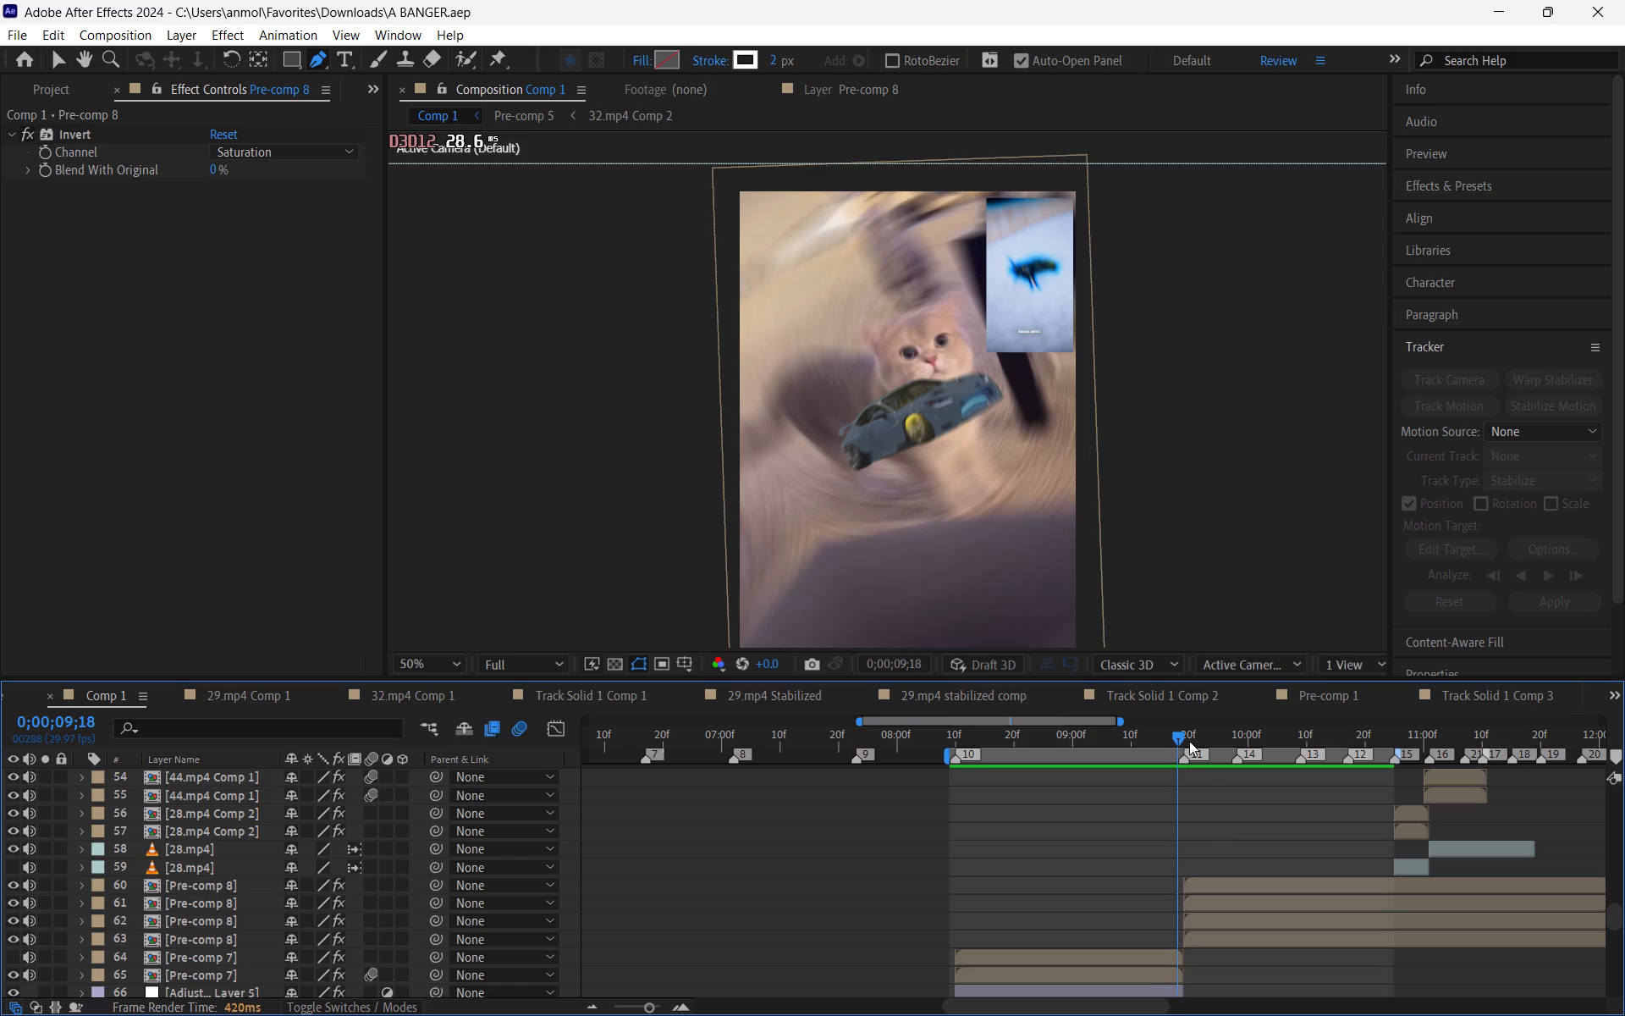
drag(1184, 738, 1122, 741)
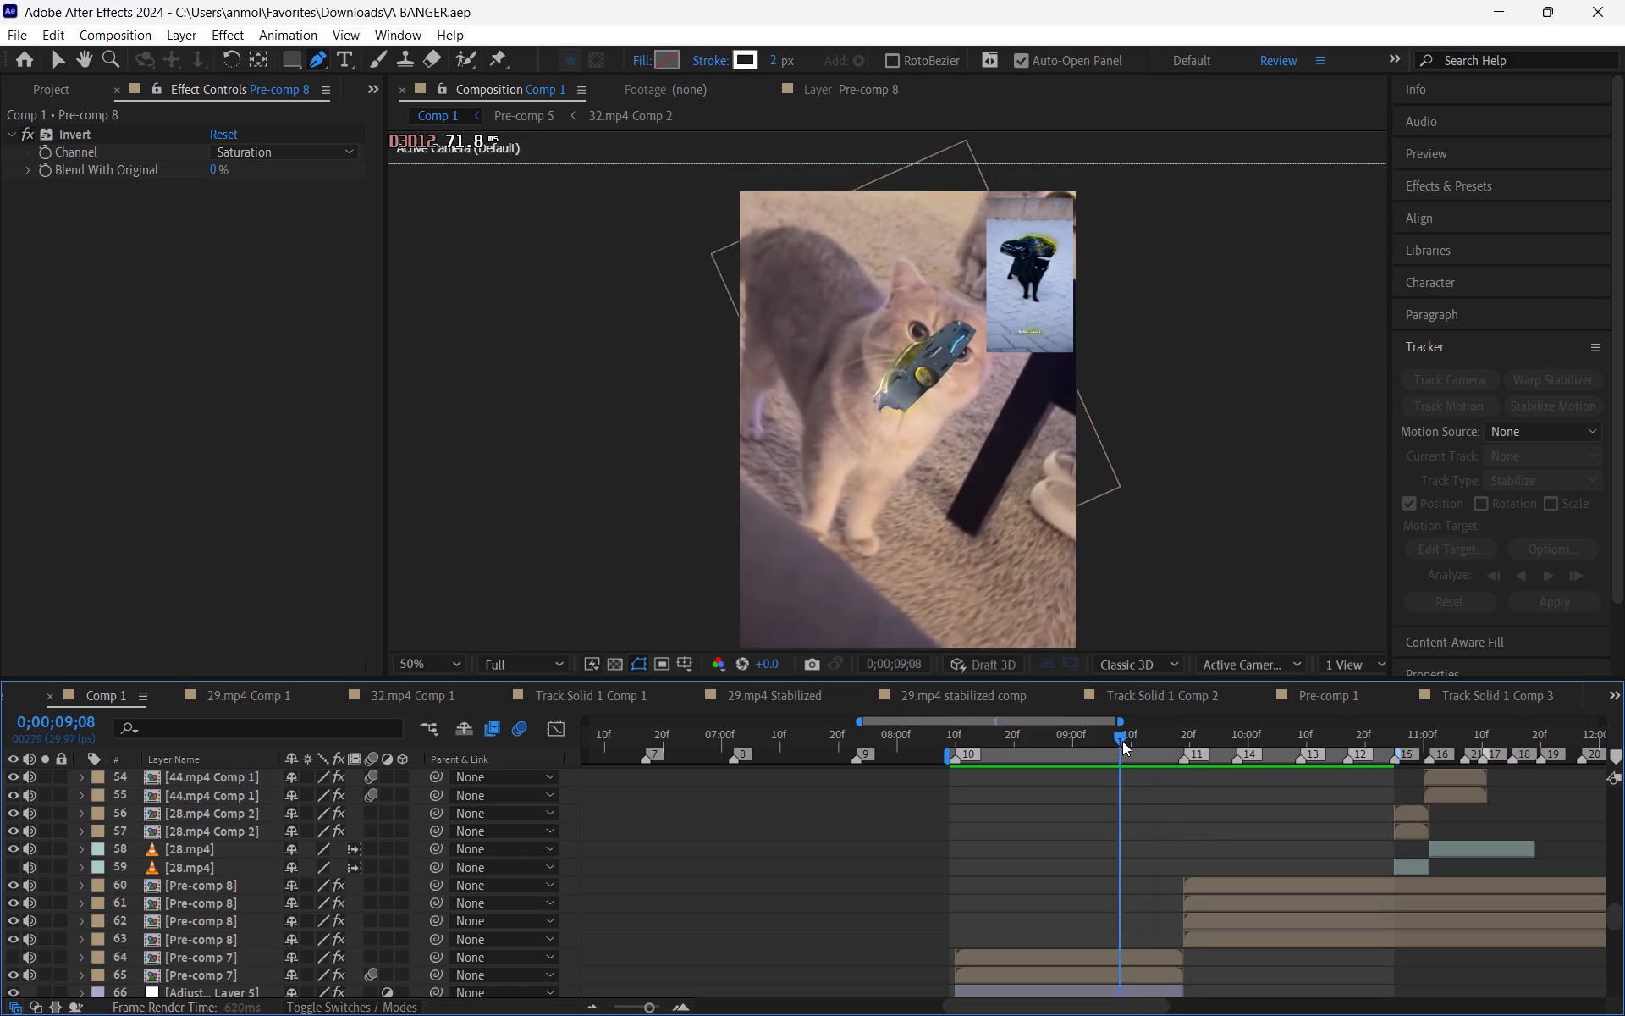
drag(1122, 741, 1103, 745)
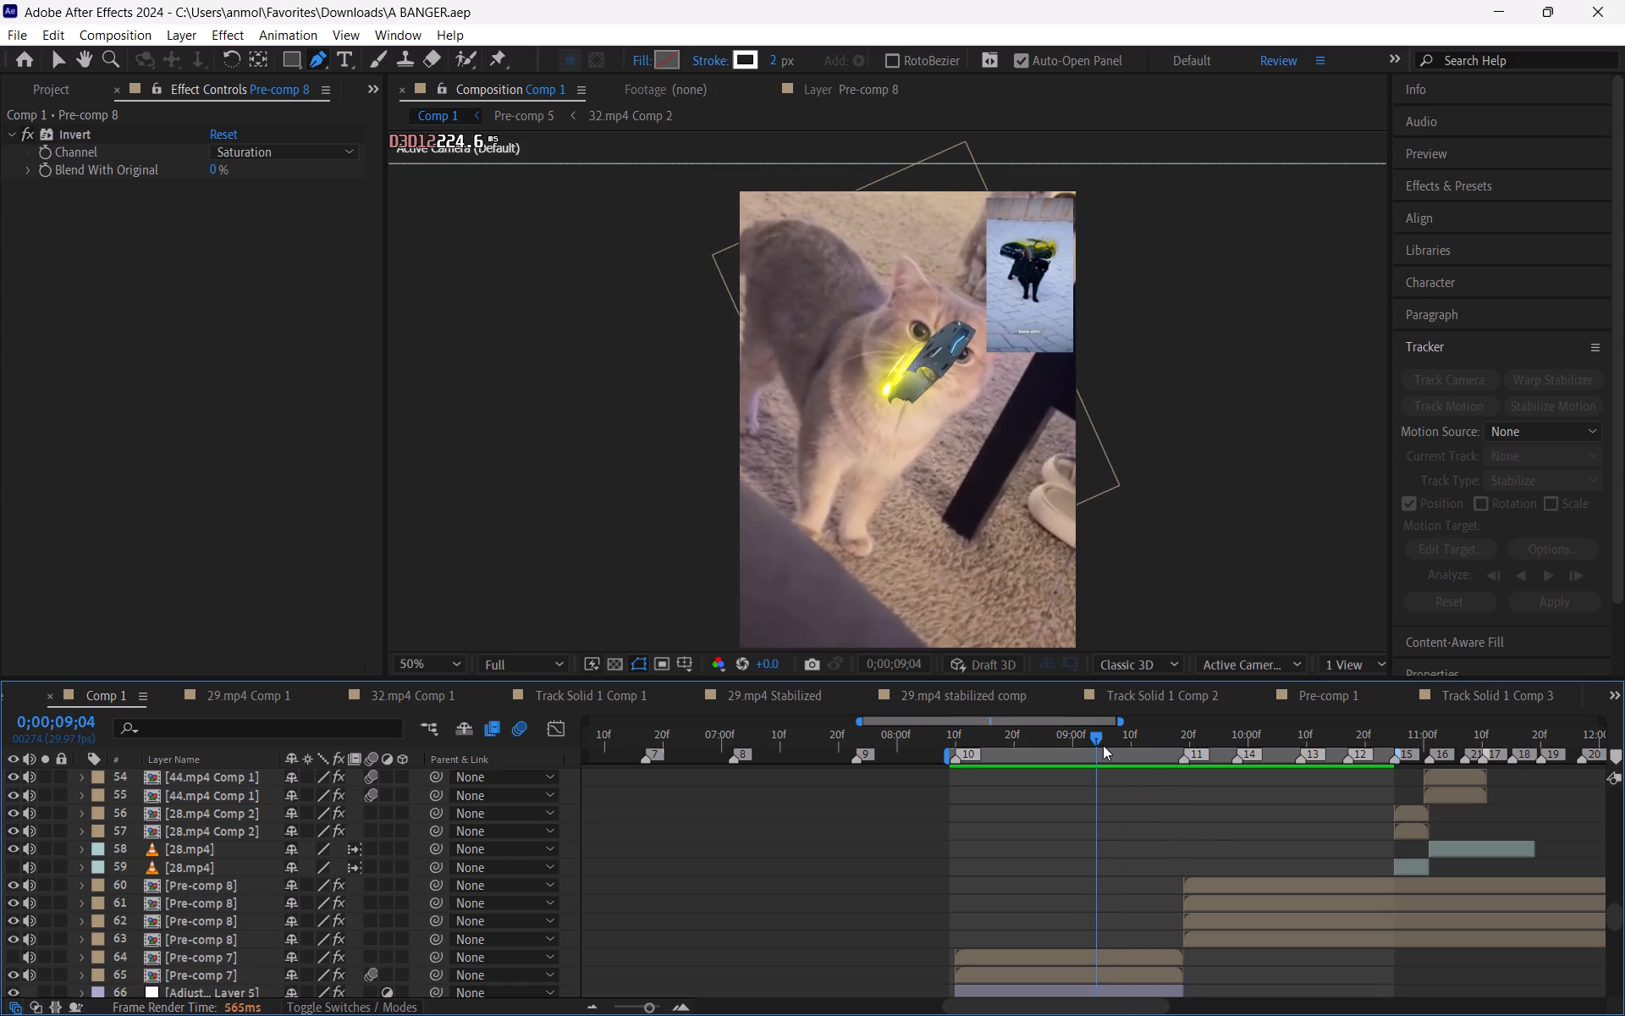
drag(1103, 745, 1110, 749)
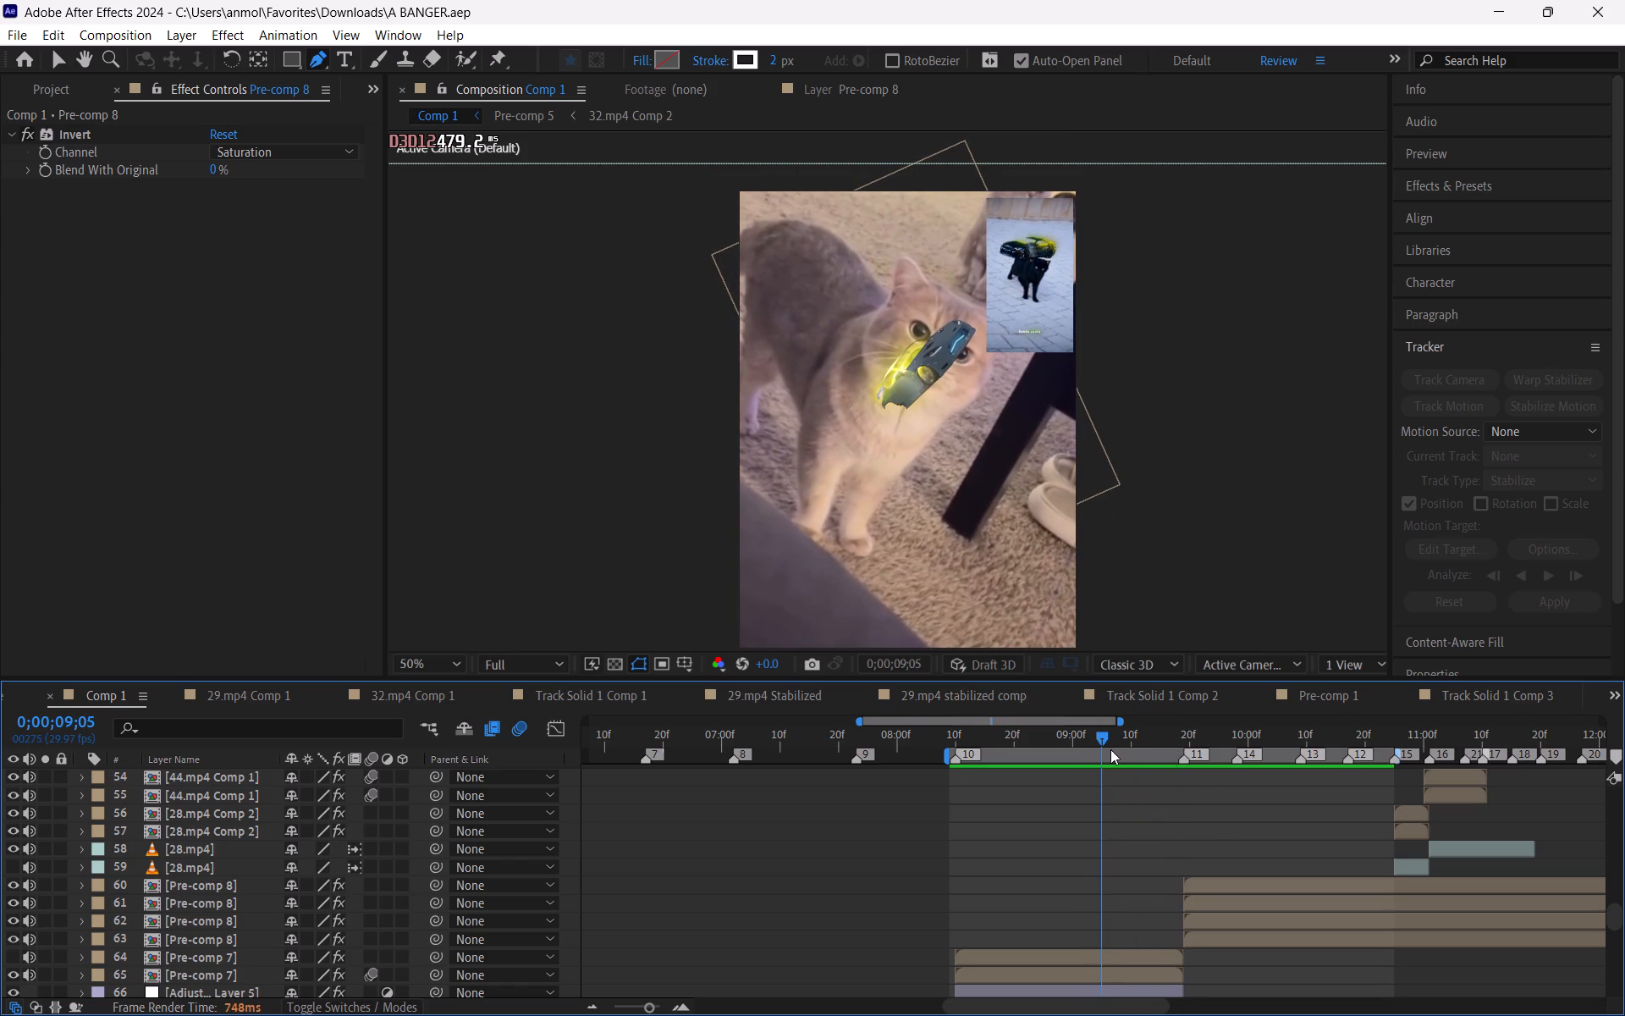
drag(1110, 749, 1248, 776)
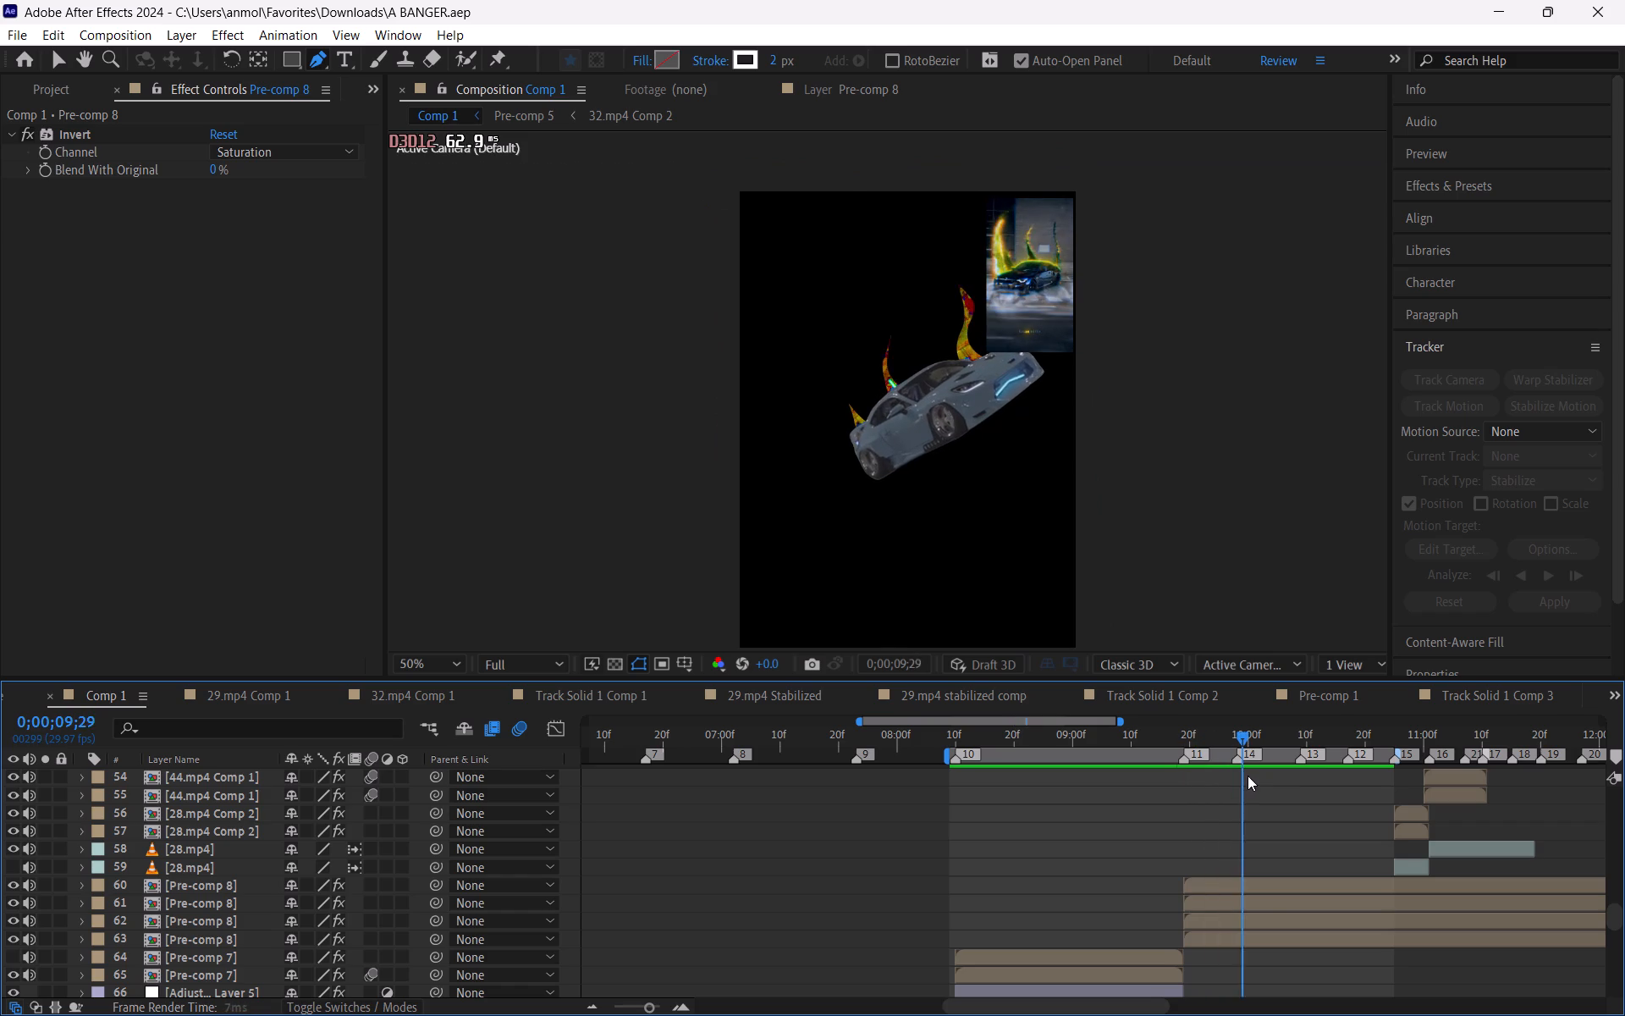
drag(1248, 776, 1248, 795)
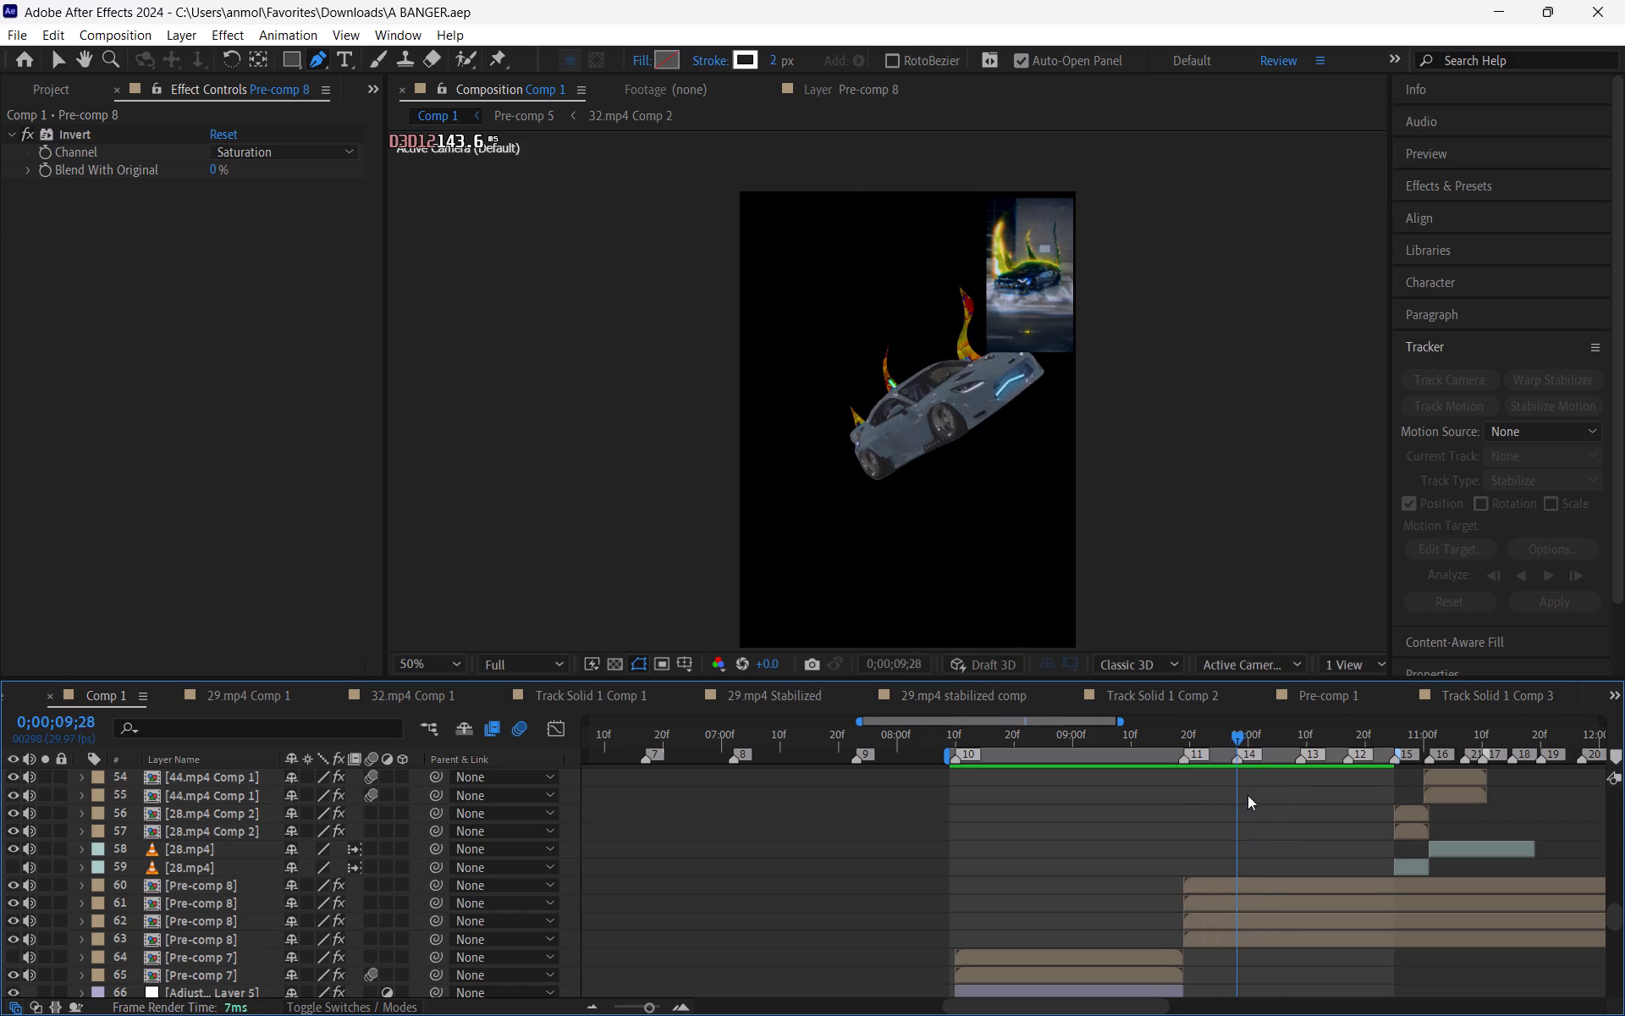
drag(1248, 795, 1270, 798)
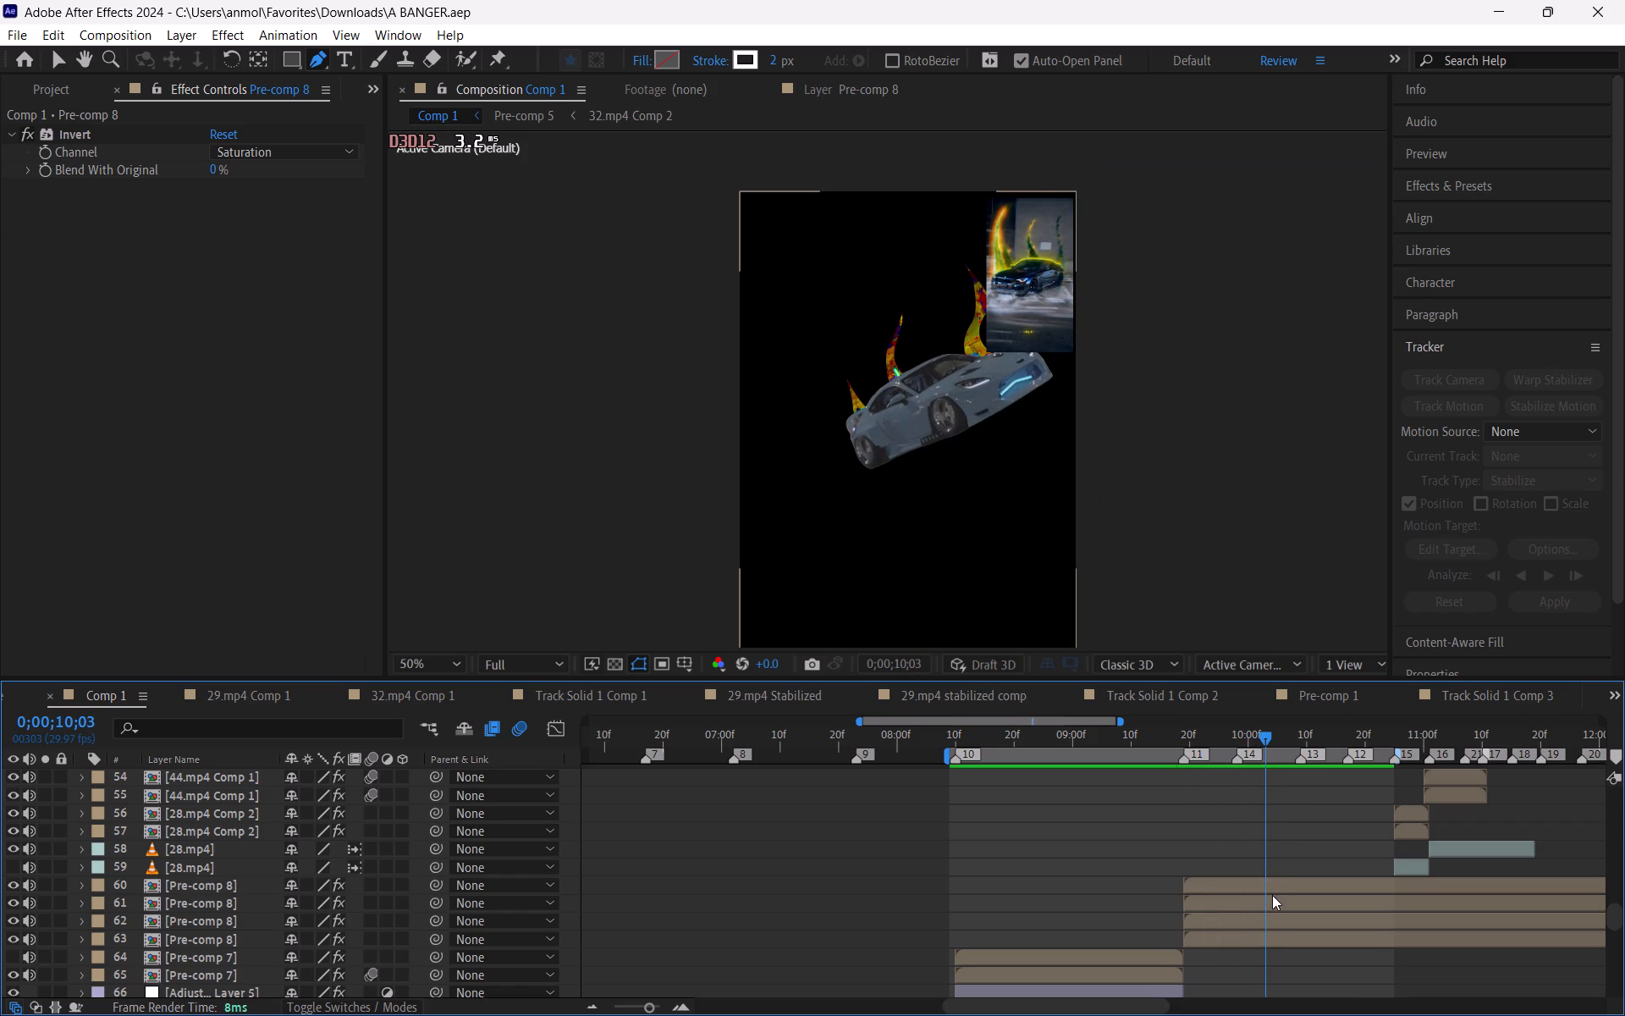
click(1274, 897)
click(1264, 843)
Save the project.
key(ctrl+s)
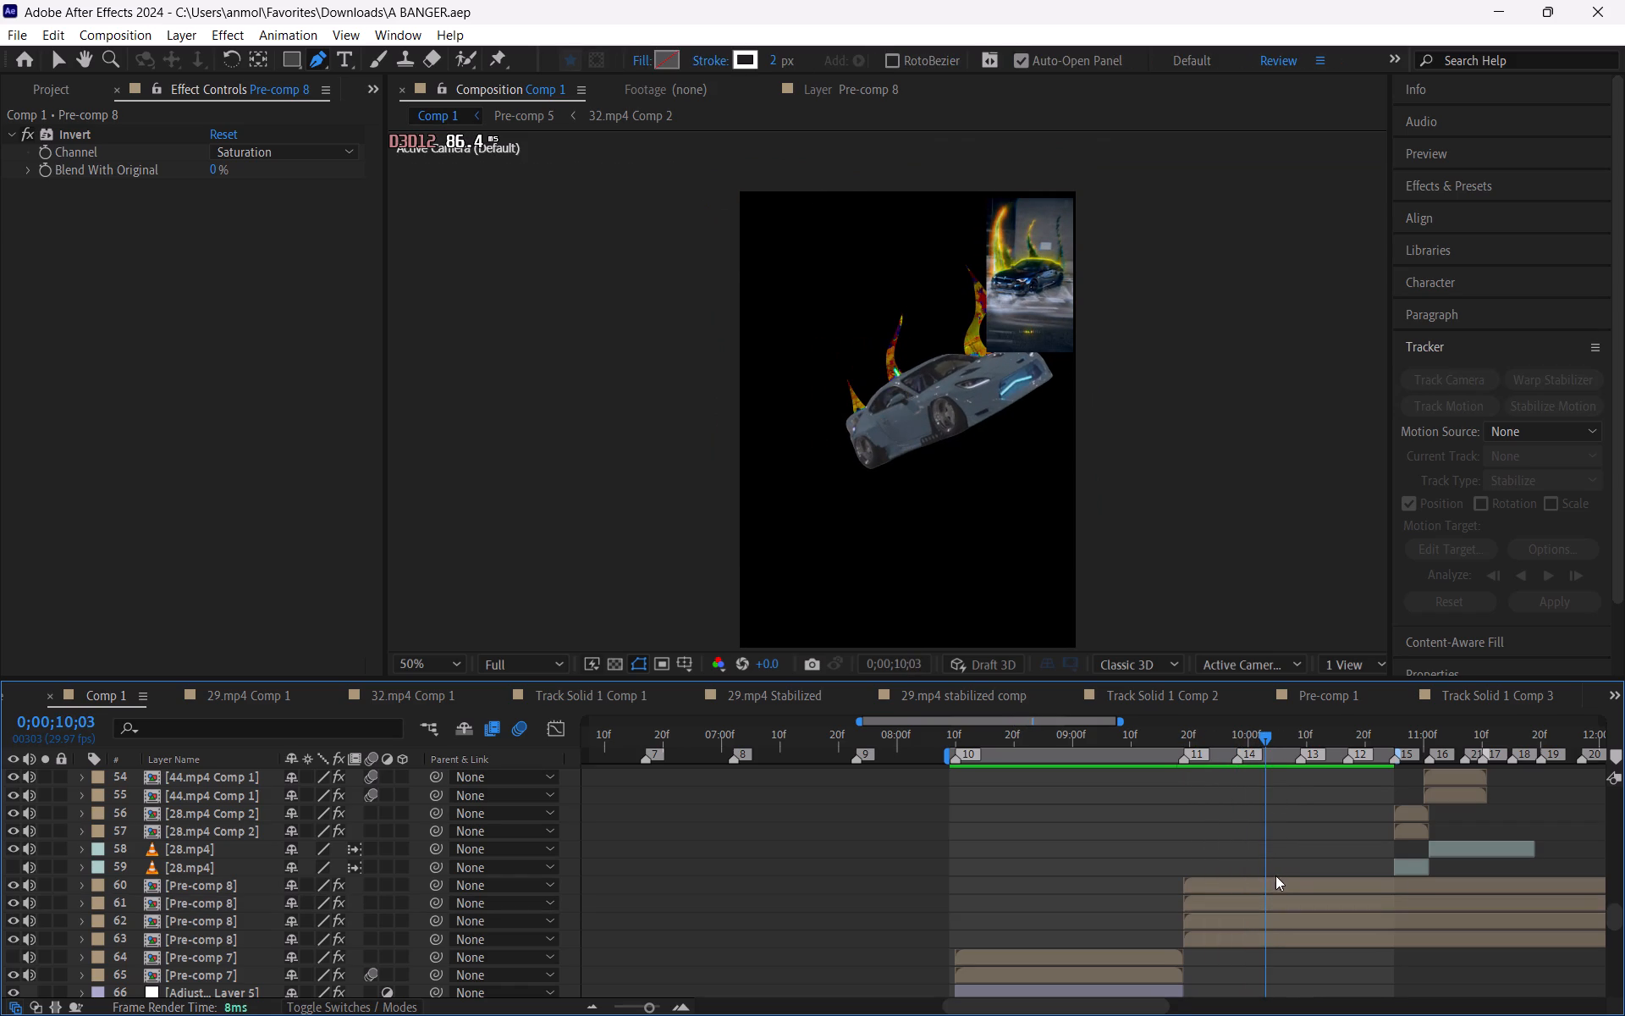
Find the Saber effect and apply it to the lowest Pre-comp 8 layer, layer 63, which holds a masked horn flame.
click(1436, 194)
double_click(1451, 213)
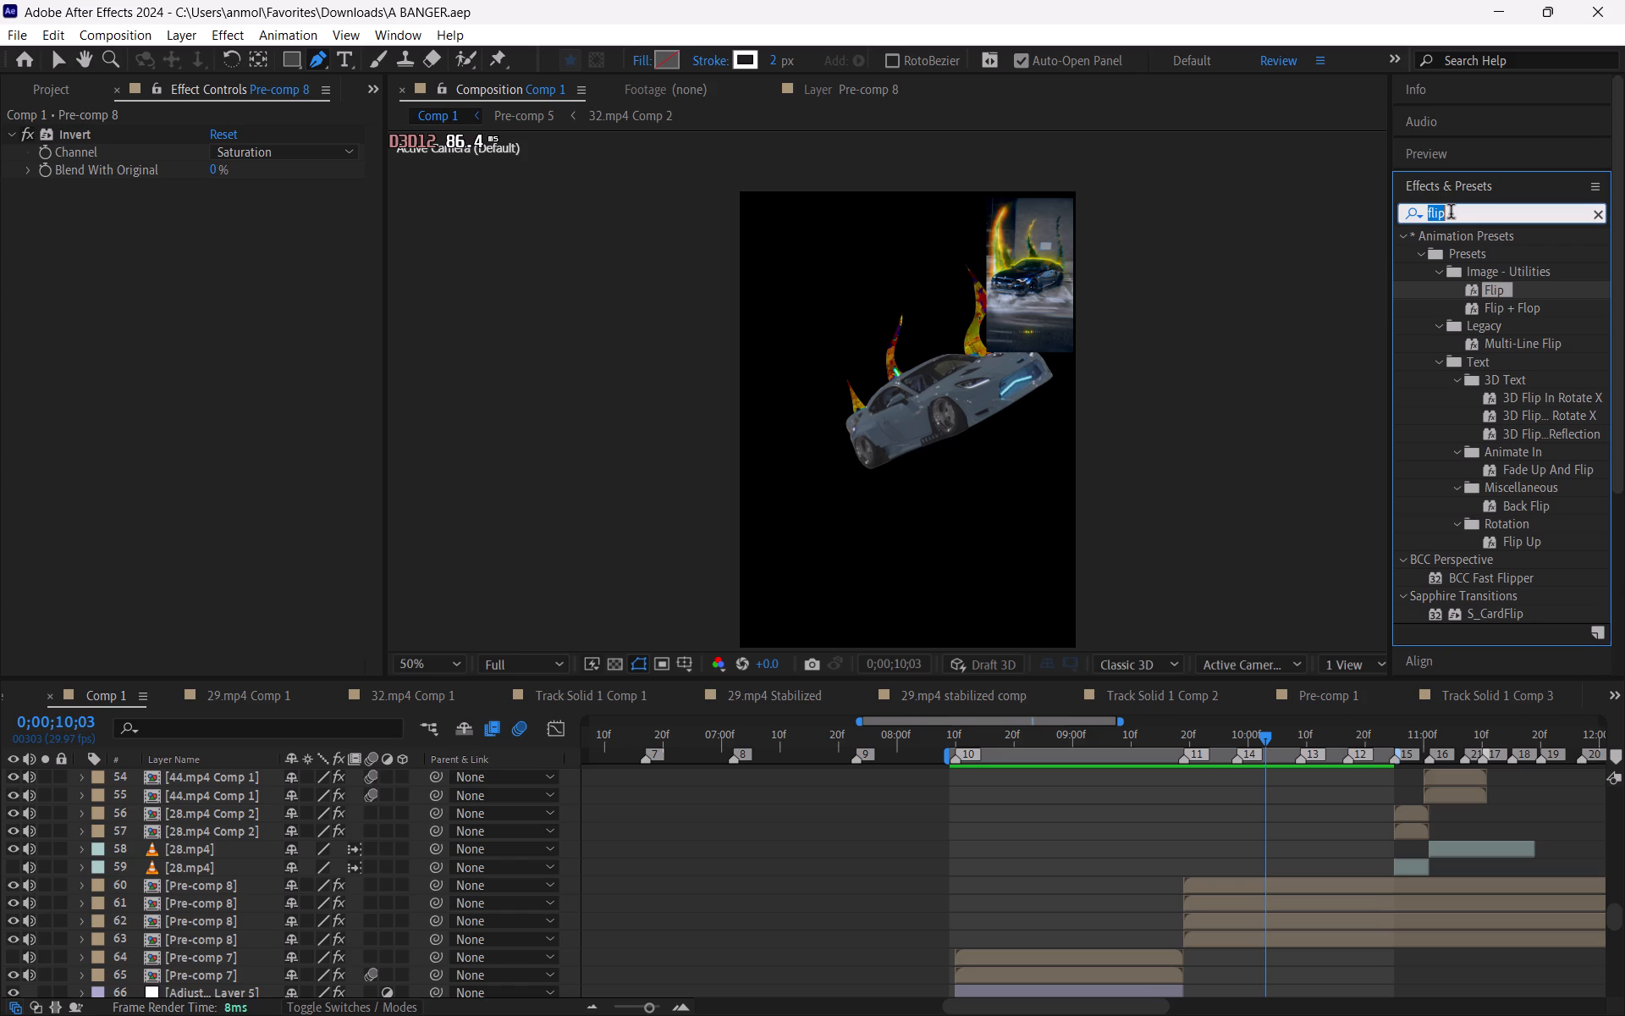
text(saber)
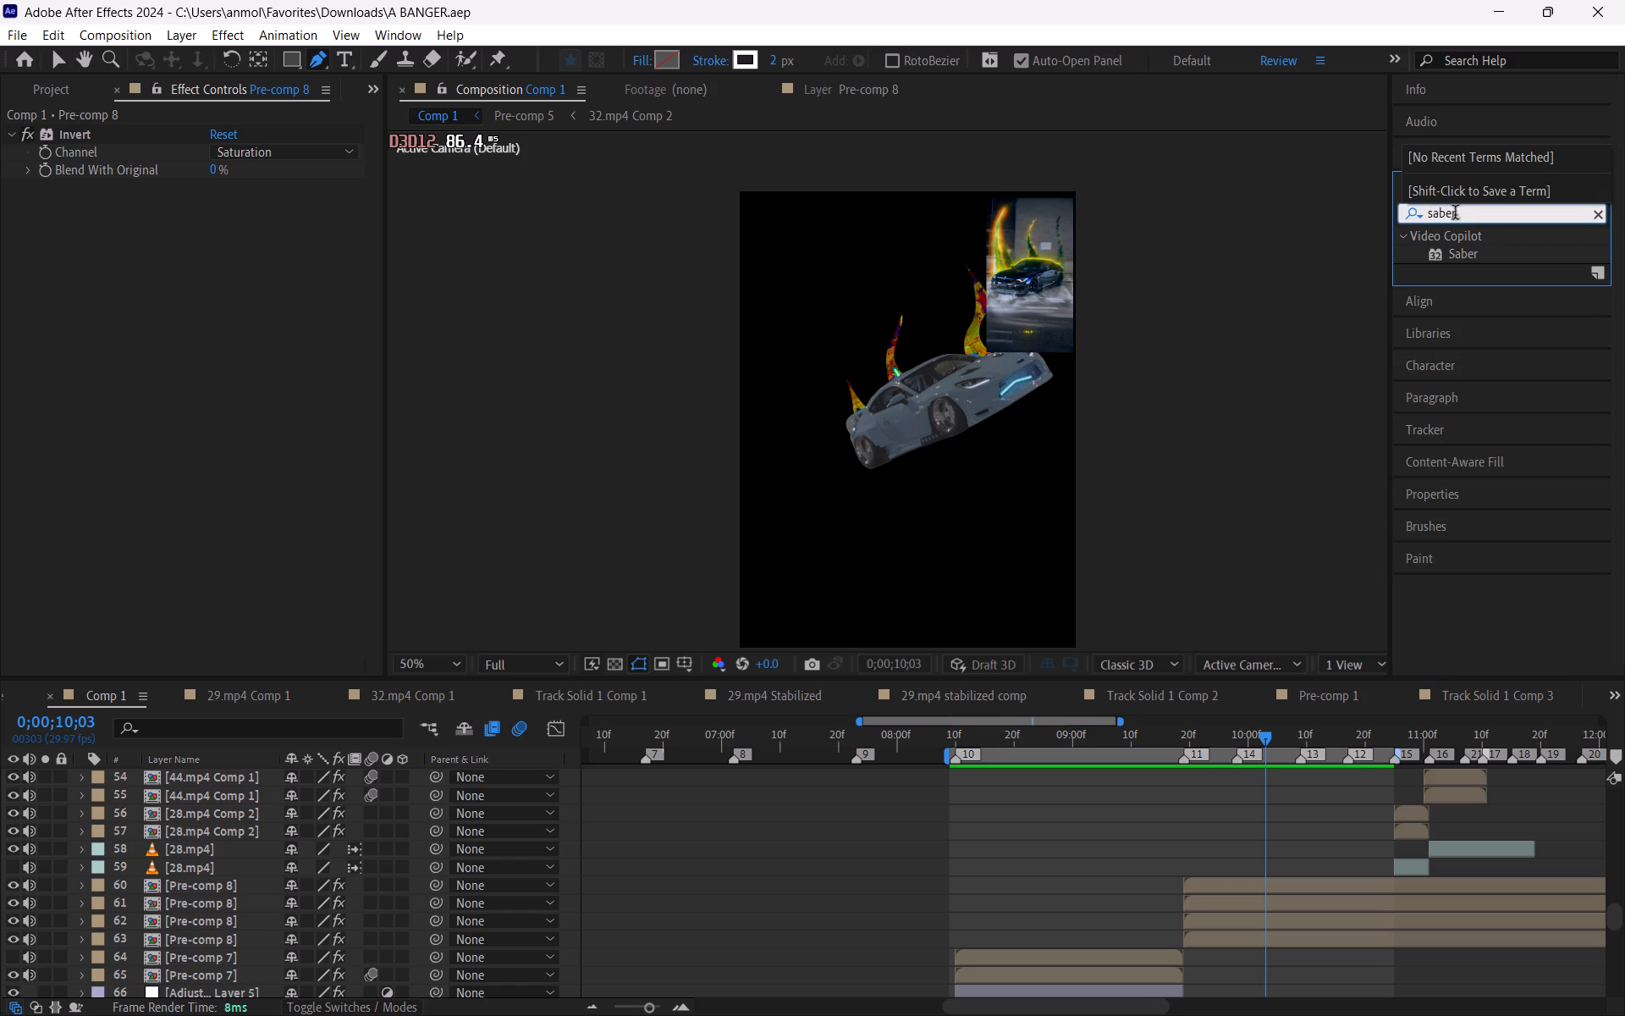
click(1266, 915)
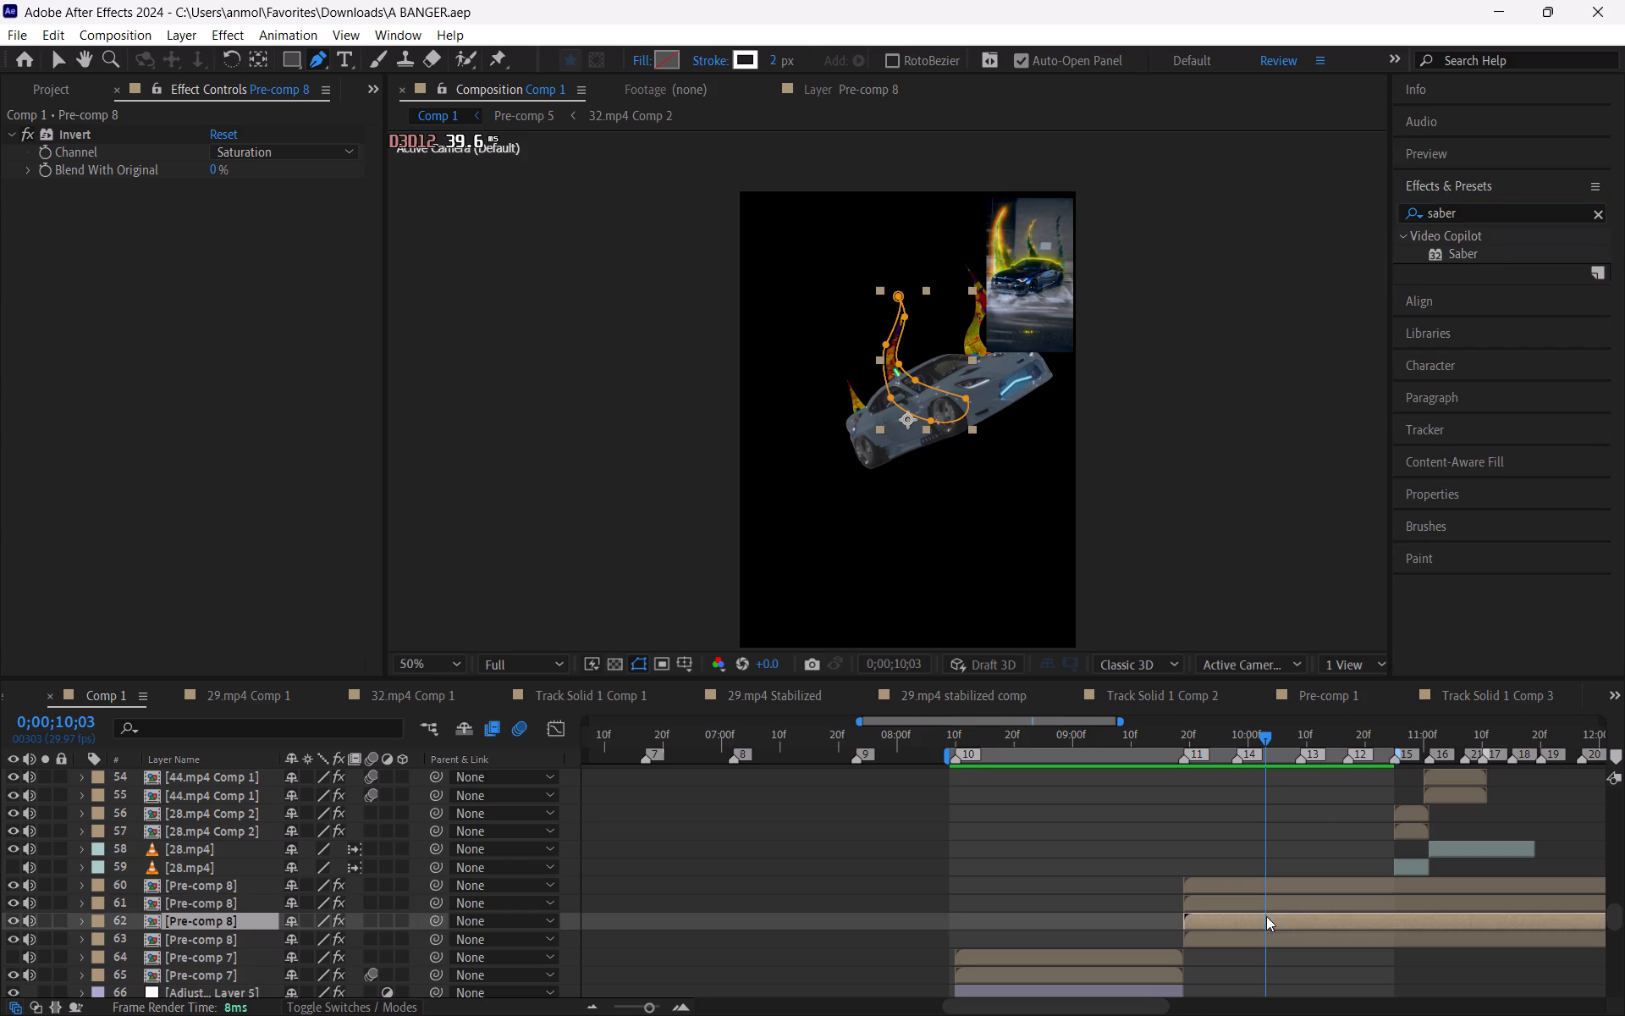
click(1289, 828)
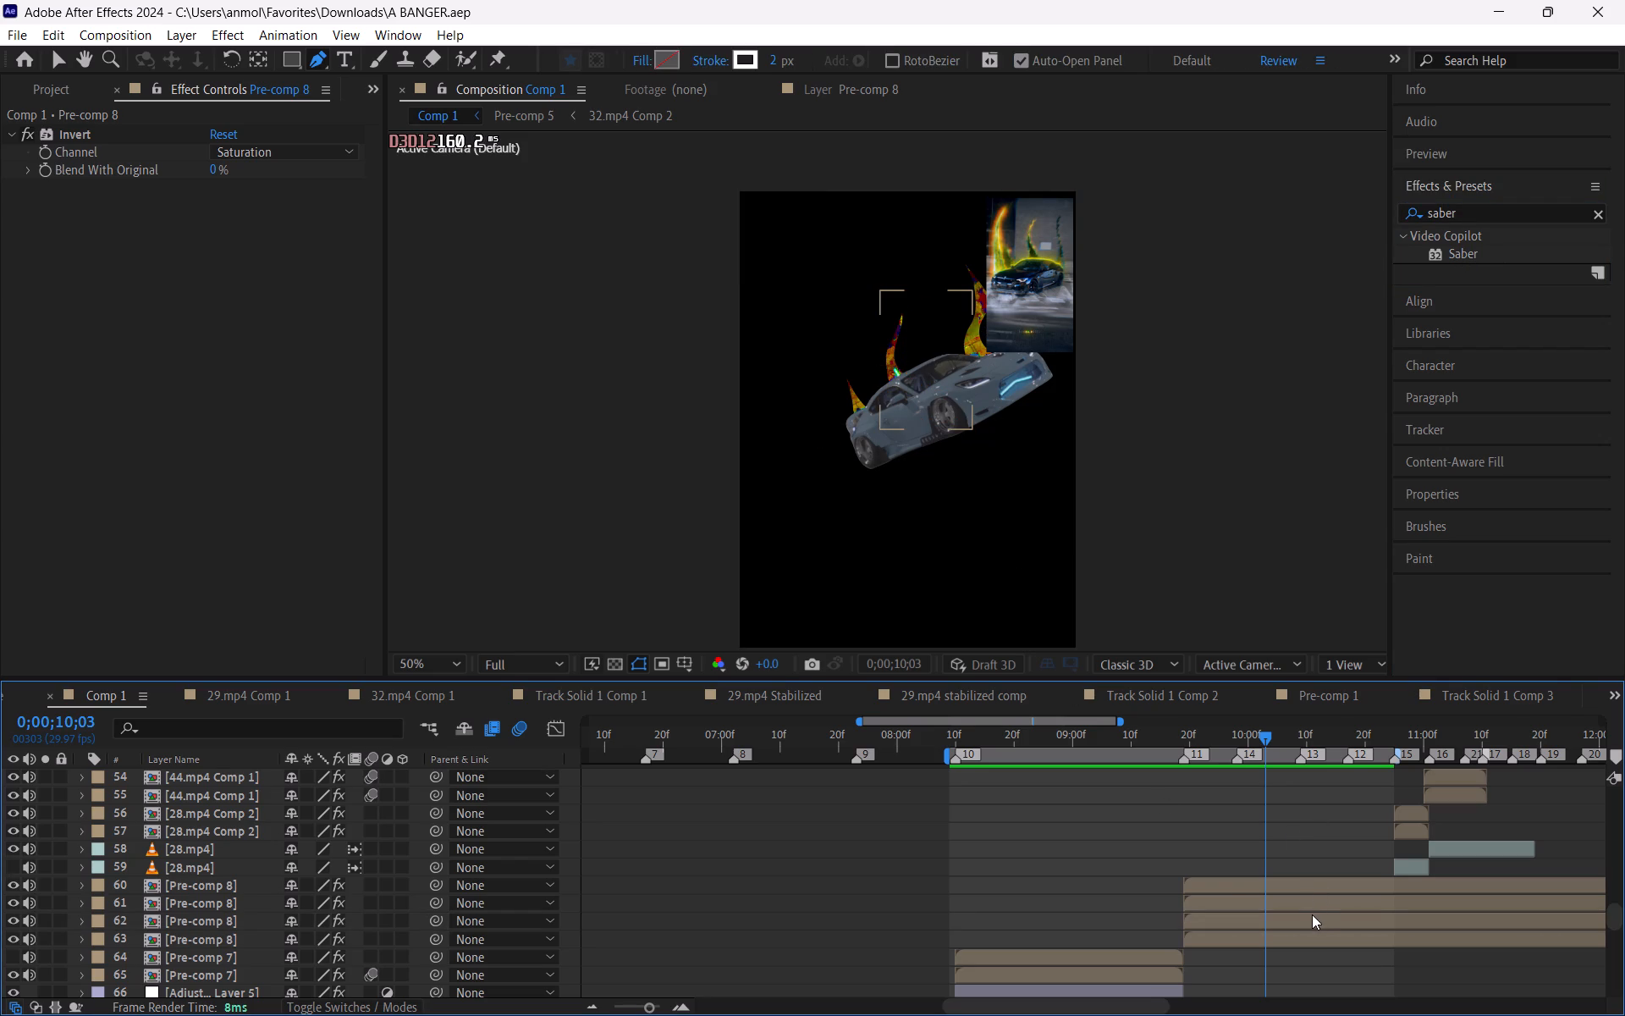
click(1315, 935)
drag(1449, 257, 1338, 947)
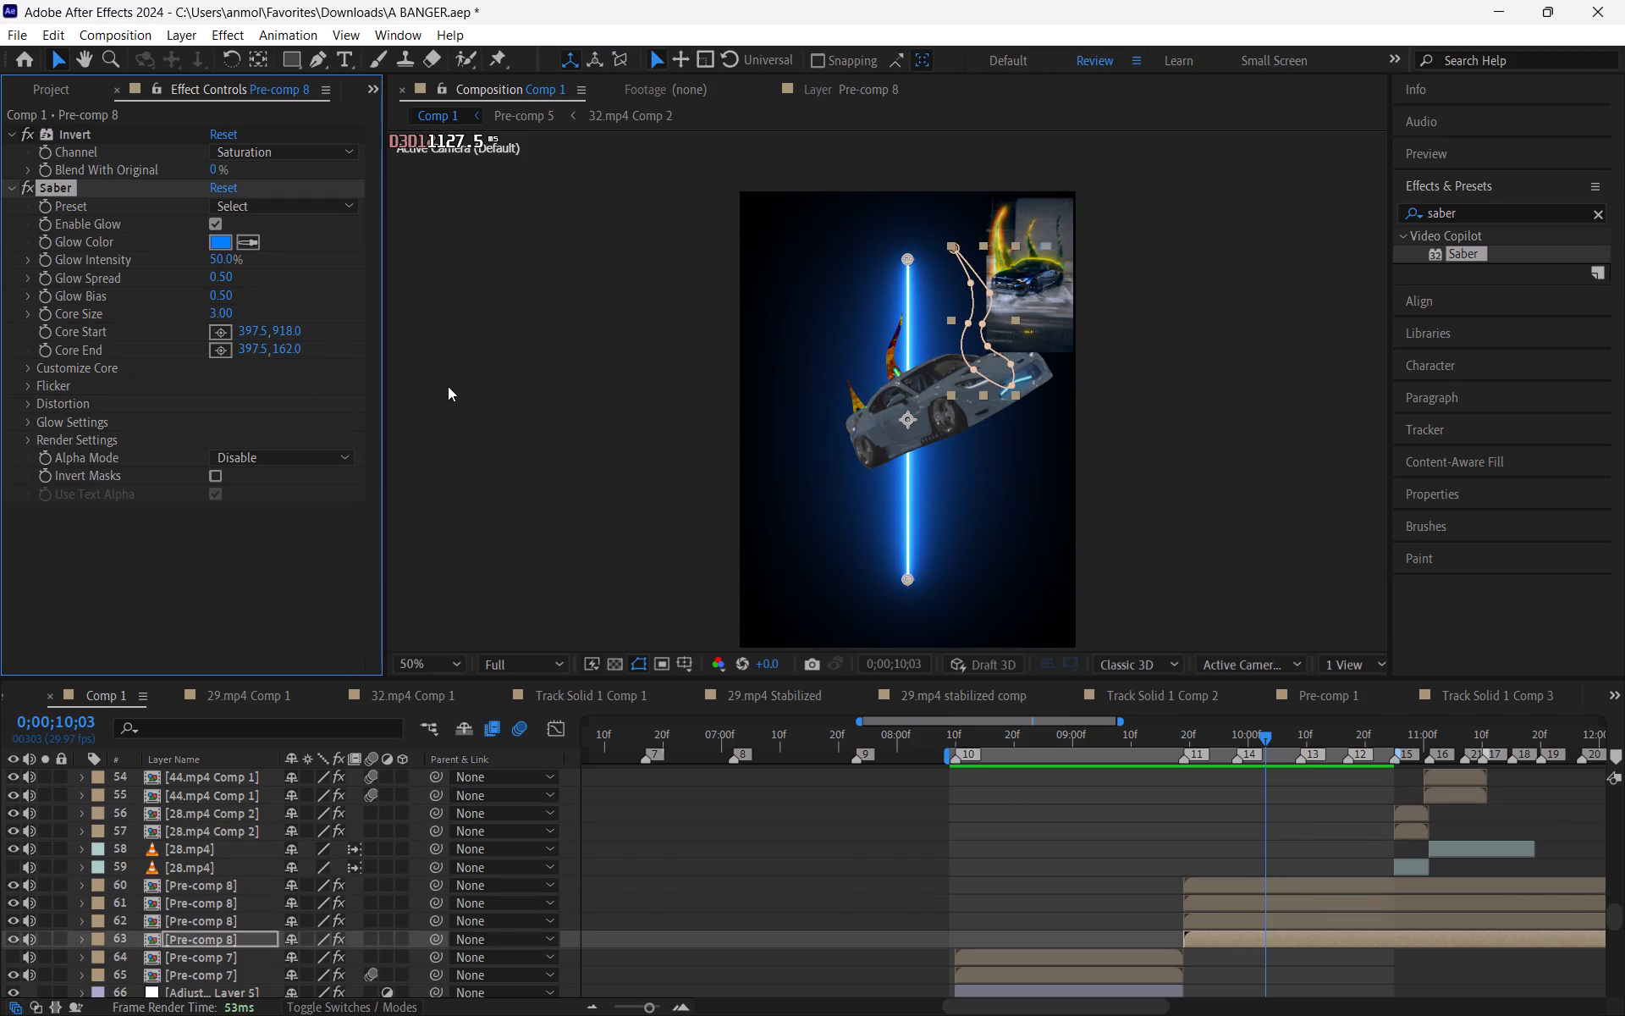
Set Saber's core type to Layer Masks so the glow follows the horn flame's mask.
click(25, 364)
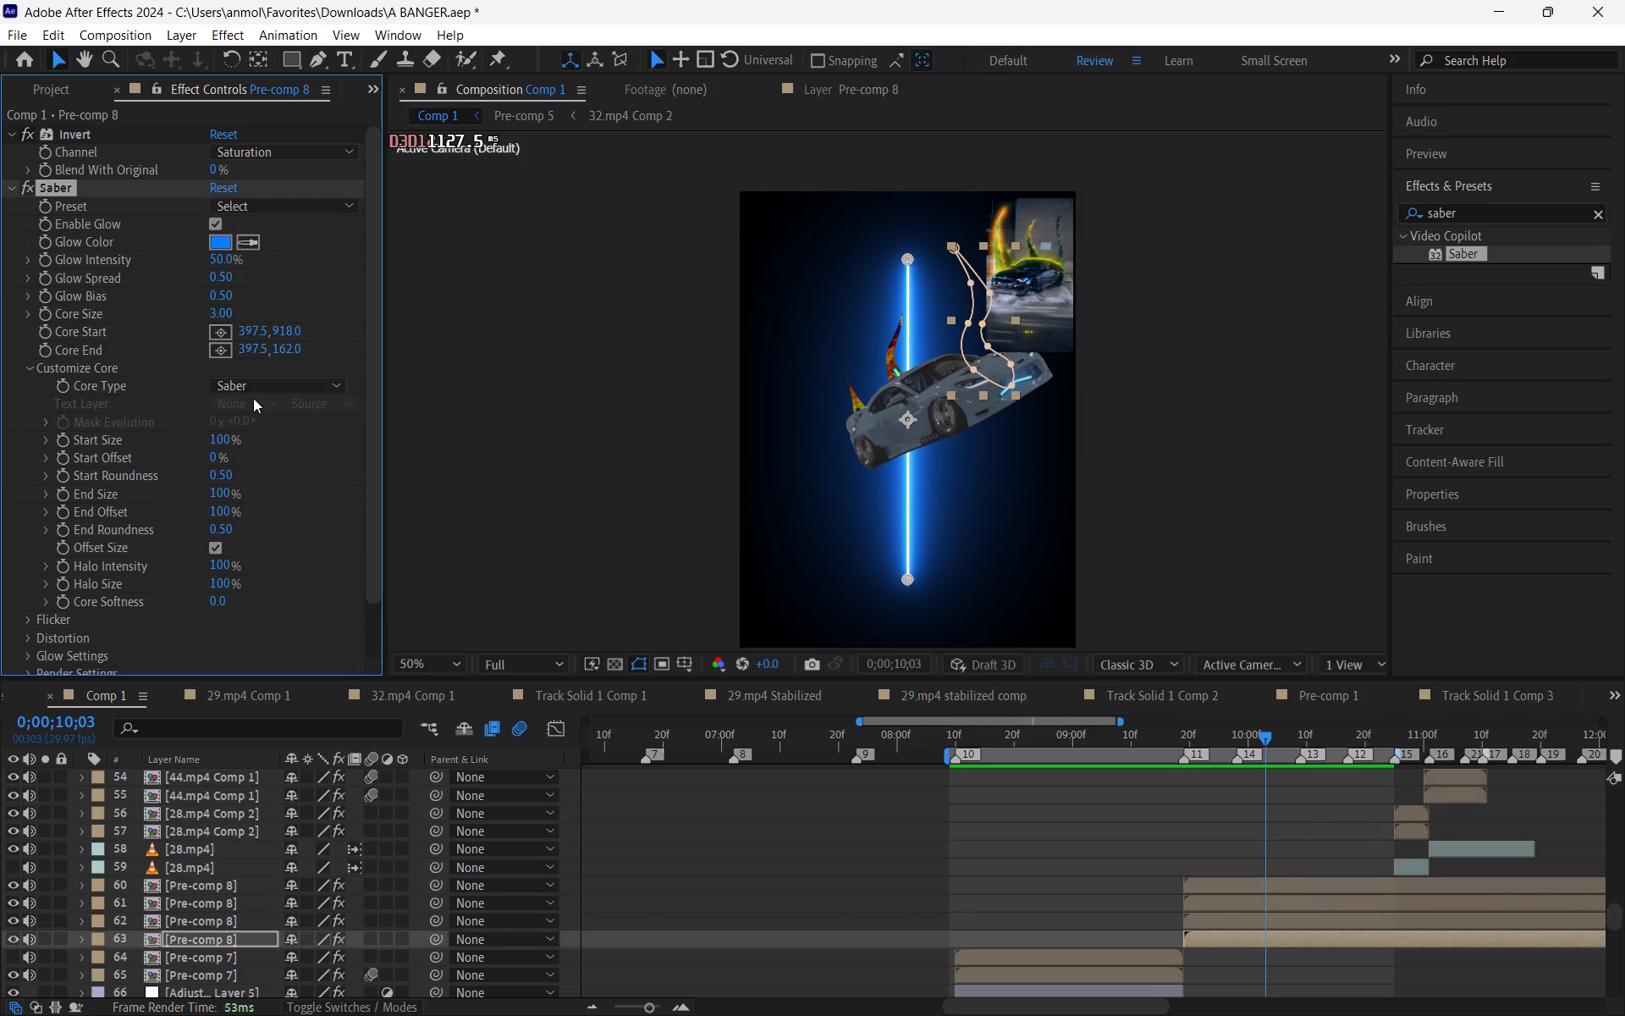
click(253, 390)
click(258, 427)
click(940, 833)
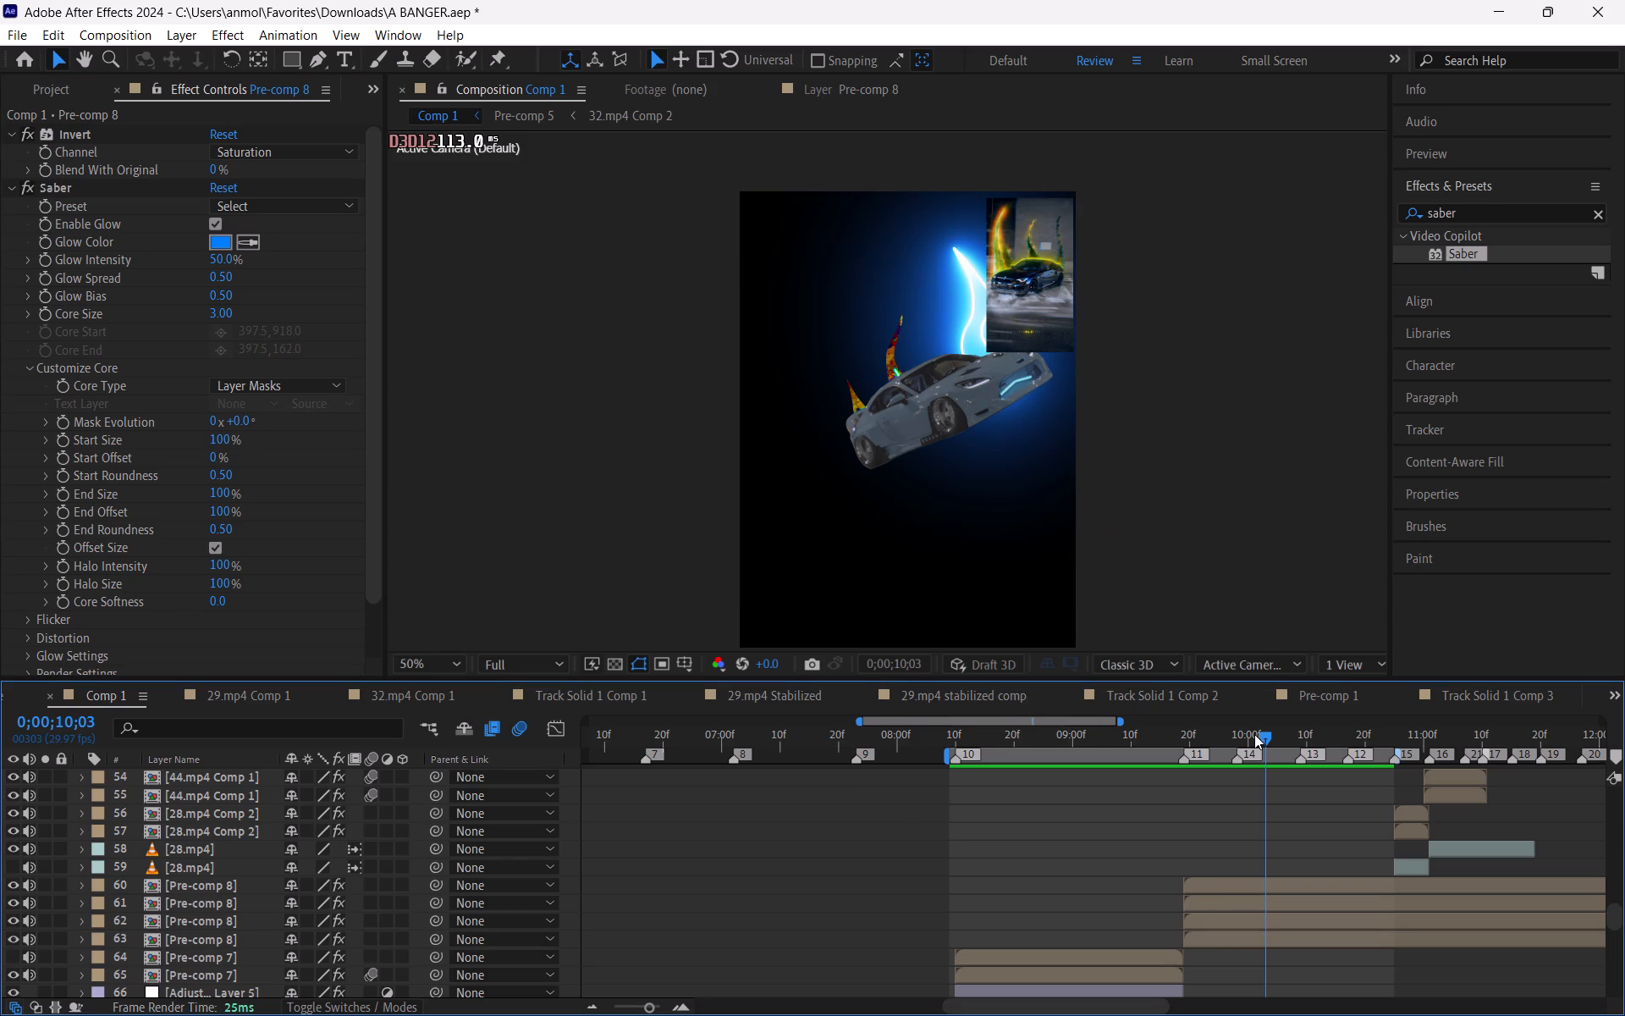
At 0;00;09;28, set the Composite Settings in Saber's render settings to Transparent on layer 63.
drag(1254, 734, 1237, 739)
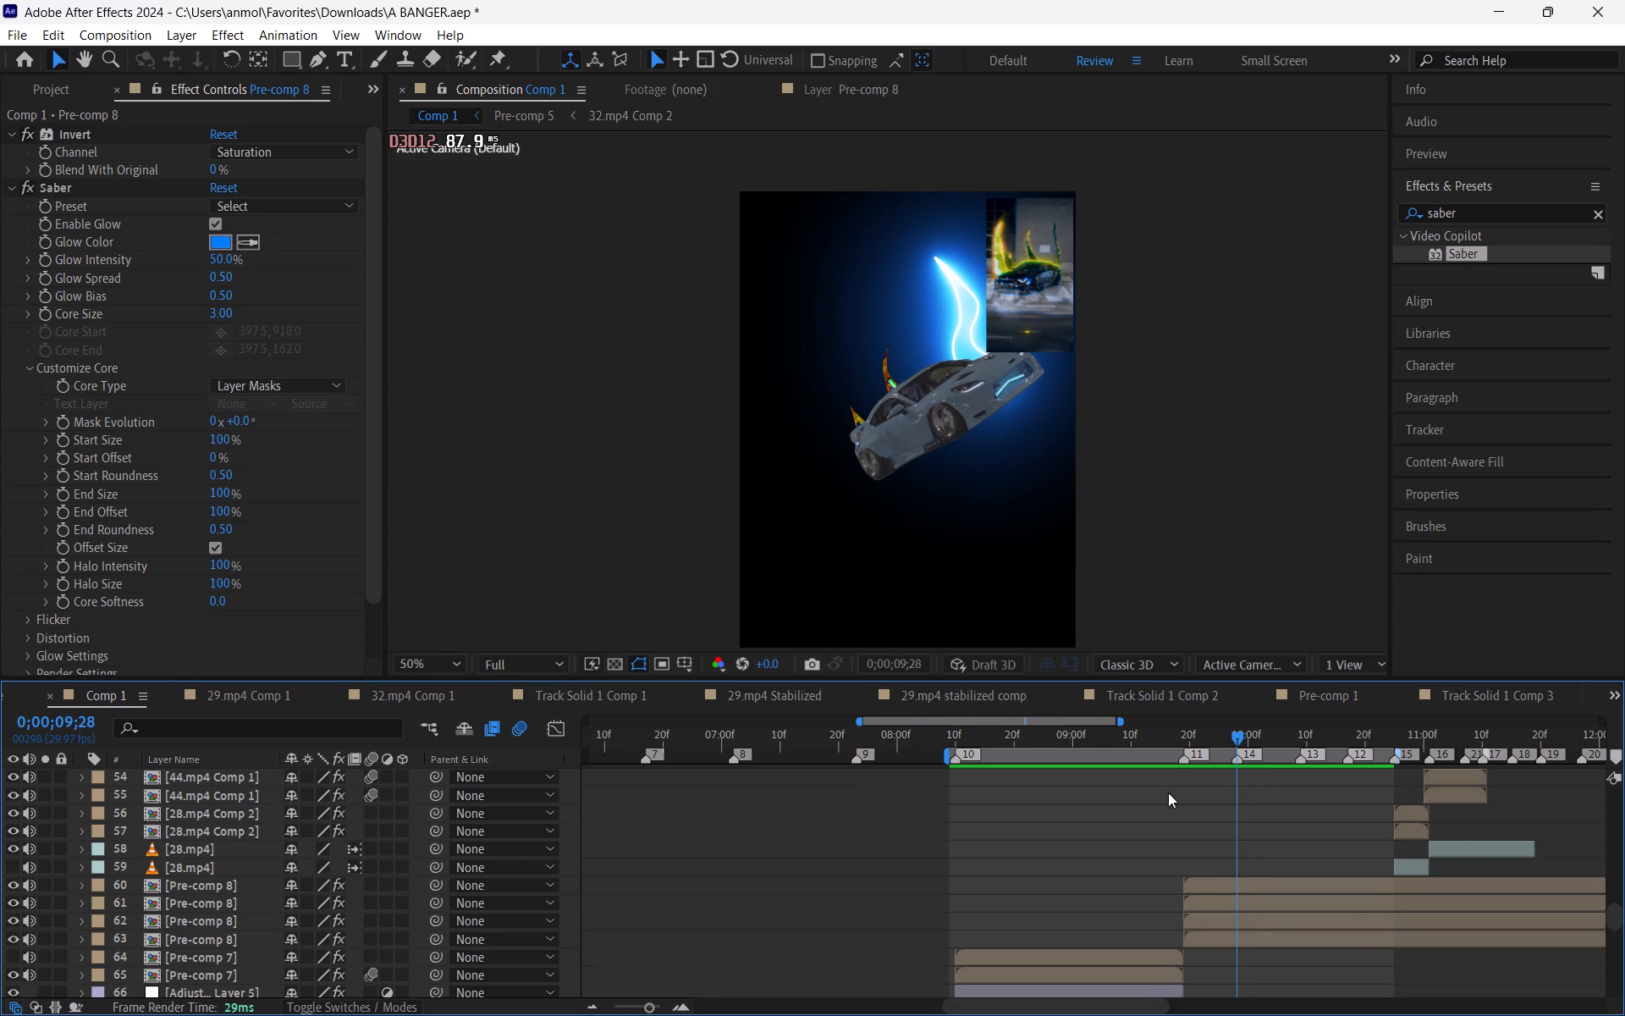
scroll(248, 501, down, 2)
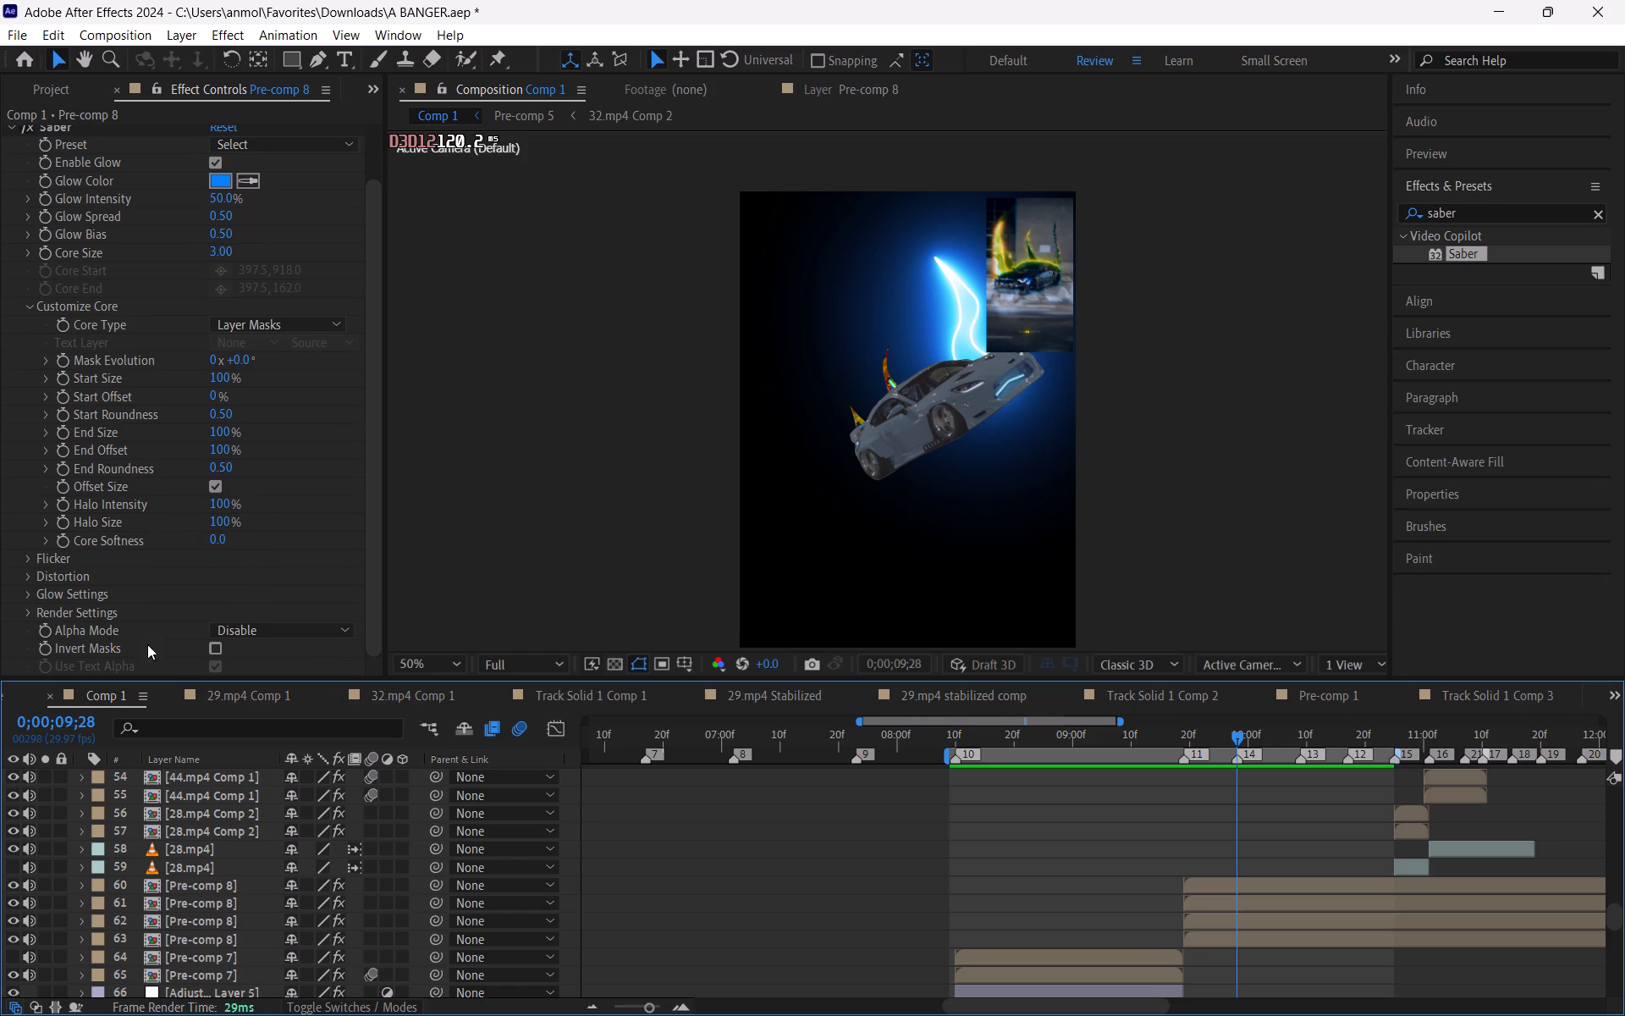
click(14, 607)
click(20, 608)
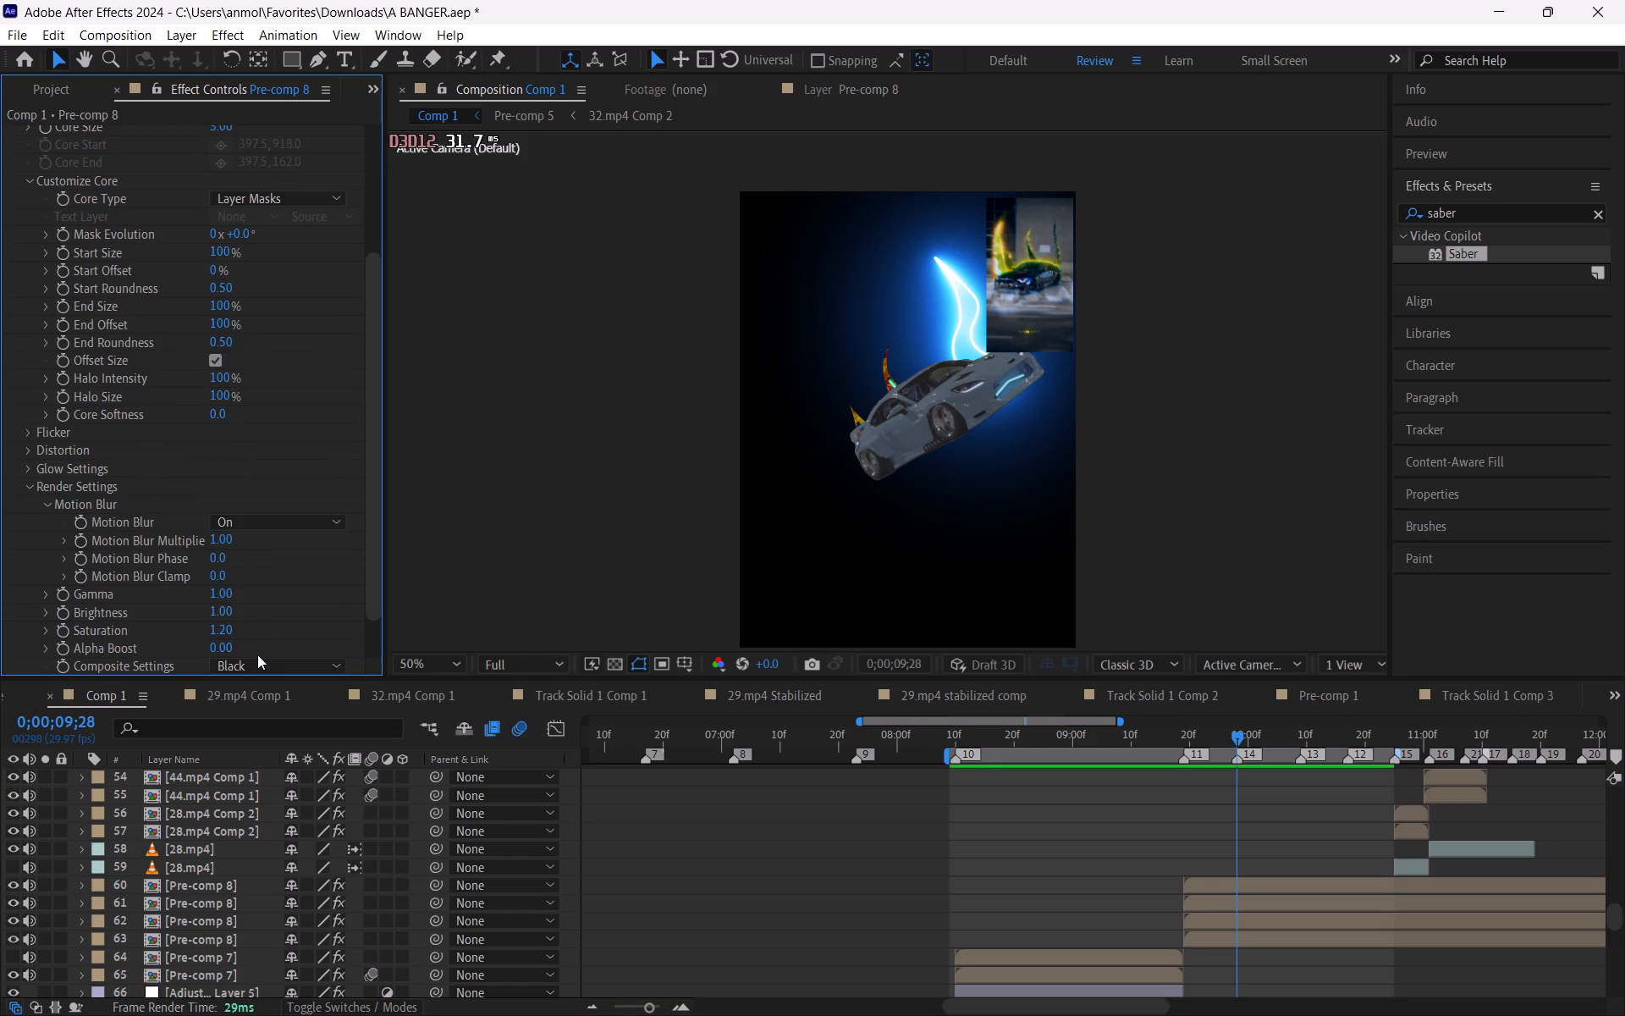
click(257, 655)
click(257, 663)
click(265, 686)
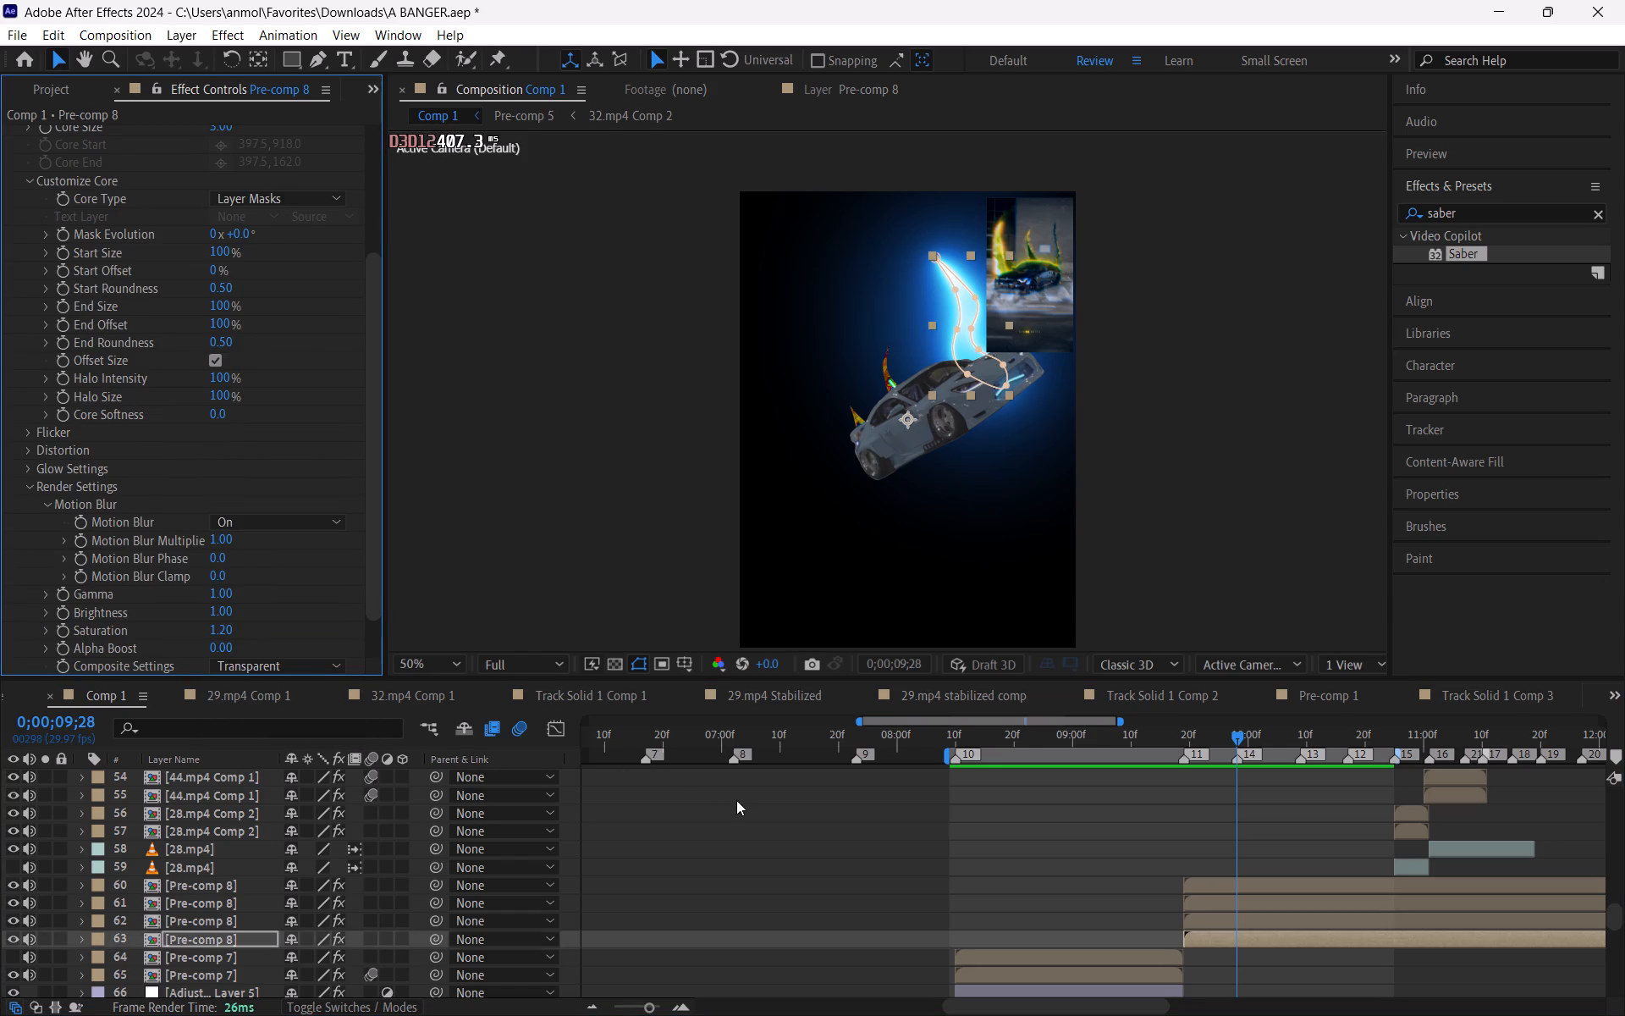
click(833, 840)
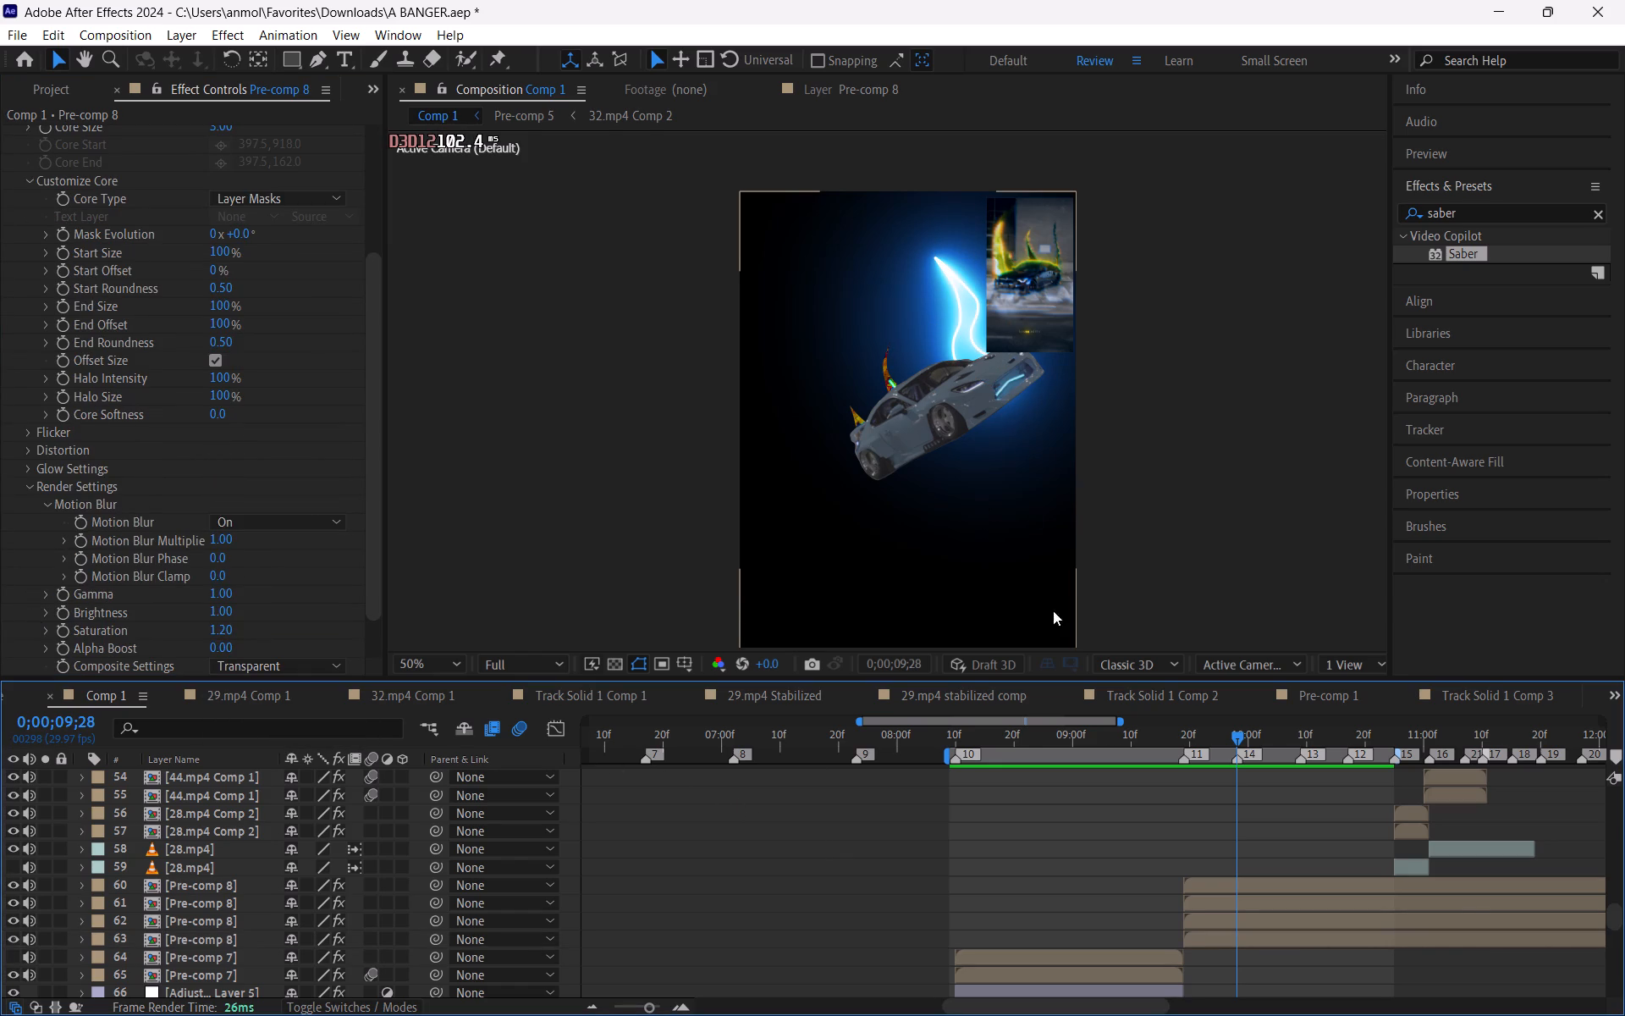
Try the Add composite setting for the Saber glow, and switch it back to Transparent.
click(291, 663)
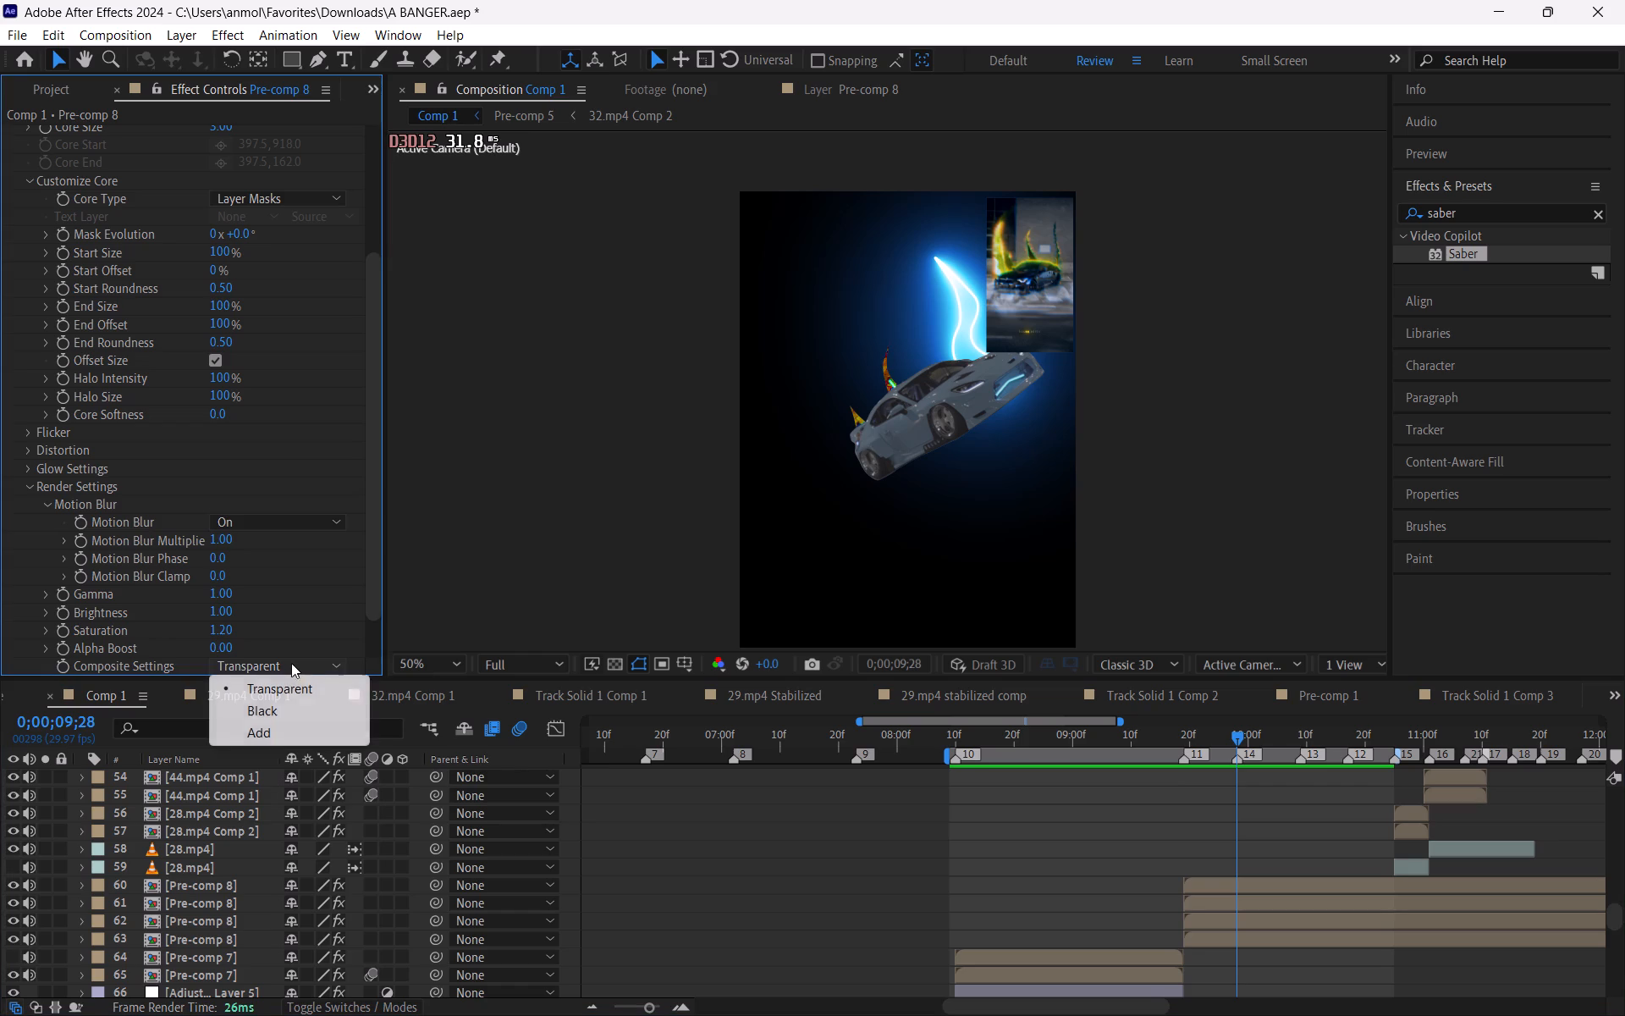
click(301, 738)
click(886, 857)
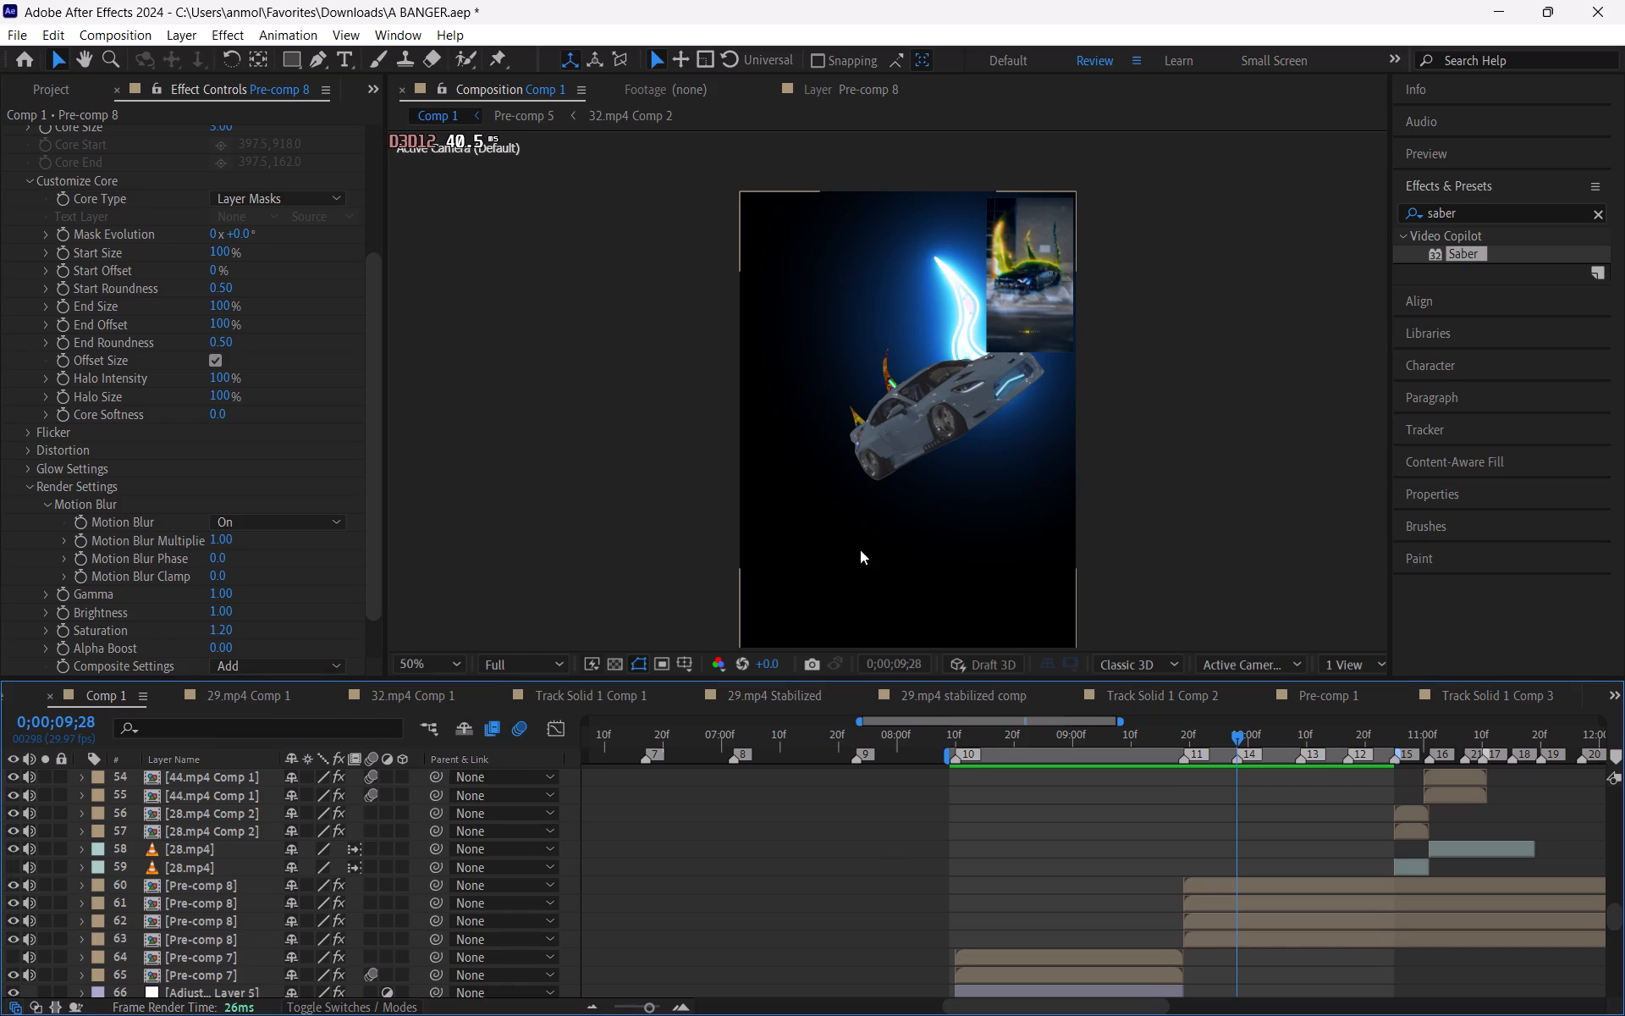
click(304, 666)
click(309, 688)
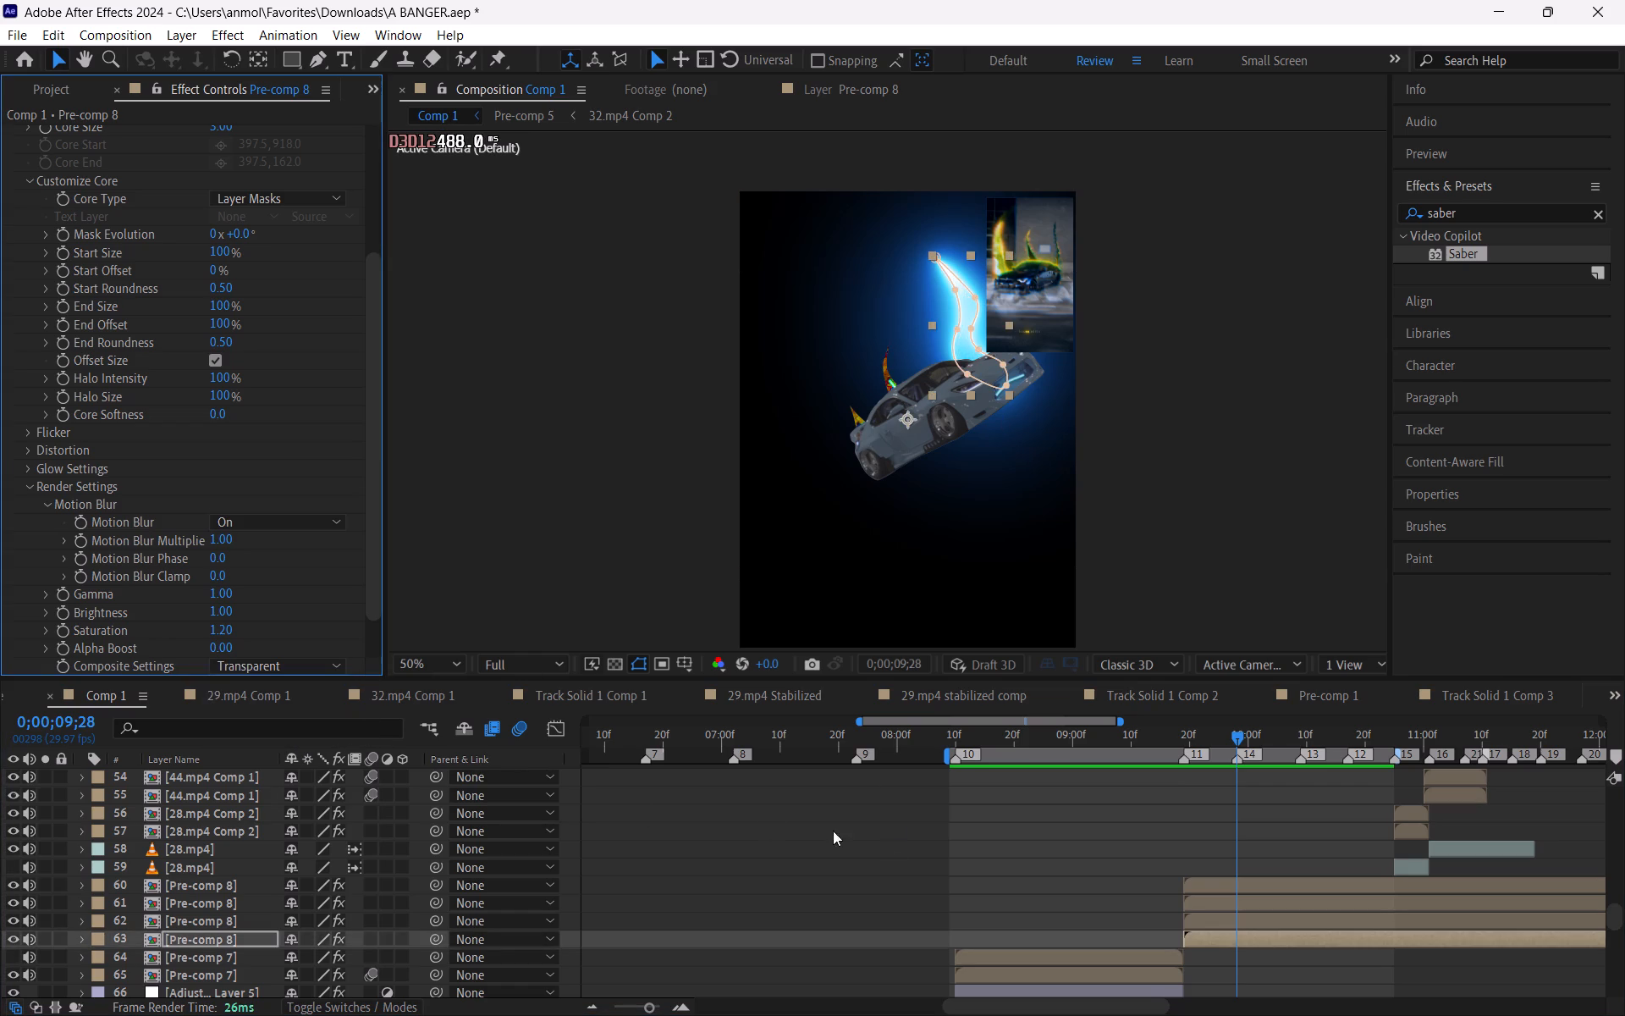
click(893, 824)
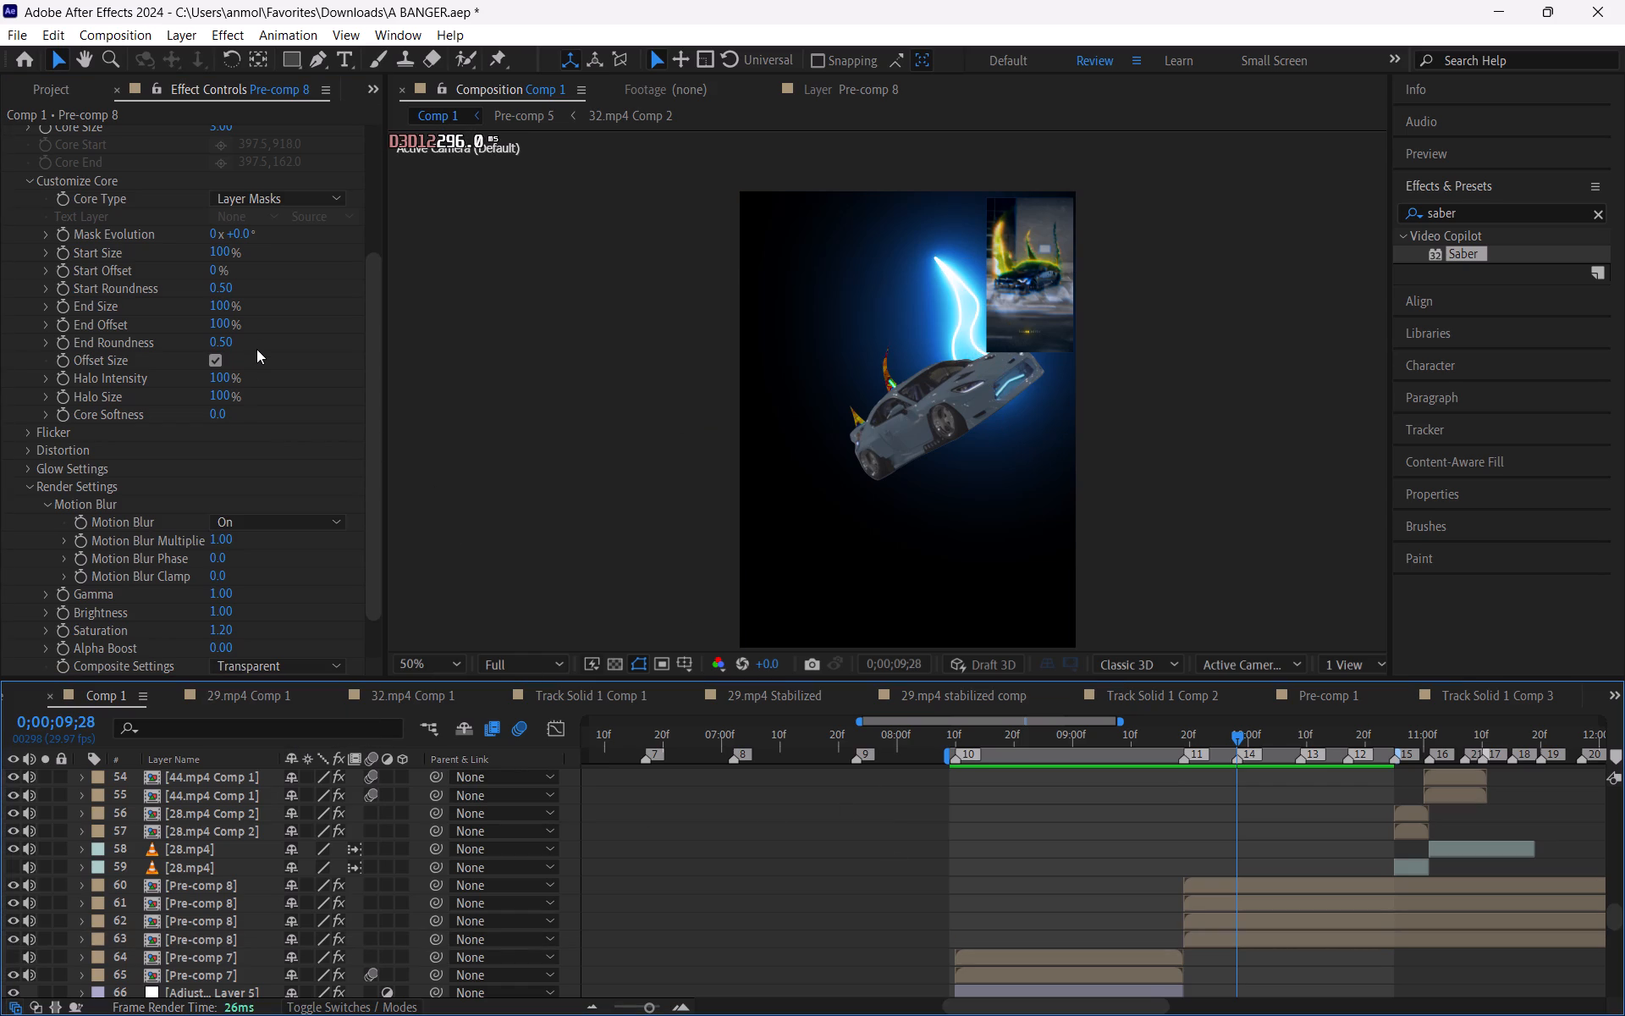
Apply the Core preset to the Saber effect on layer 63.
scroll(256, 349, up, 3)
click(277, 151)
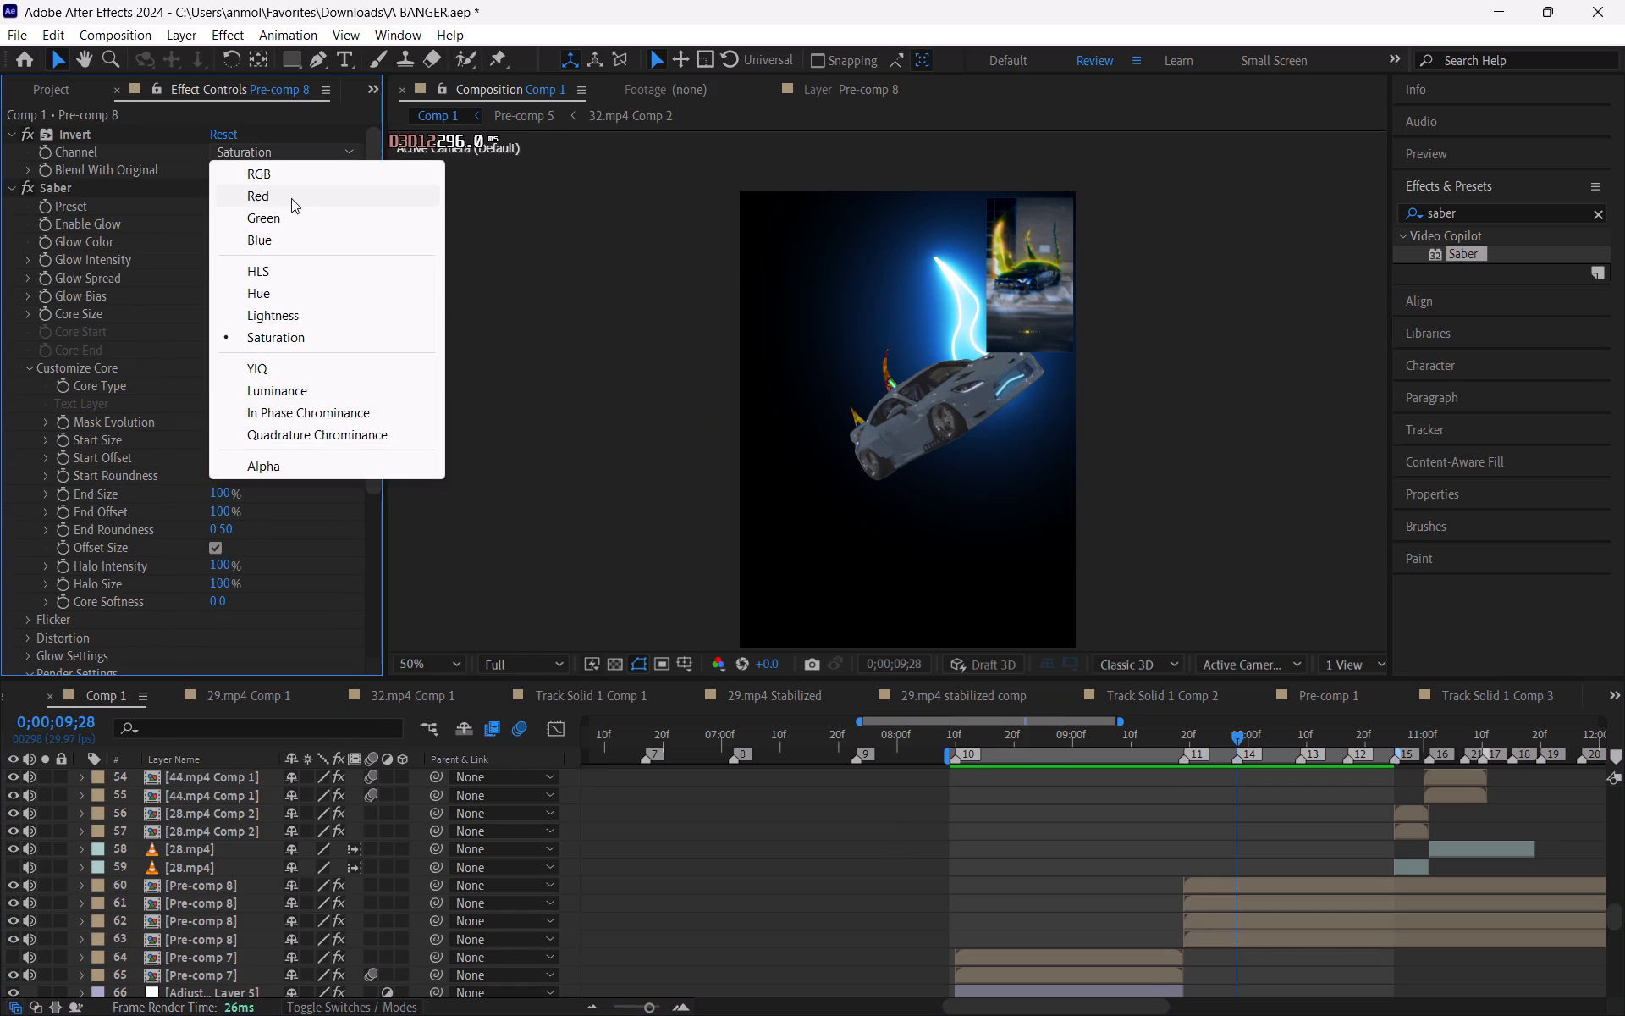
click(169, 226)
click(257, 201)
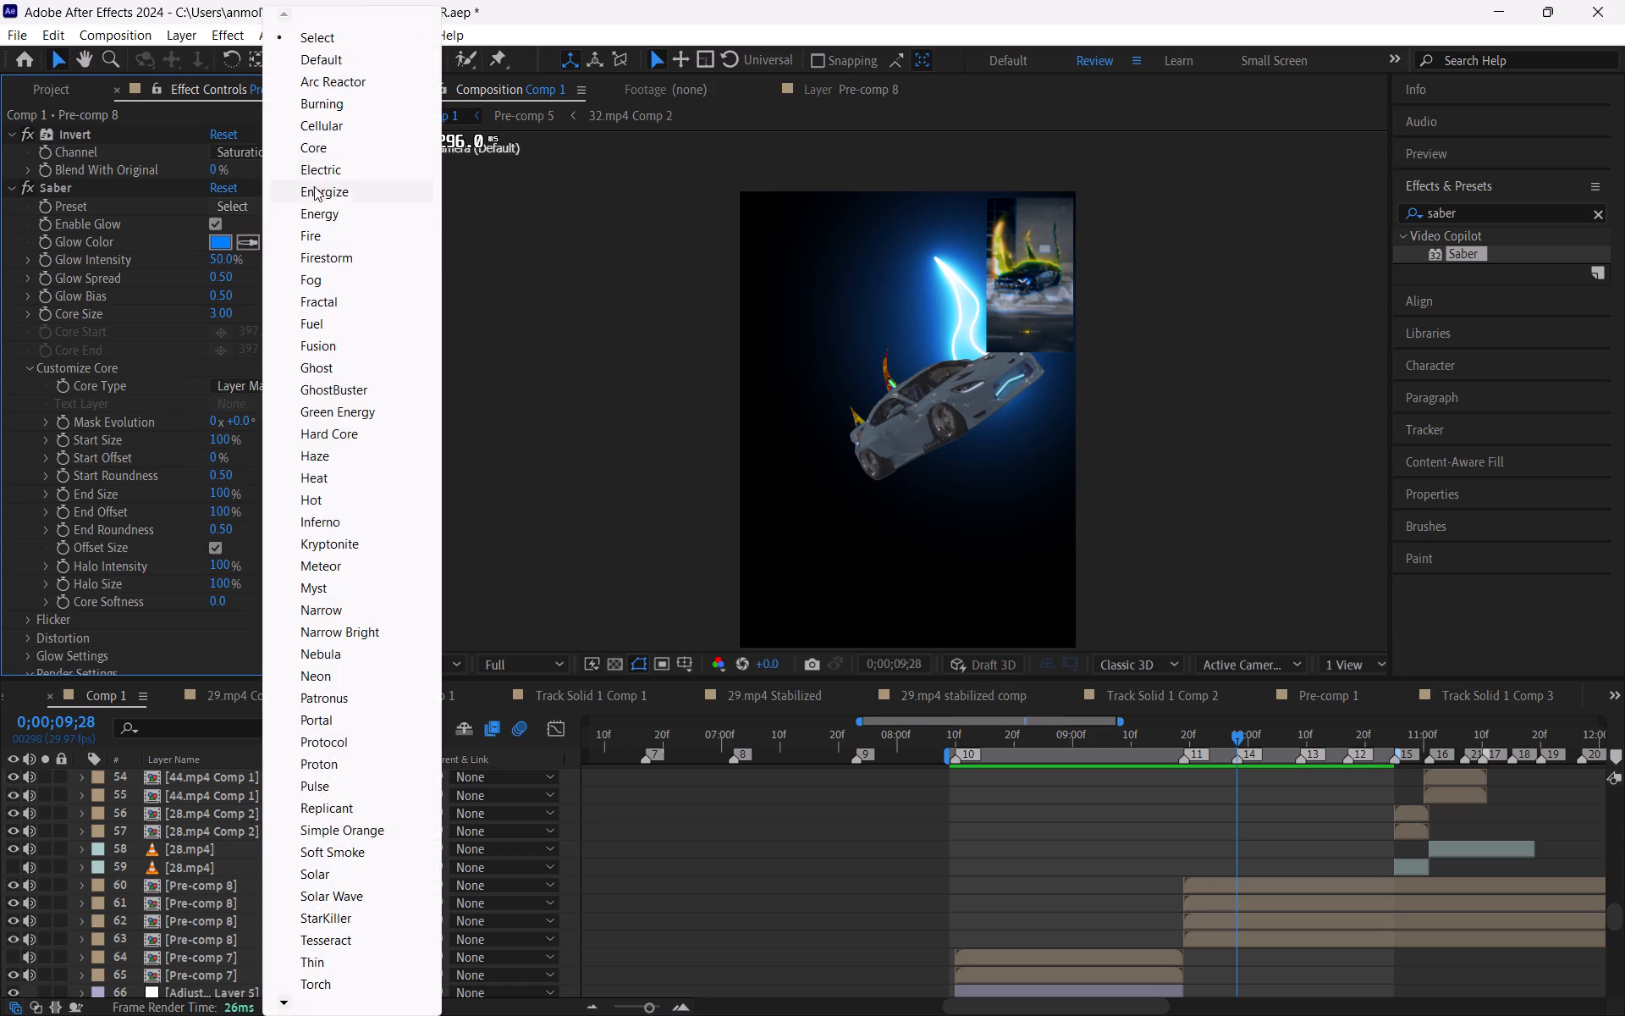
click(323, 149)
click(852, 814)
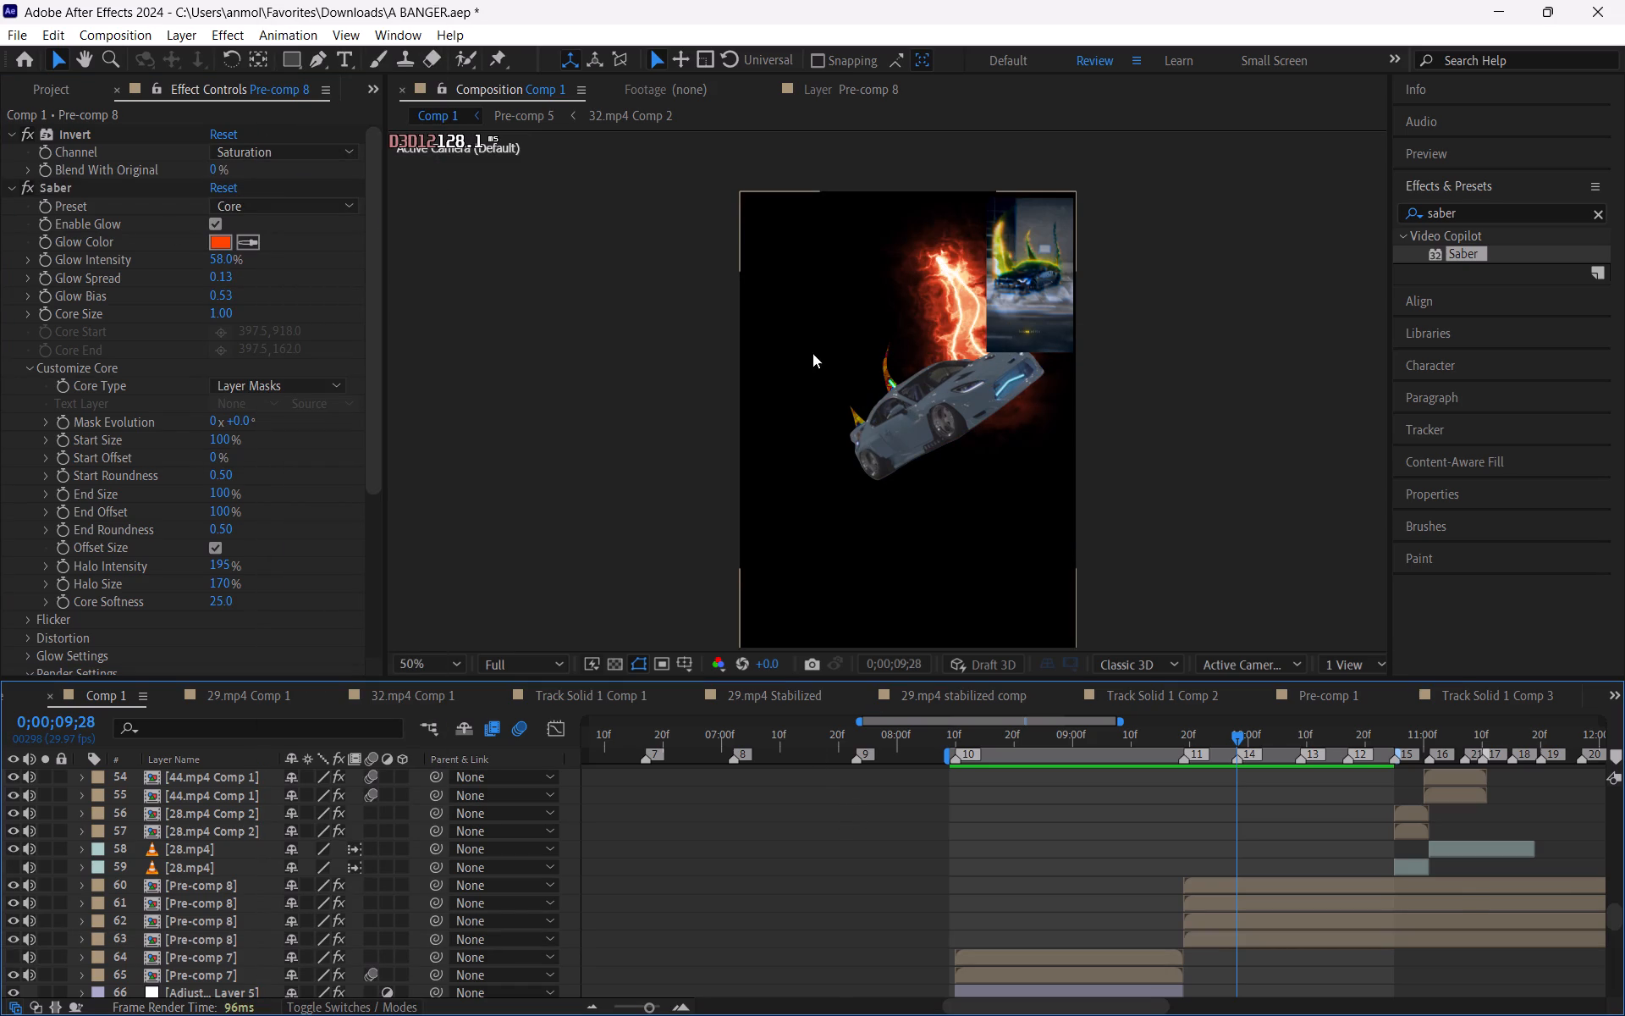
Change the Saber glow color to yellow, FFE300.
click(218, 242)
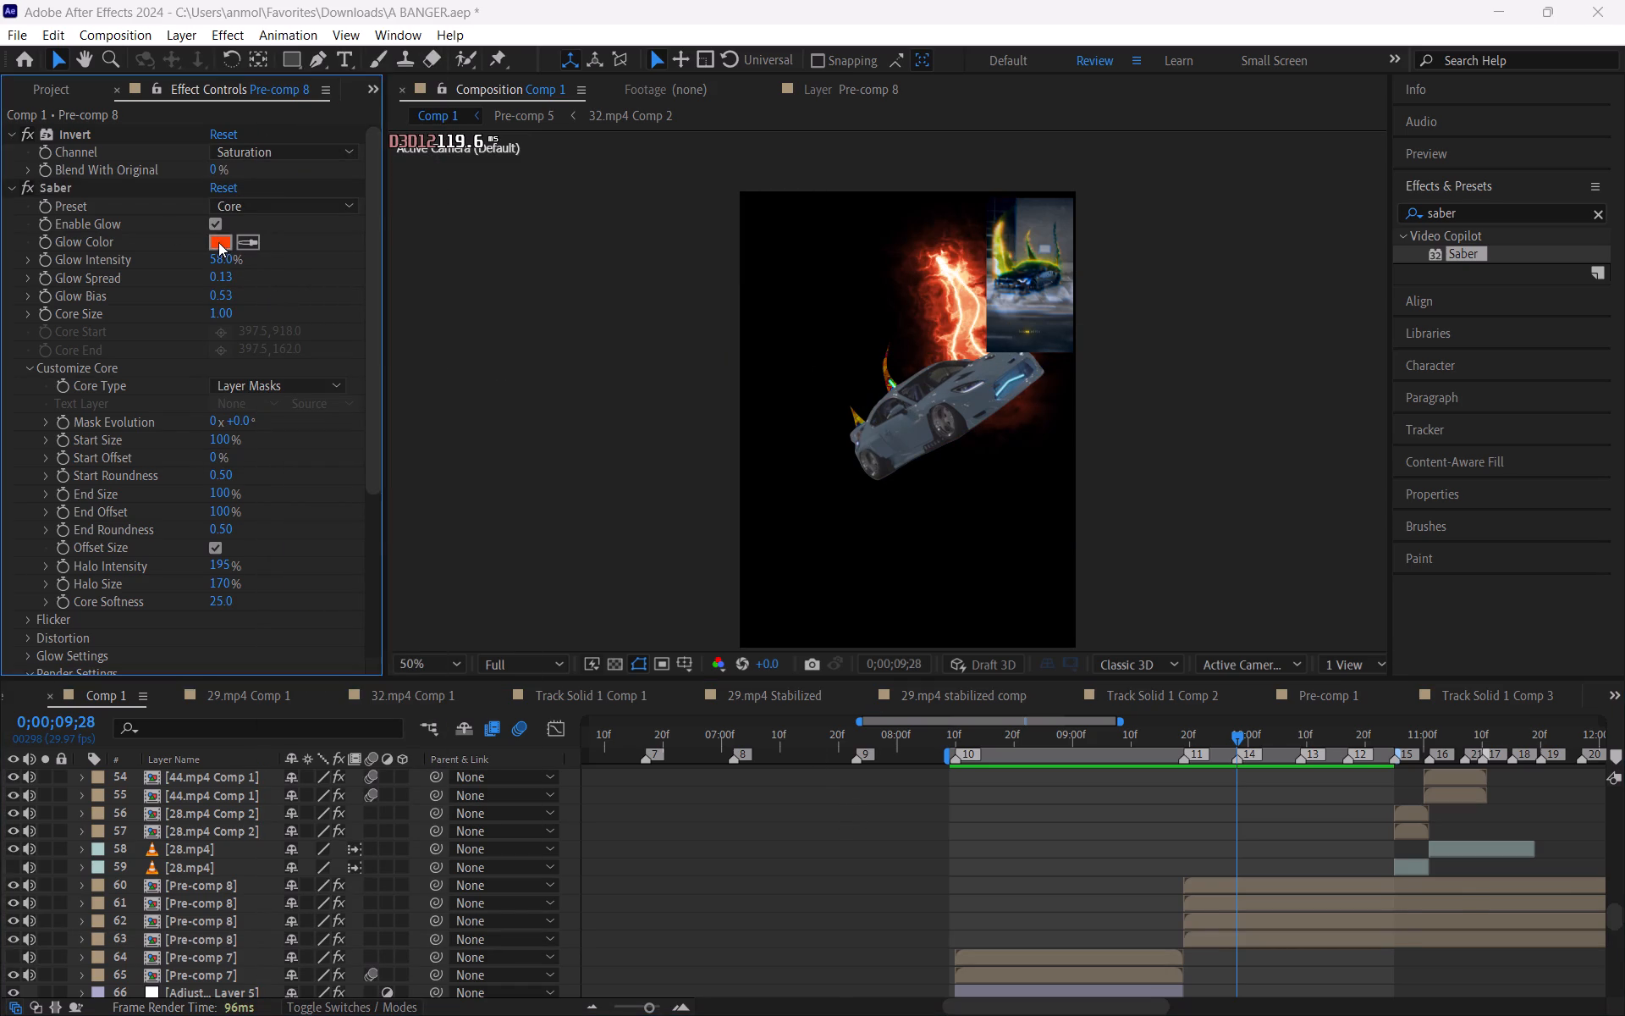
drag(337, 776, 344, 817)
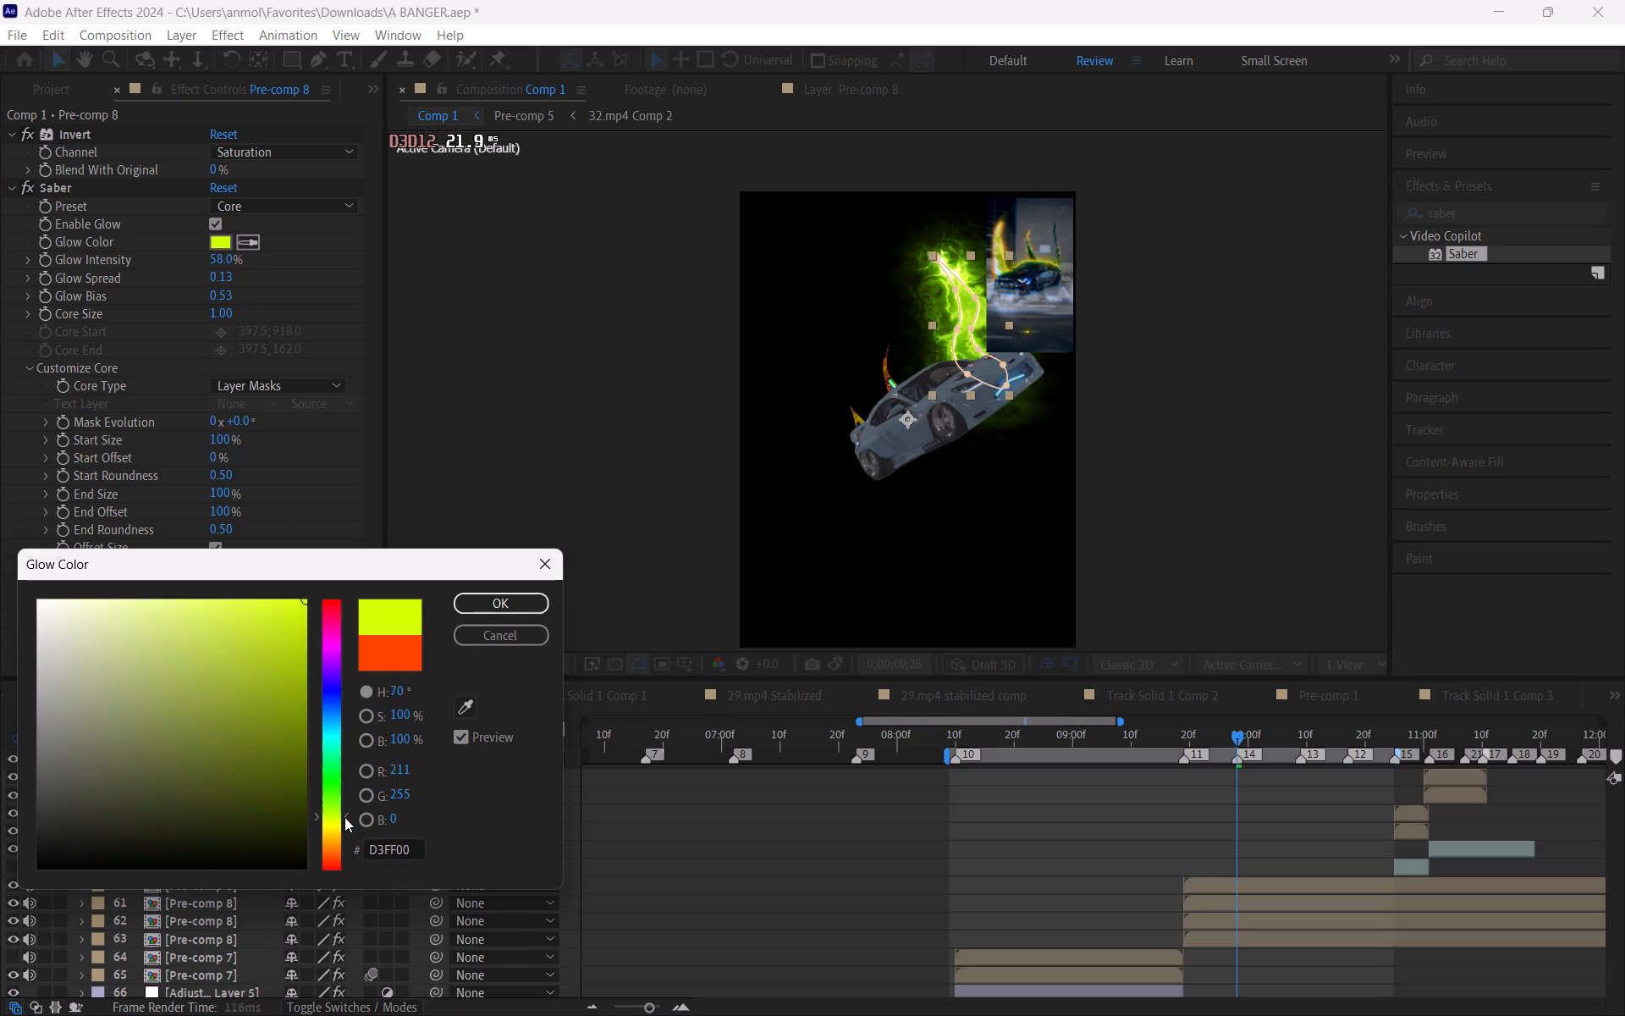
drag(344, 817, 354, 829)
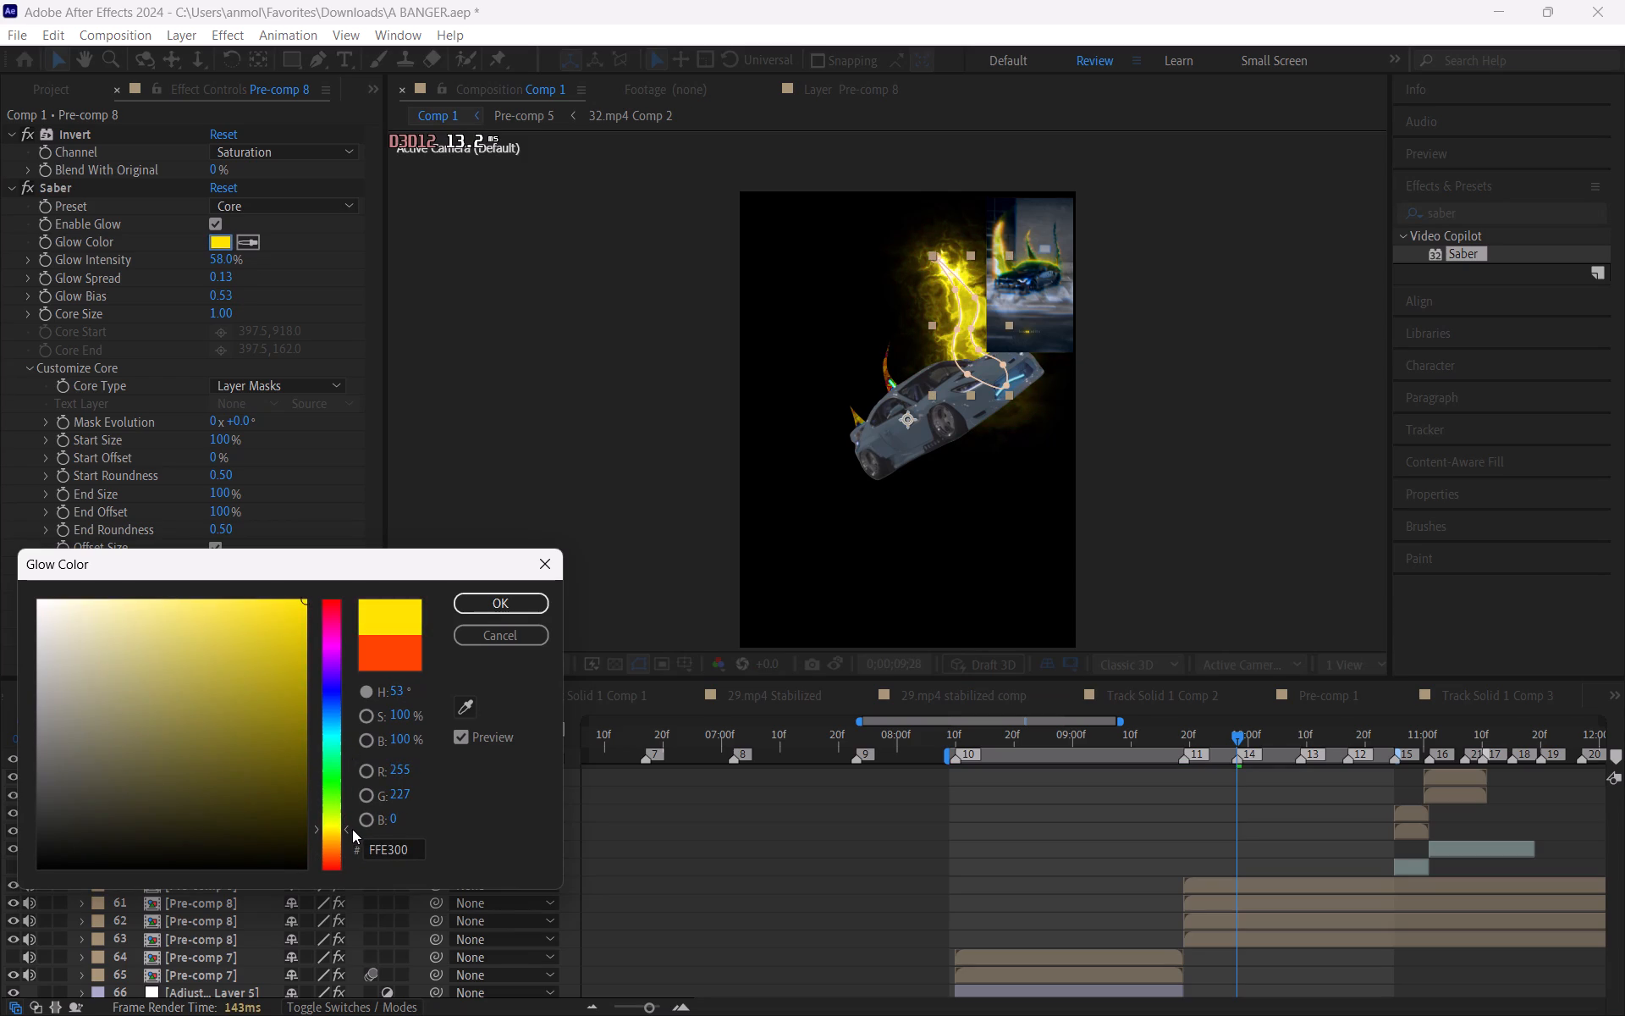
click(486, 599)
click(831, 892)
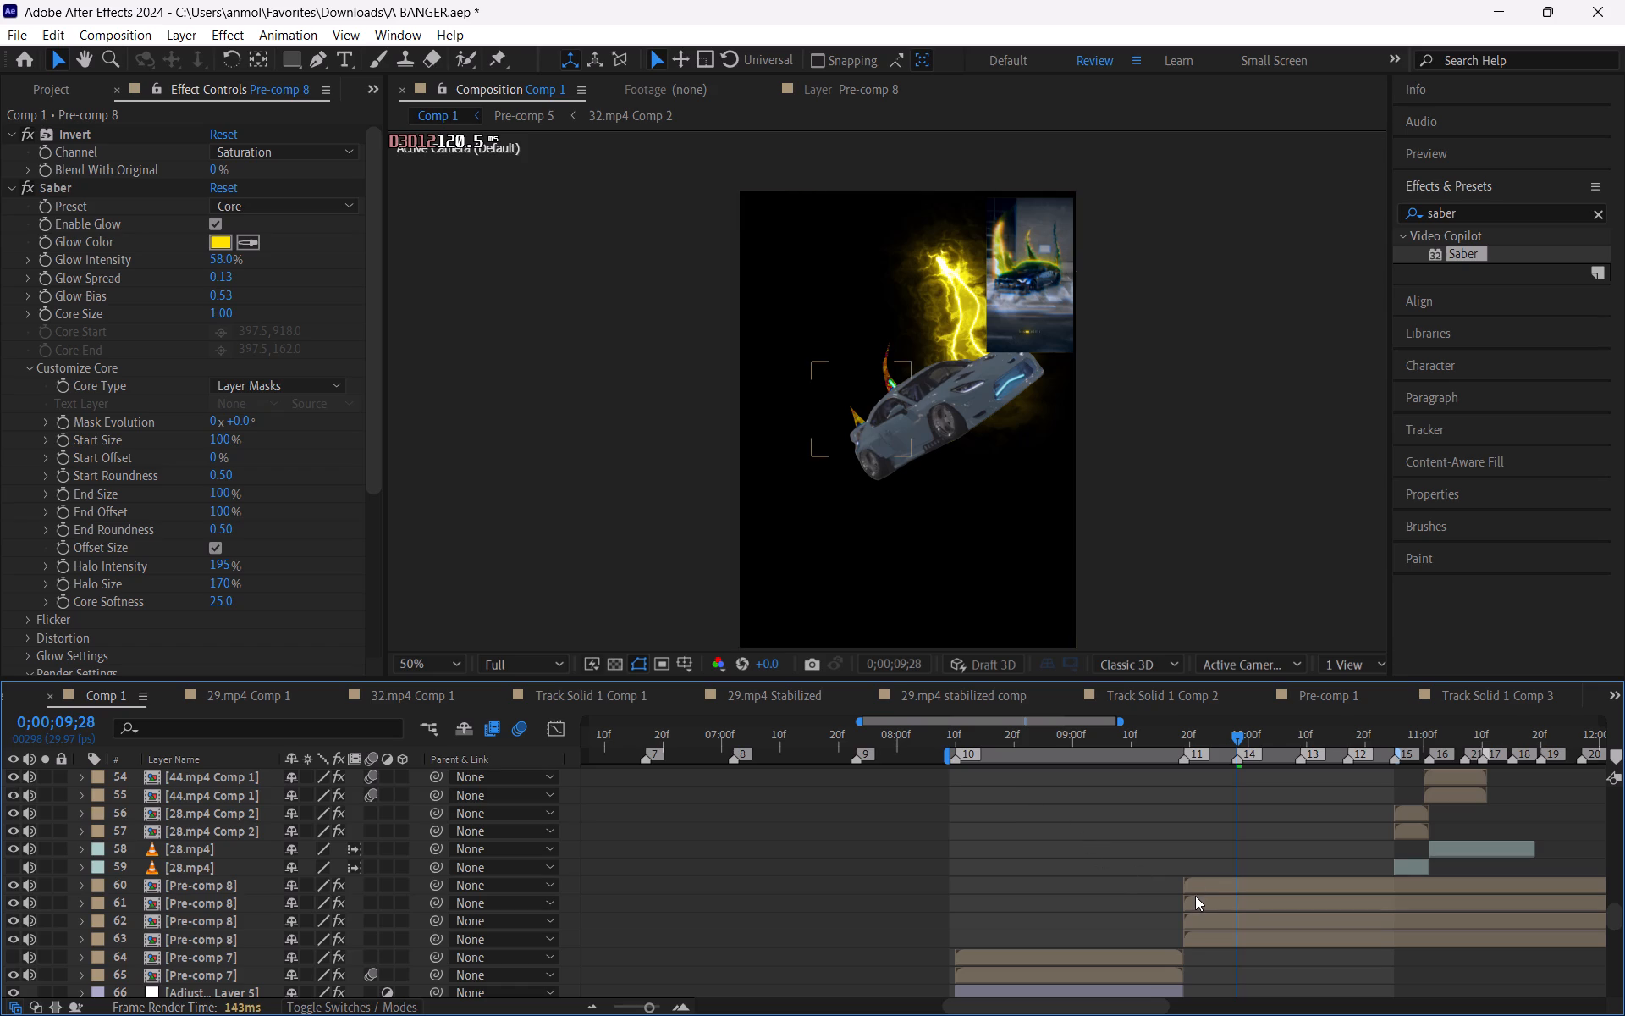
Duplicate the Pre-comp 8 layer with the yellow Saber glow, layer 63.
click(1244, 941)
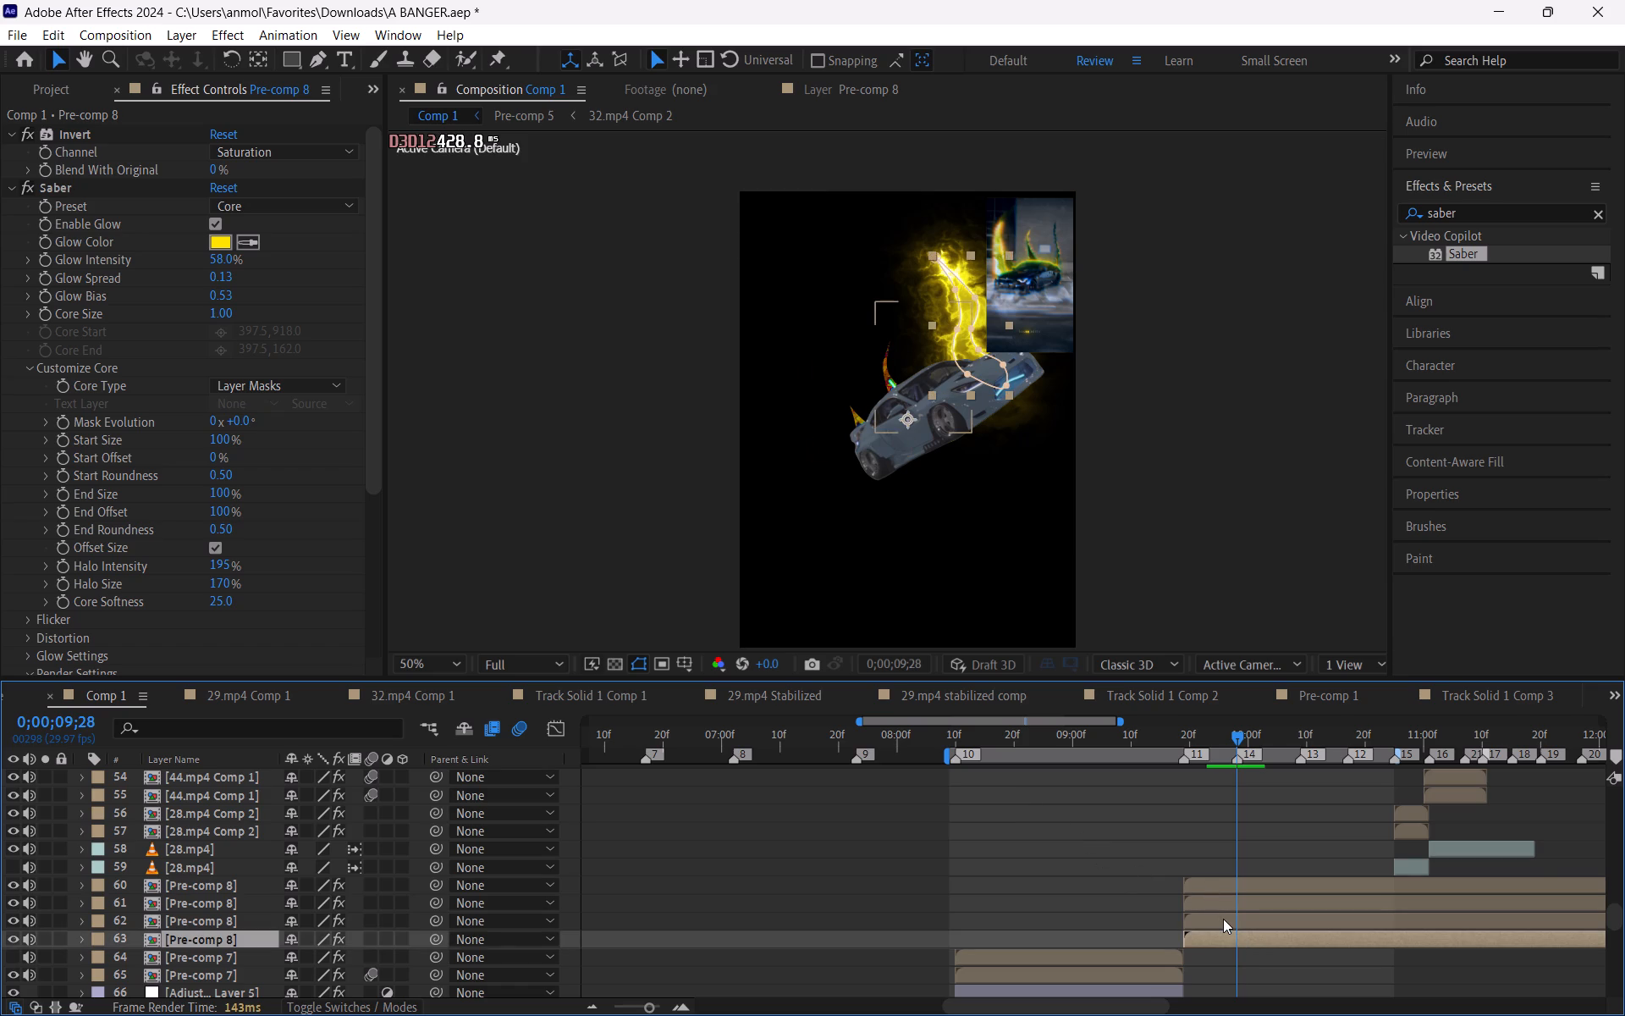
key(ctrl+d)
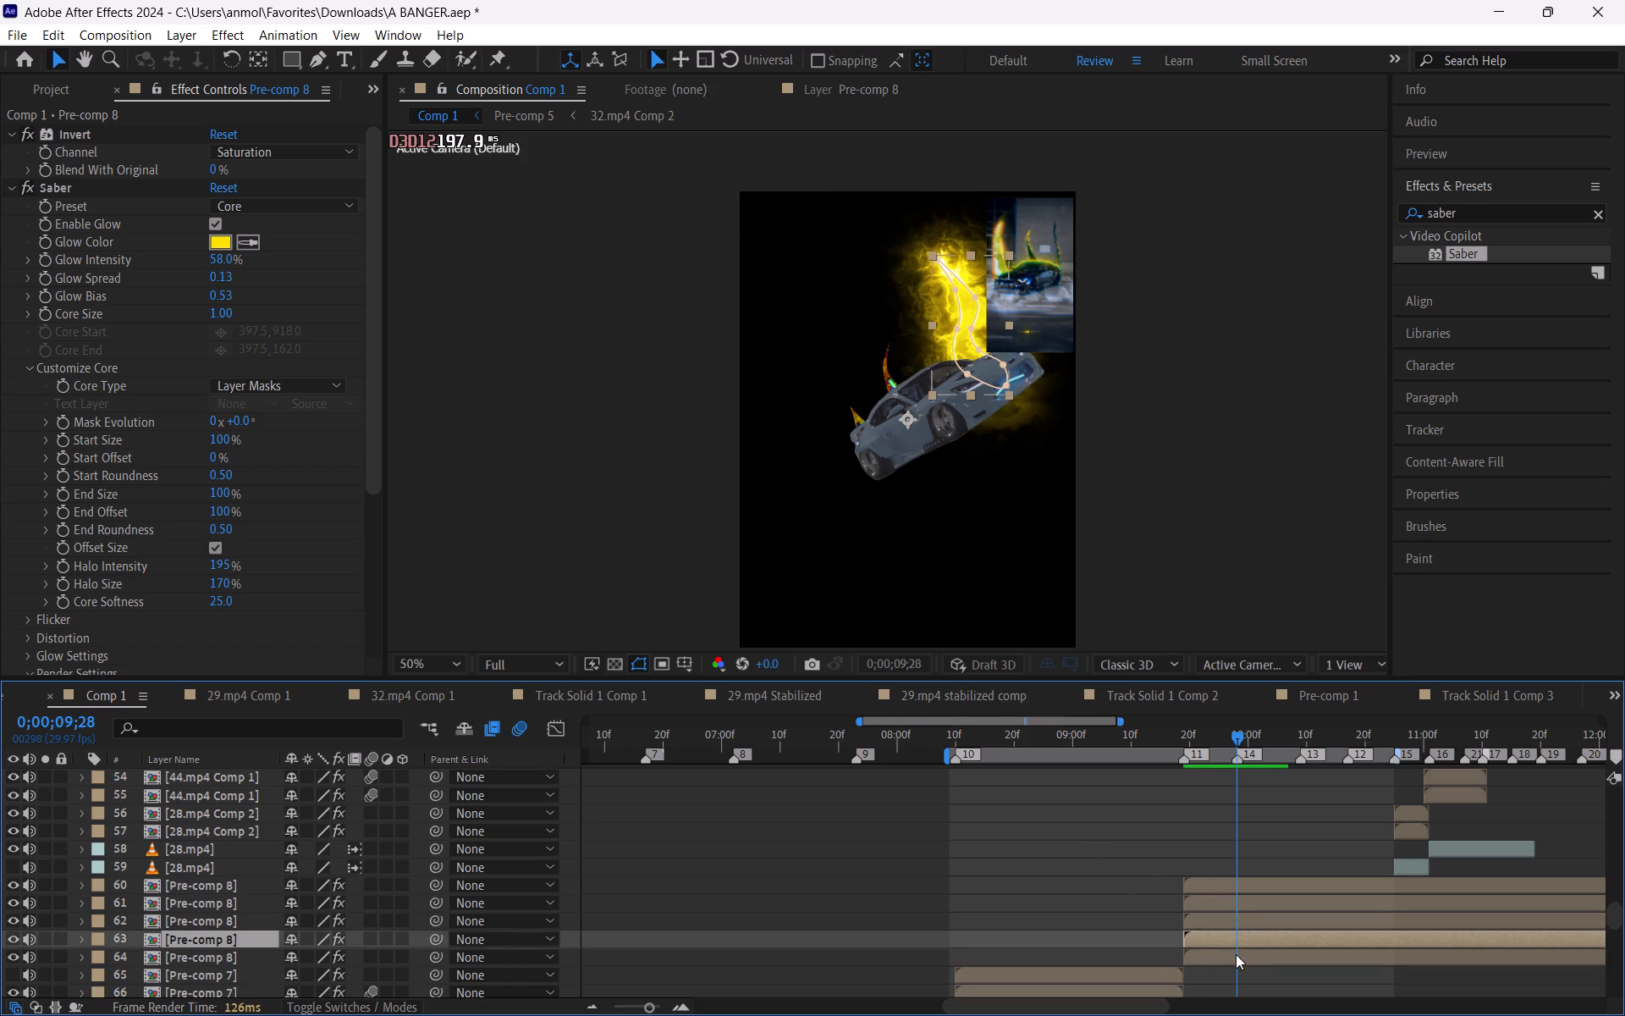
Remove the Saber effect from the lower Pre-comp 8 duplicate, layer 64, keeping its Invert effect.
click(1238, 960)
click(58, 195)
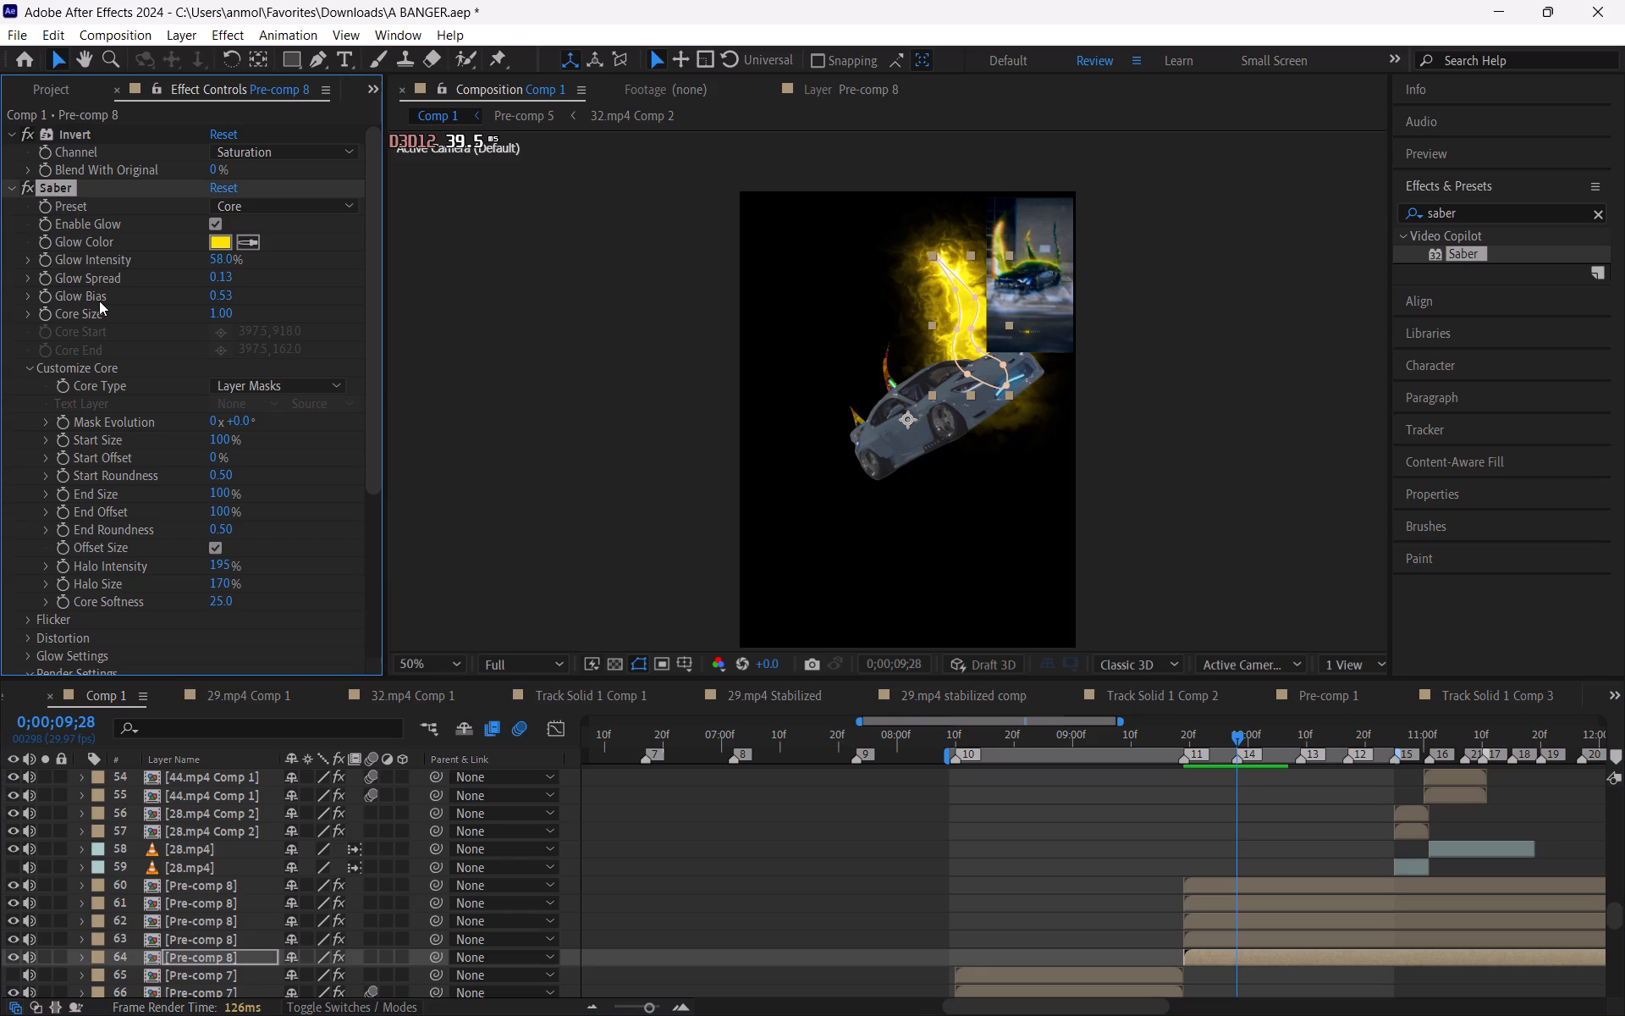
key(Delete)
click(862, 842)
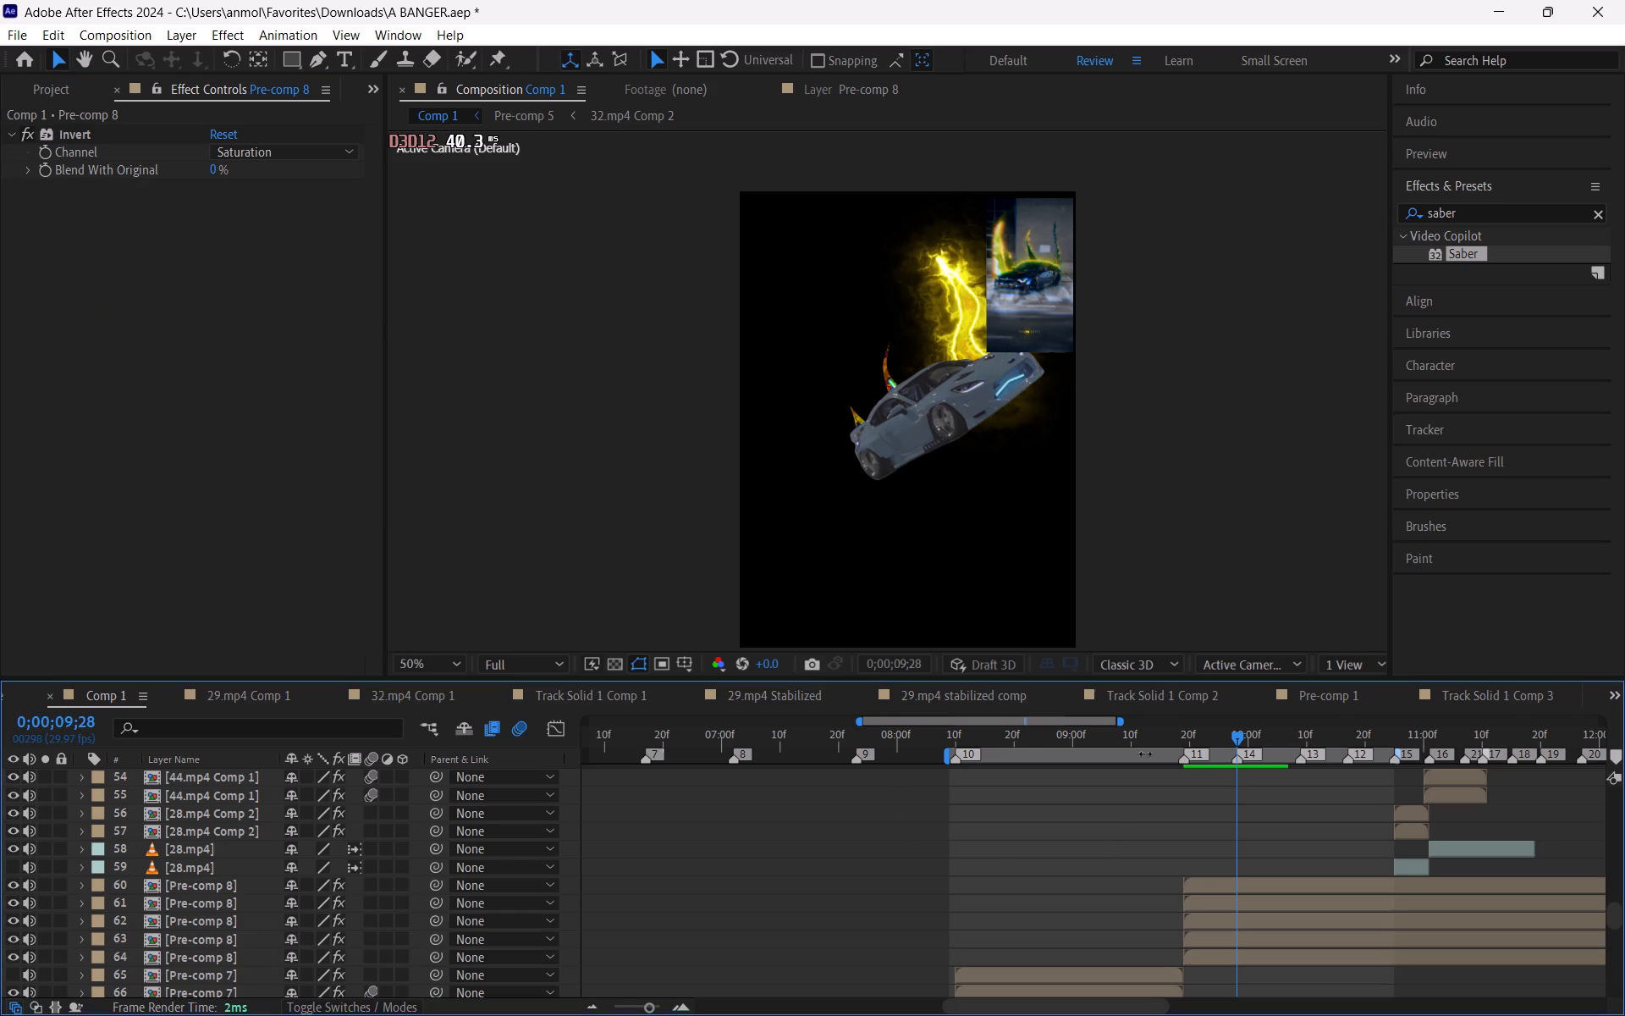
click(1237, 847)
Save the project.
key(ctrl+s)
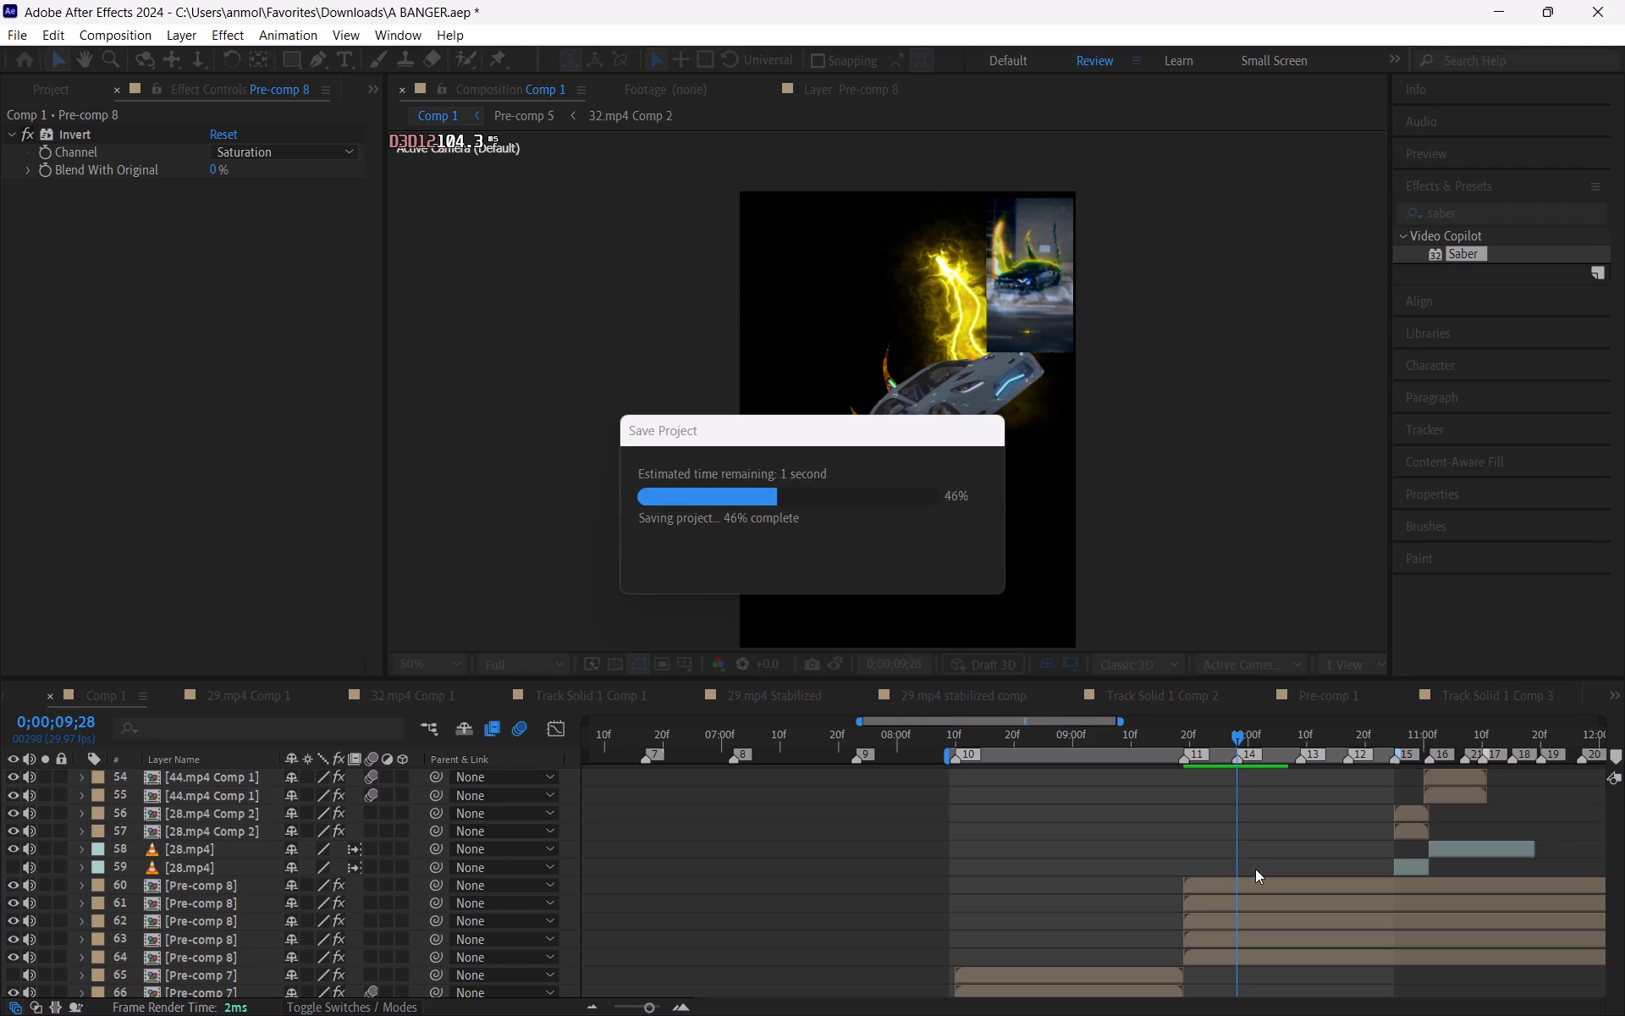
Apply the Saber effect to Pre-comp 8 layer 62, the one masked around the car's middle horn.
click(1255, 957)
click(1250, 939)
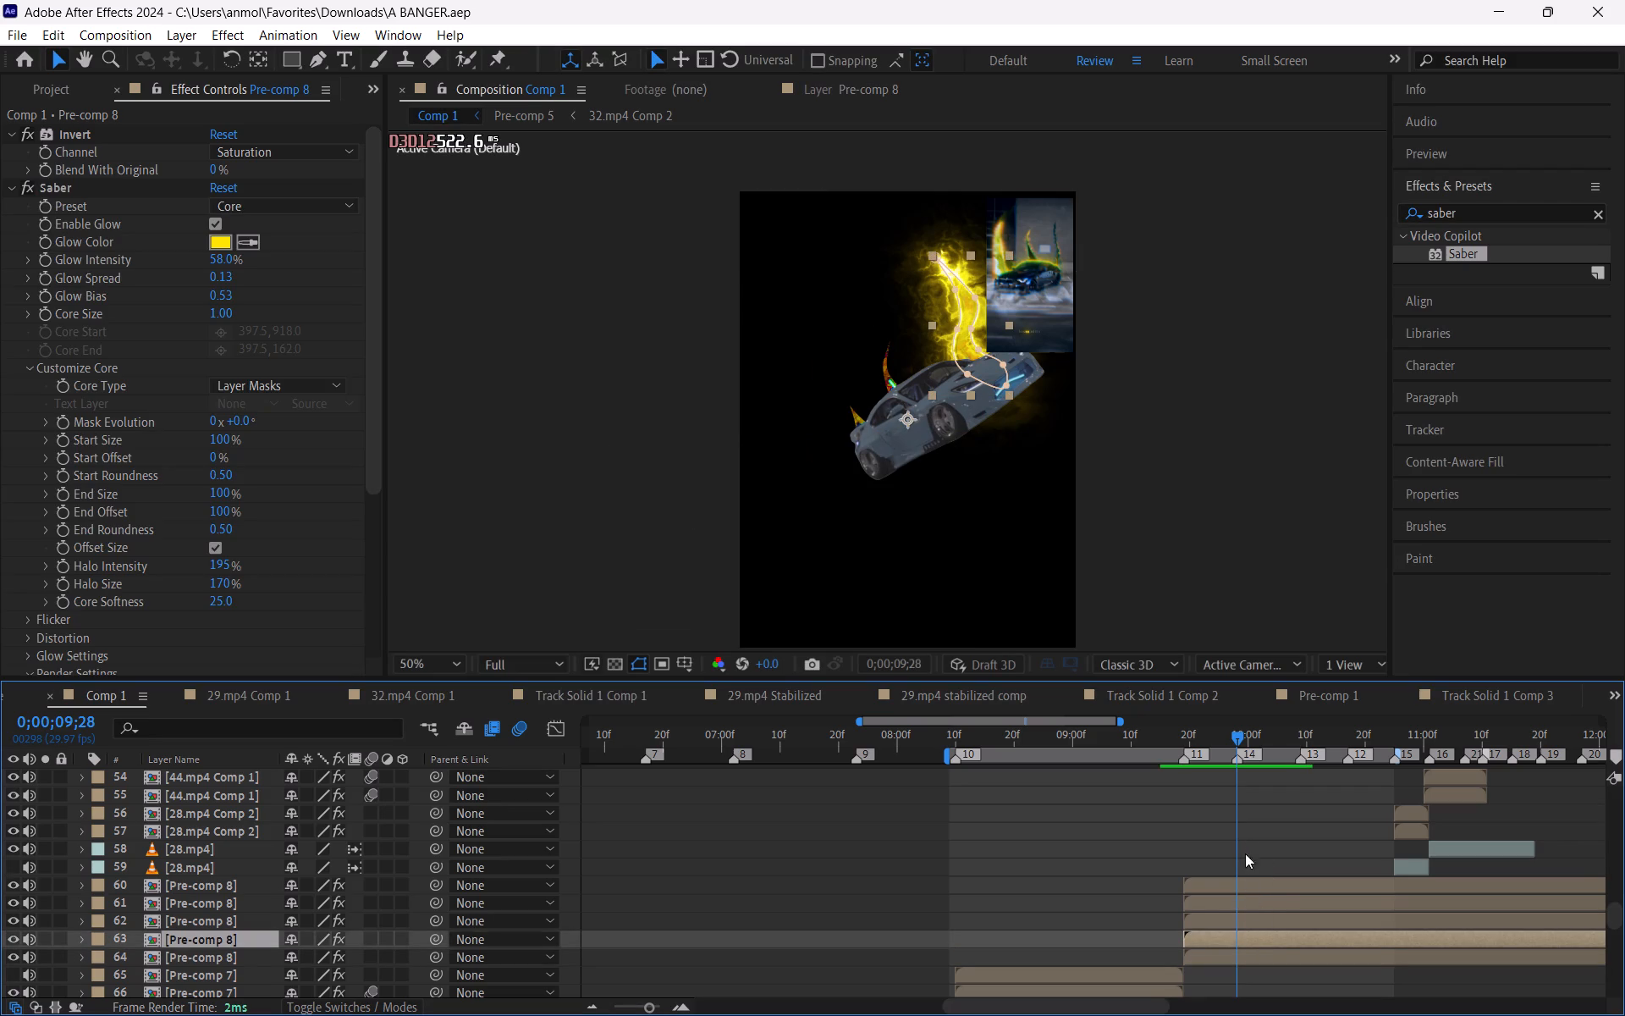
click(1281, 950)
click(1274, 920)
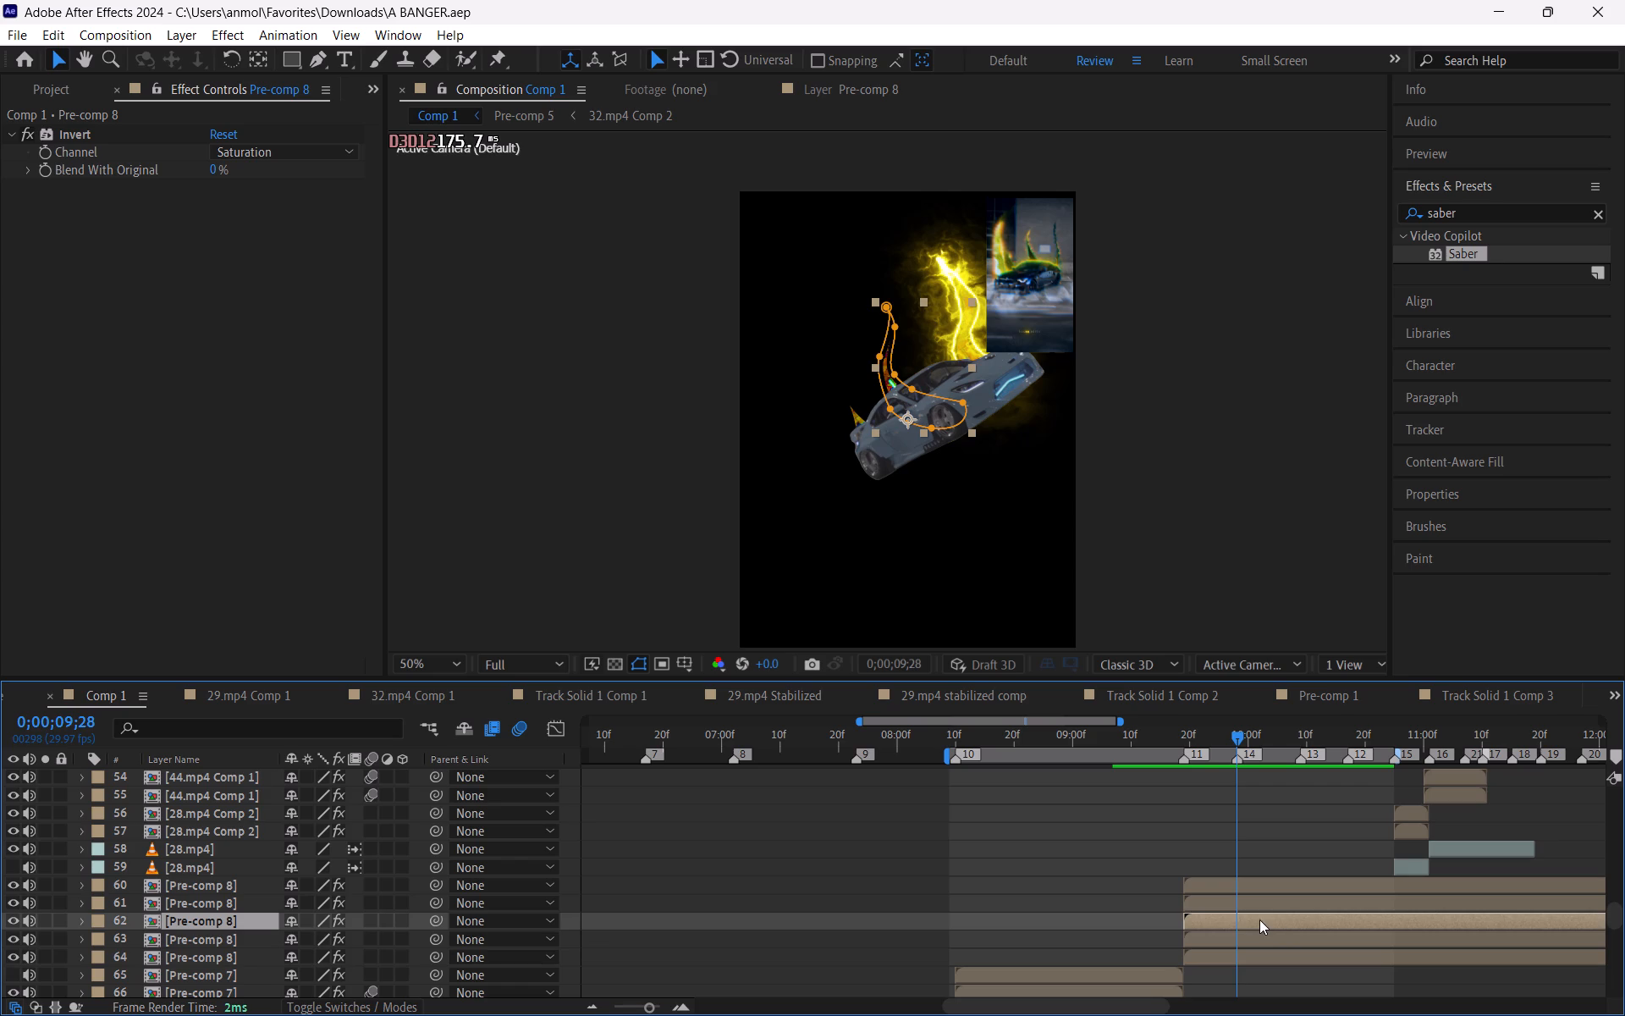
drag(1477, 257, 1385, 867)
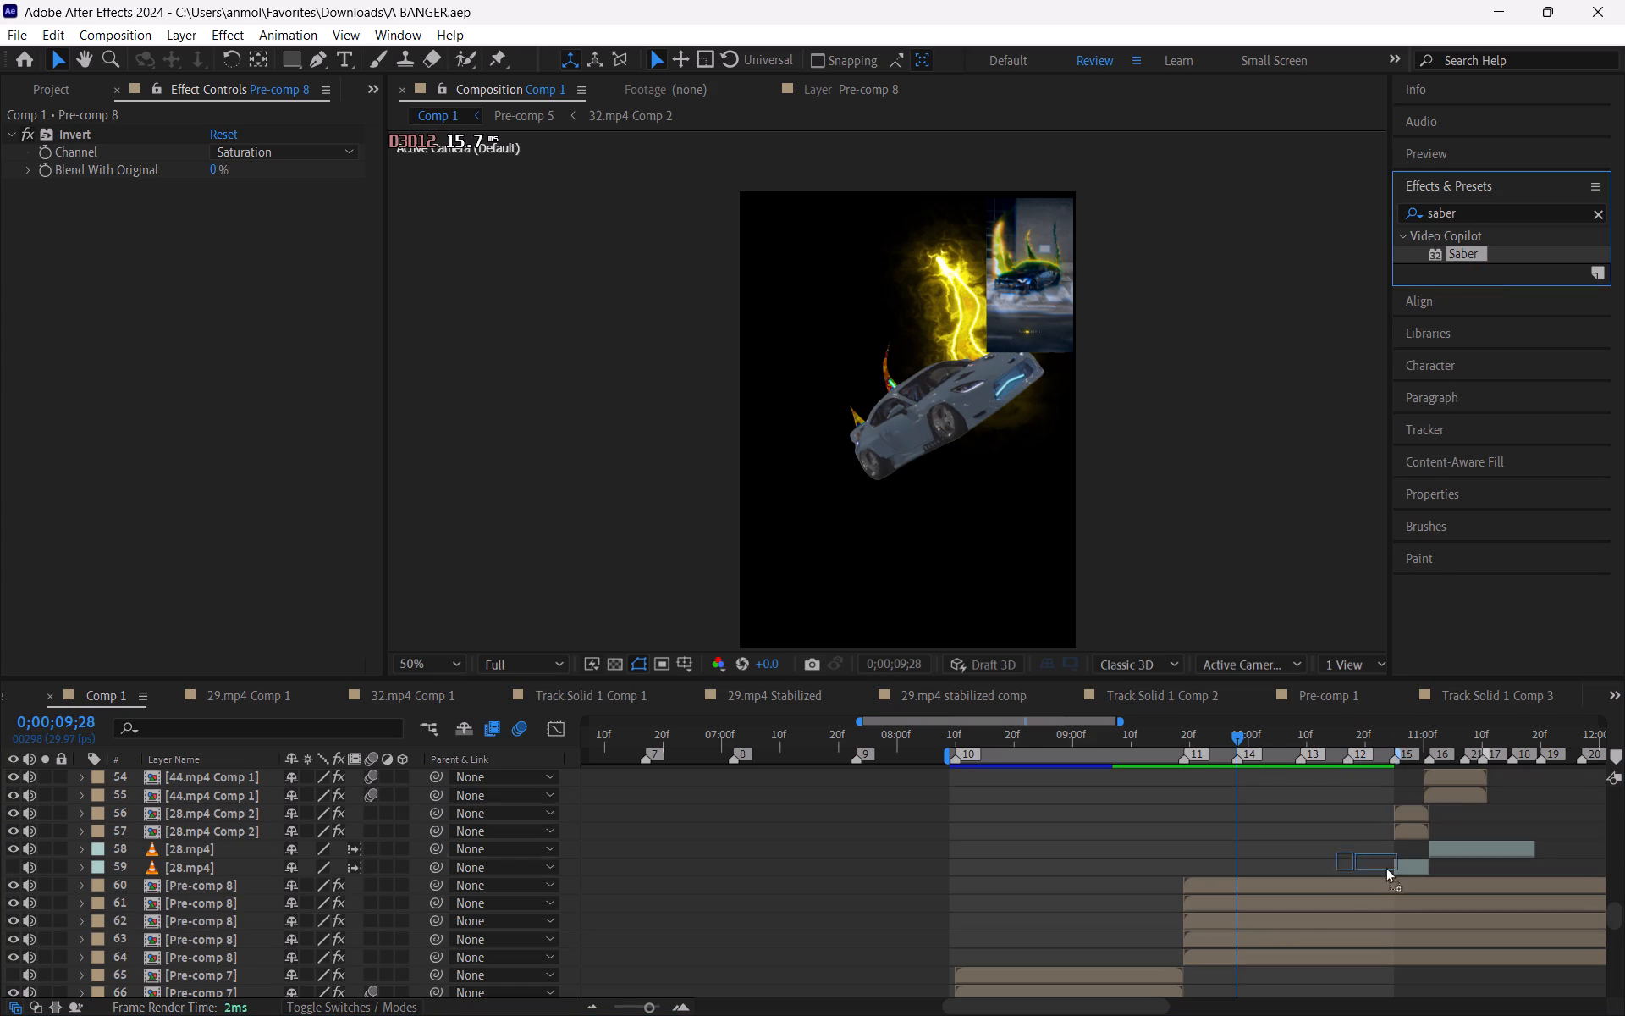
drag(1385, 867, 1391, 920)
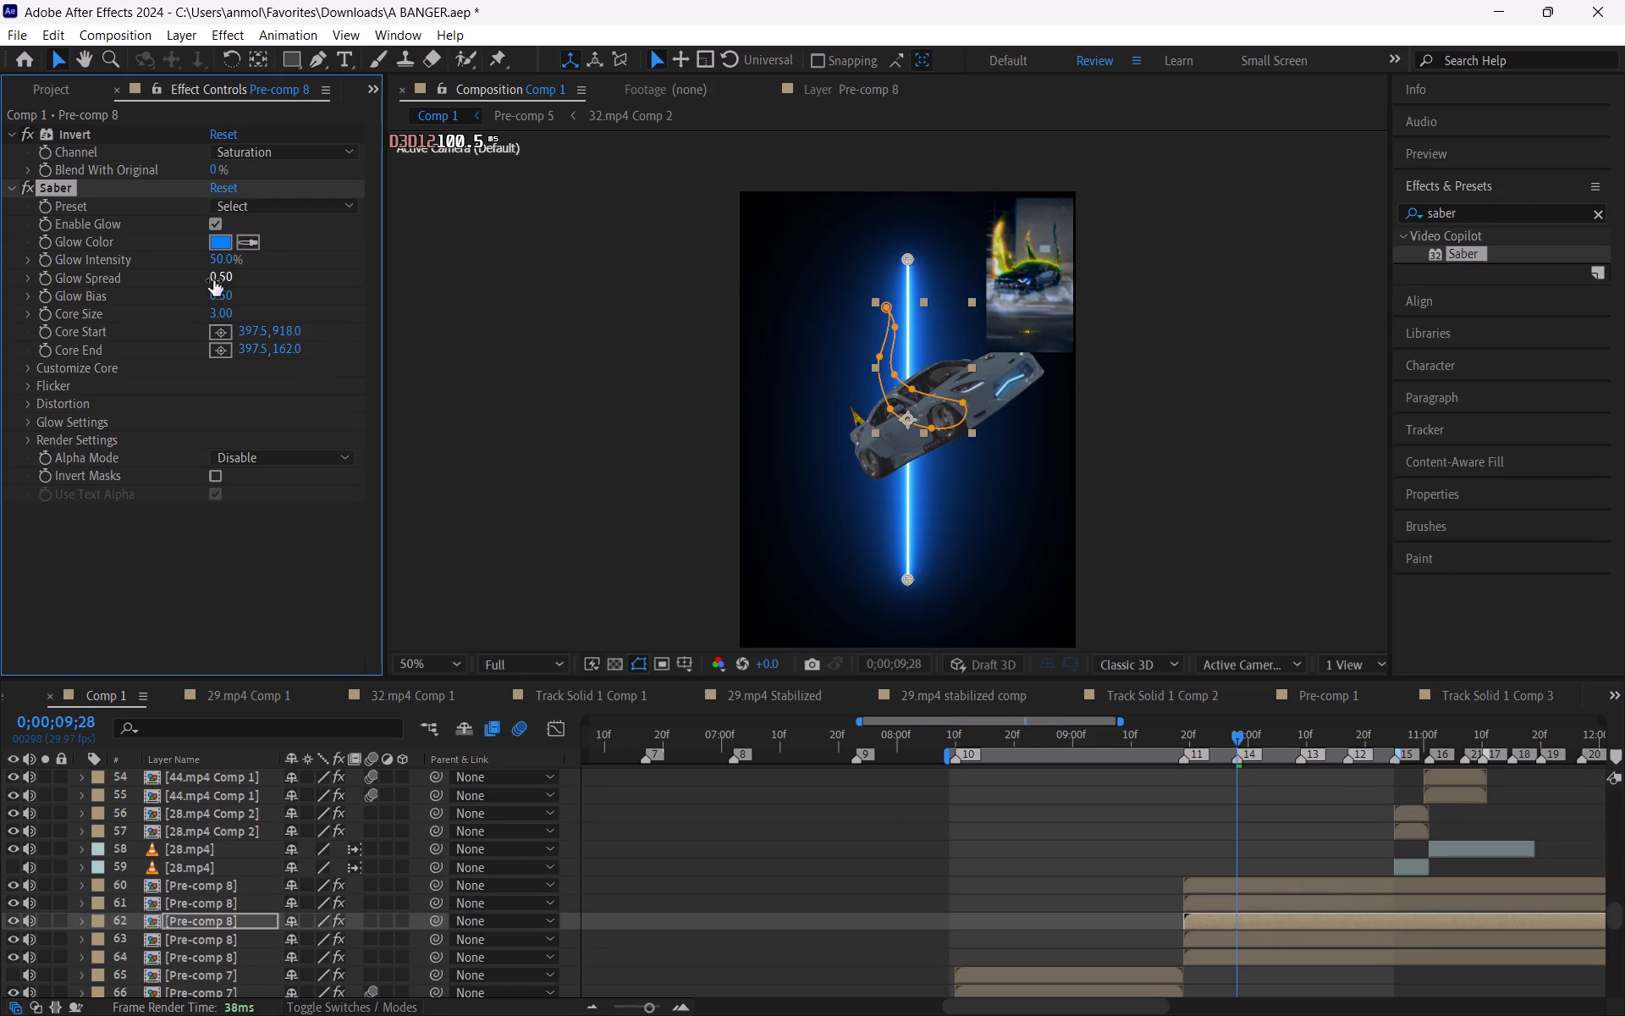
Set layer 62's Saber core type to Layer Masks and its composite setting to Transparent.
click(30, 365)
click(267, 384)
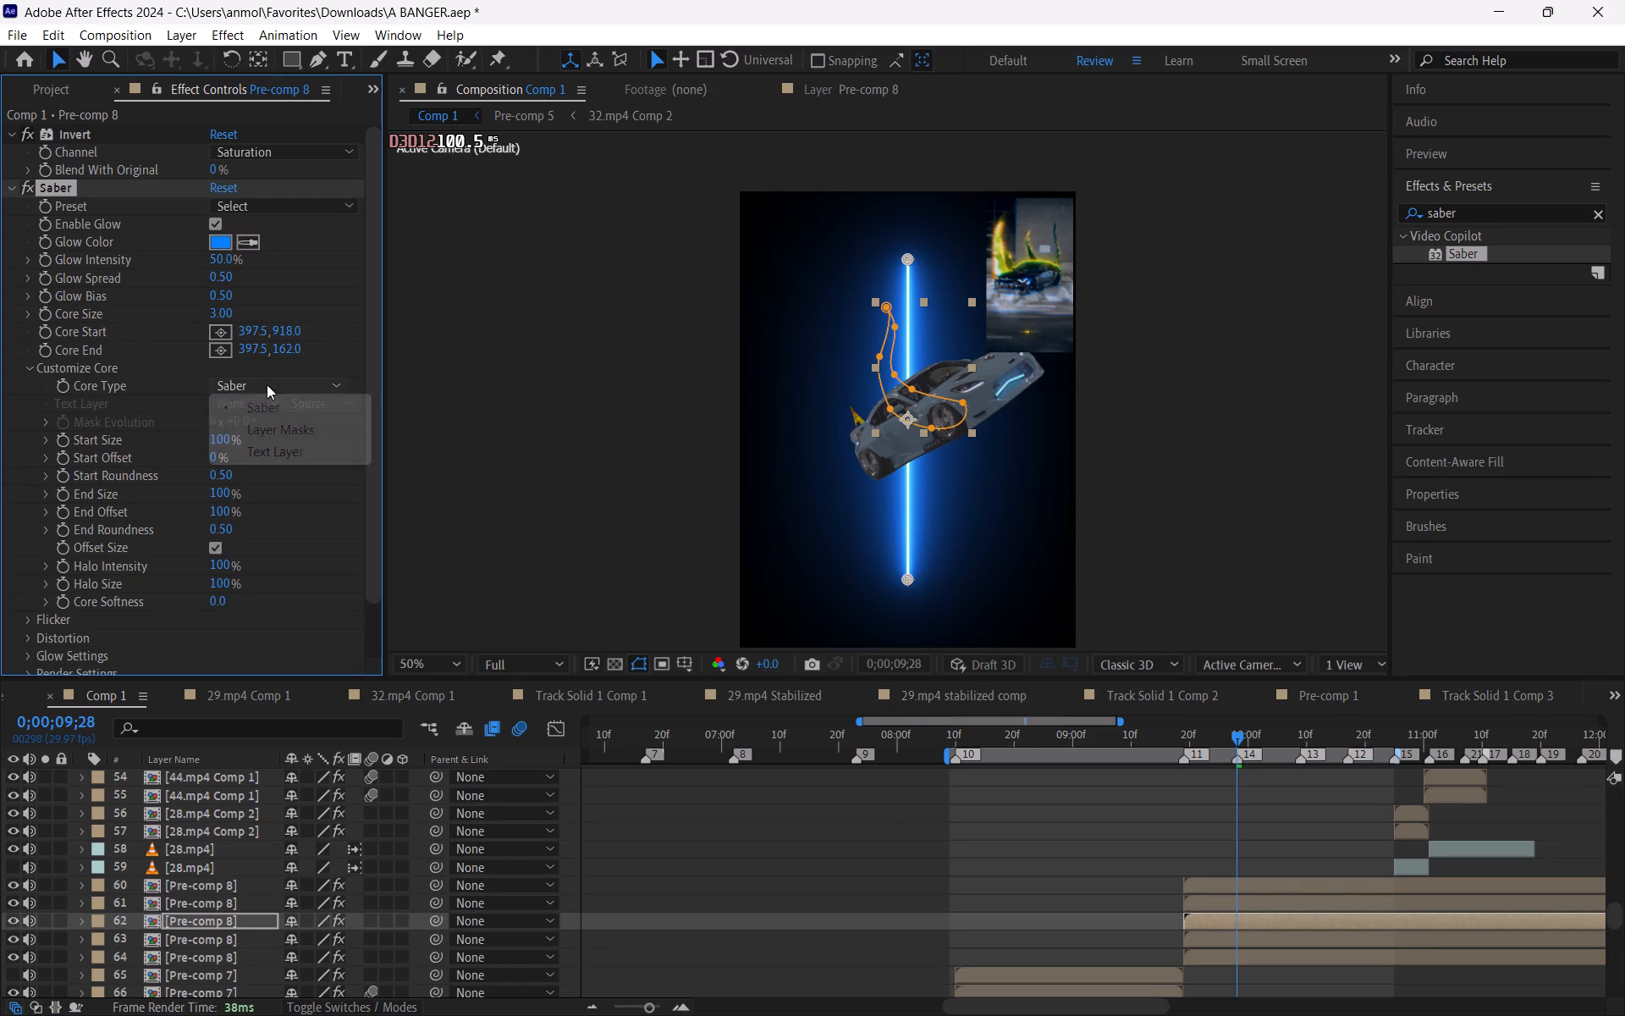
click(267, 420)
scroll(264, 533, down, 1)
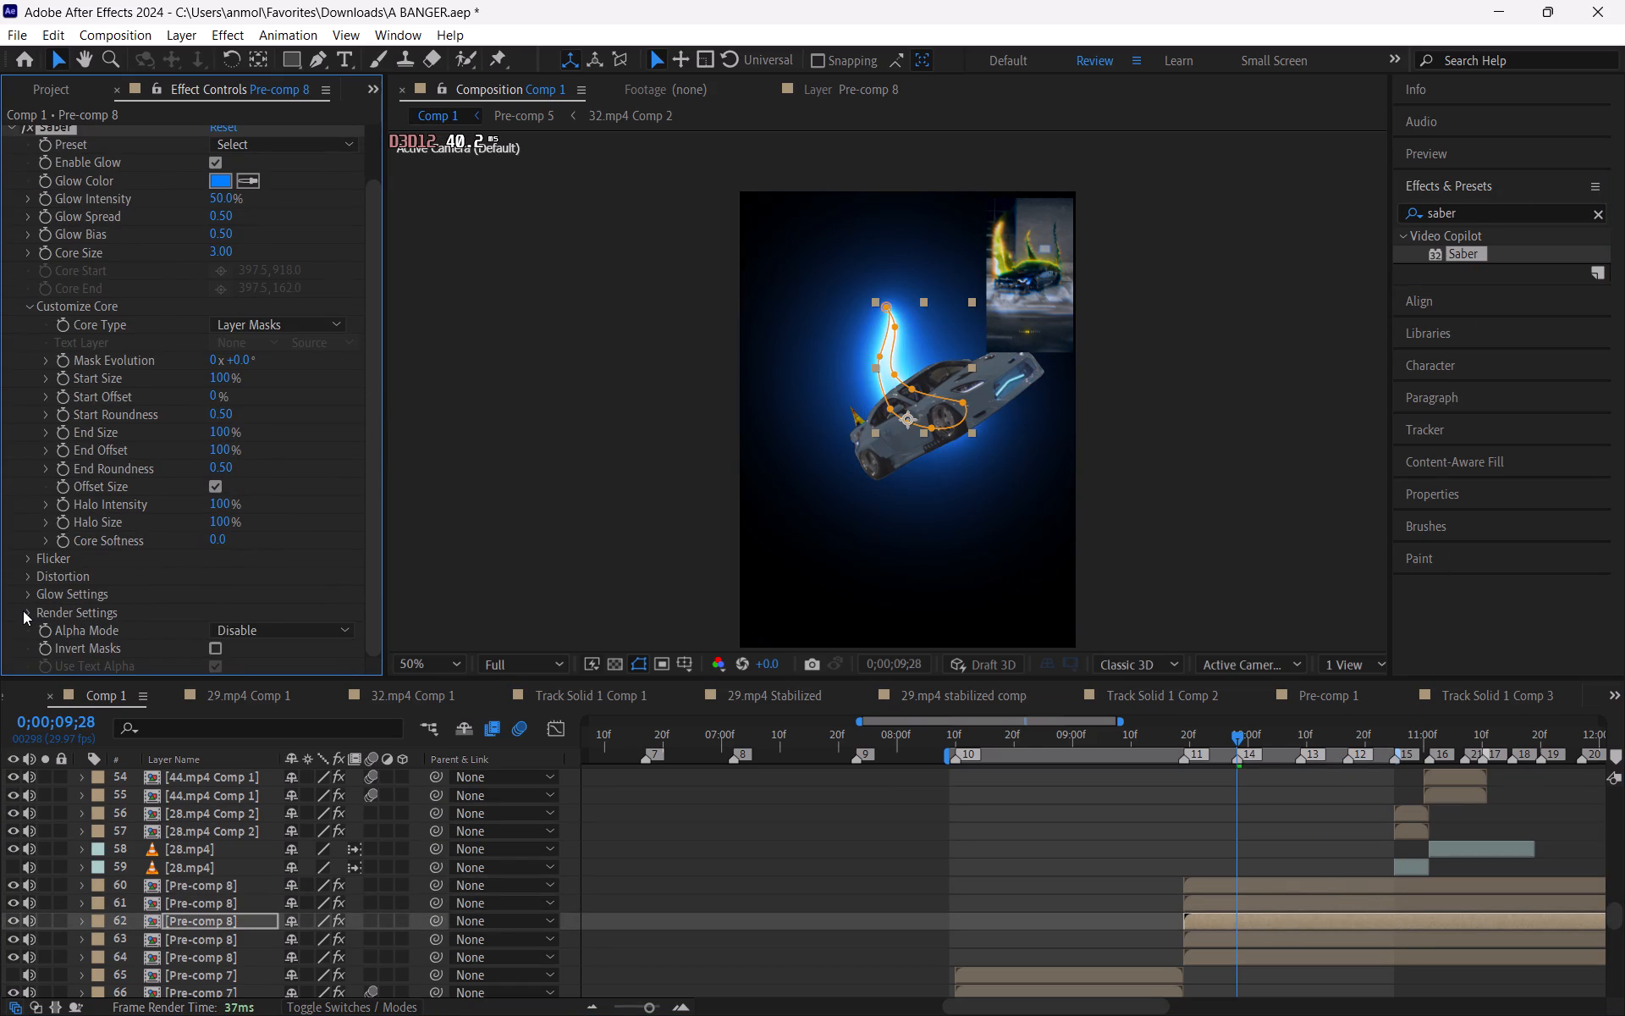
click(23, 611)
click(230, 664)
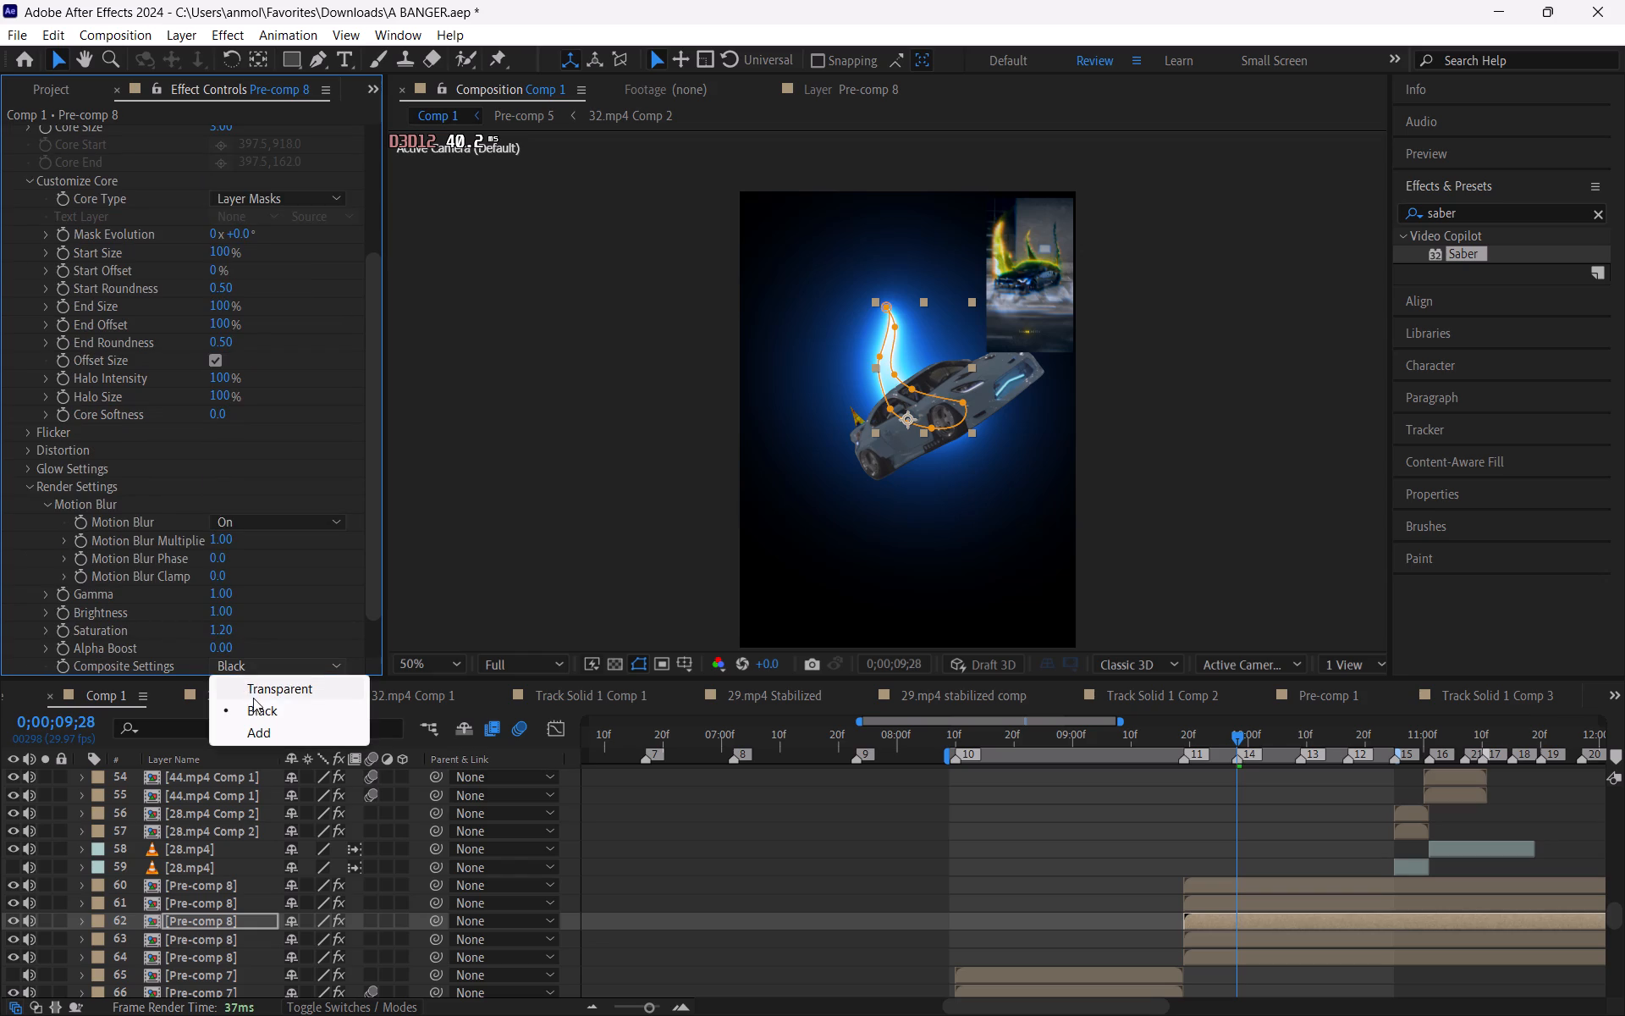
click(252, 689)
Apply the Core preset to layer 62's Saber effect and change its glow color to yellow, FFE800.
scroll(291, 600, up, 3)
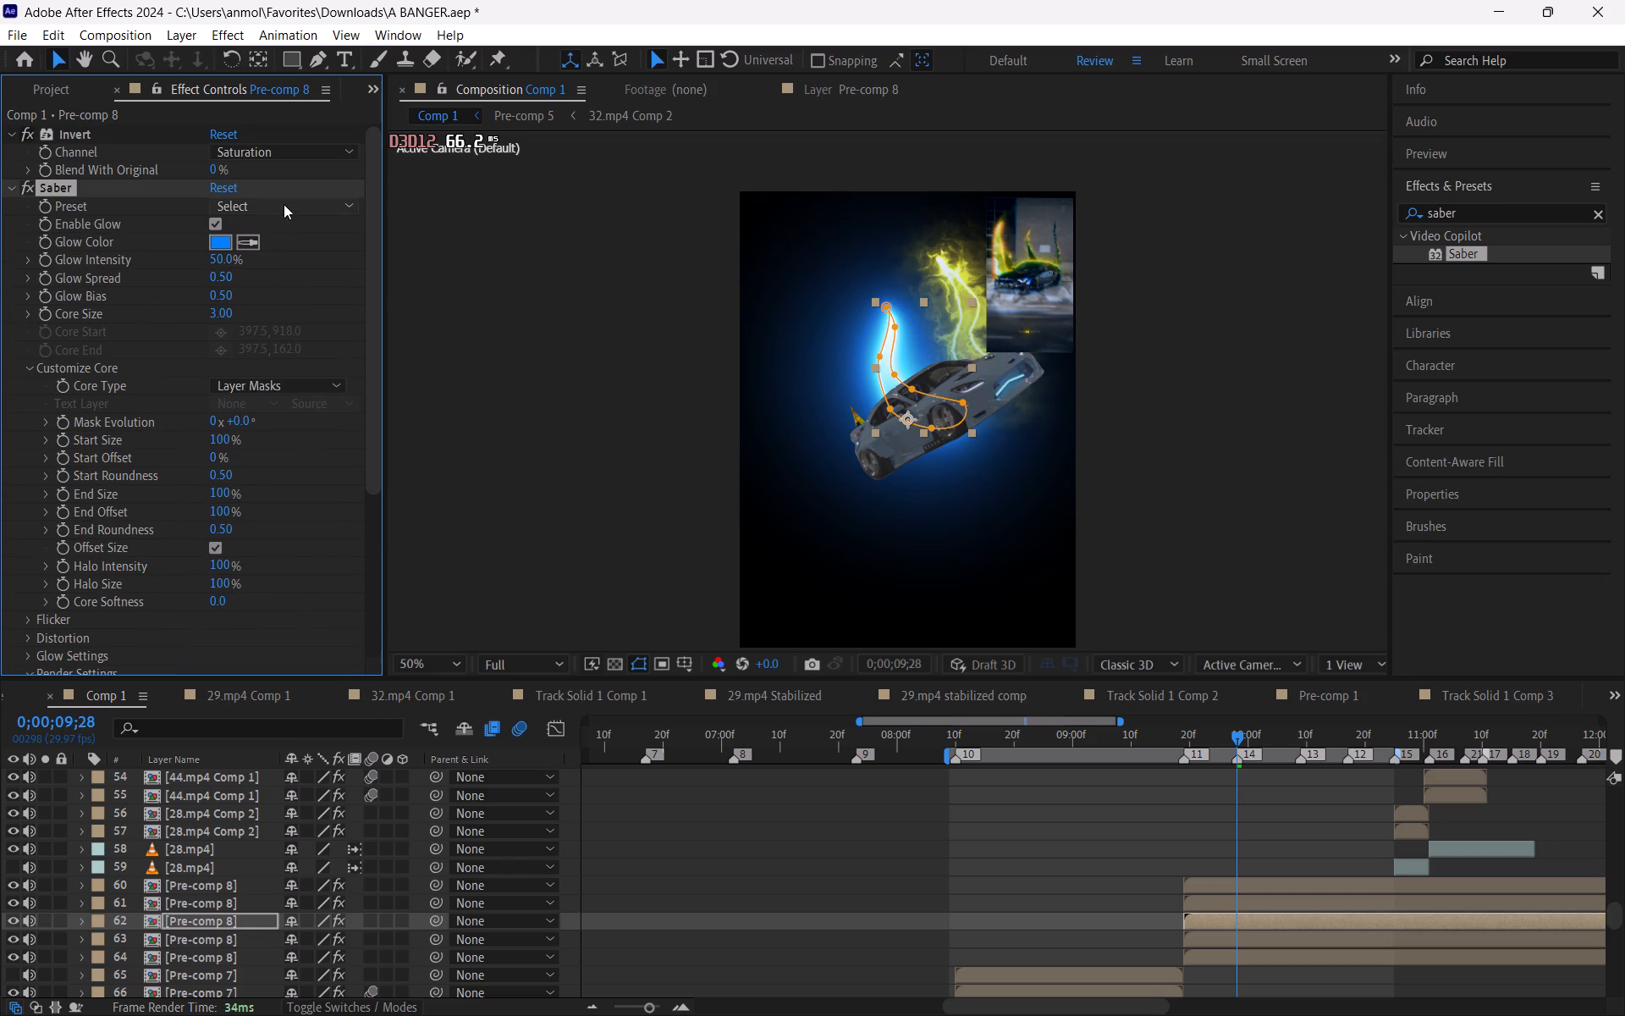
click(284, 204)
click(322, 143)
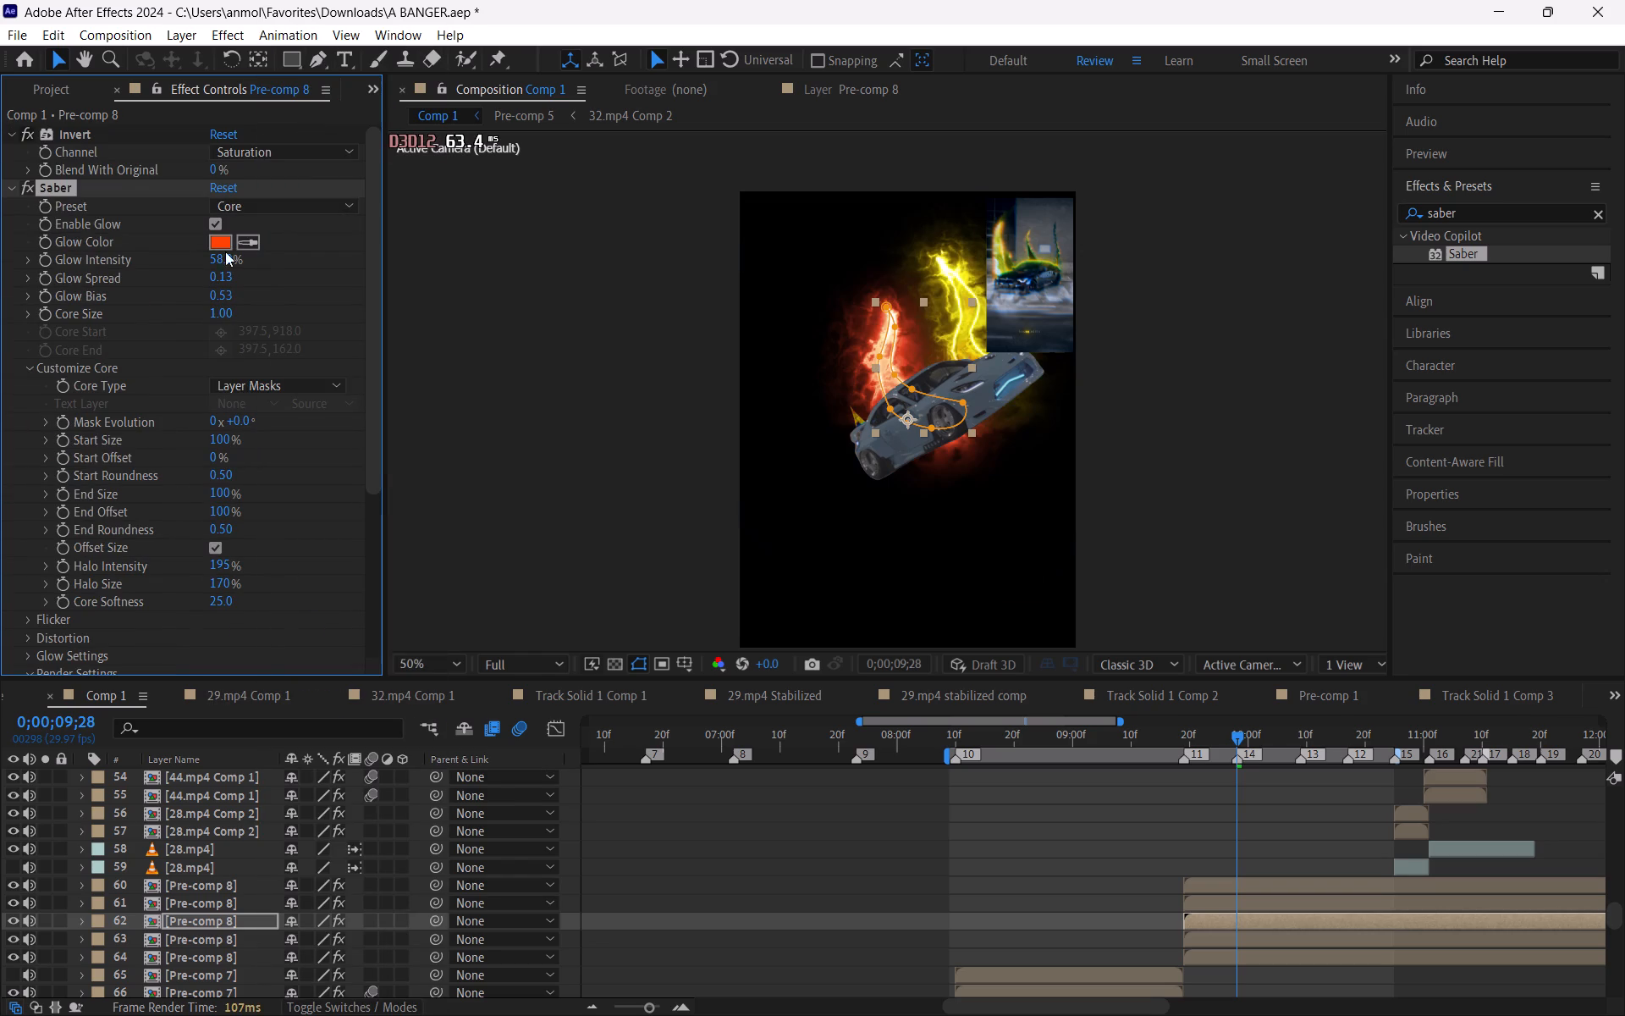
click(227, 239)
click(334, 827)
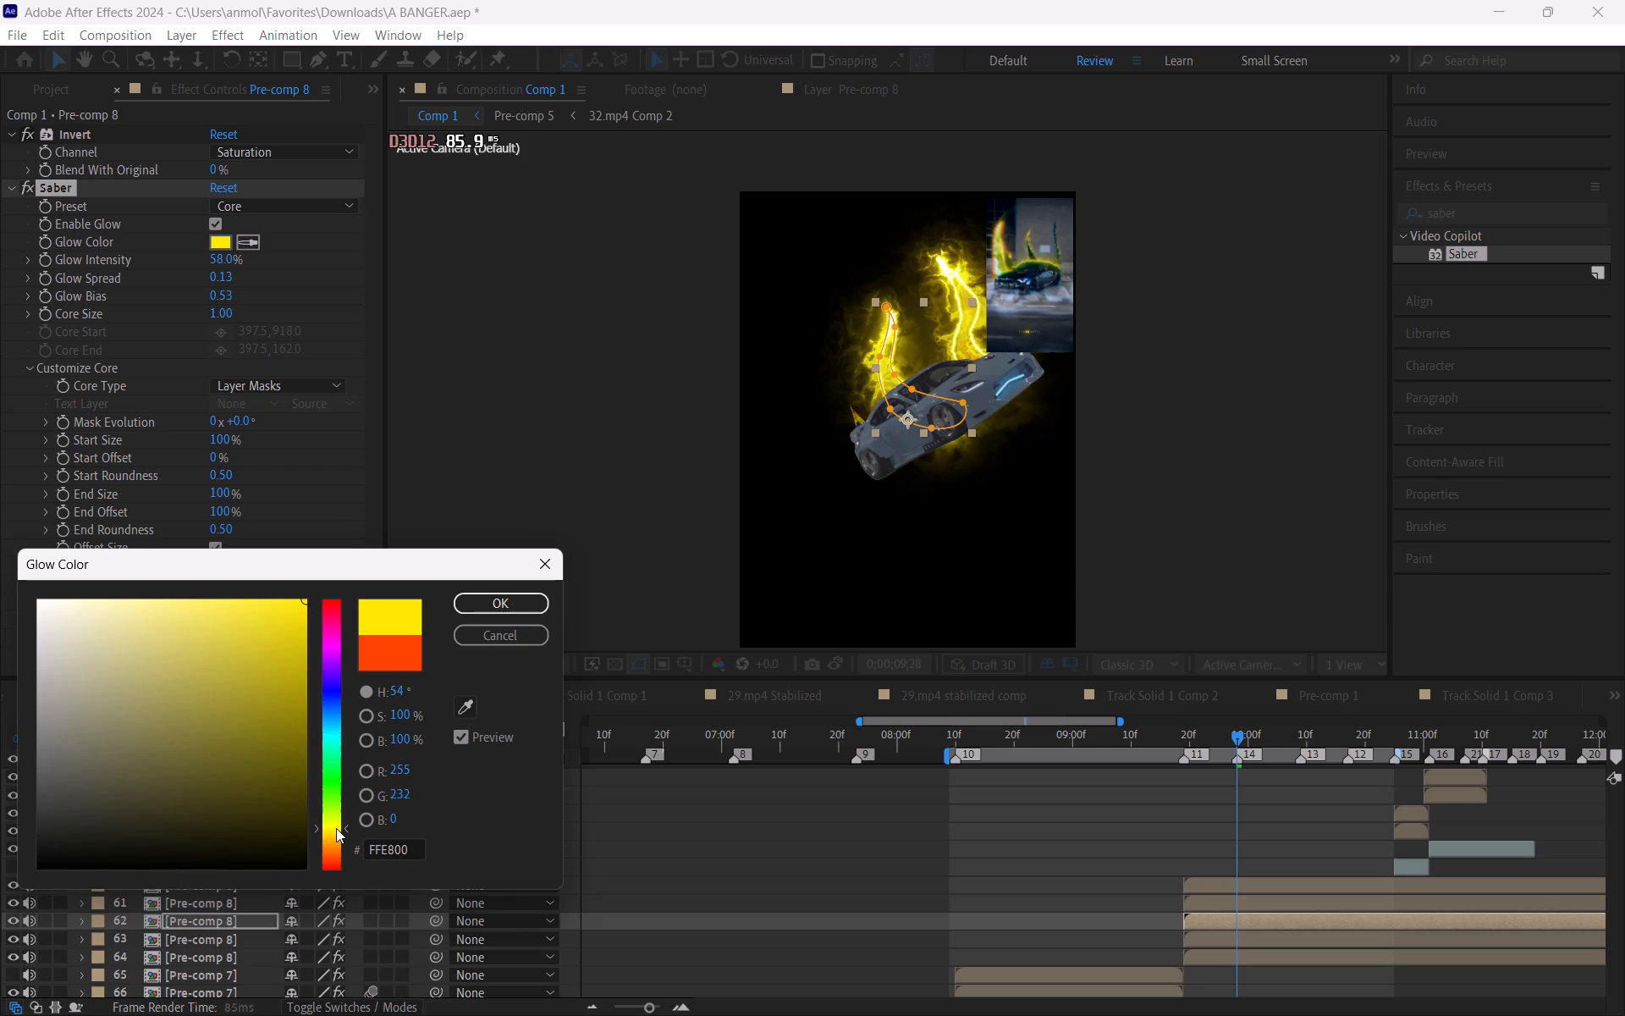
click(460, 600)
click(873, 823)
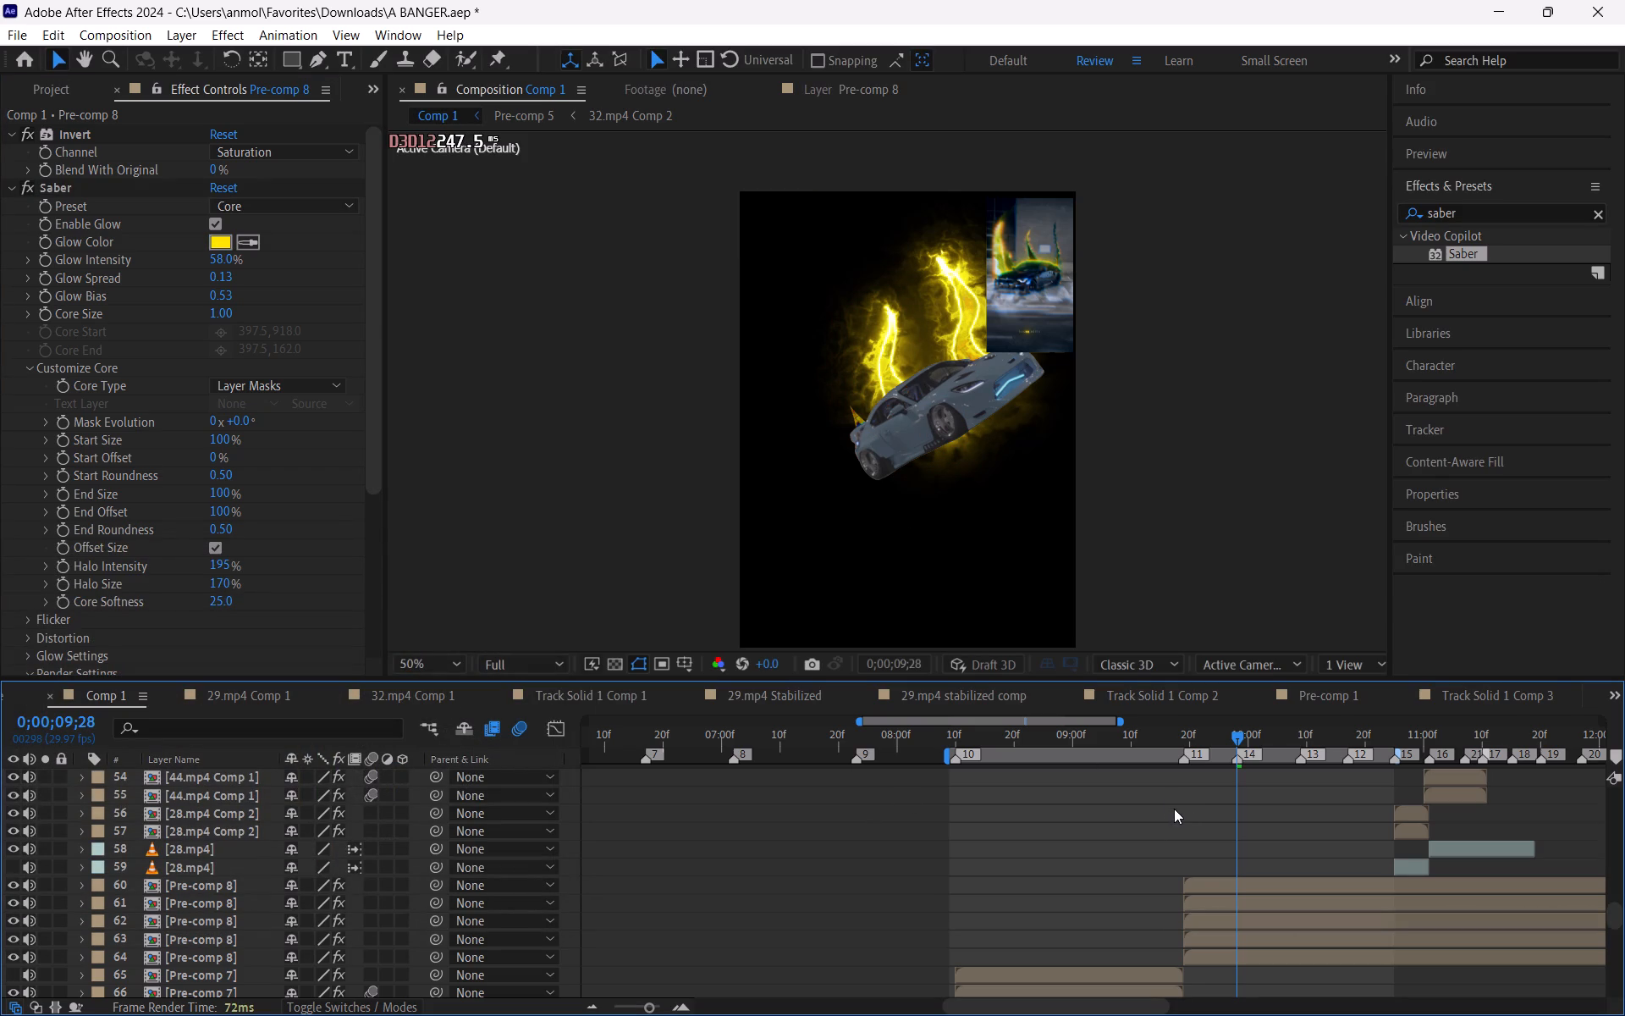
Duplicate the Pre-comp 8 layer with the new yellow Saber glow, layer 62.
click(1236, 839)
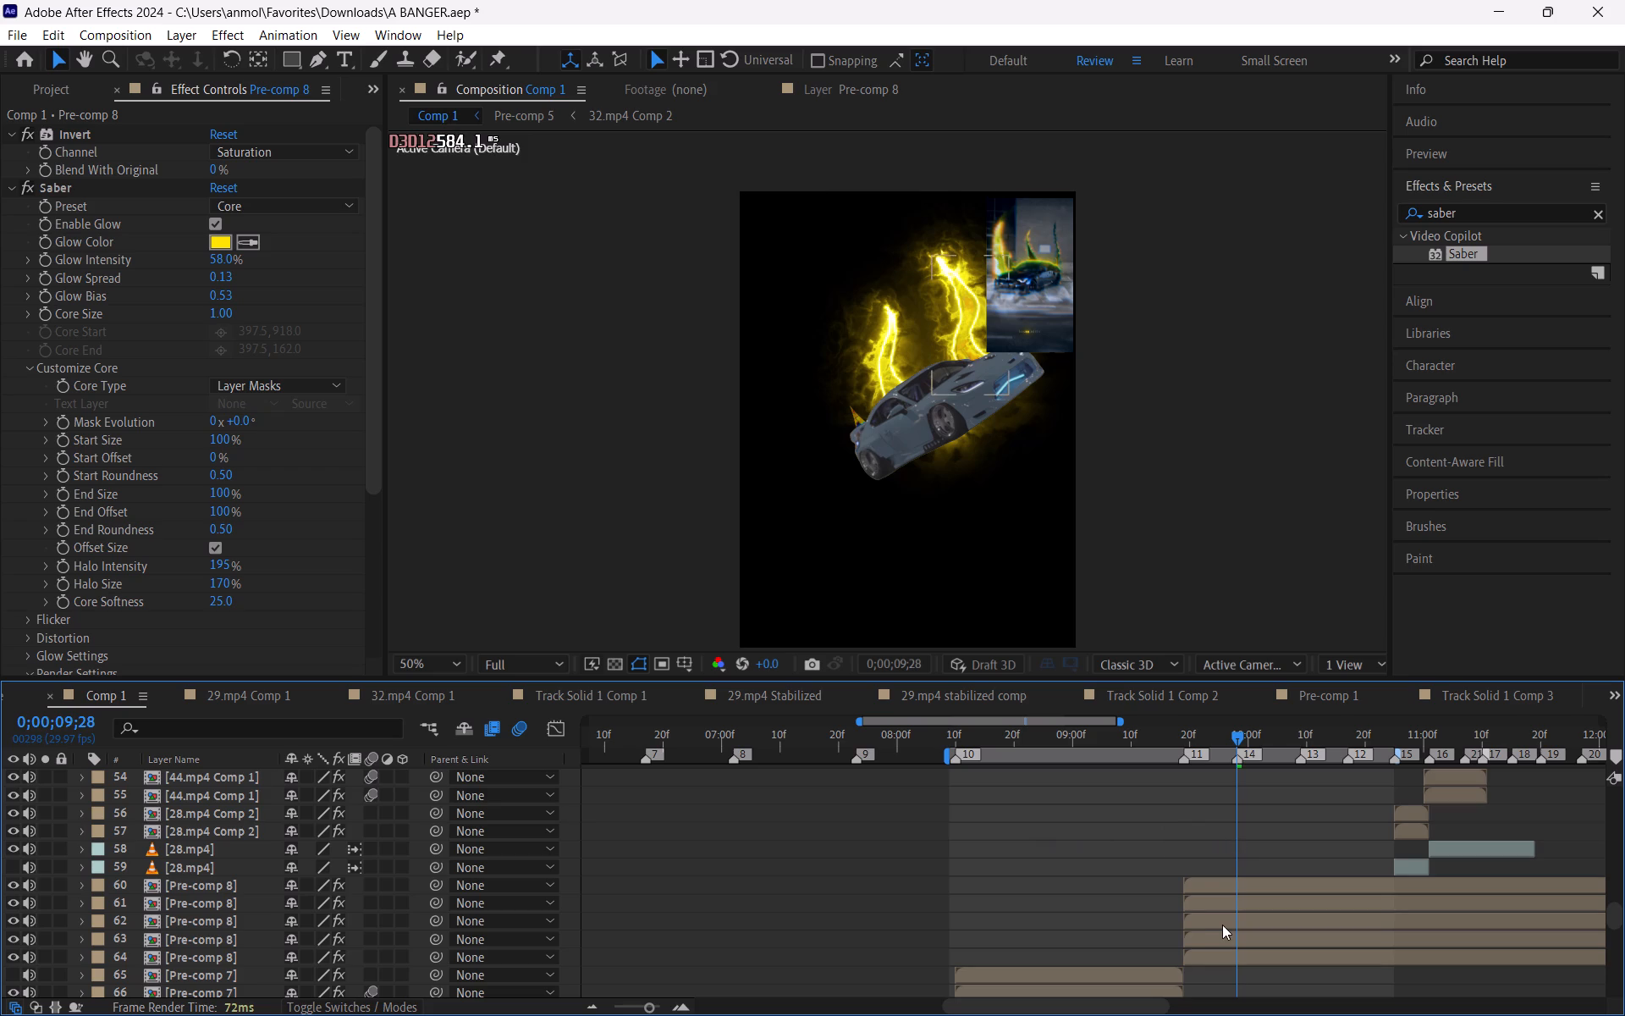
click(1225, 919)
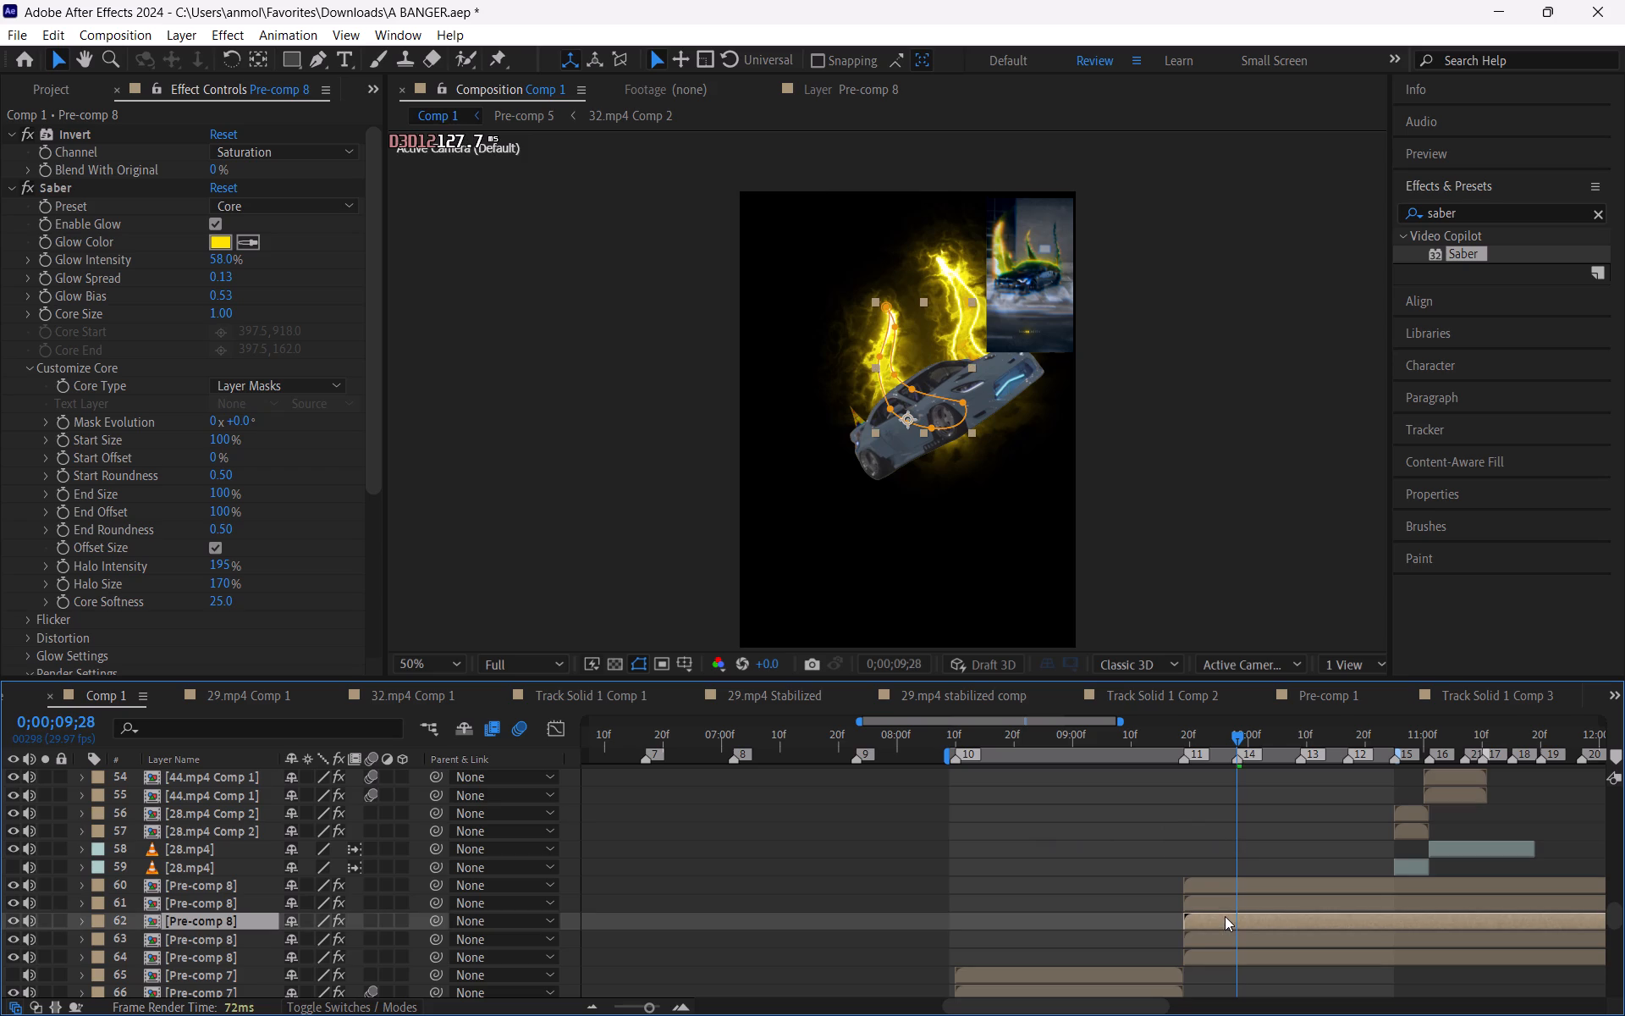
key(ctrl+d)
Remove the Saber effect from the lower copy of the duplicated horn layer, layer 63.
click(1243, 934)
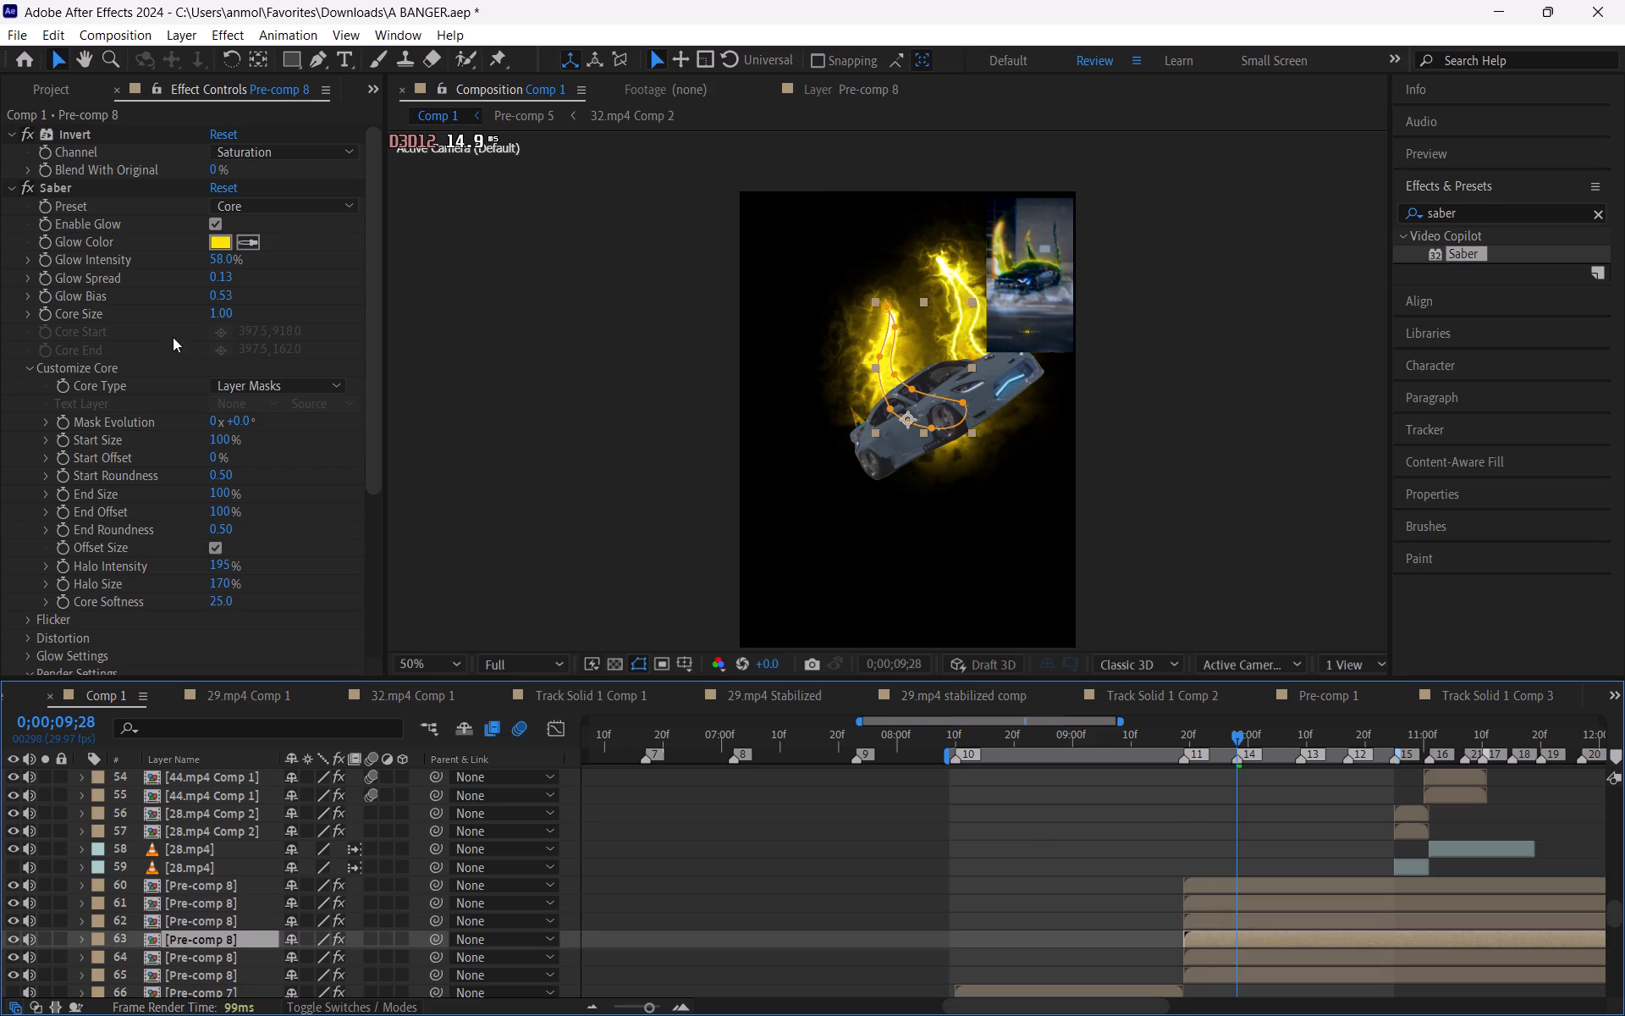
click(51, 188)
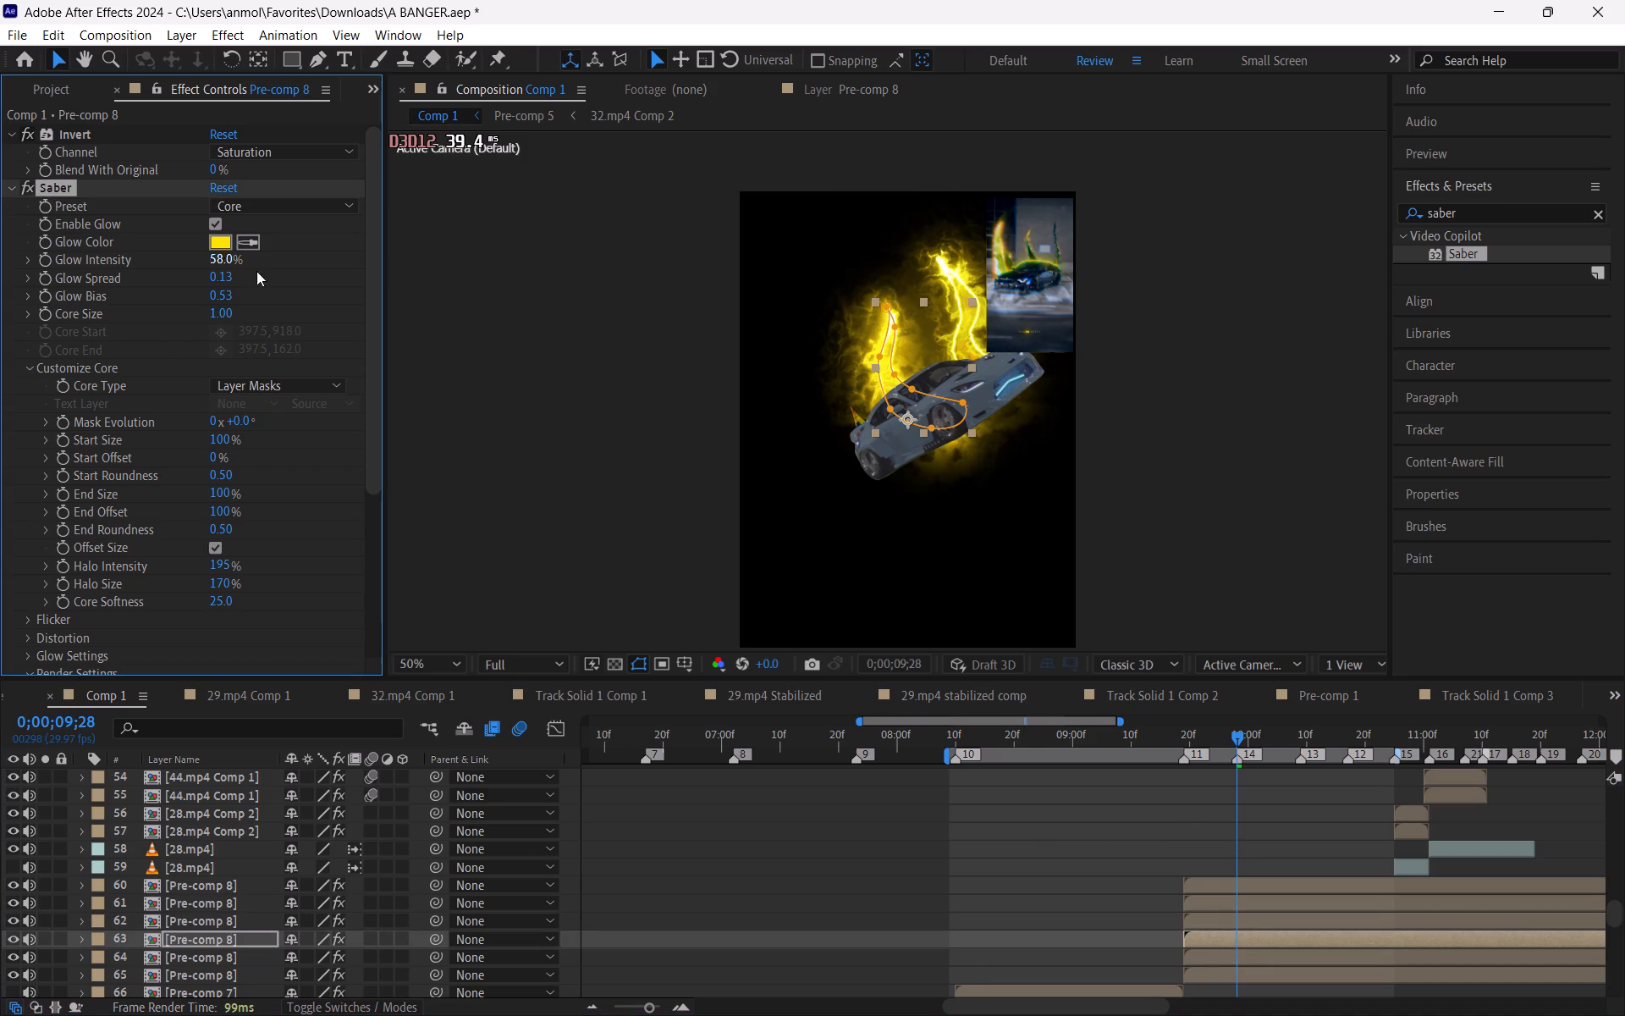
key(Delete)
click(838, 812)
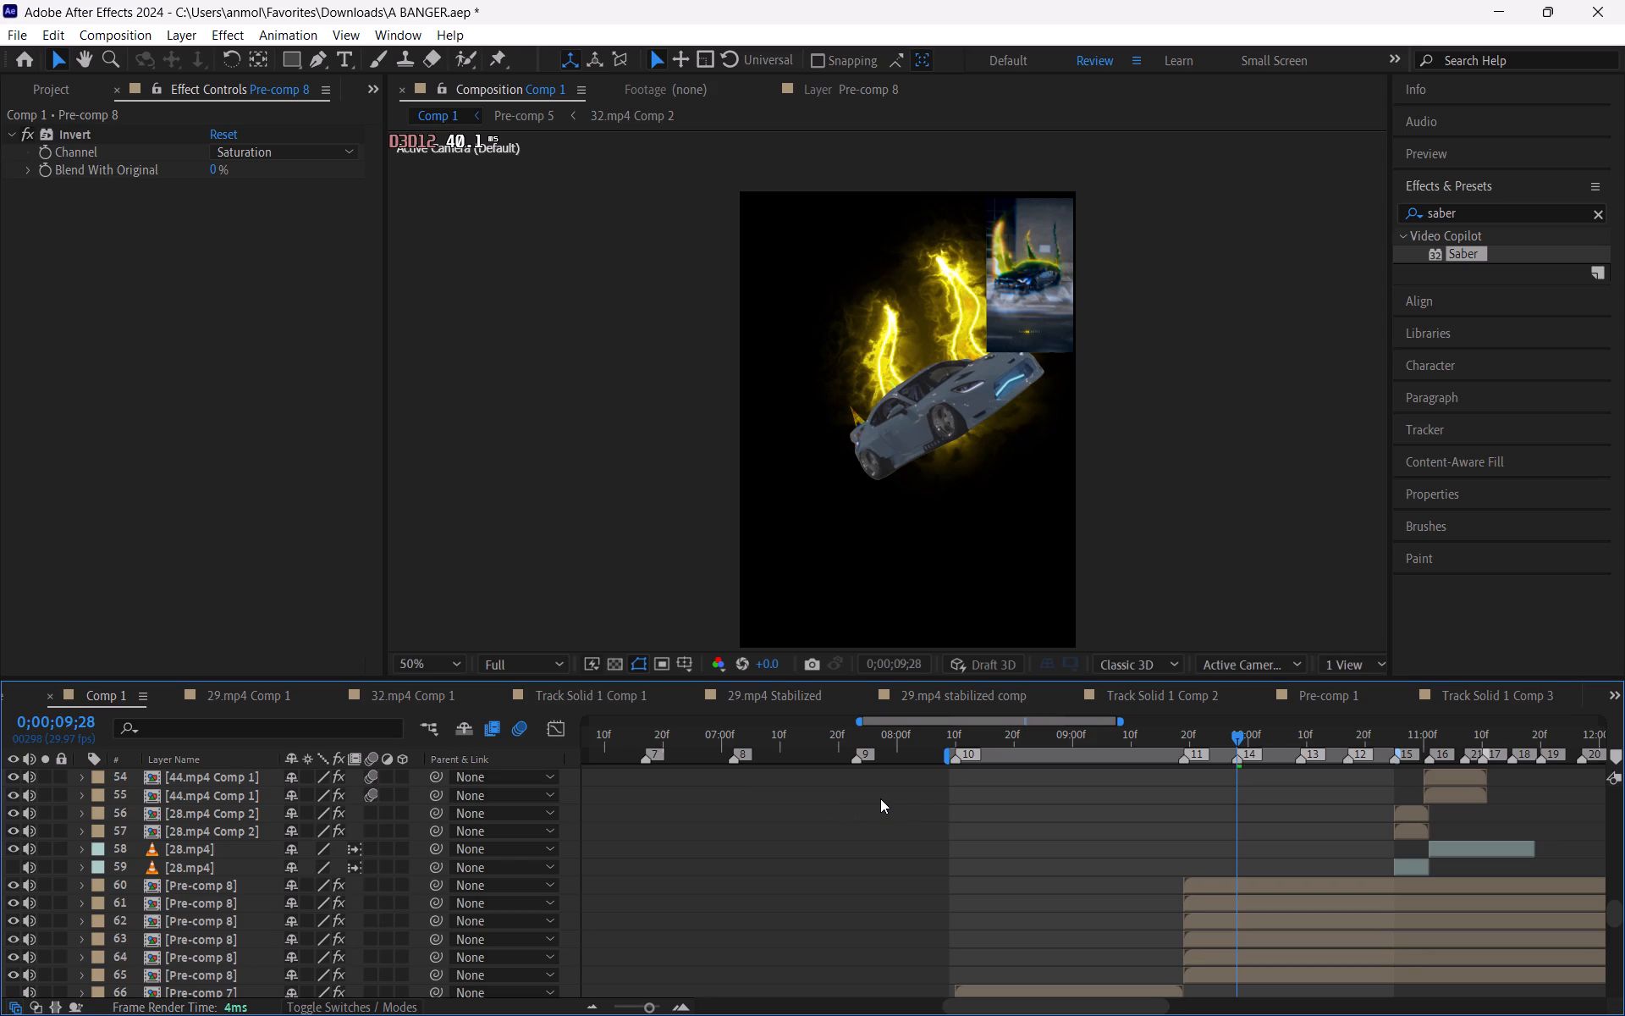
Scrub through the start of the car cutout section, around 0;00;09;19 to 0;00;09;24, to examine both glowing horns in motion.
drag(1239, 734, 1209, 742)
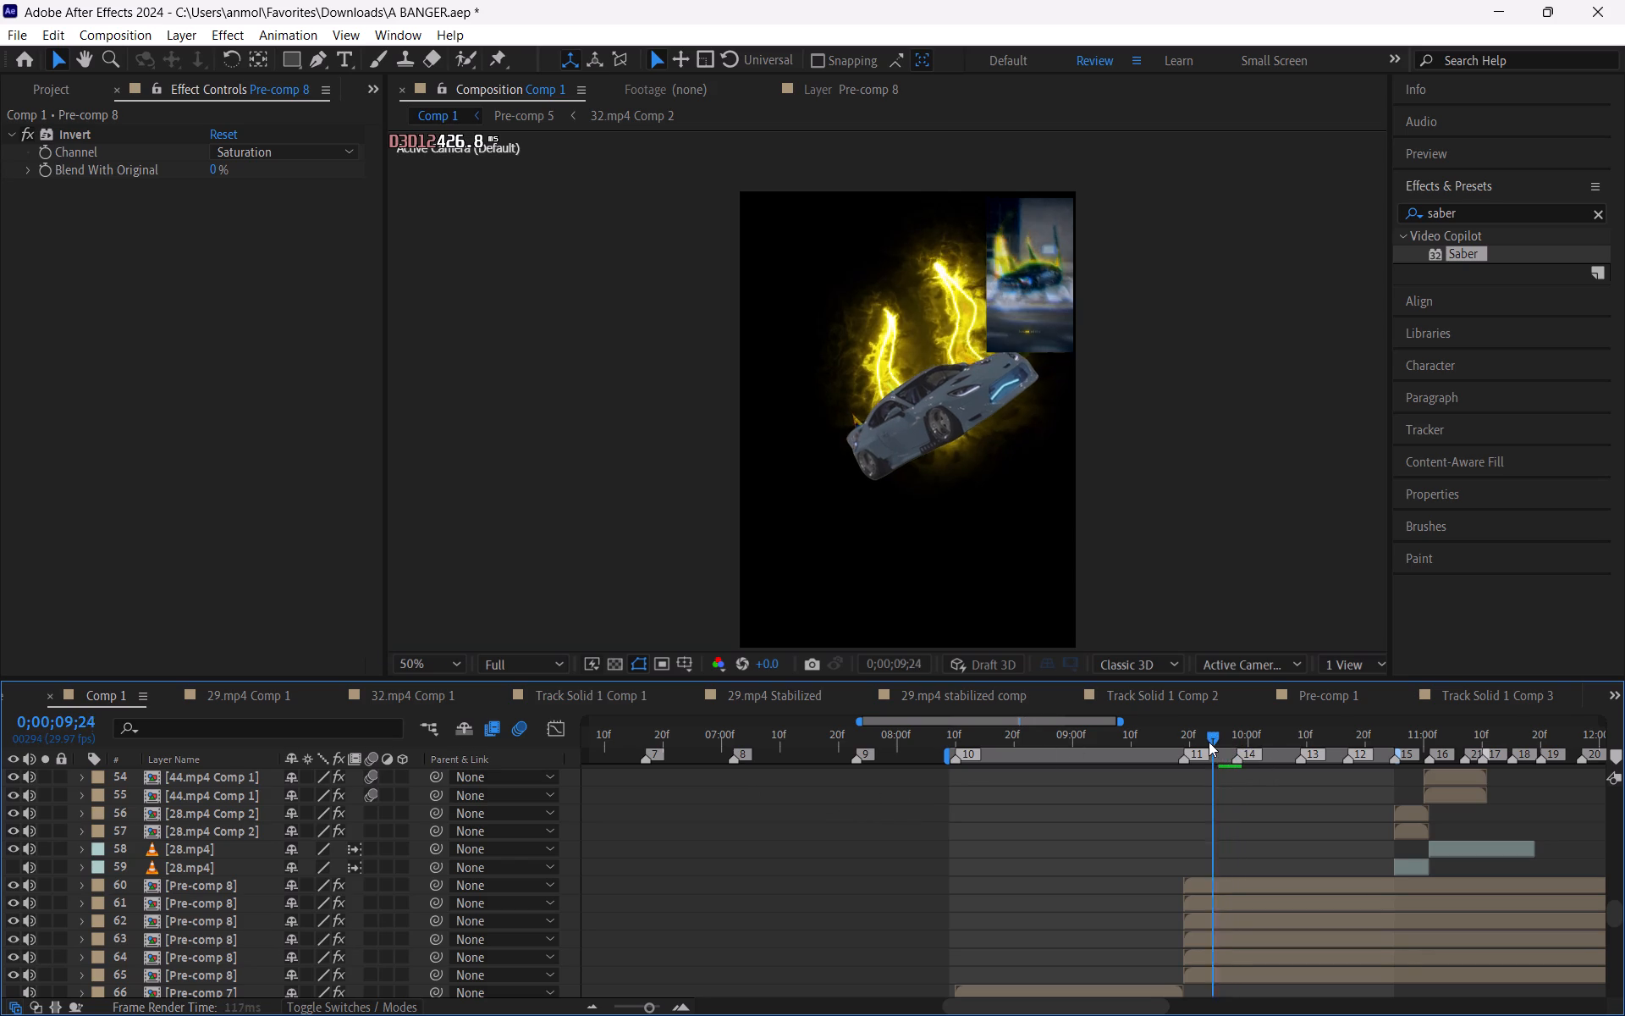
drag(1209, 742, 1209, 758)
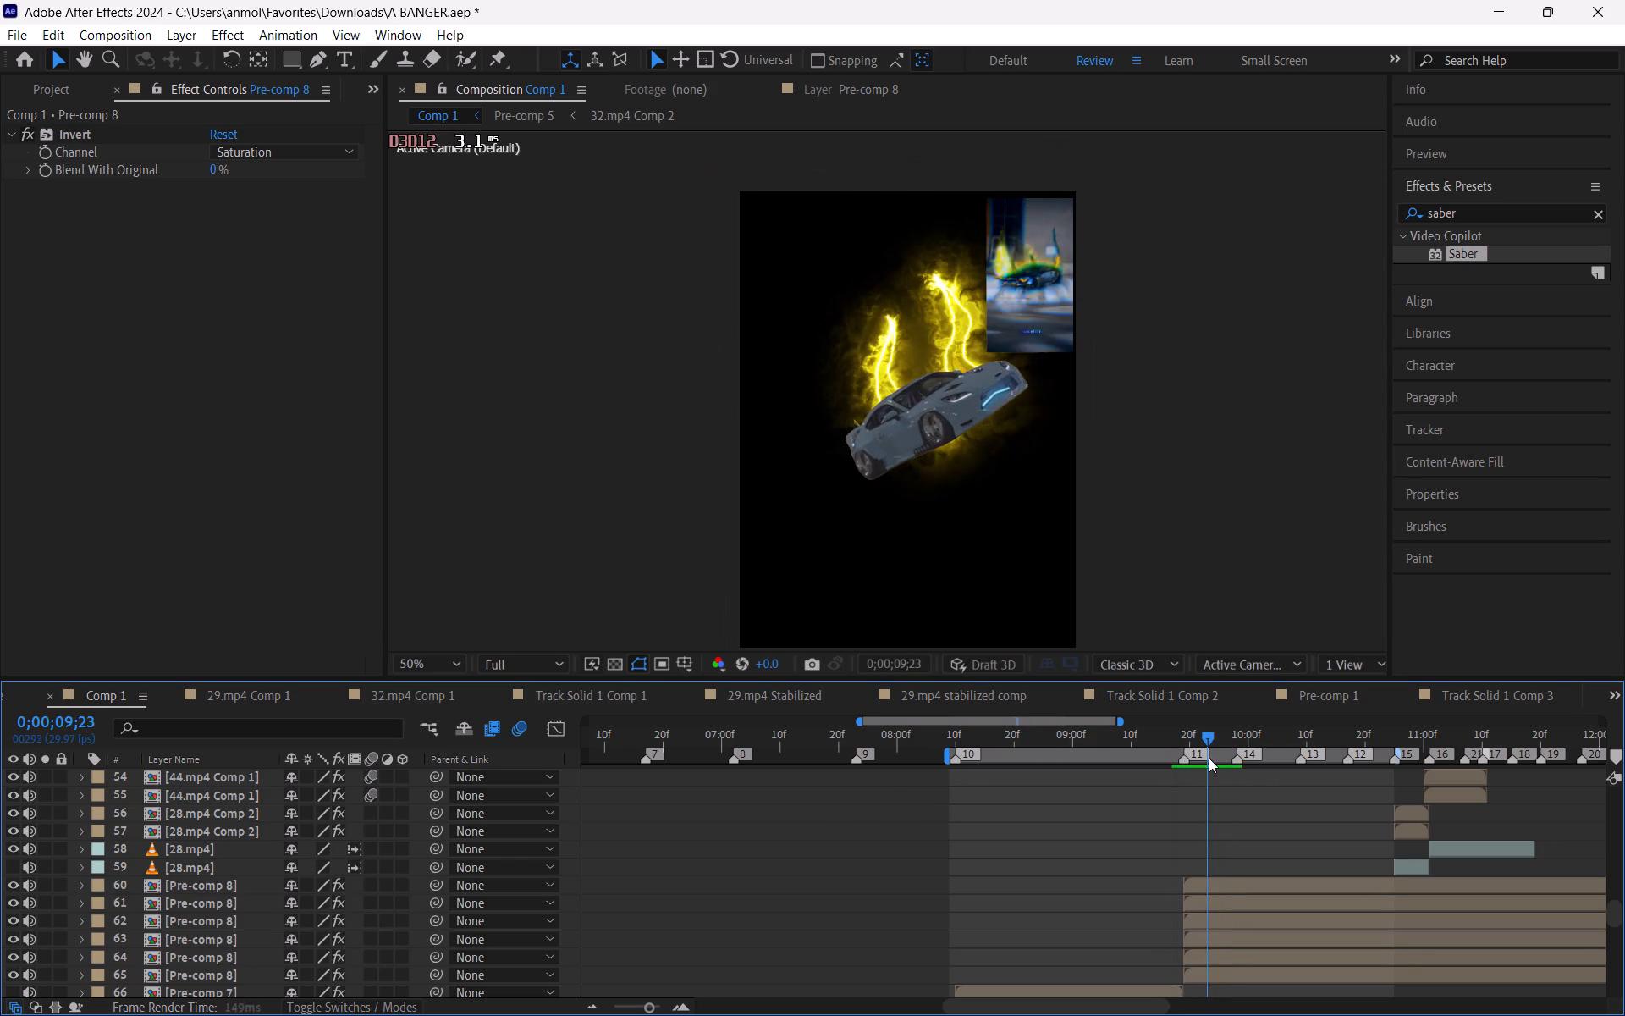
drag(1209, 758, 1198, 765)
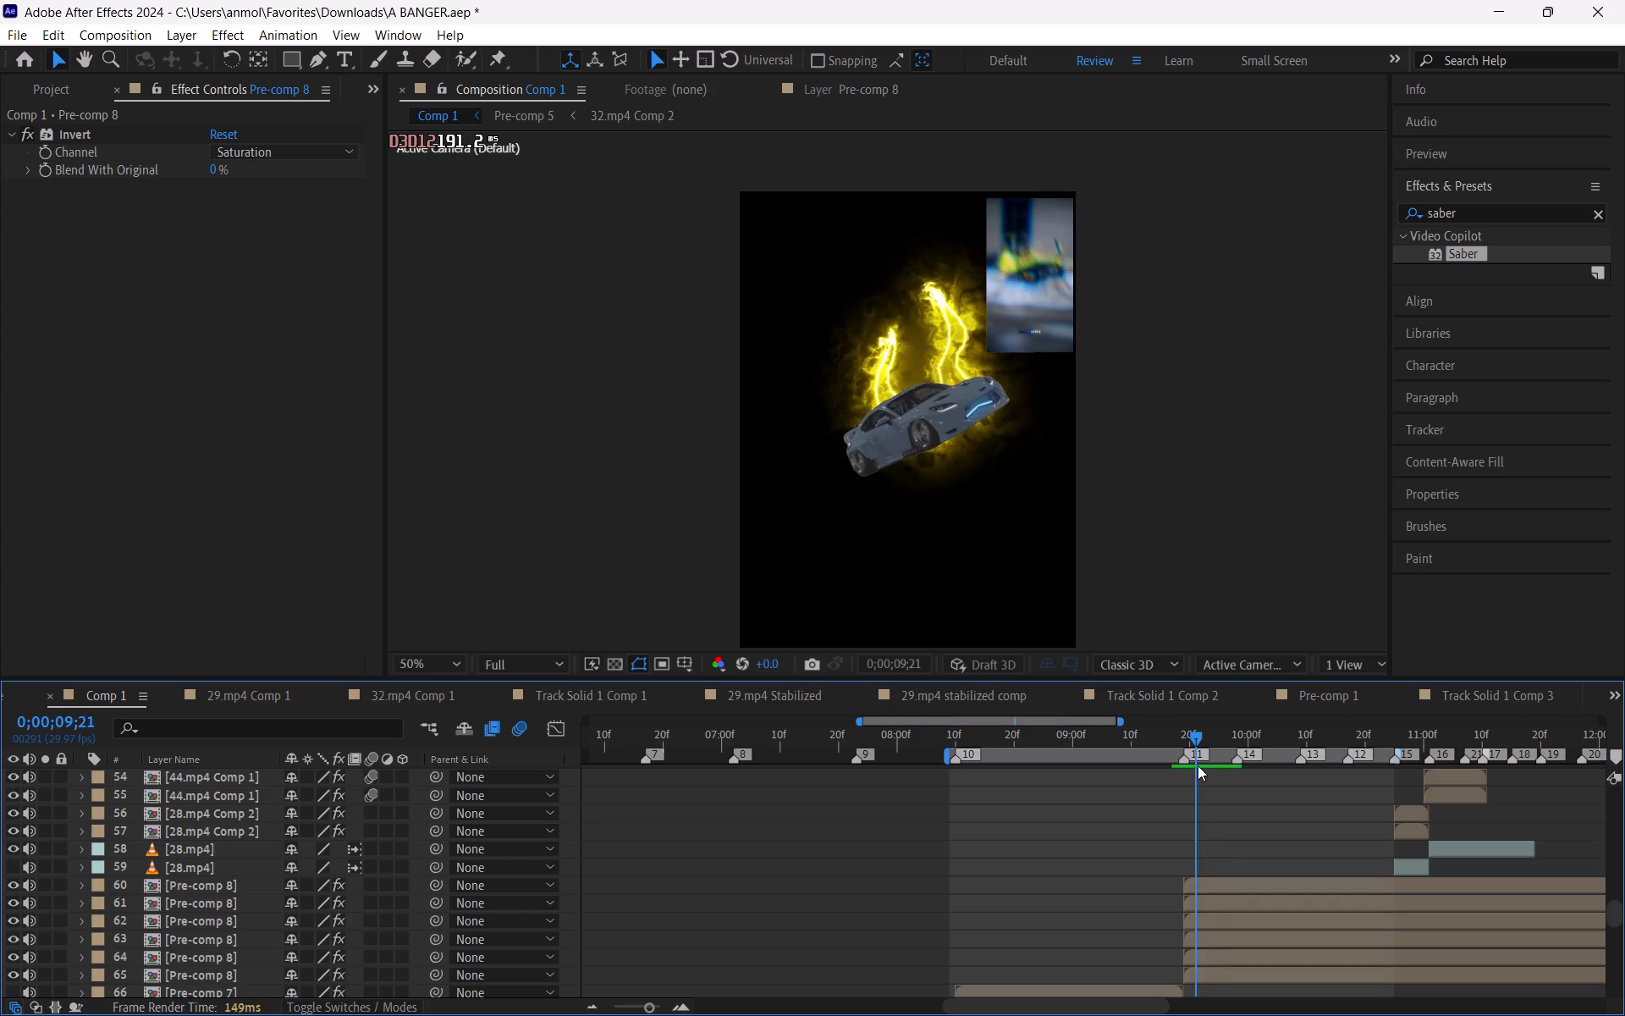
drag(1198, 765, 1207, 777)
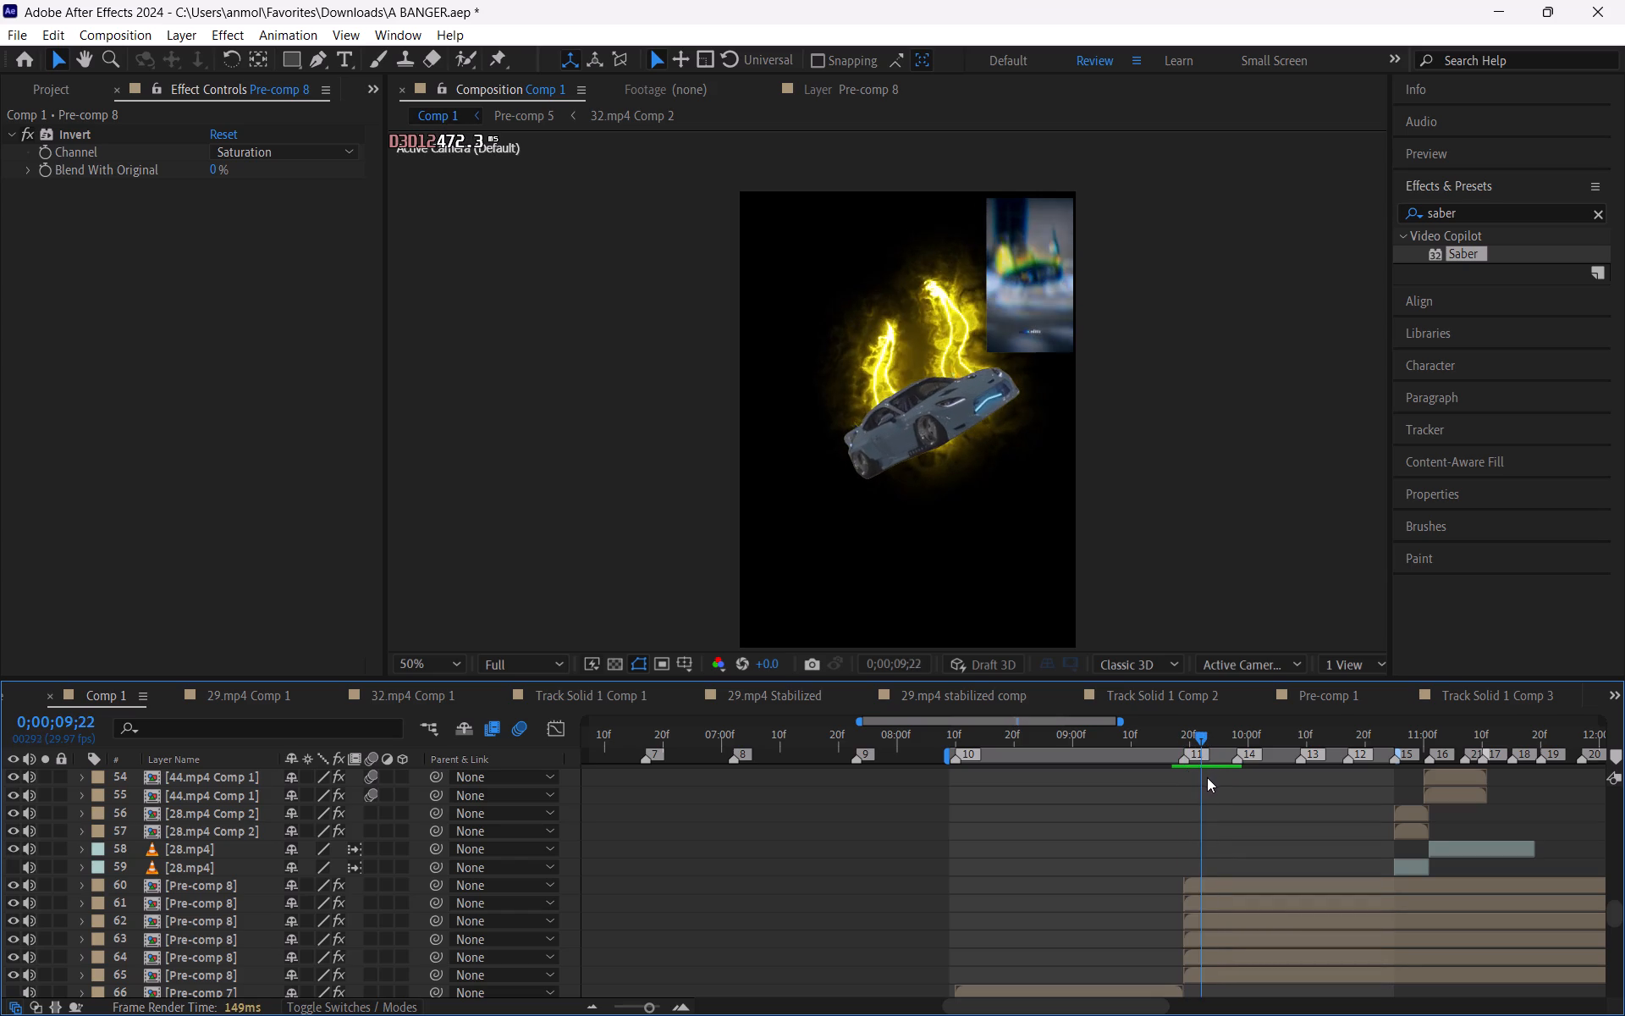
drag(1207, 777, 1185, 787)
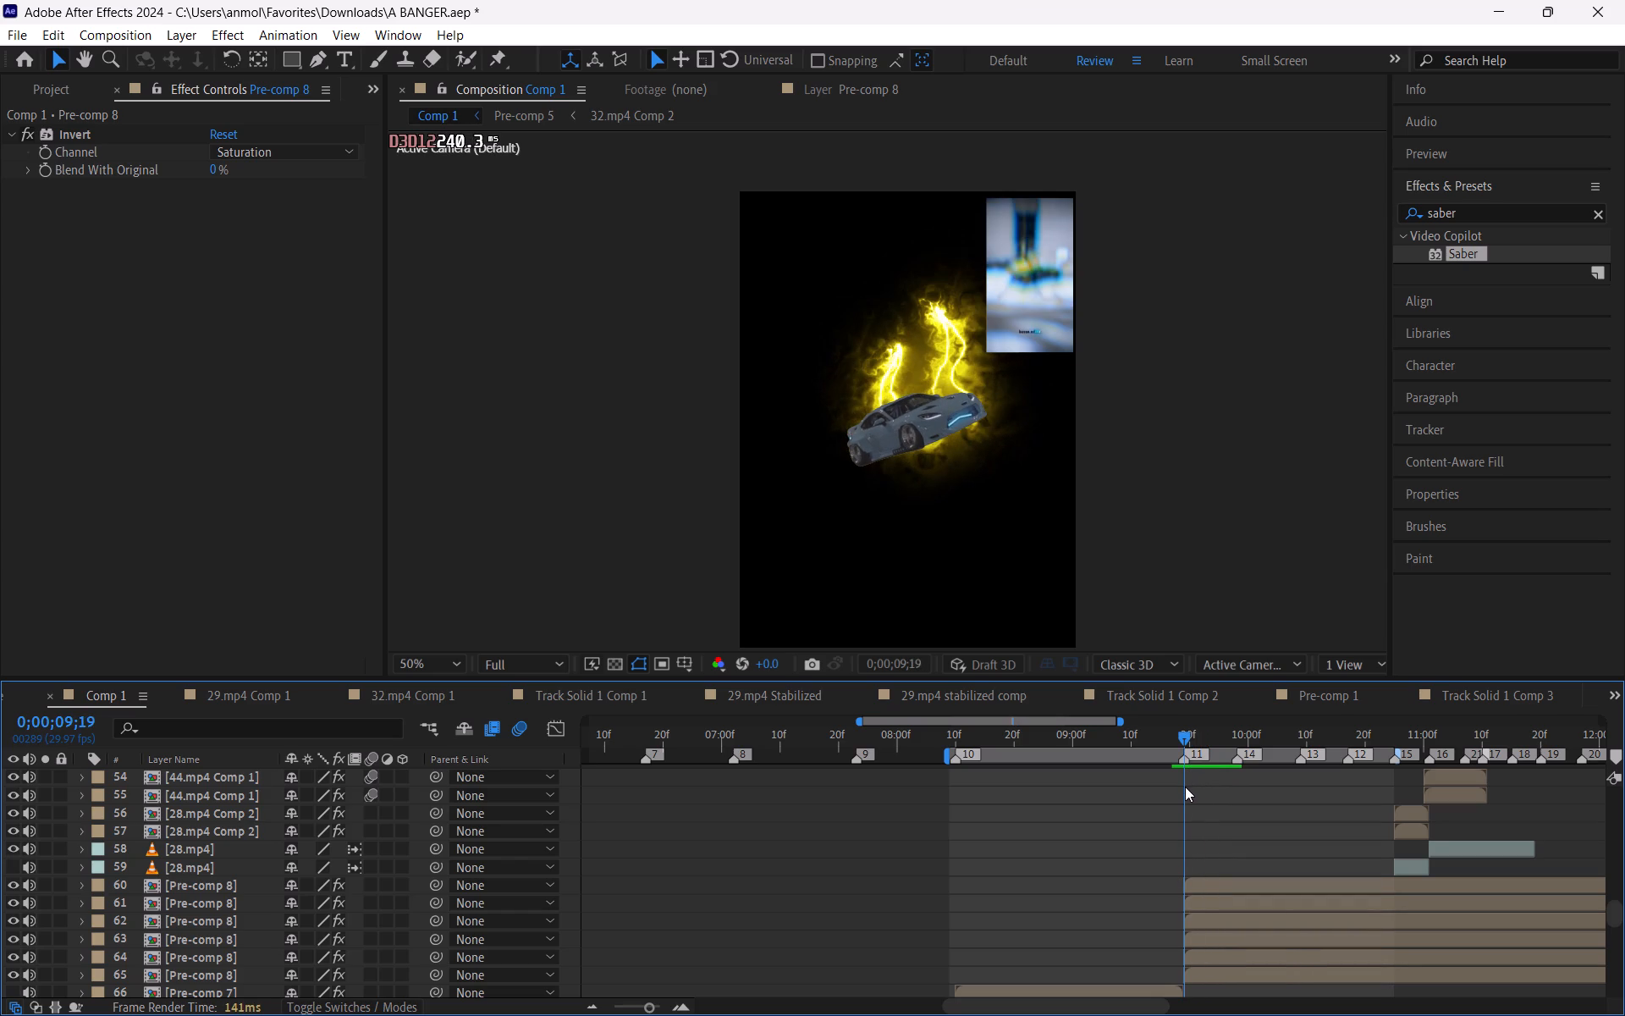
drag(1185, 787, 1197, 795)
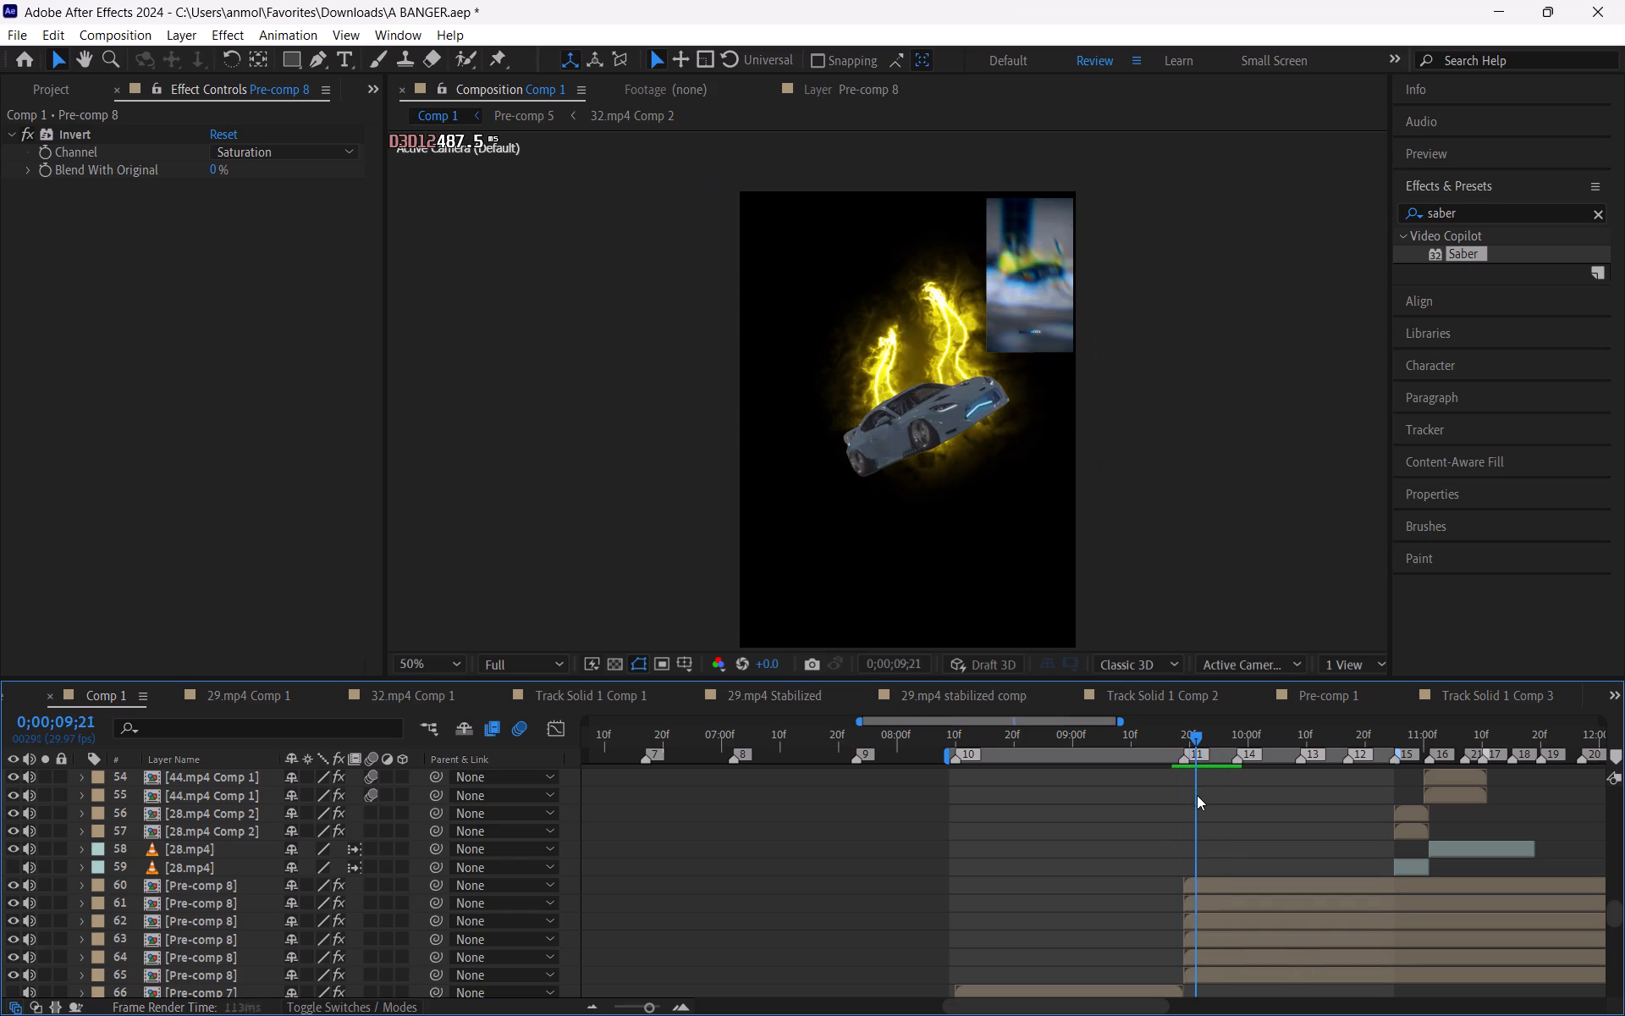
drag(1197, 795, 1203, 796)
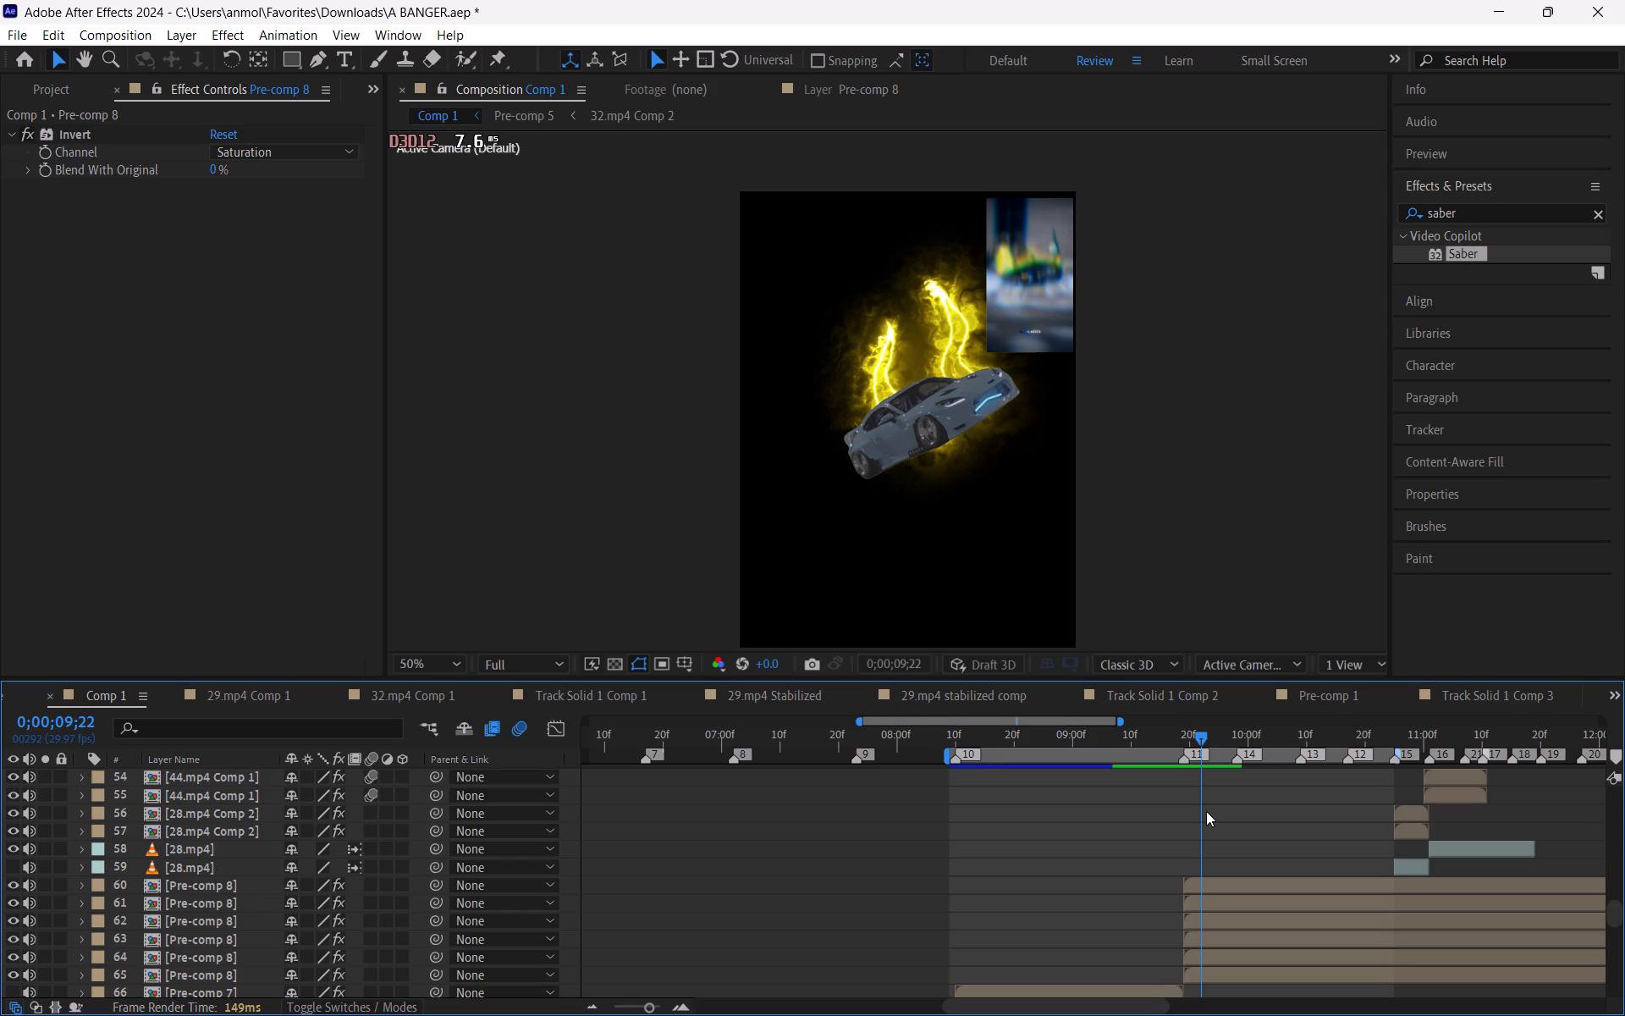
click(1206, 811)
Save the project with both glowing horns.
key(ctrl+s)
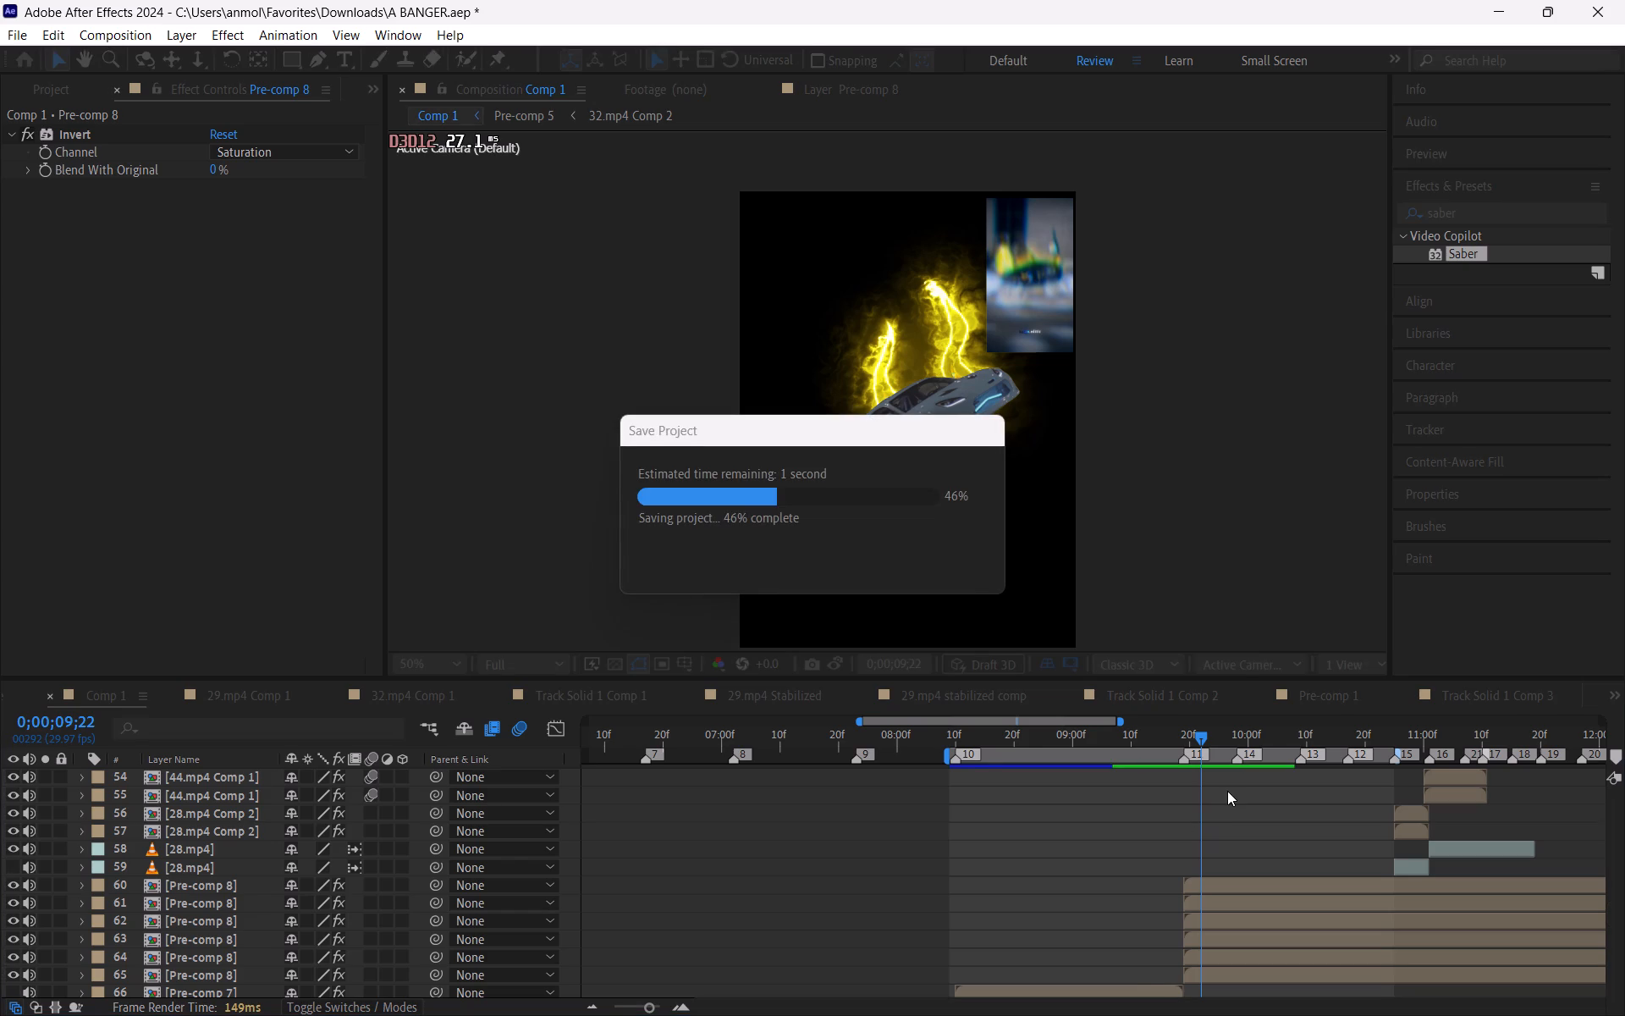
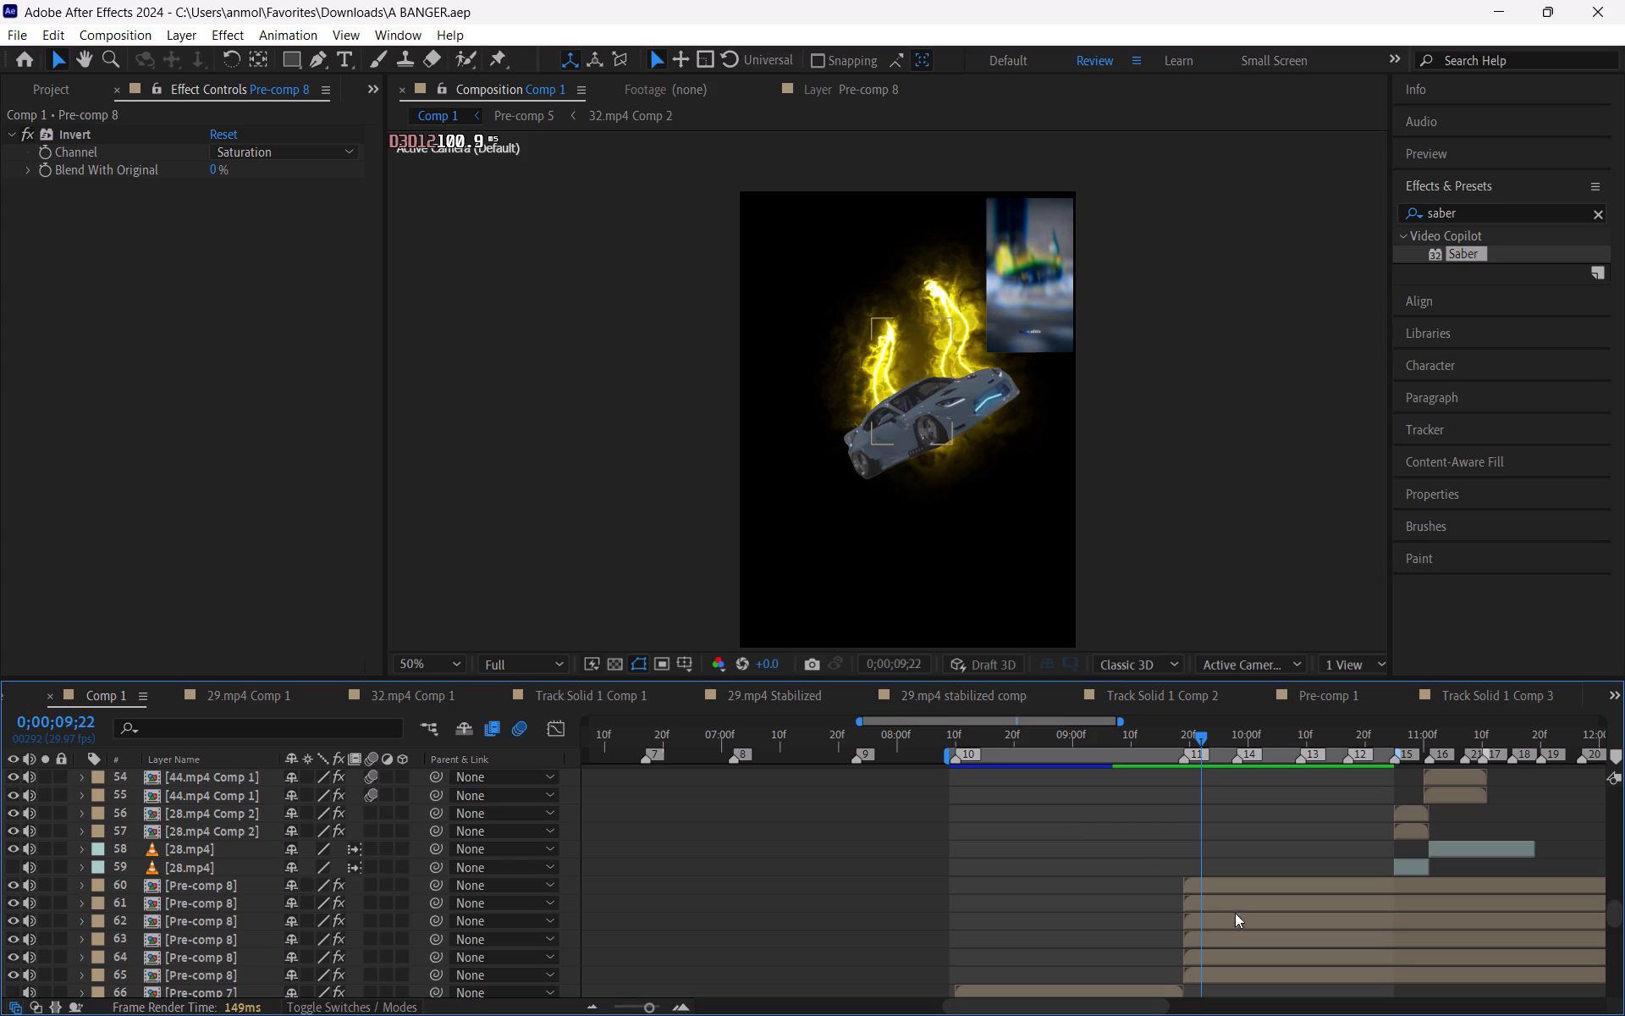
Compare the effects applied to the Pre-comp 8 layers 62 and 63.
click(1281, 927)
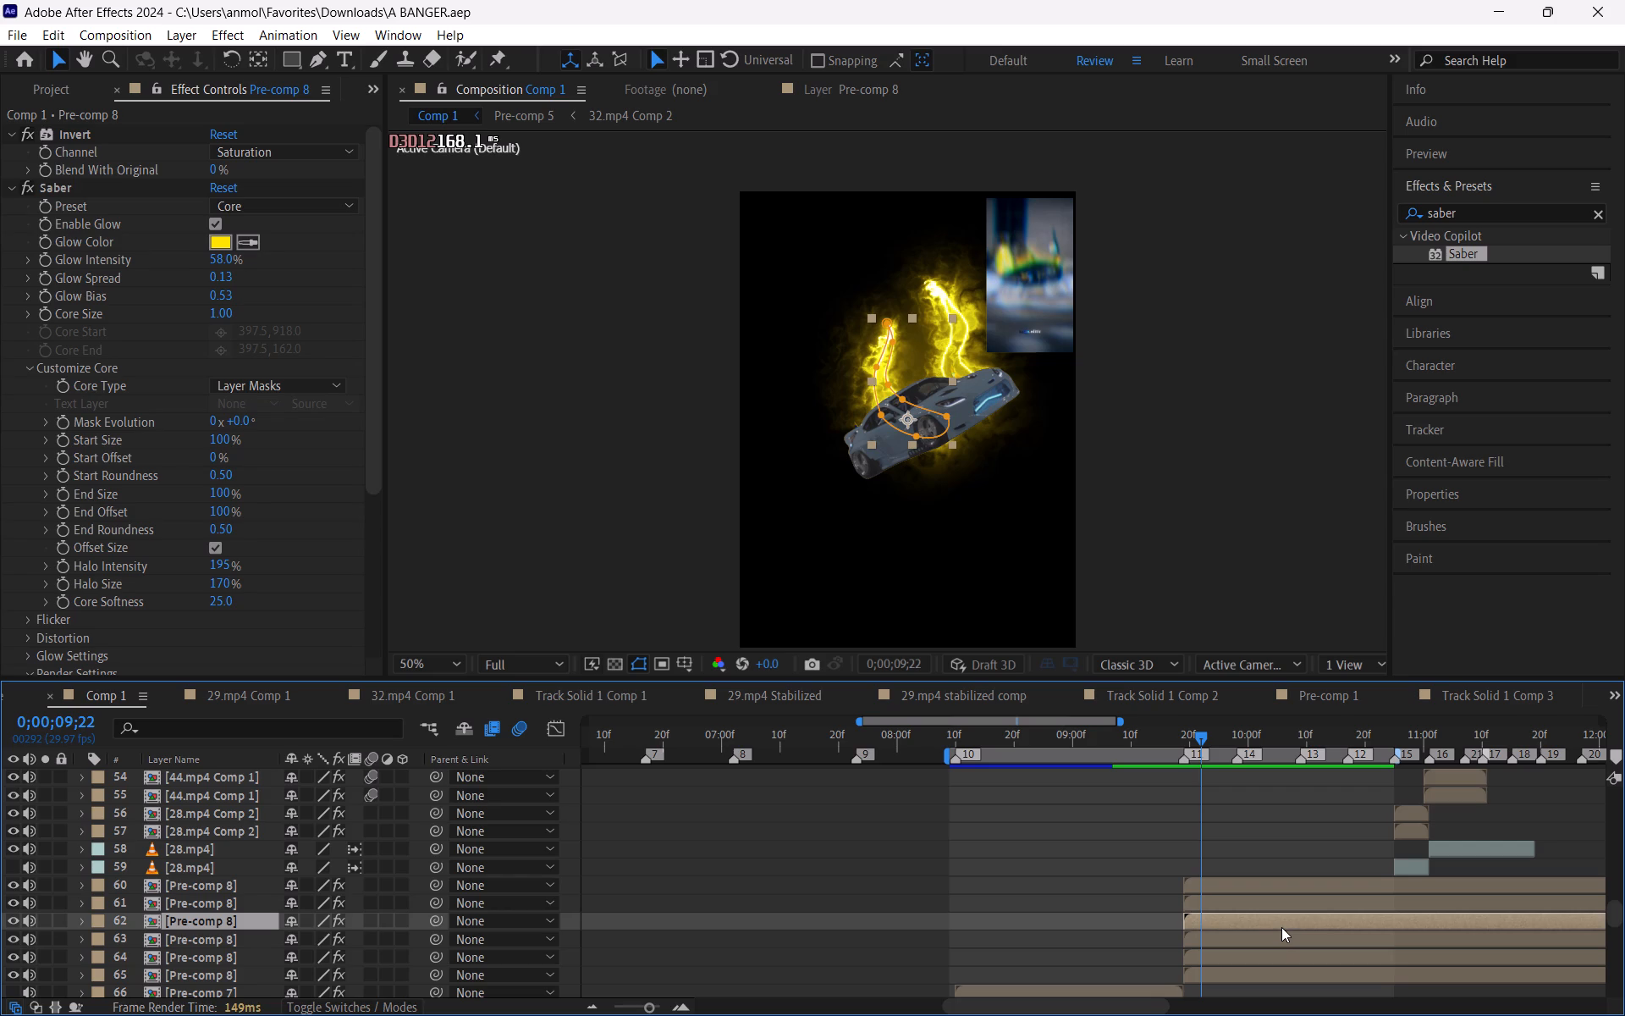
click(73, 137)
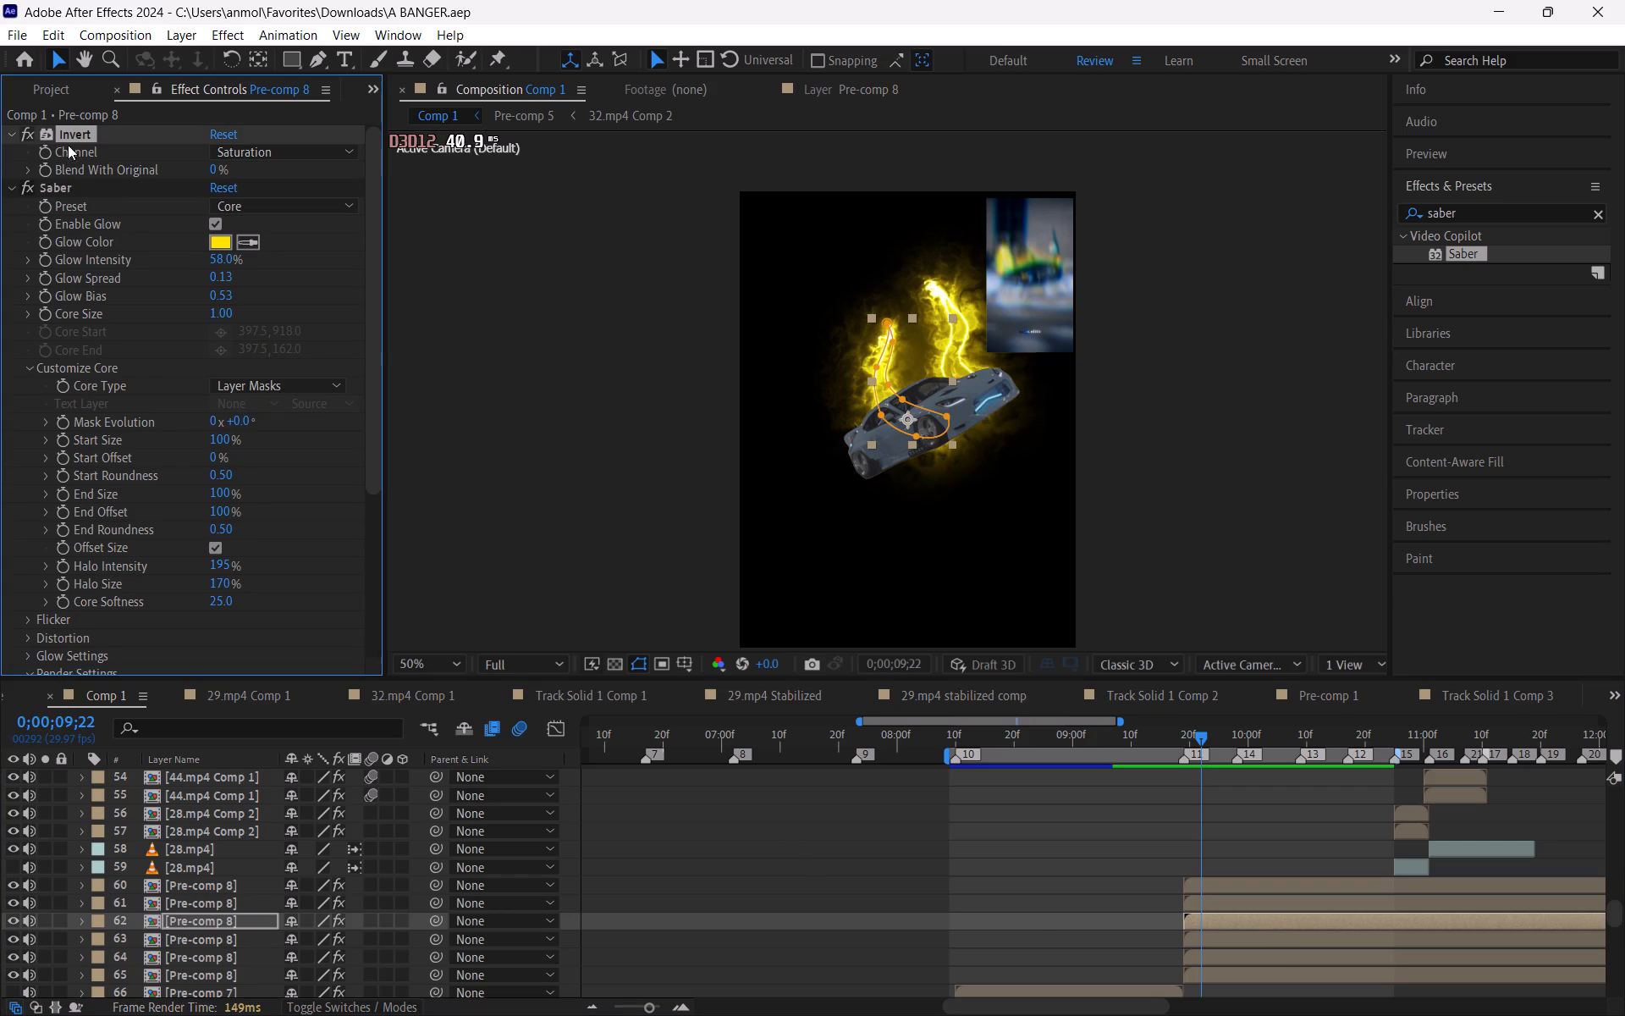
click(300, 579)
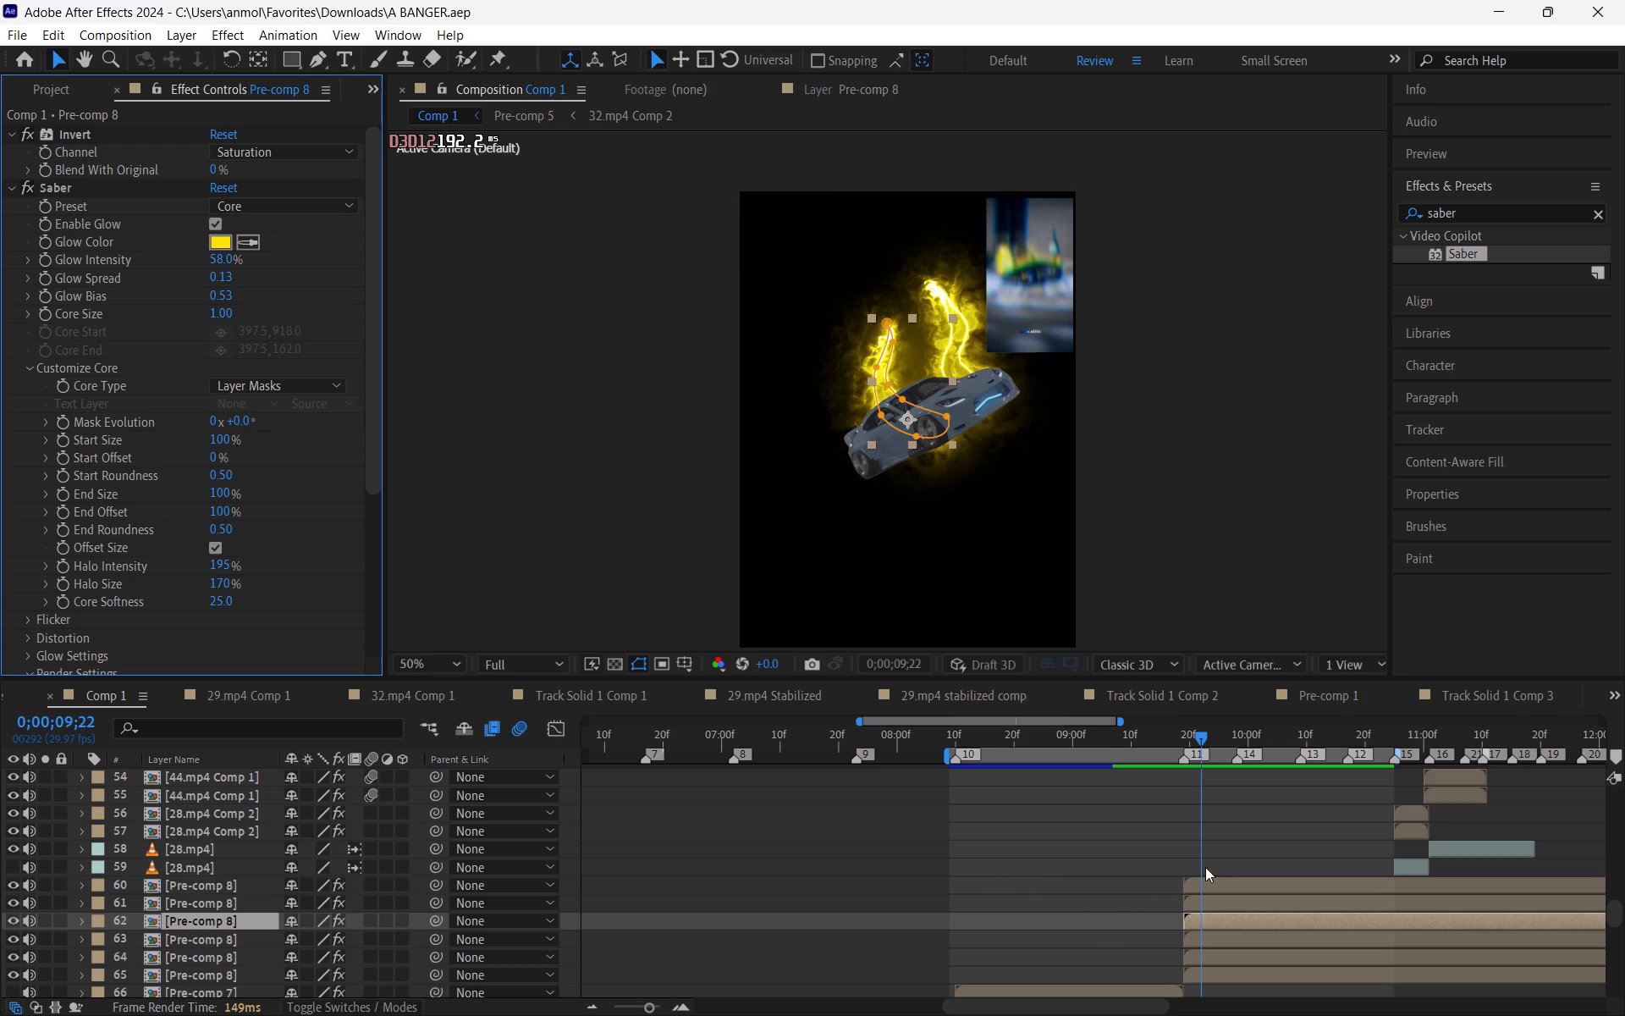
click(1225, 937)
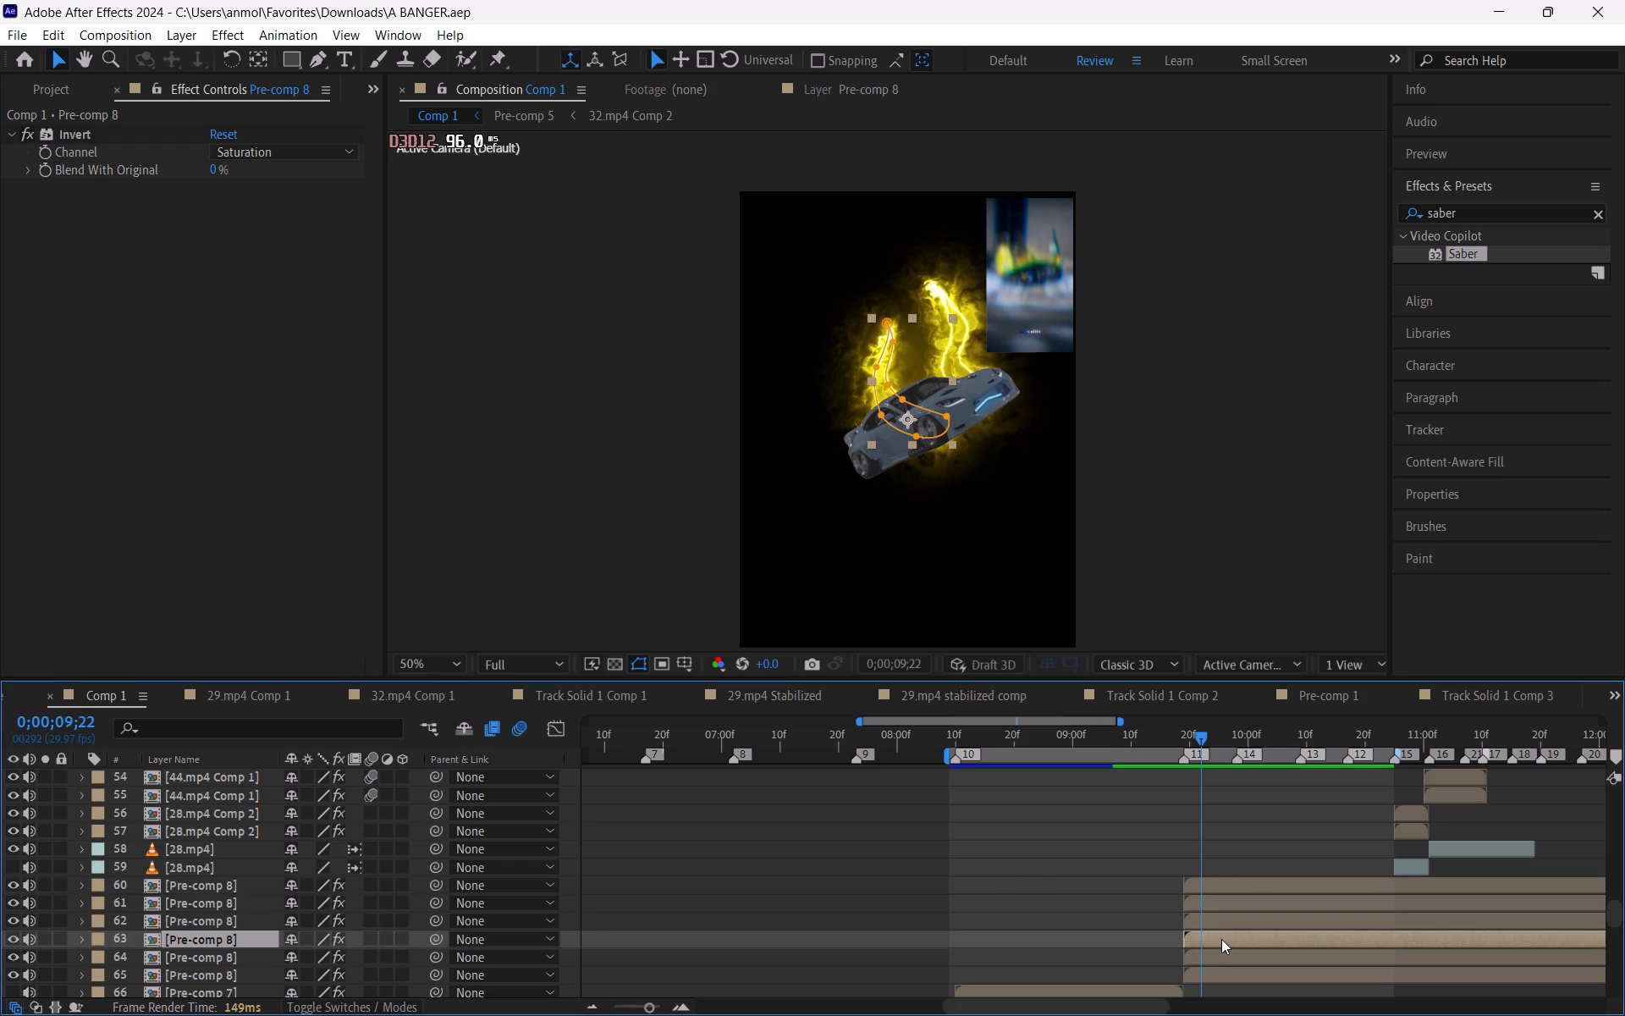
click(1221, 915)
click(1151, 914)
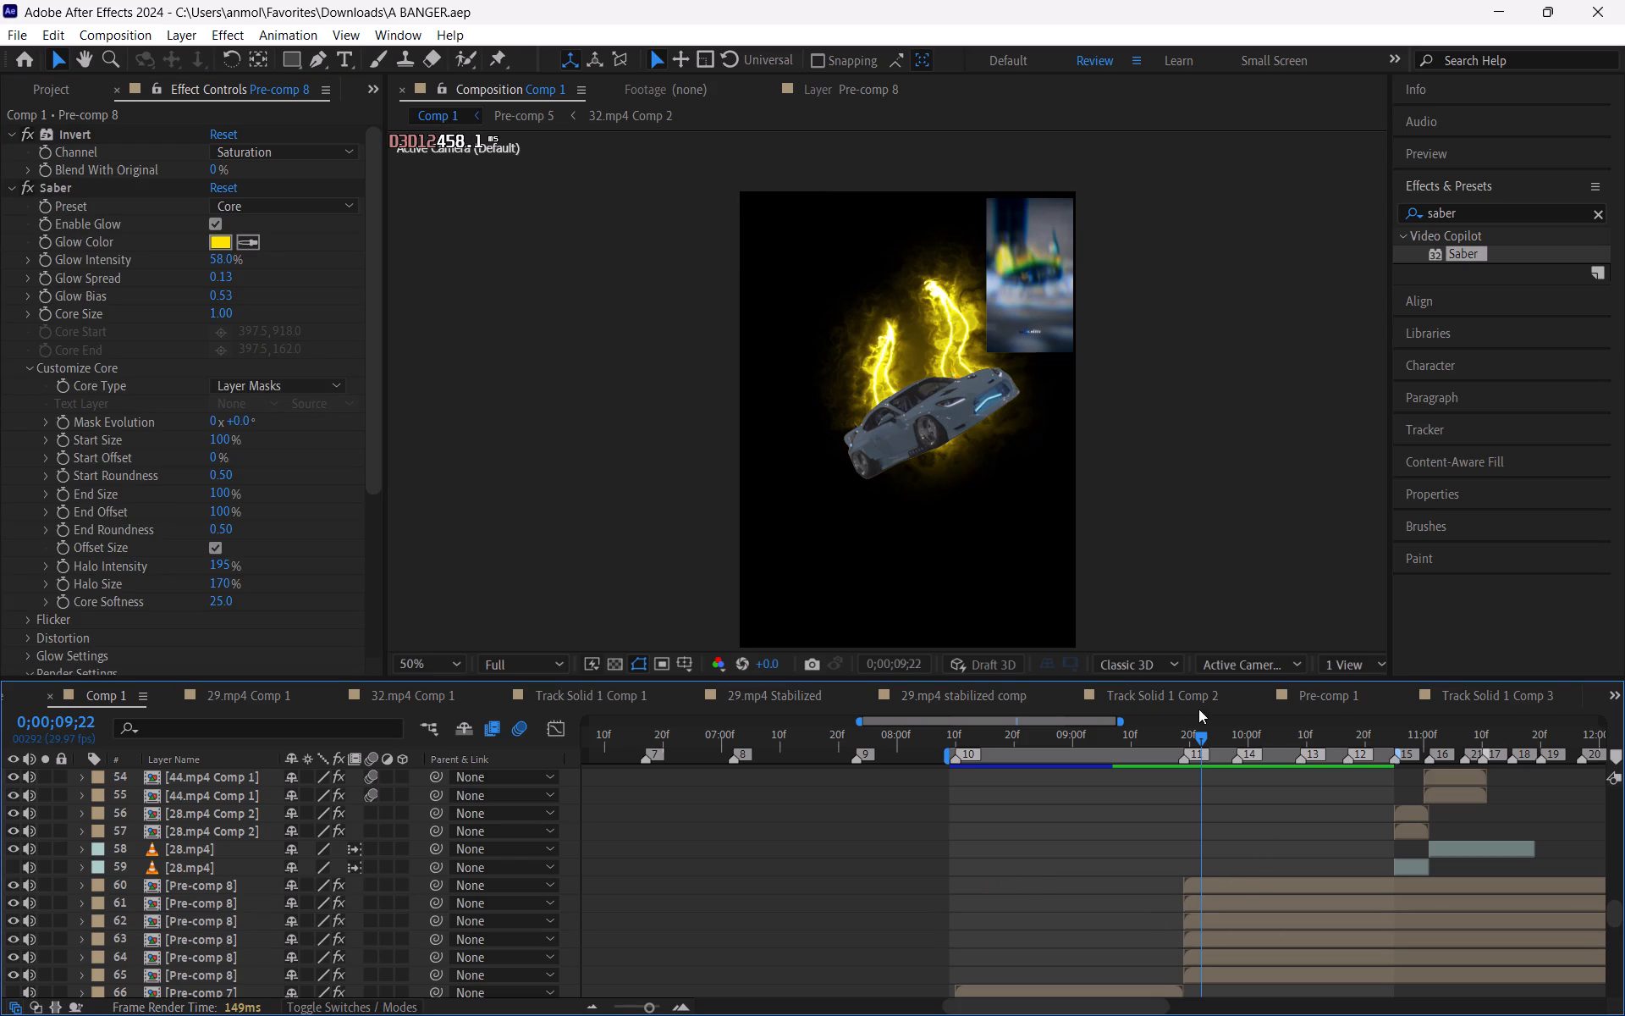
Apply the Saber effect to Pre-comp 8 layer 61, the horn at the car's rear, with the playhead at 0;00;10;02.
drag(1198, 735, 1299, 789)
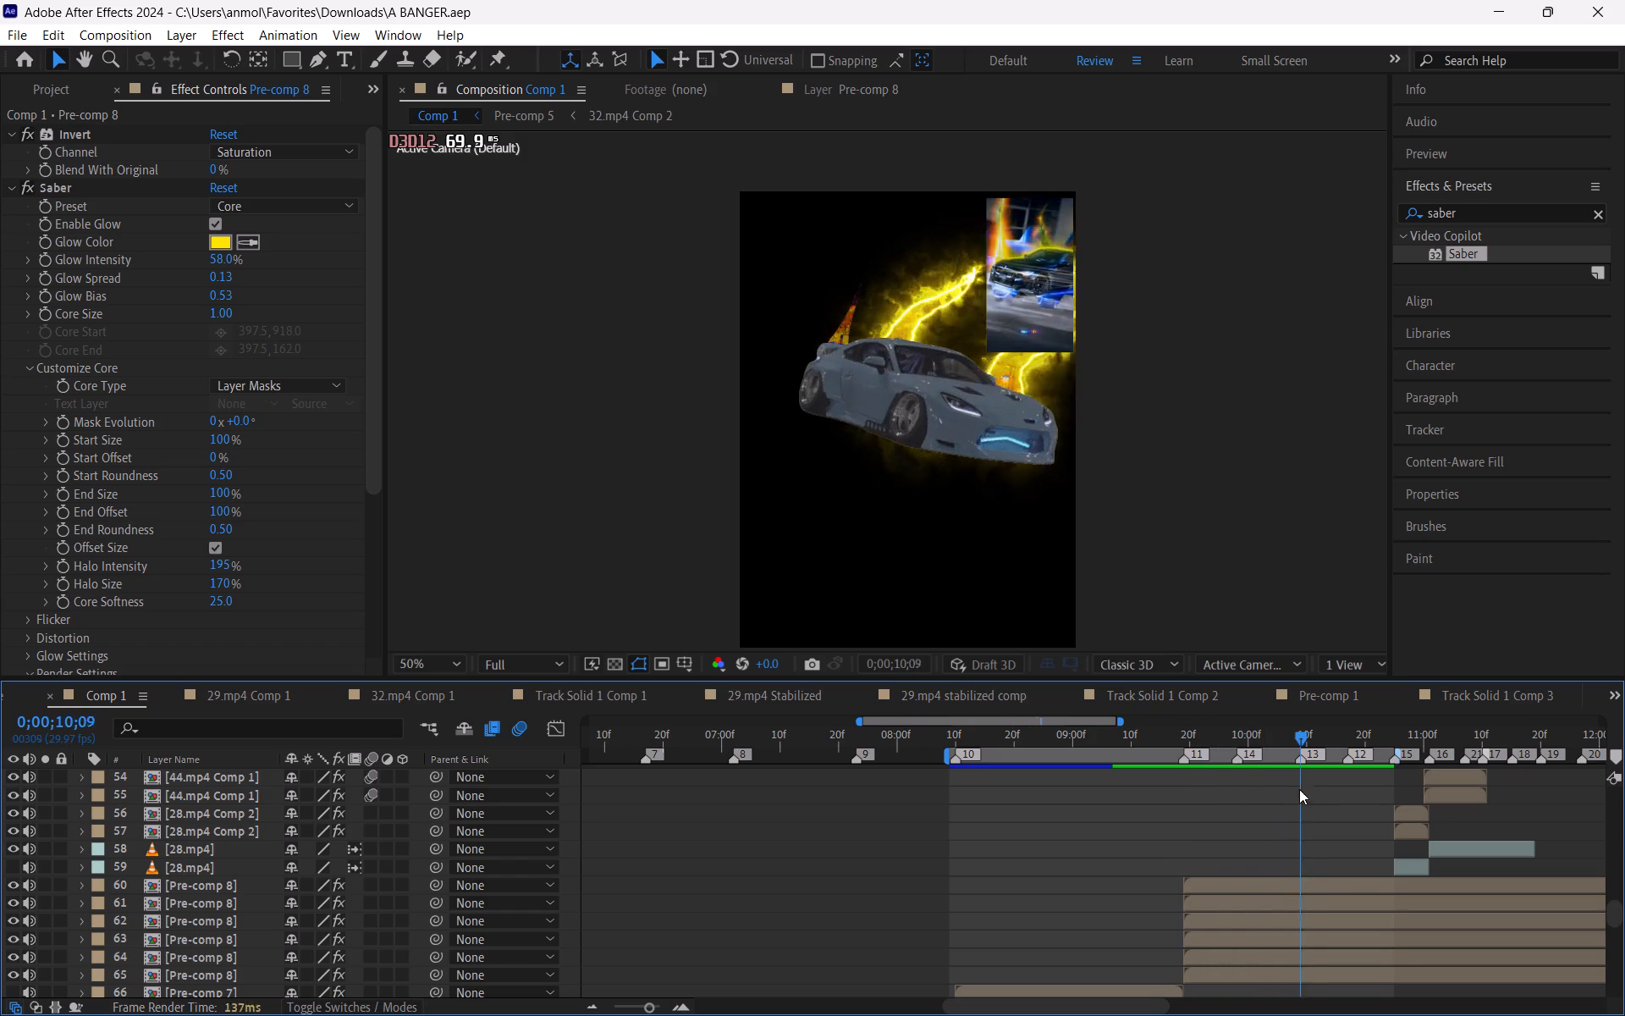
drag(1299, 789, 1358, 864)
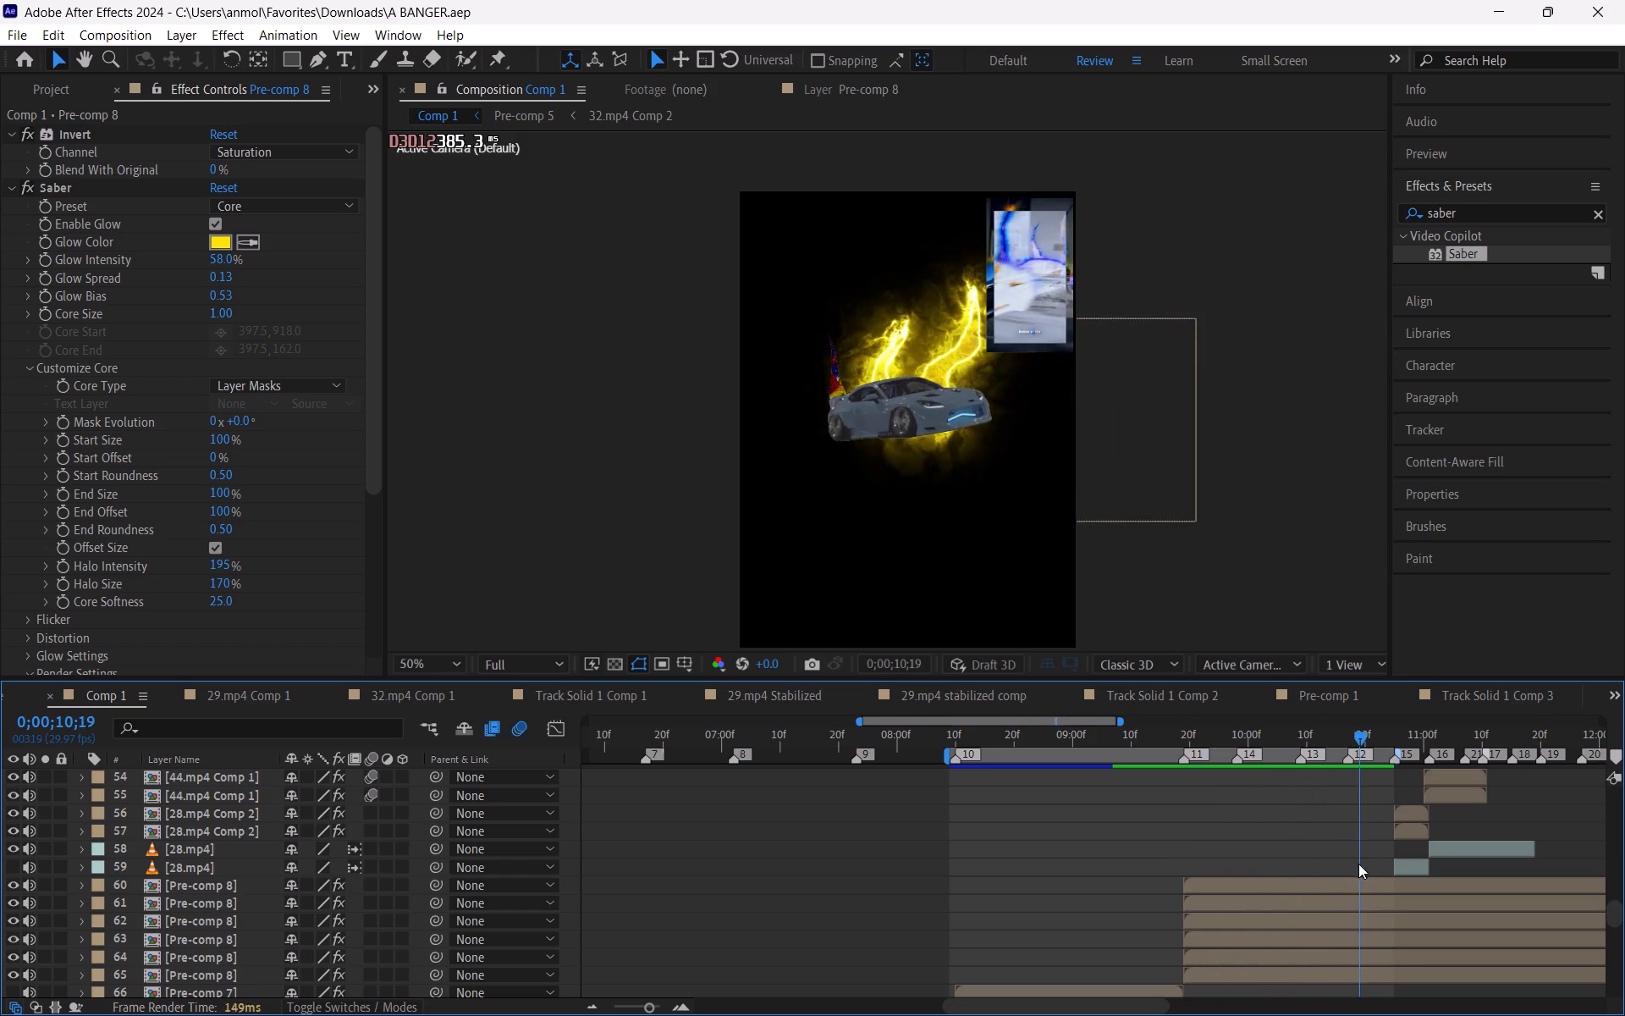
drag(1358, 864, 1255, 852)
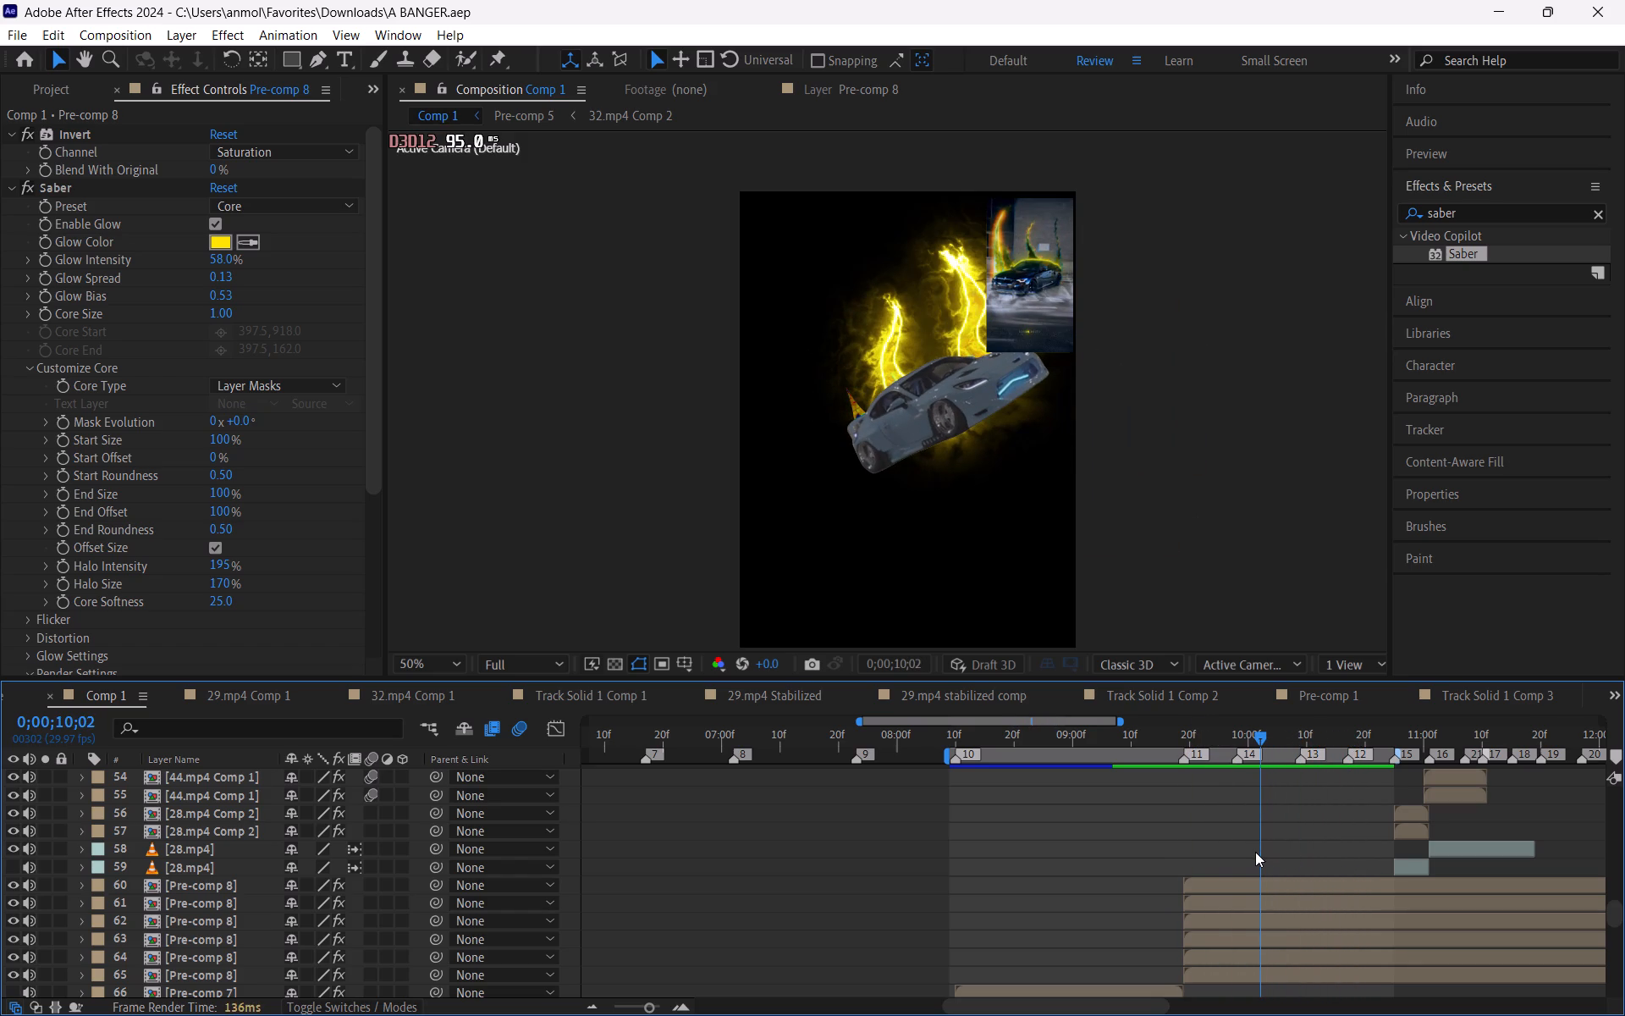
drag(1255, 852, 1257, 850)
drag(1457, 257, 1259, 904)
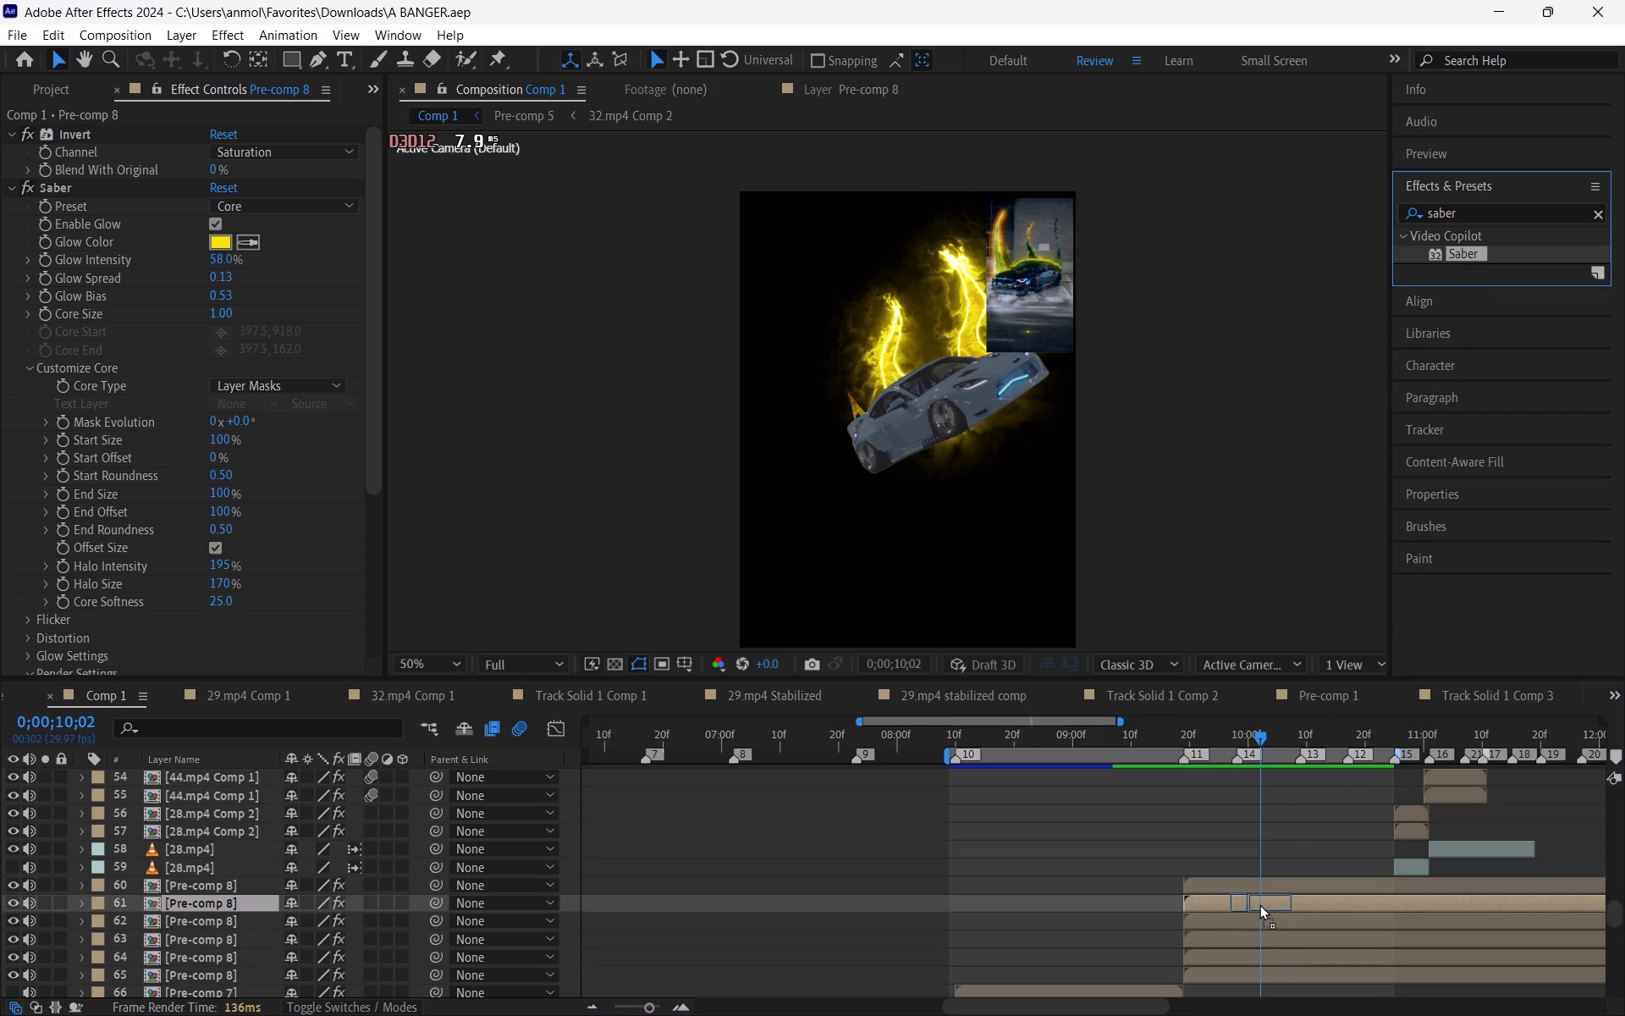
drag(1259, 904, 1448, 278)
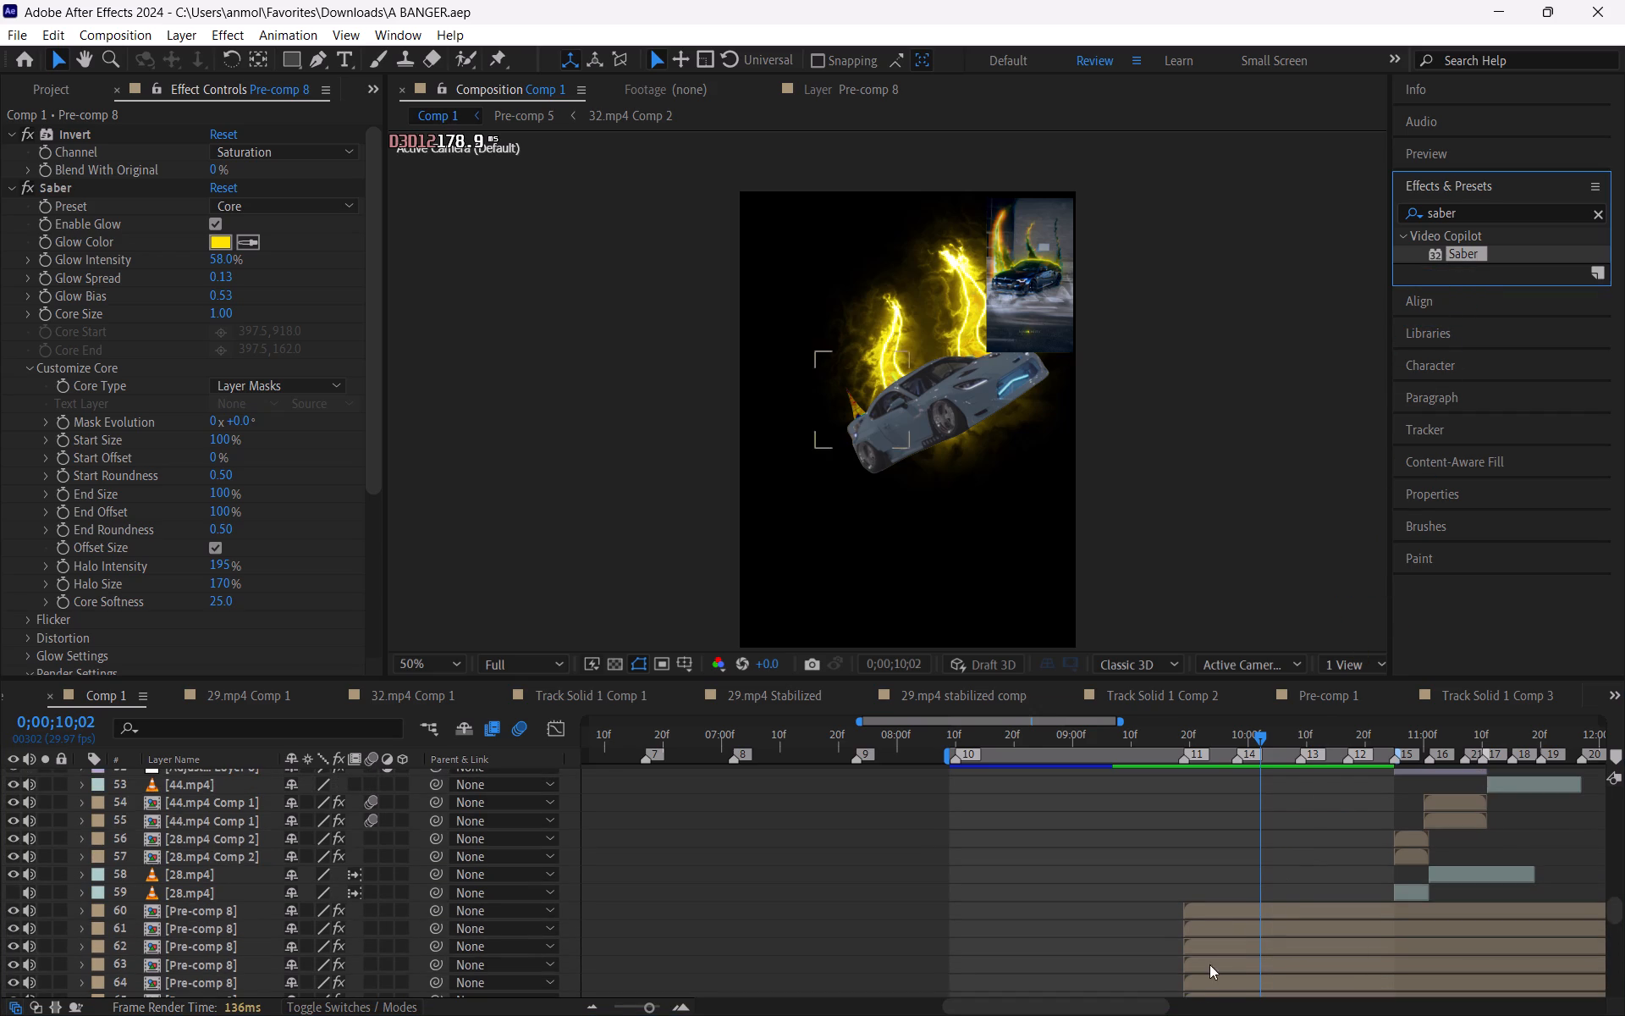
click(1219, 923)
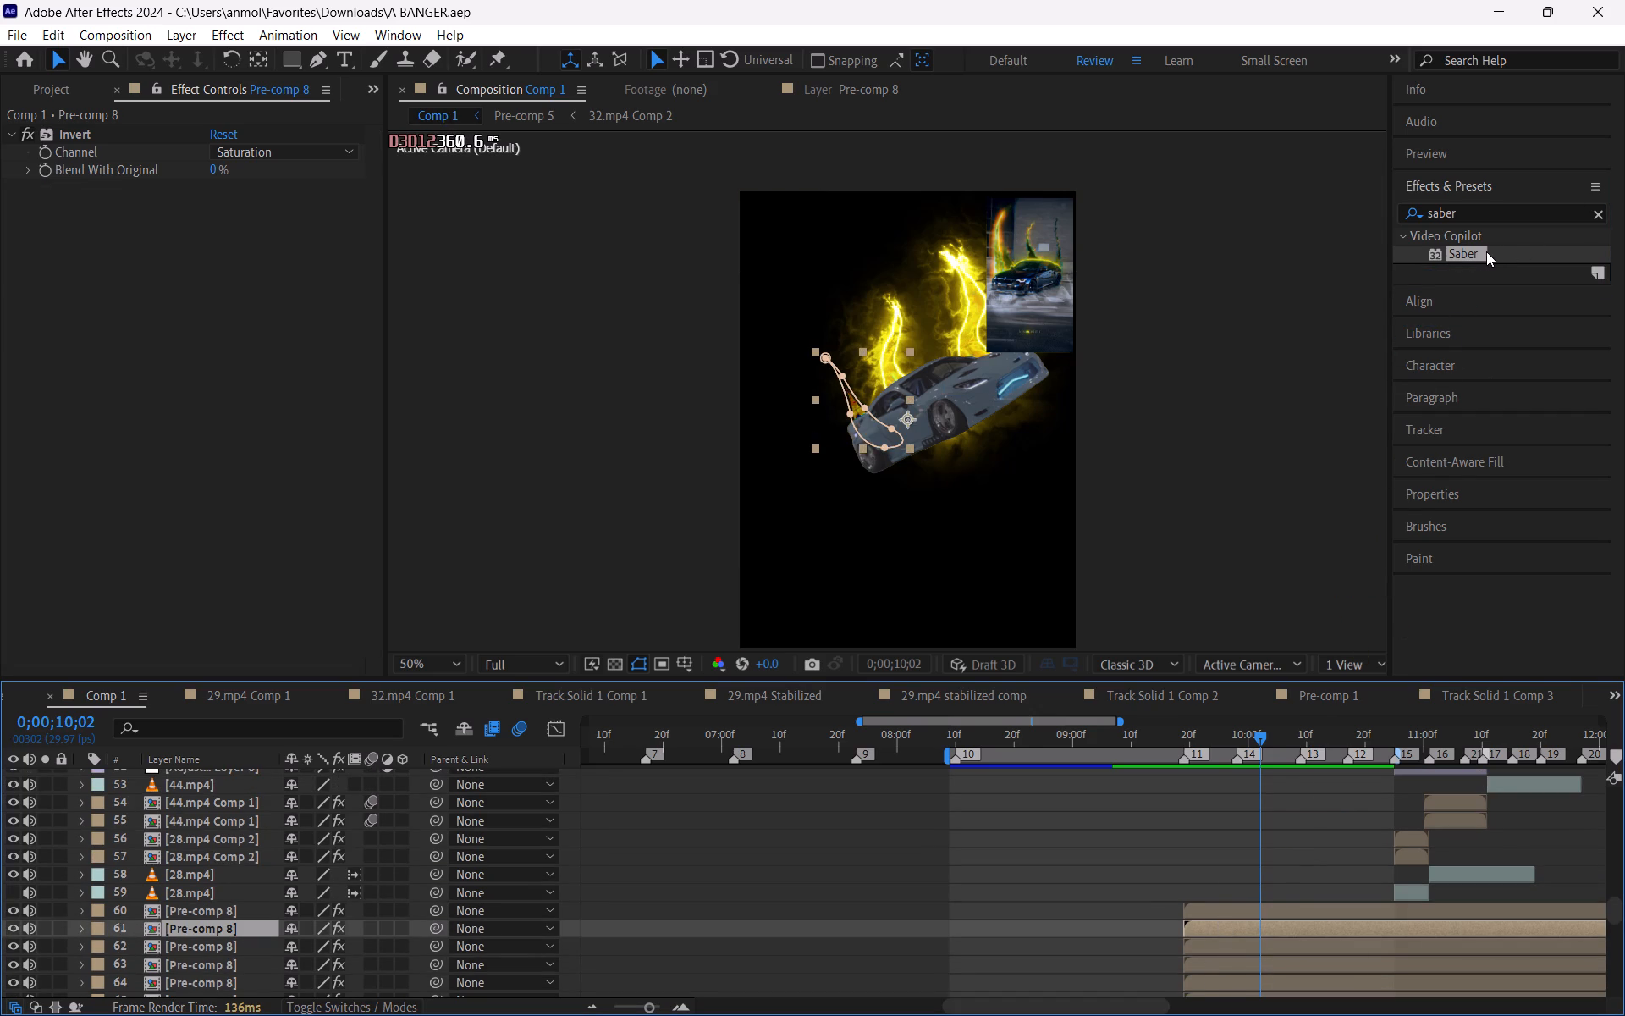
drag(1474, 253, 1303, 926)
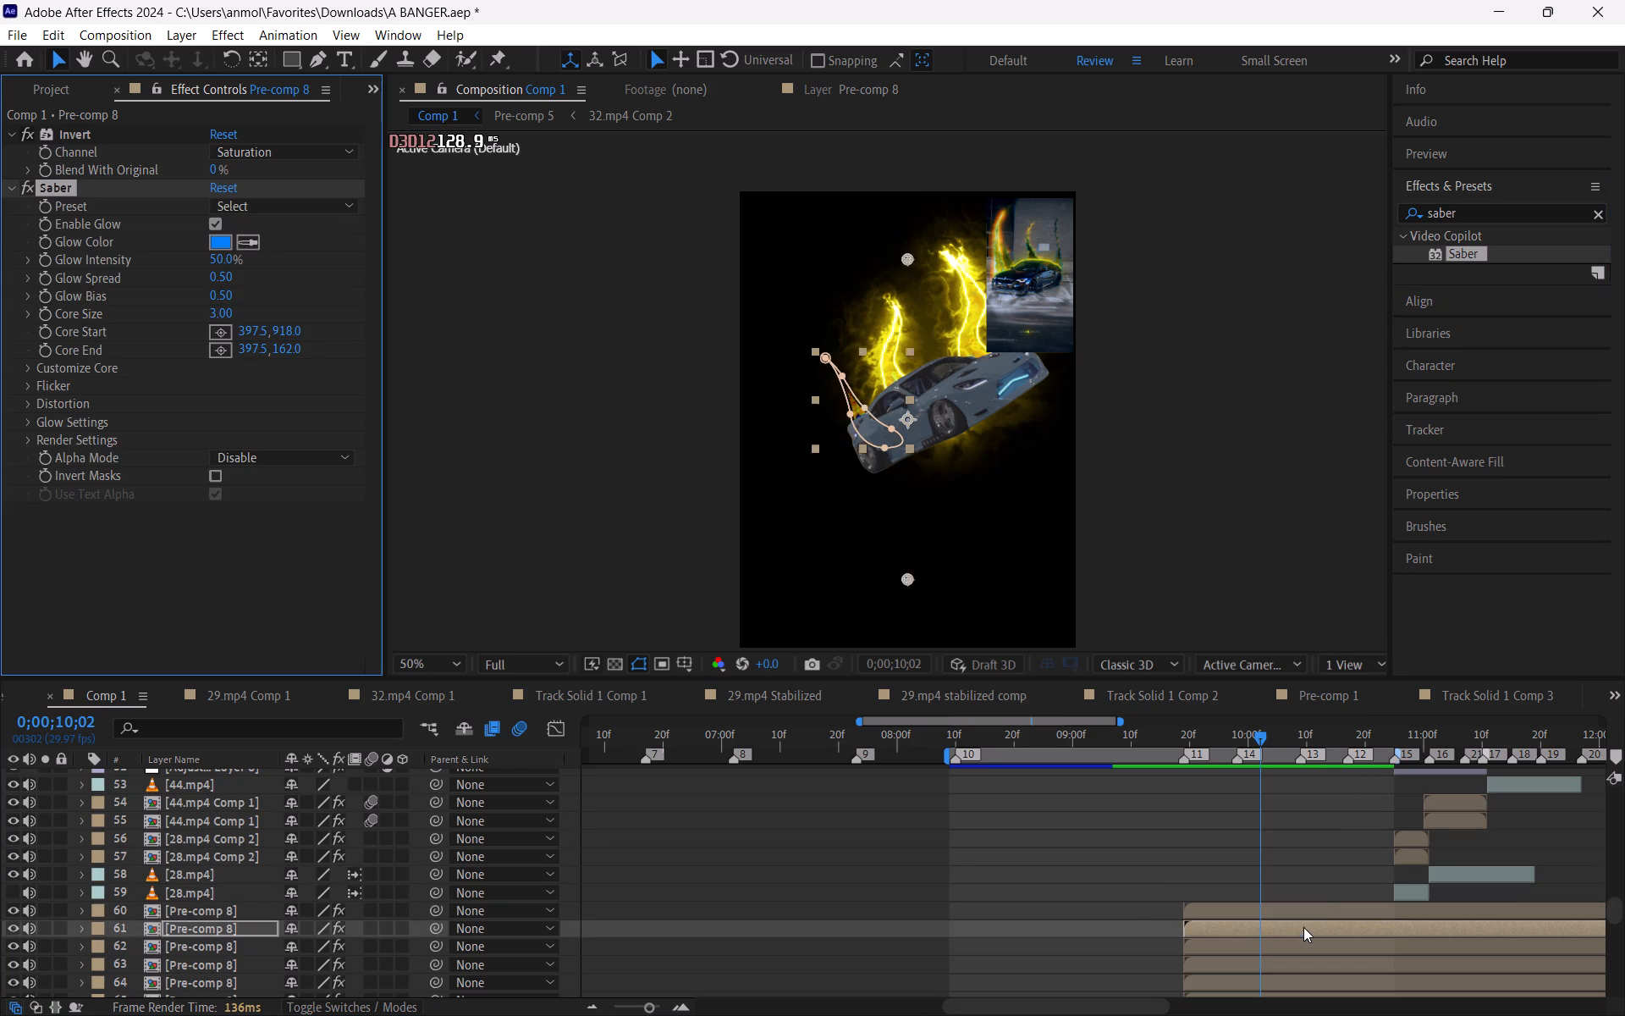
Set layer 61's Saber preset to Core and its core type to Layer Masks.
click(237, 206)
click(325, 144)
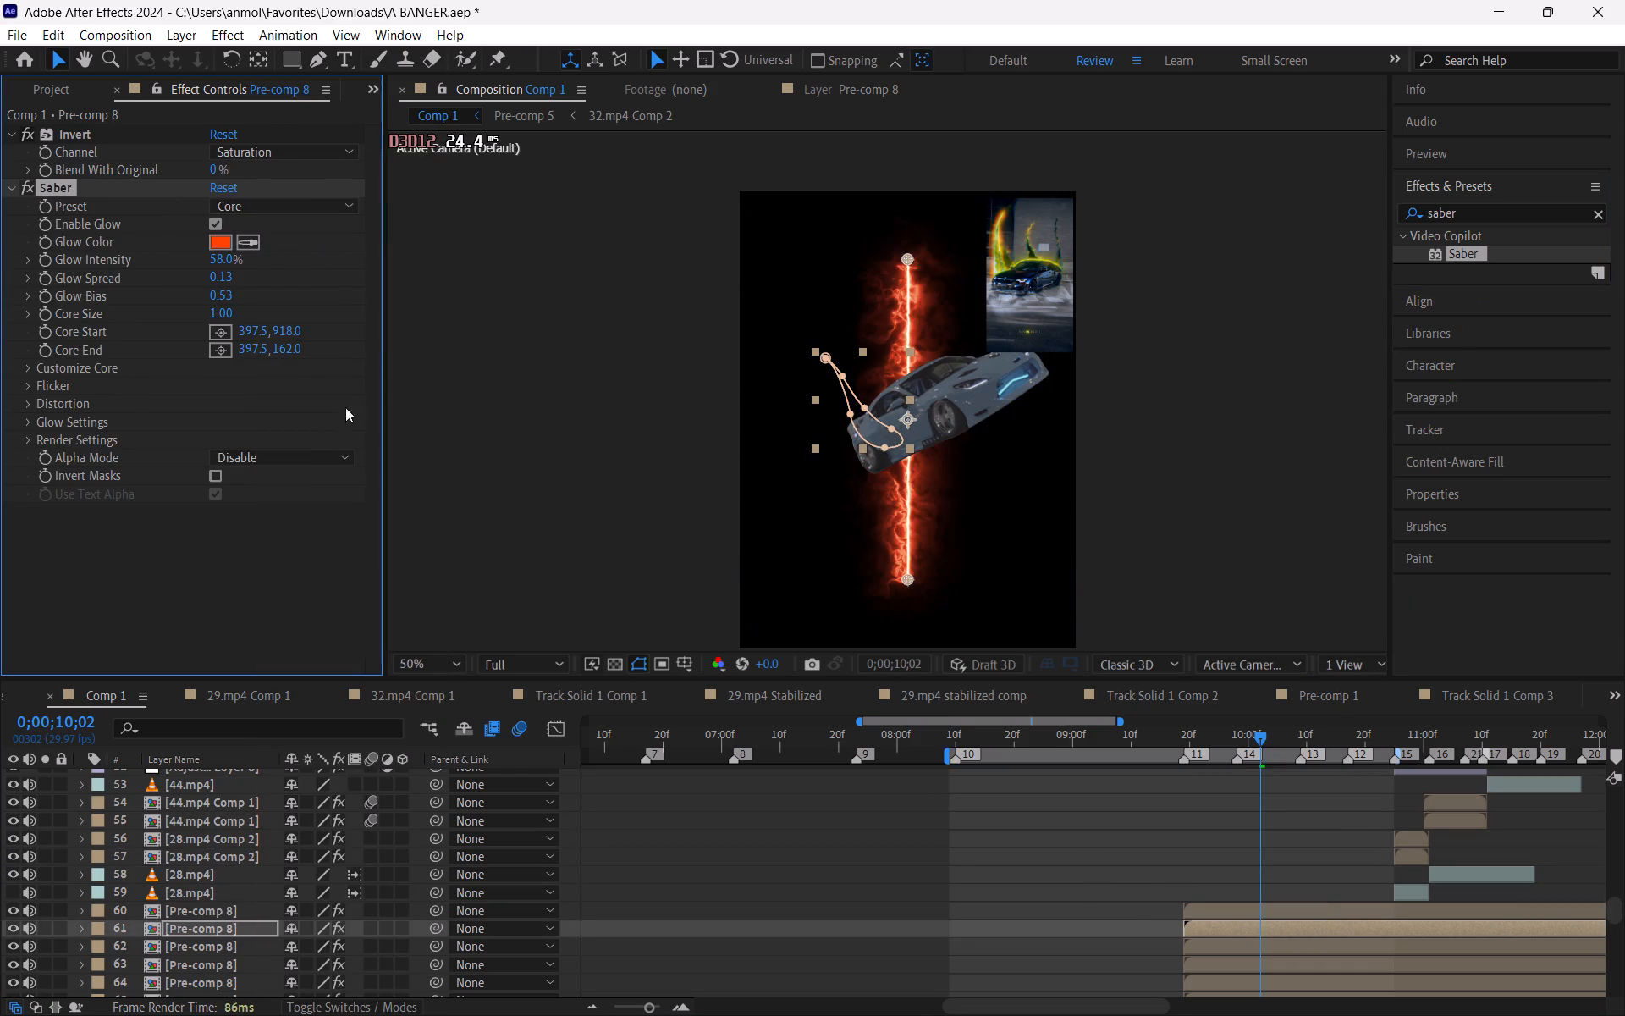
click(30, 369)
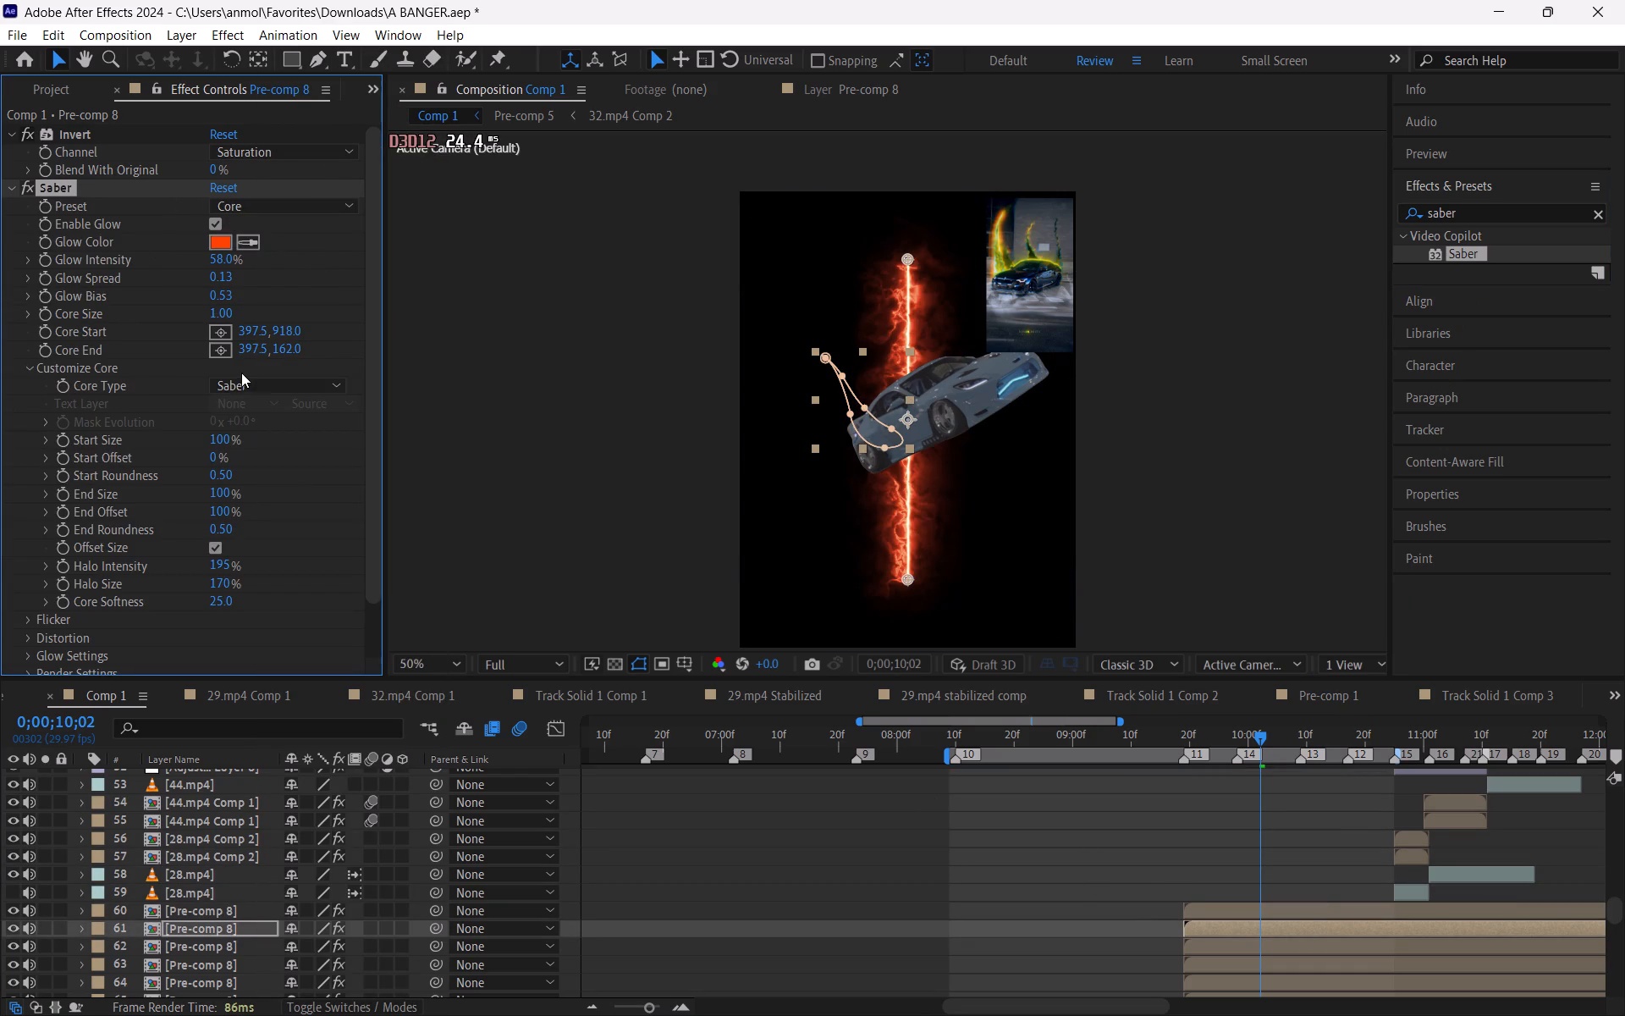
click(240, 391)
click(256, 423)
Set the Composite Settings of layer 61's Saber effect to Transparent.
scroll(67, 588, down, 1)
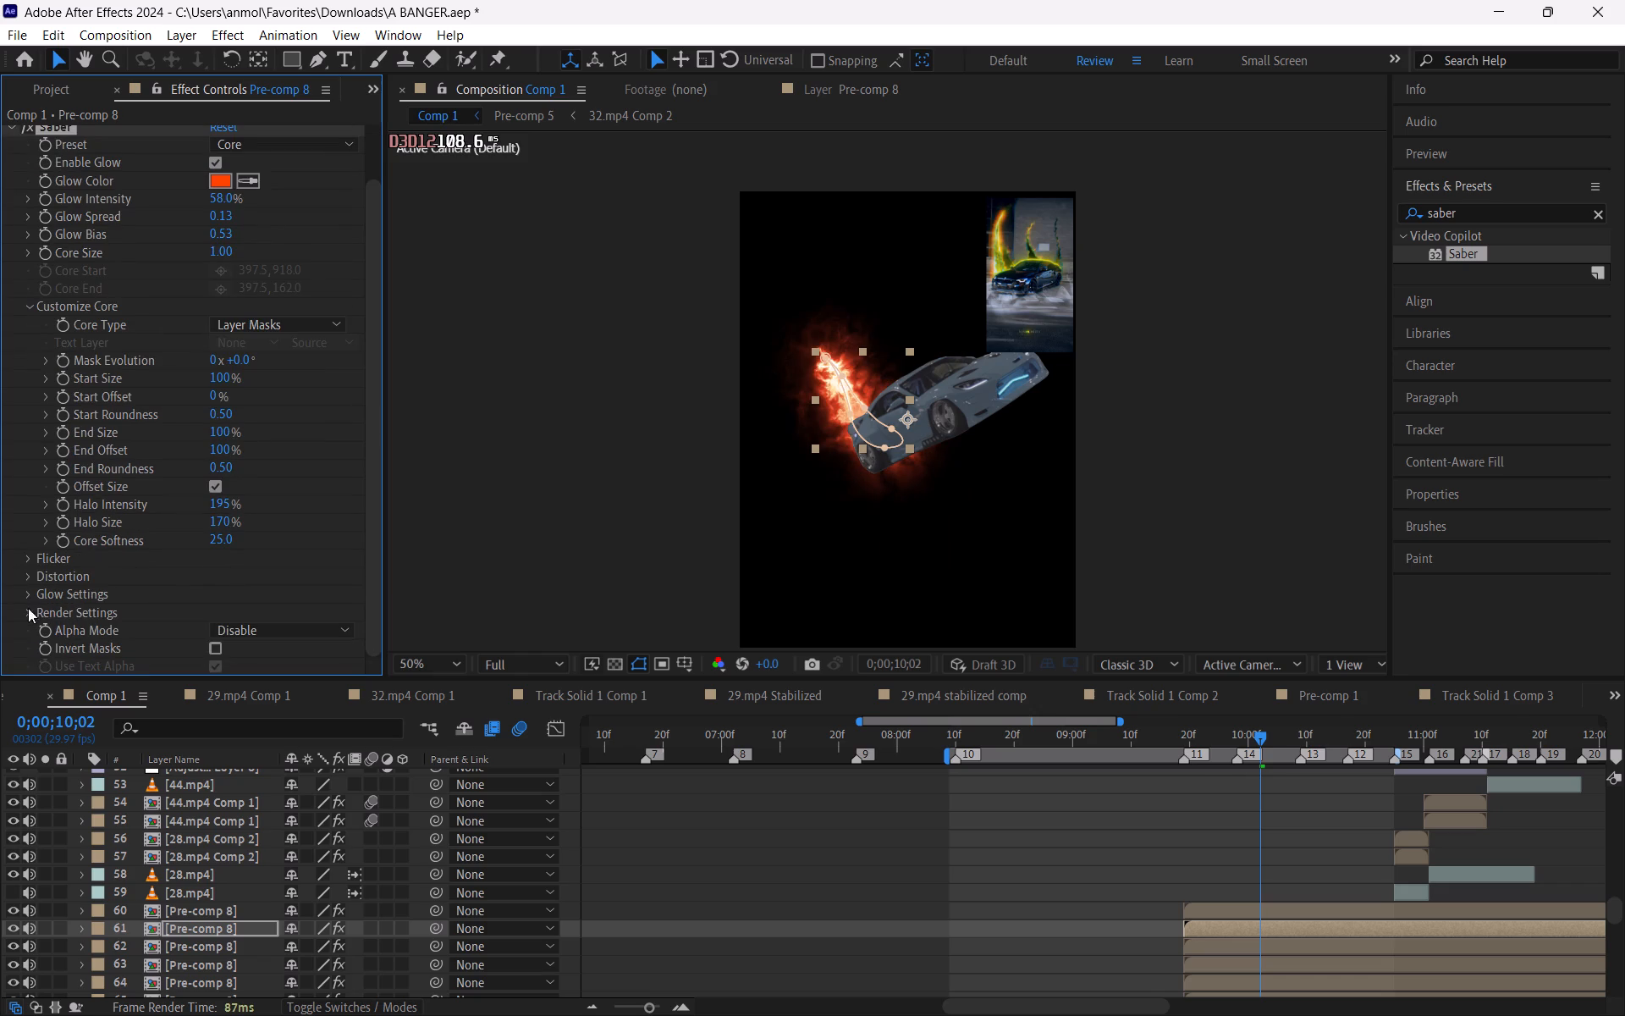
click(16, 615)
click(24, 610)
click(280, 665)
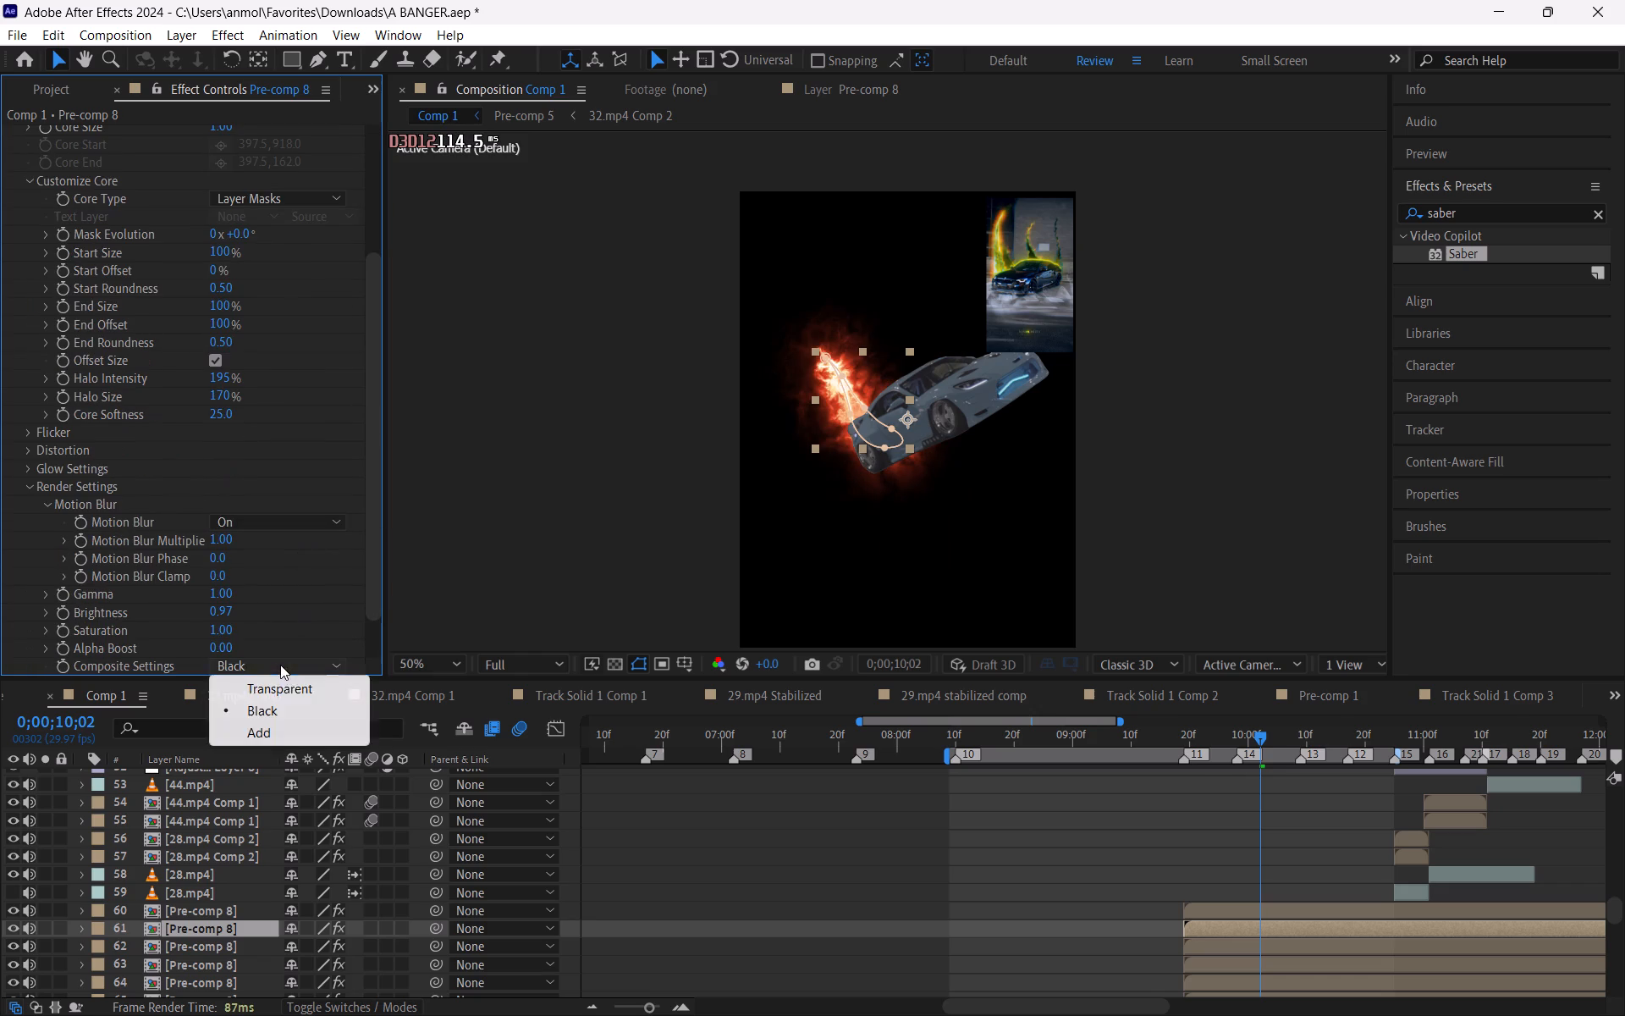
click(289, 683)
scroll(304, 615, down, 1)
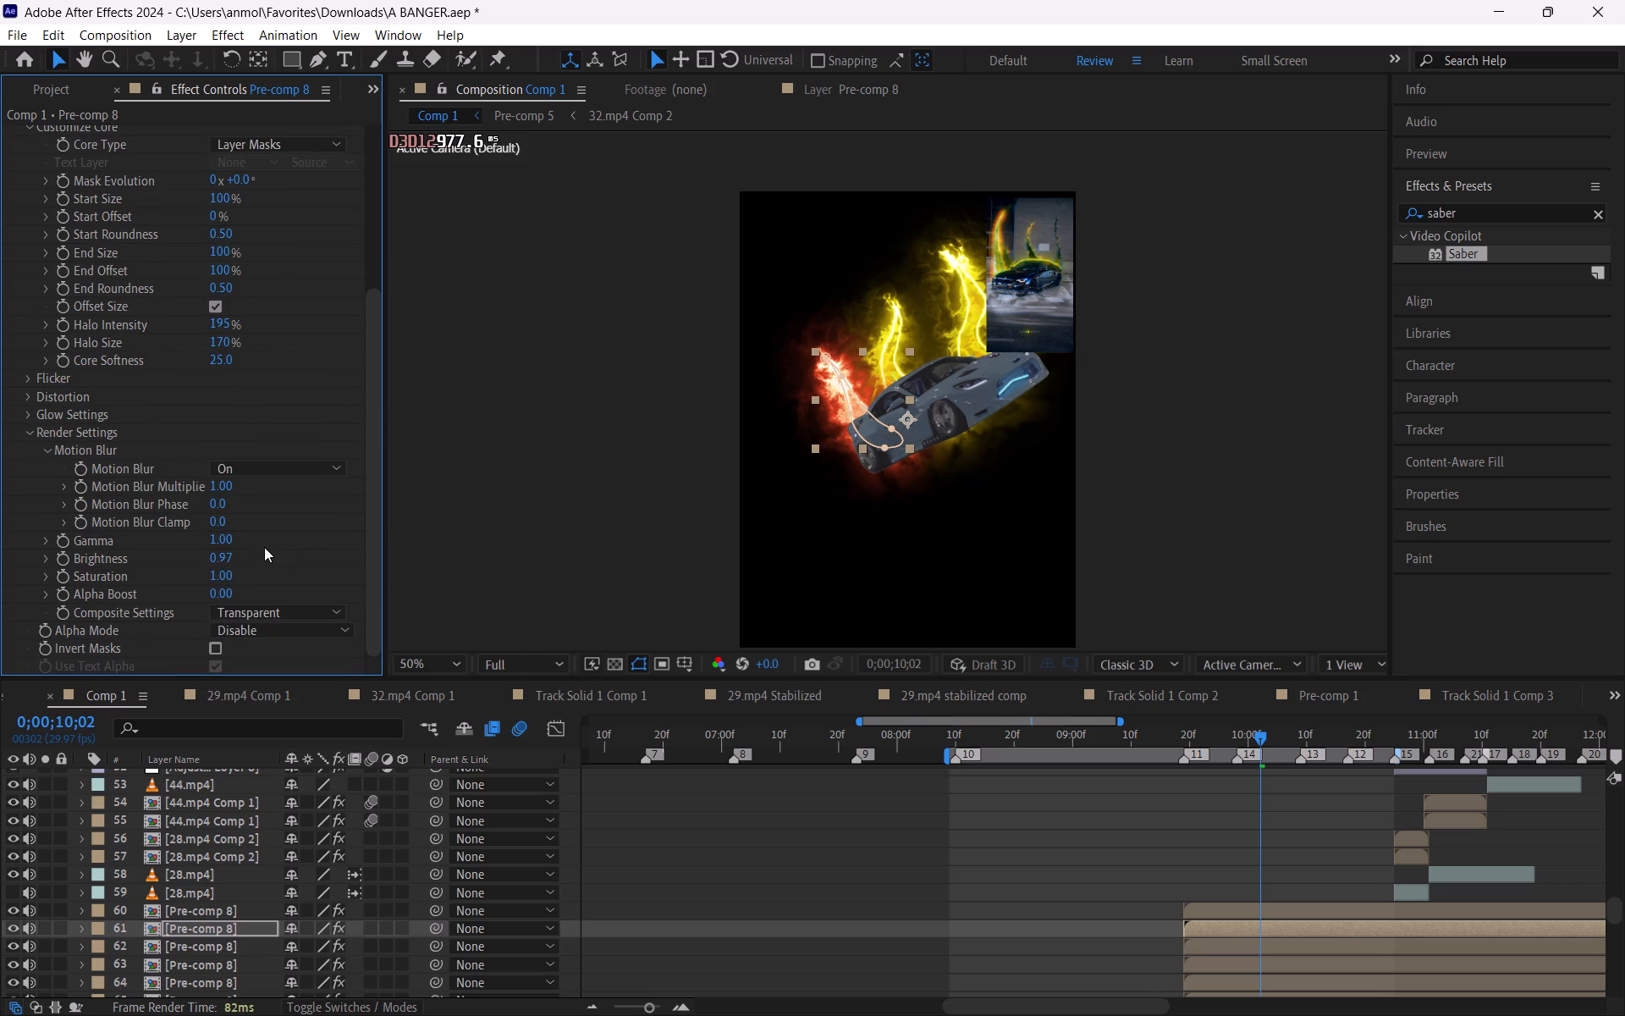
Change layer 61's Saber glow color to yellow, FFD900.
scroll(275, 511, up, 3)
click(213, 191)
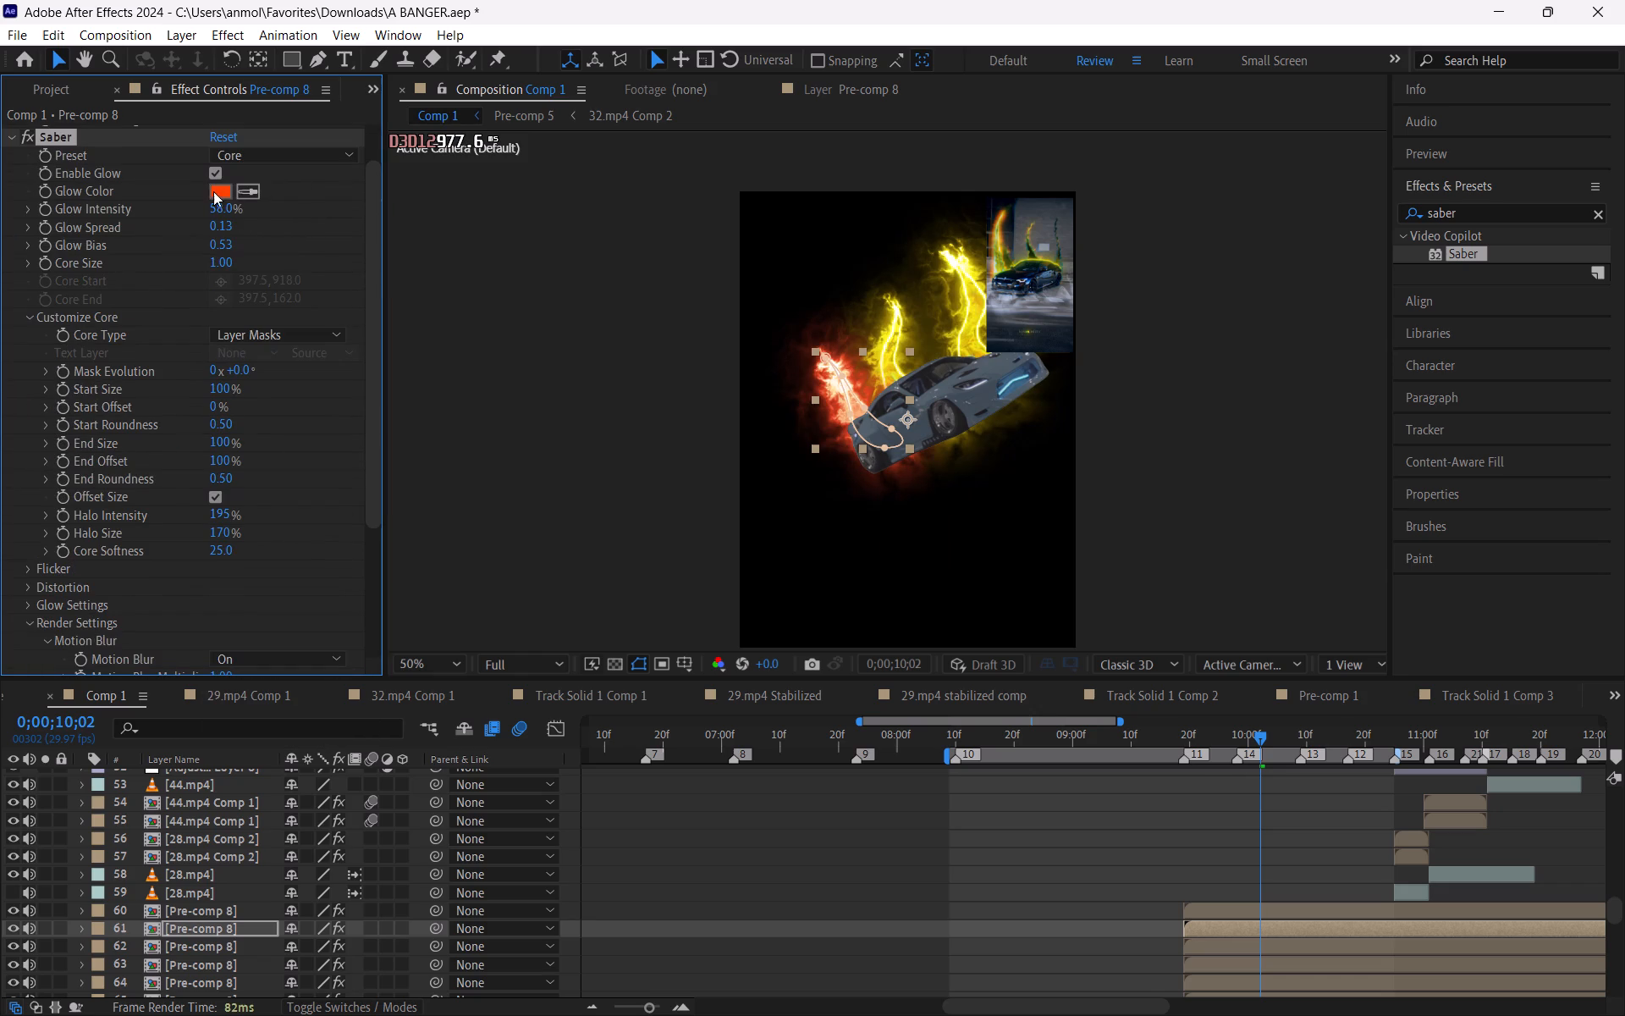
click(328, 831)
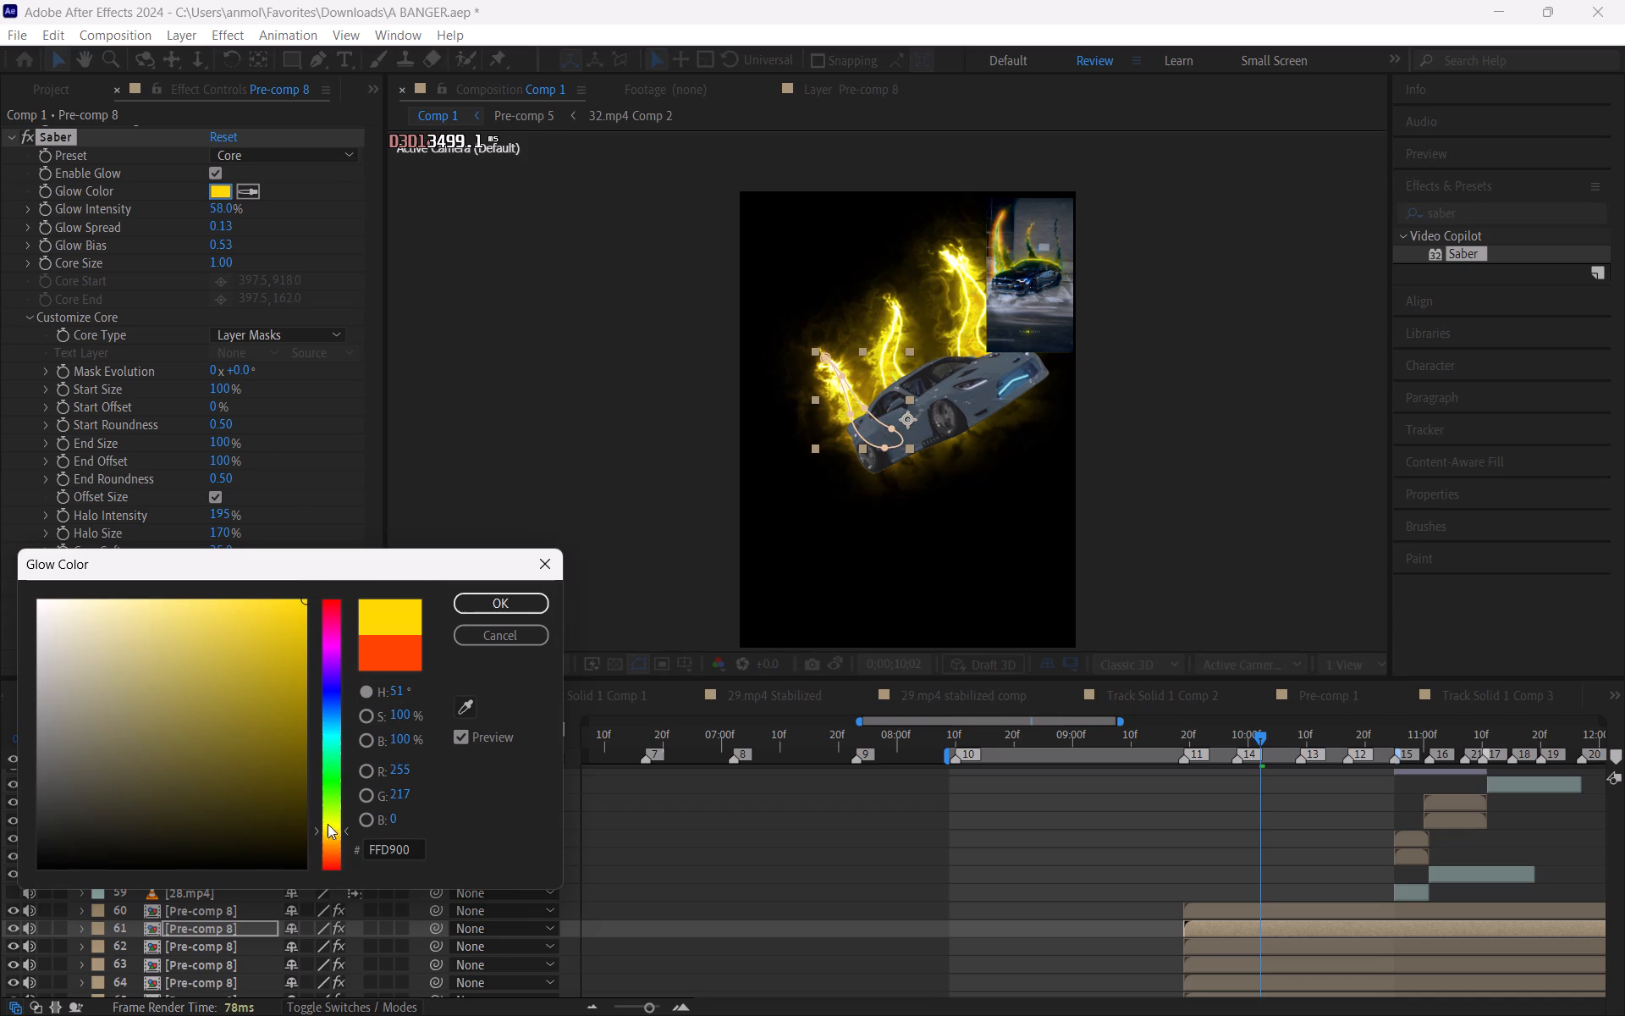
click(472, 602)
click(887, 881)
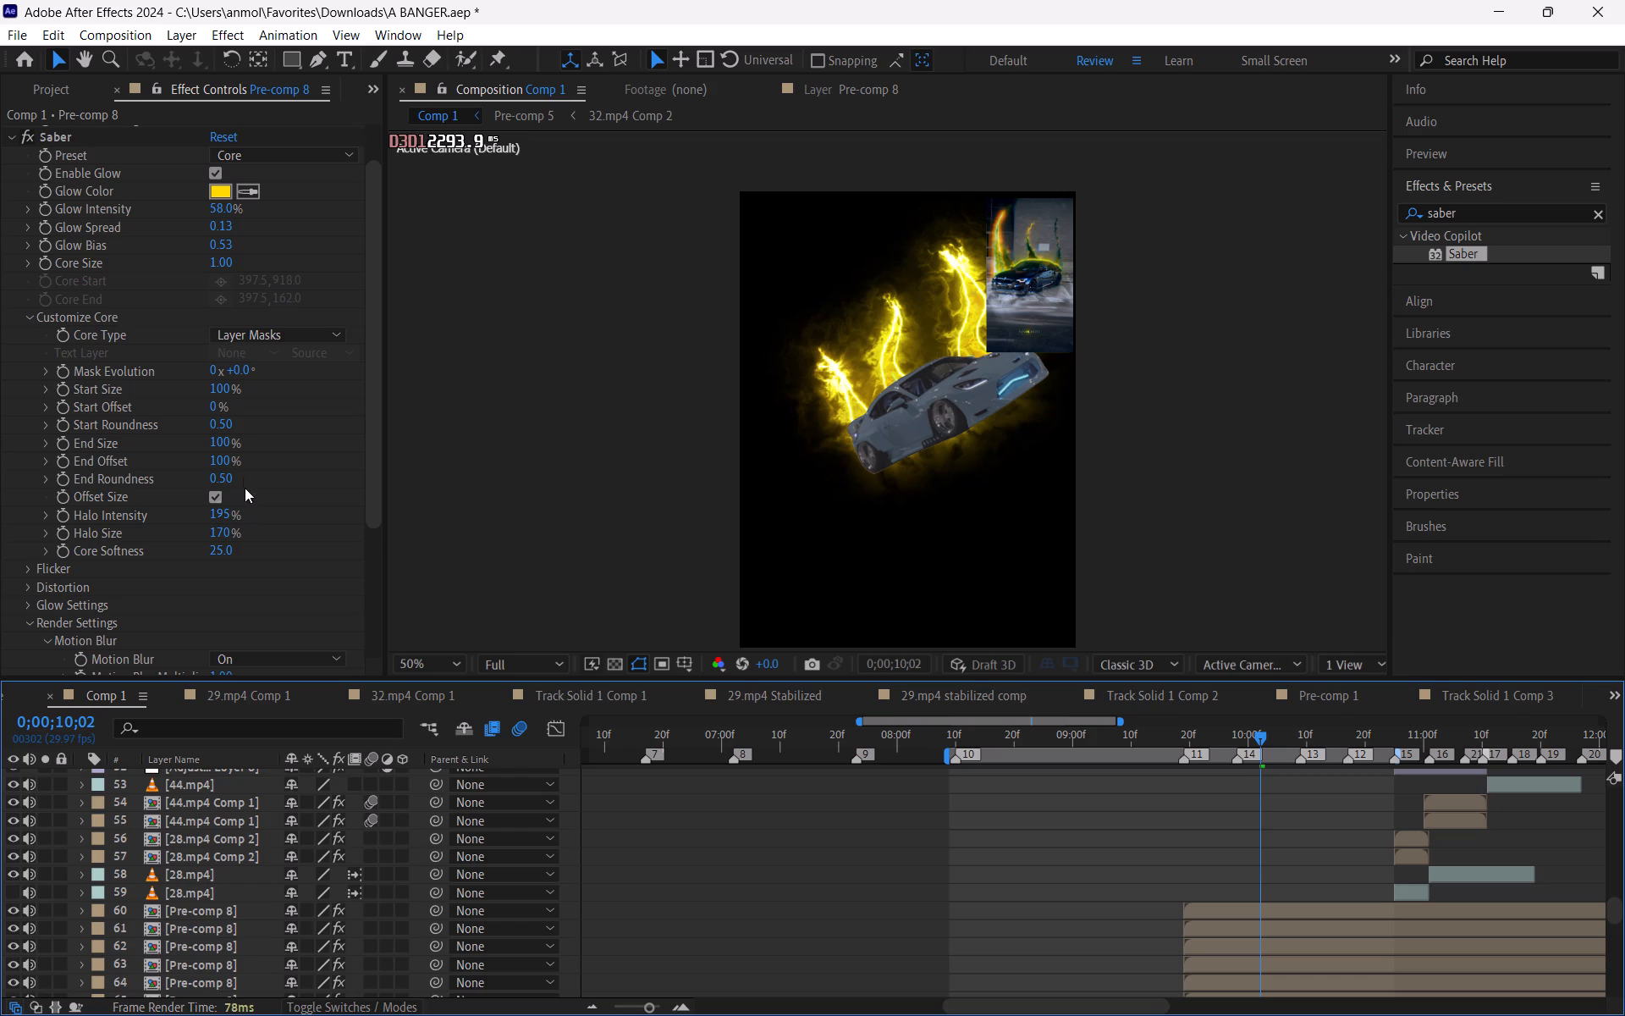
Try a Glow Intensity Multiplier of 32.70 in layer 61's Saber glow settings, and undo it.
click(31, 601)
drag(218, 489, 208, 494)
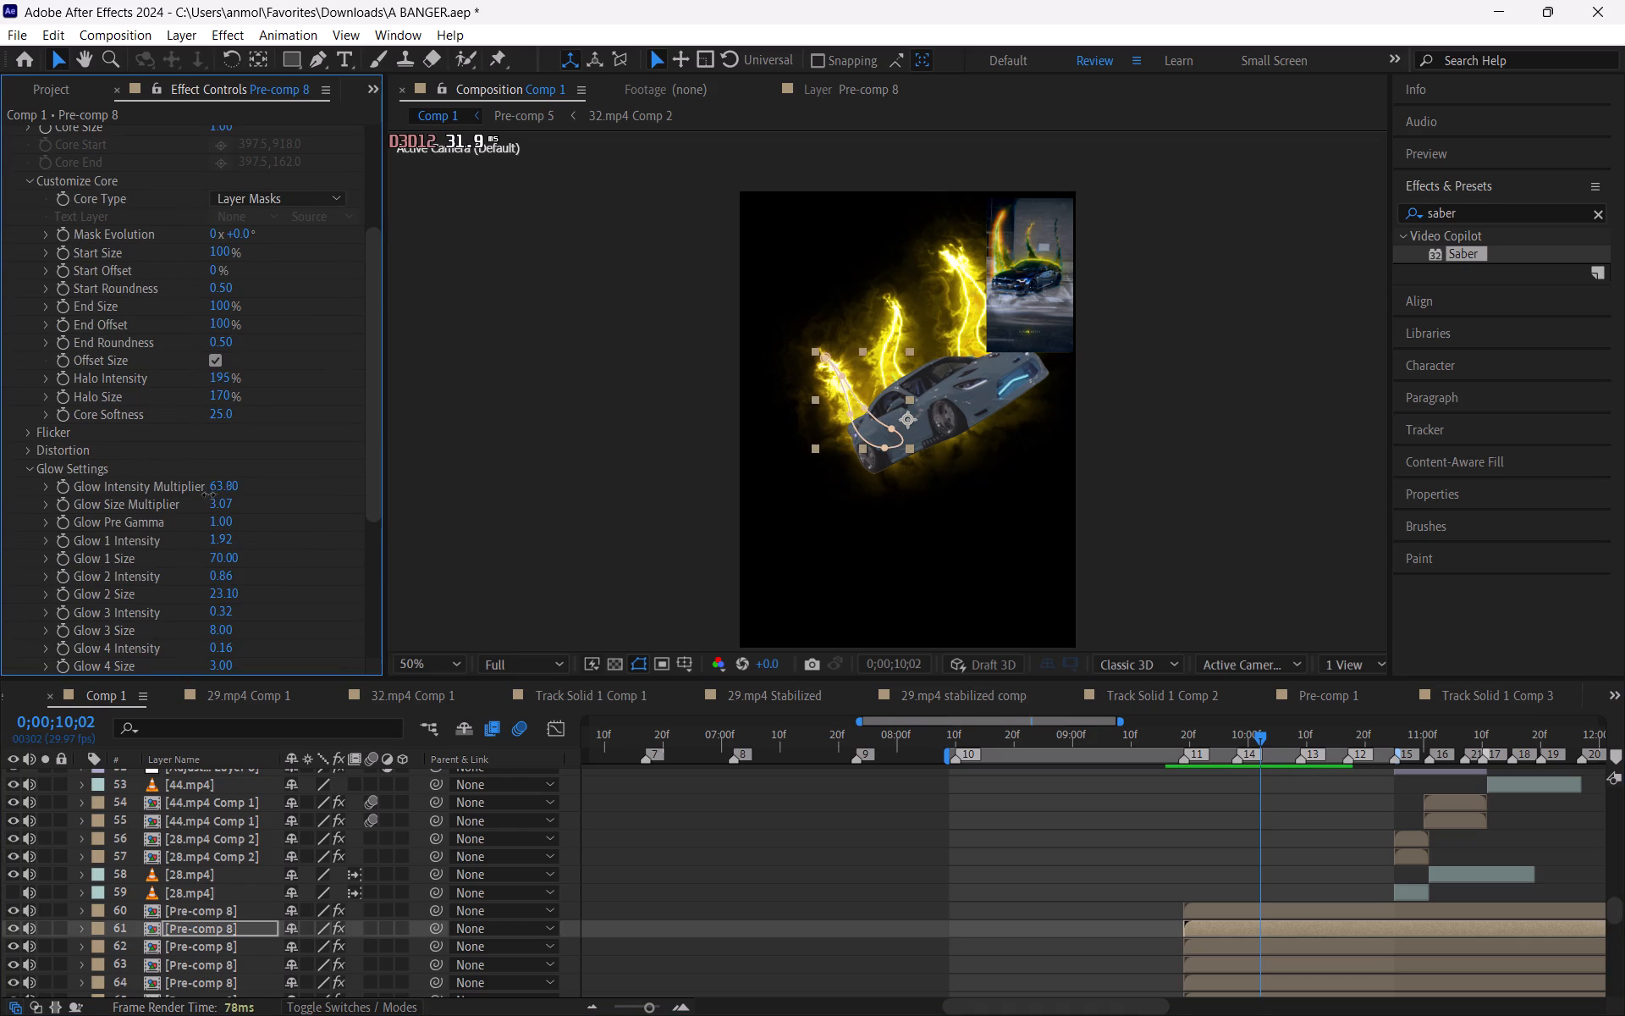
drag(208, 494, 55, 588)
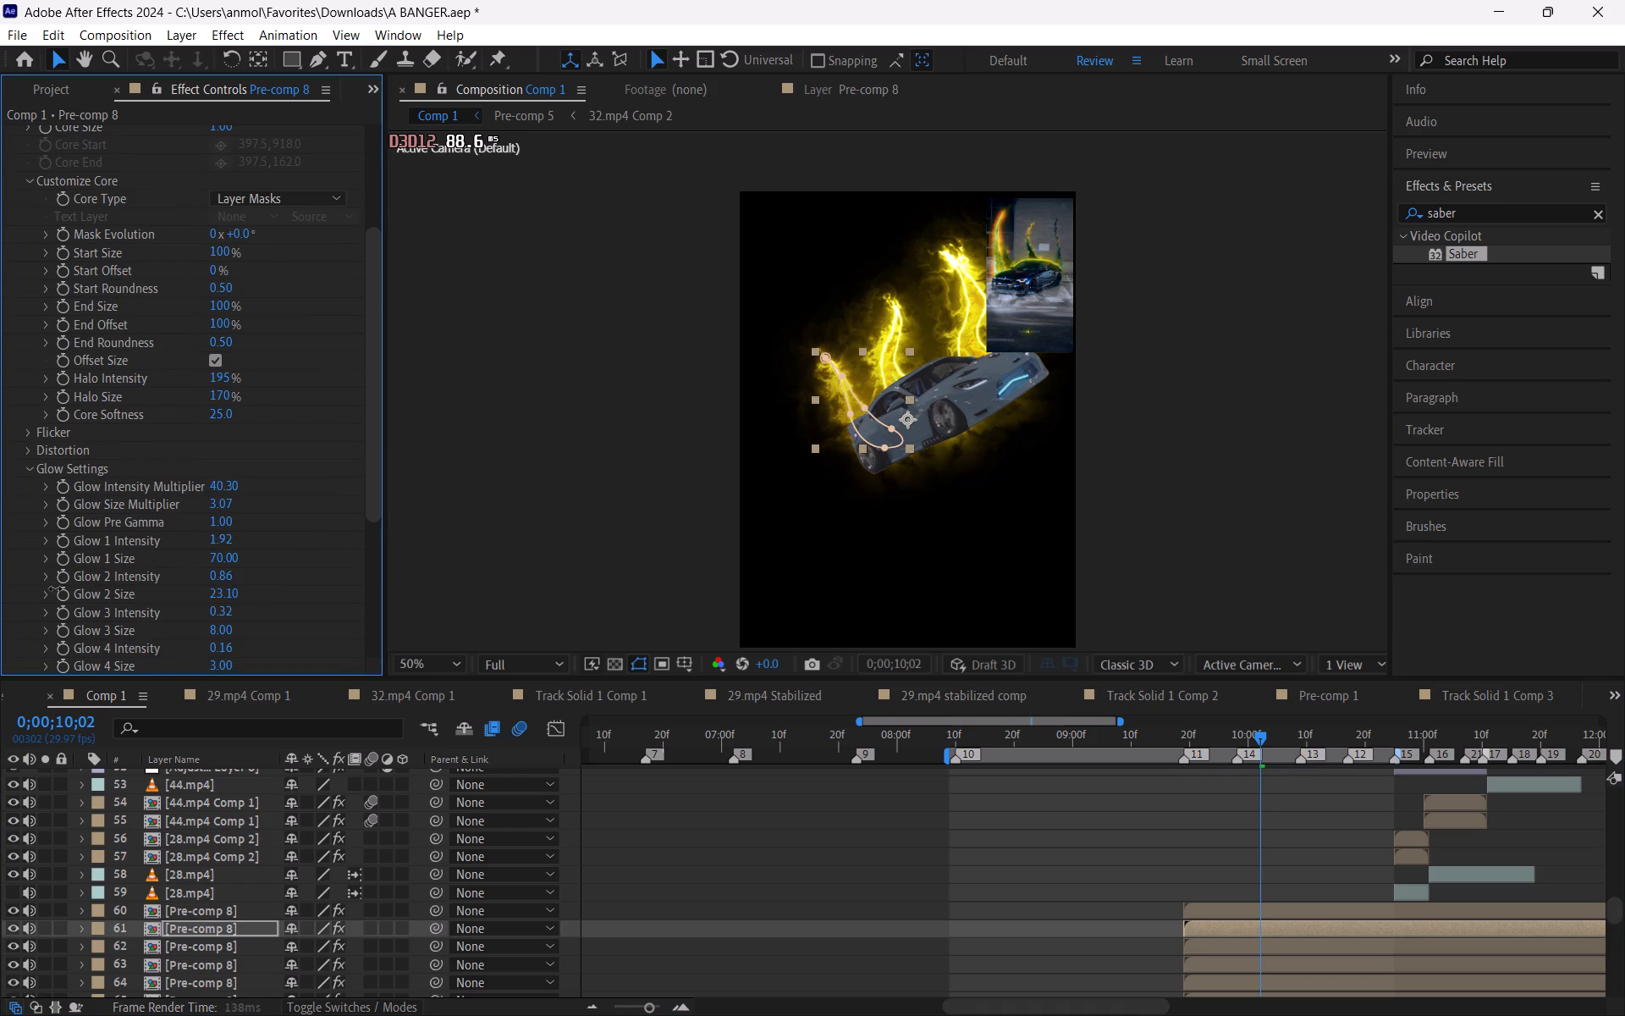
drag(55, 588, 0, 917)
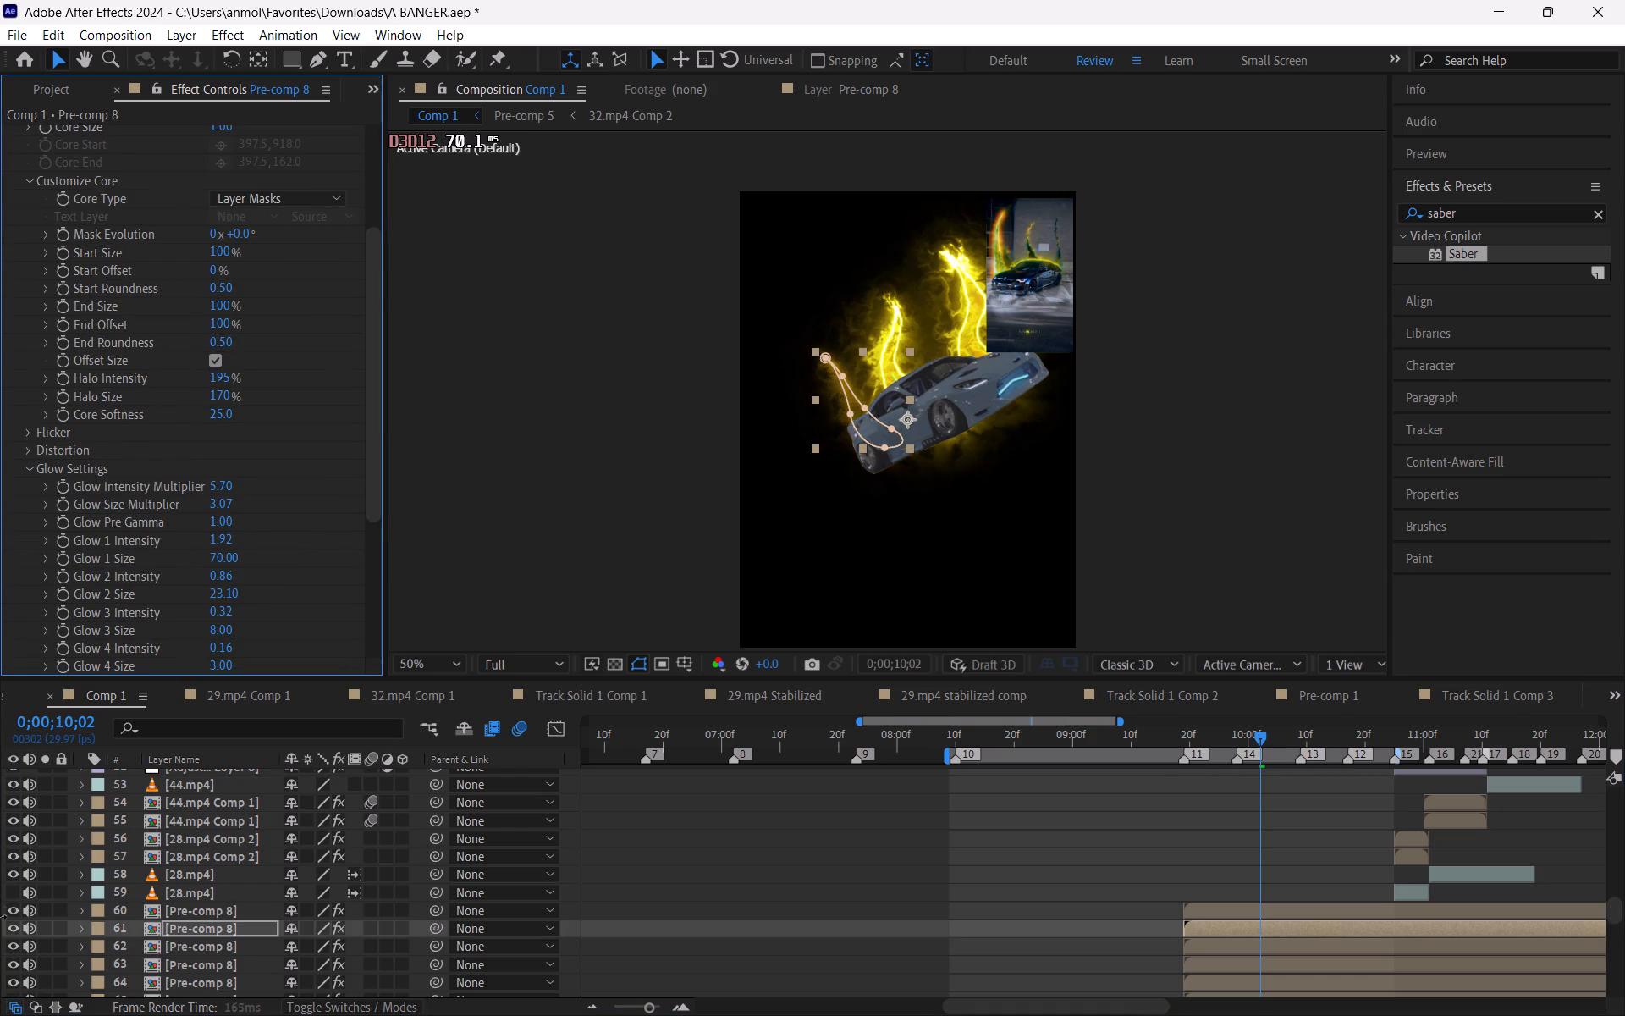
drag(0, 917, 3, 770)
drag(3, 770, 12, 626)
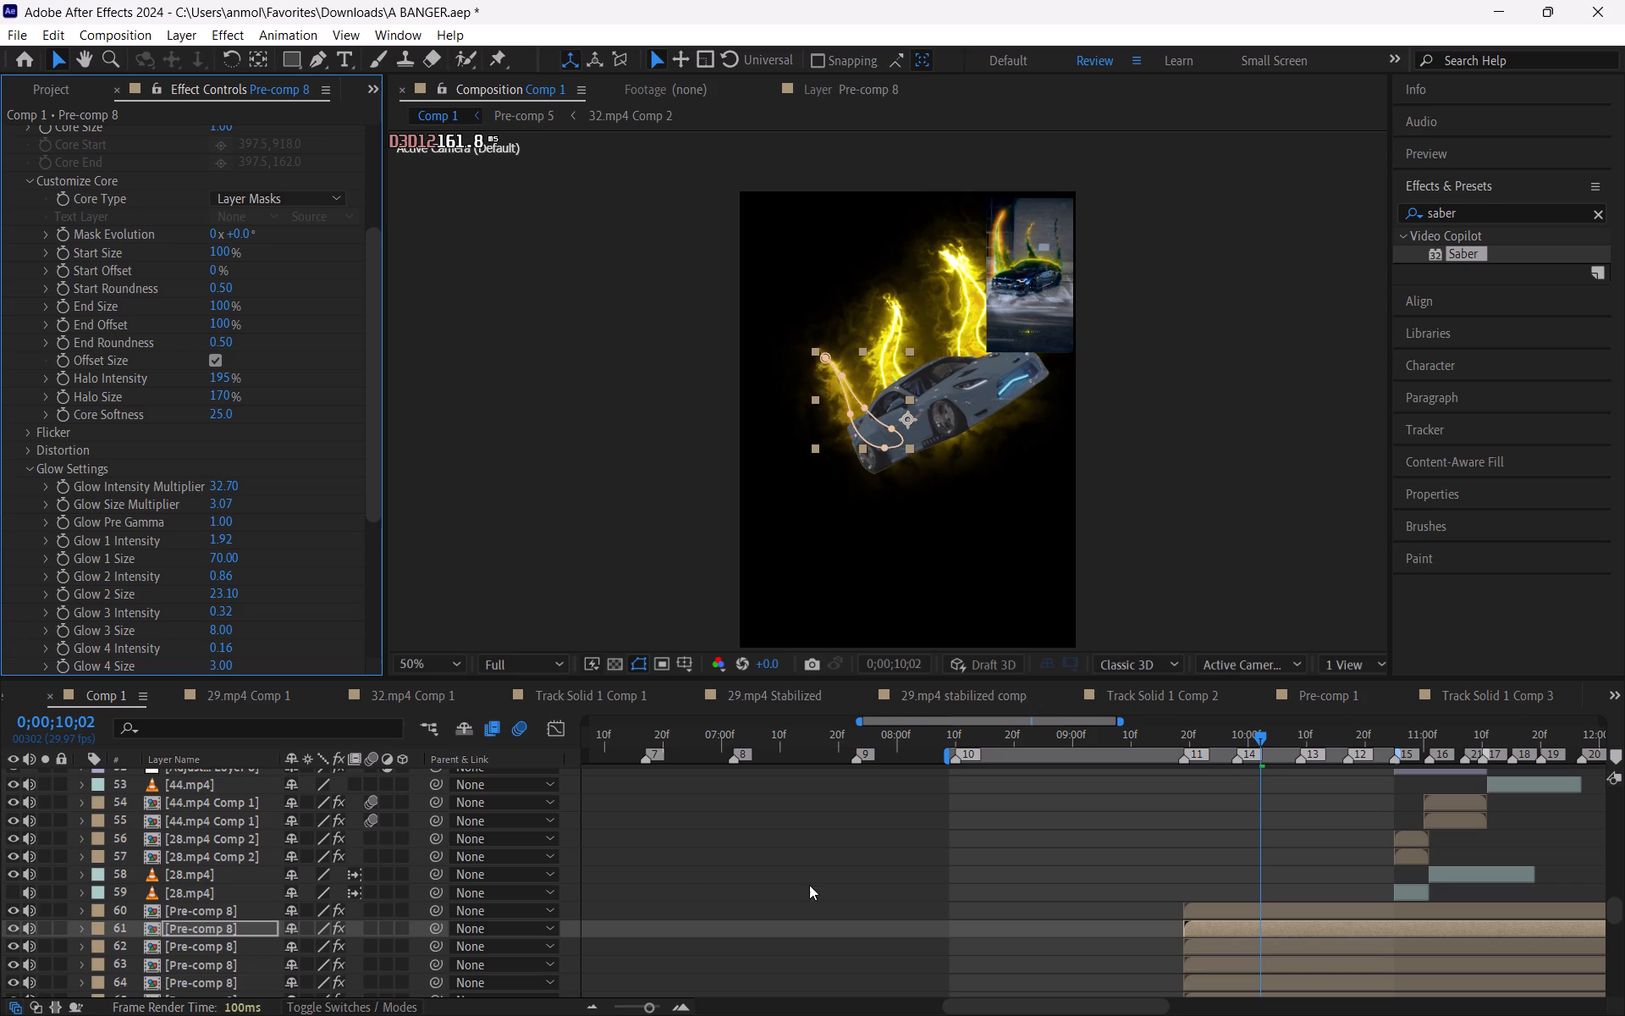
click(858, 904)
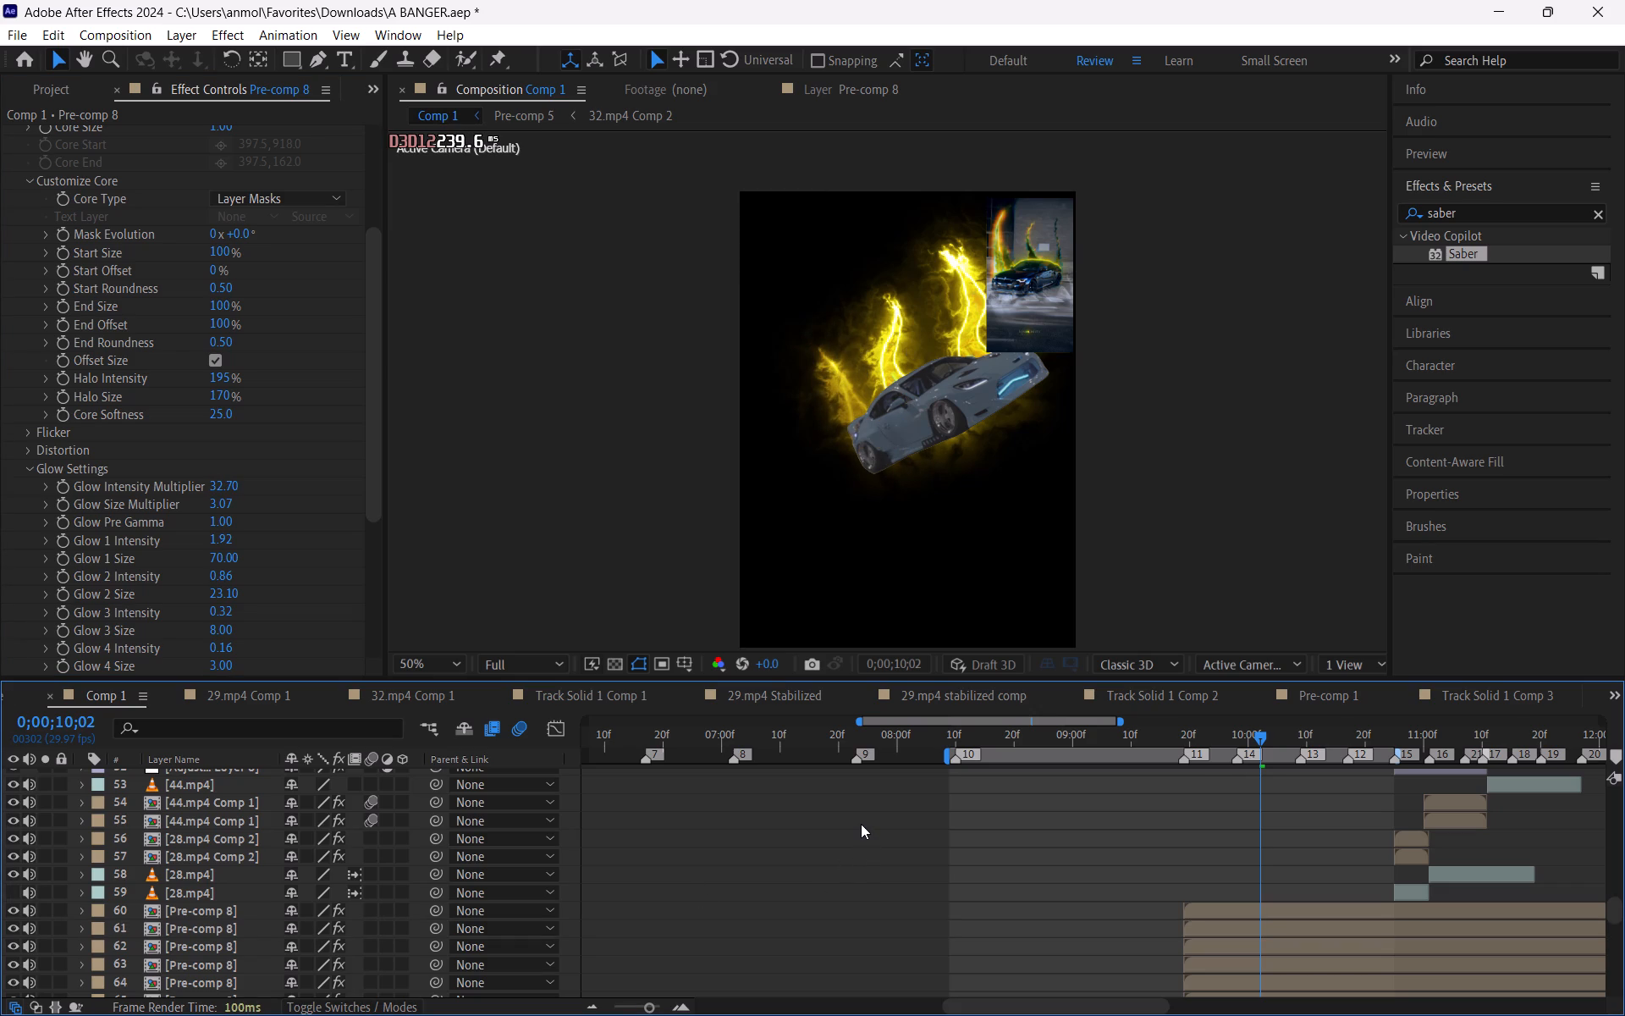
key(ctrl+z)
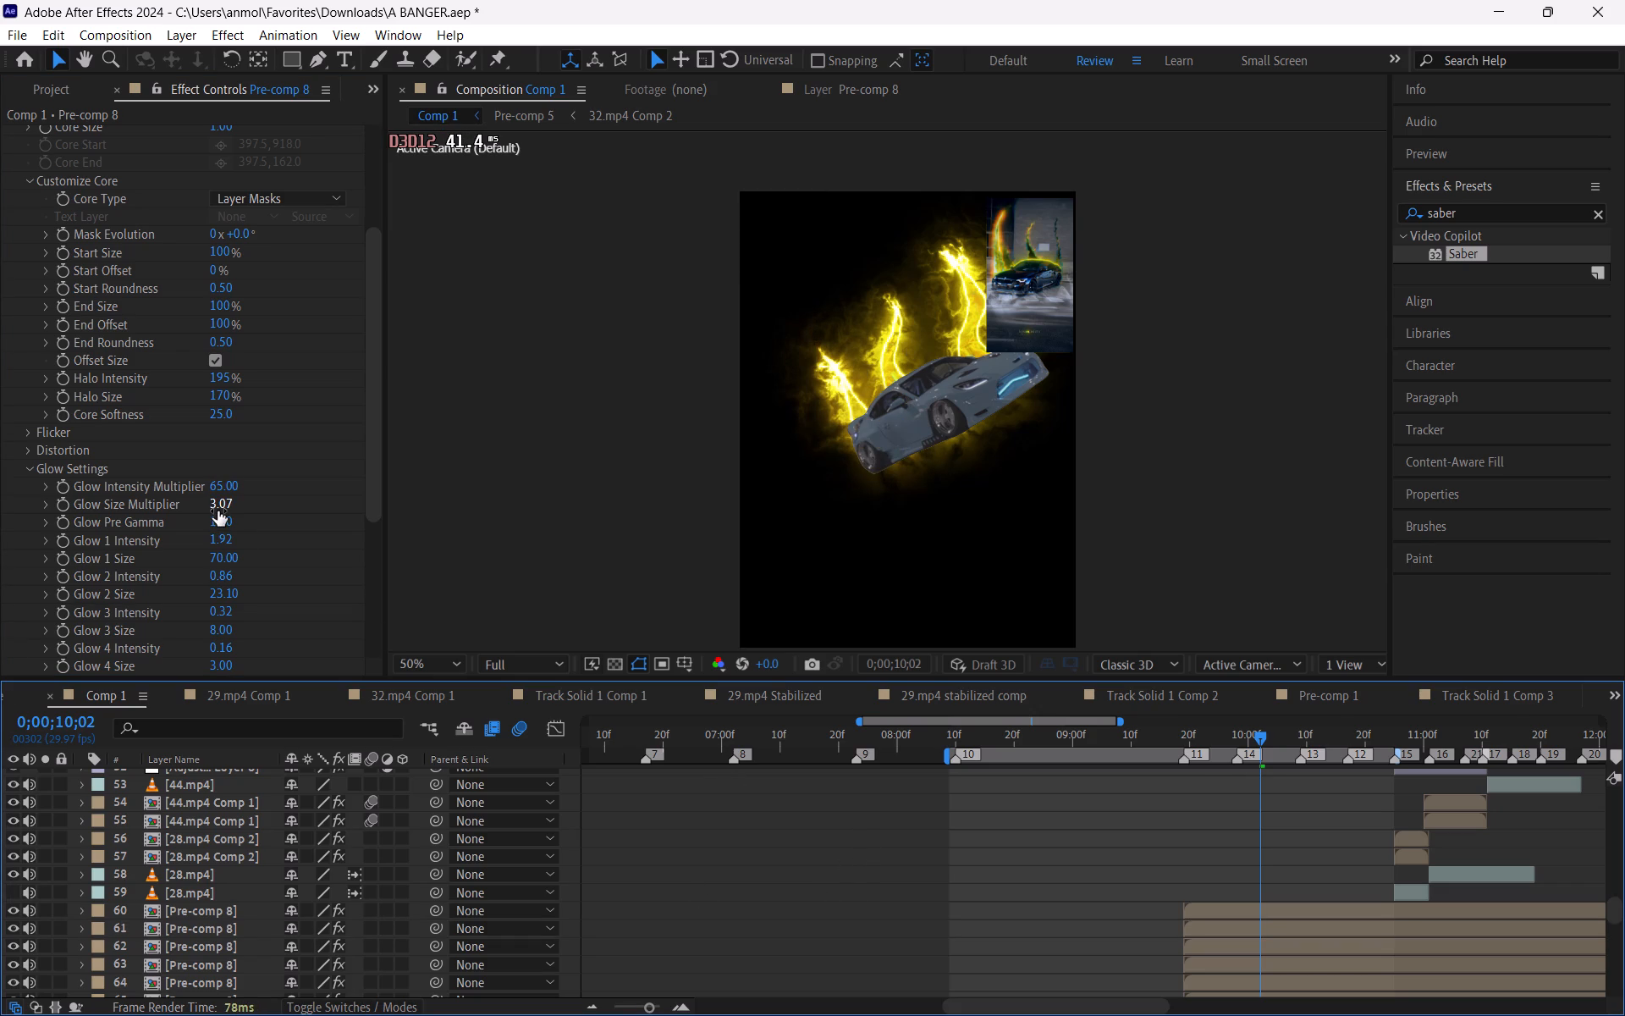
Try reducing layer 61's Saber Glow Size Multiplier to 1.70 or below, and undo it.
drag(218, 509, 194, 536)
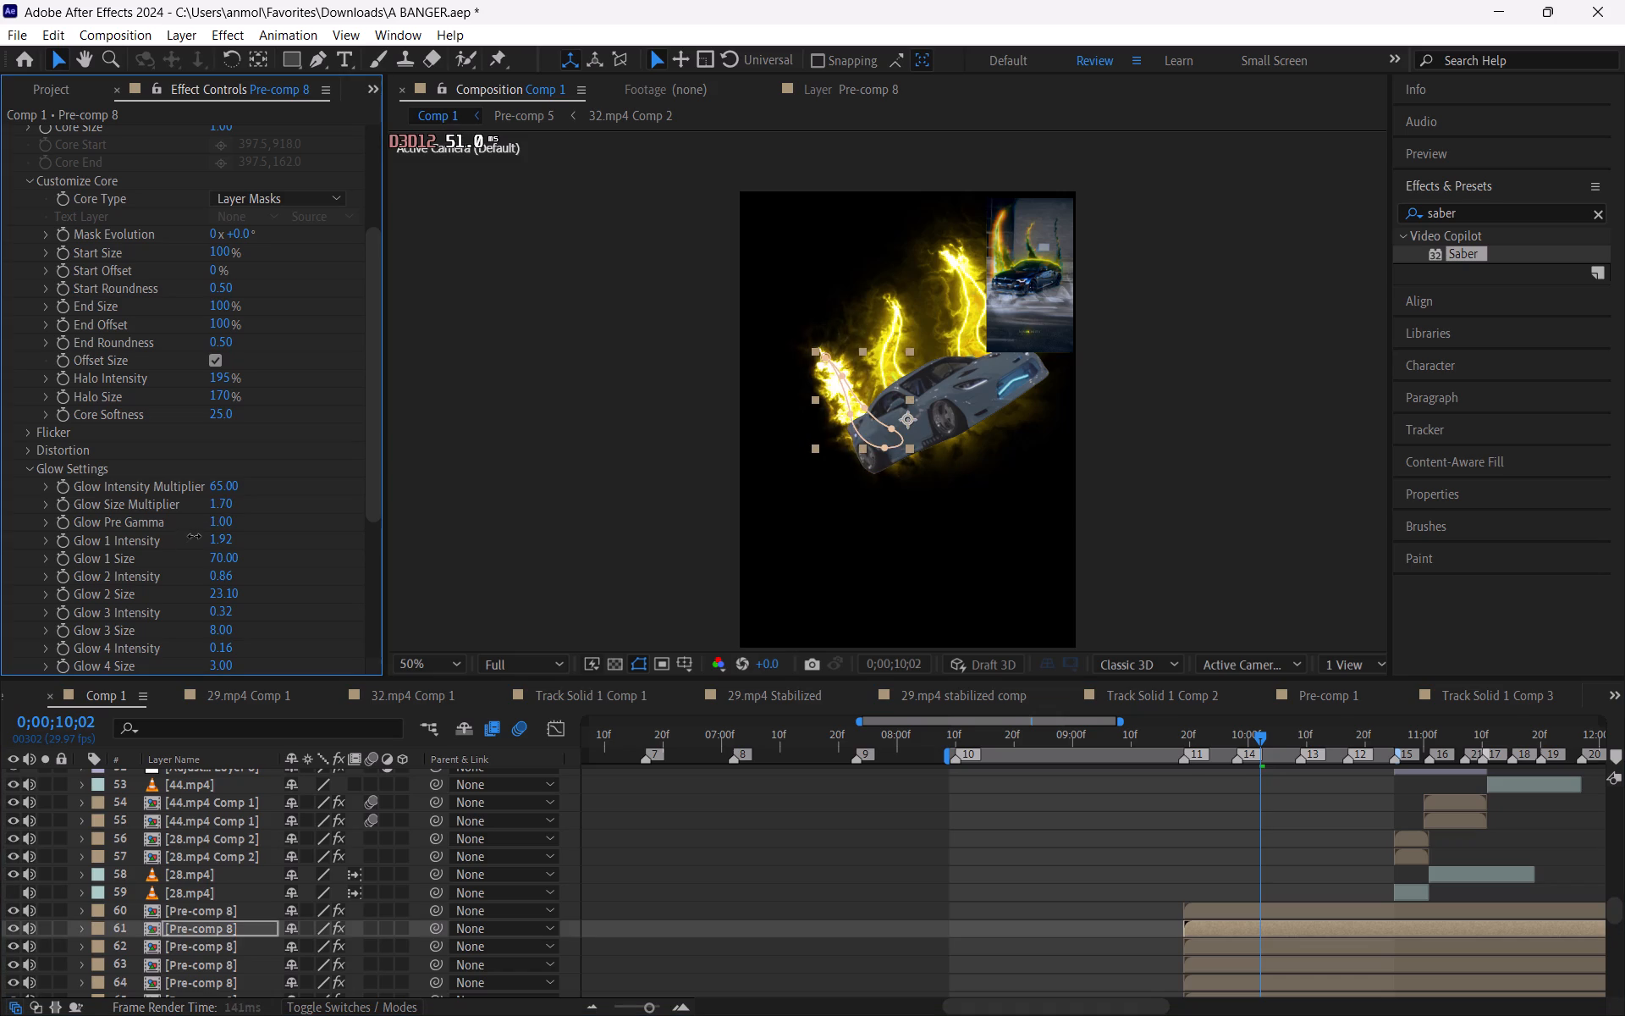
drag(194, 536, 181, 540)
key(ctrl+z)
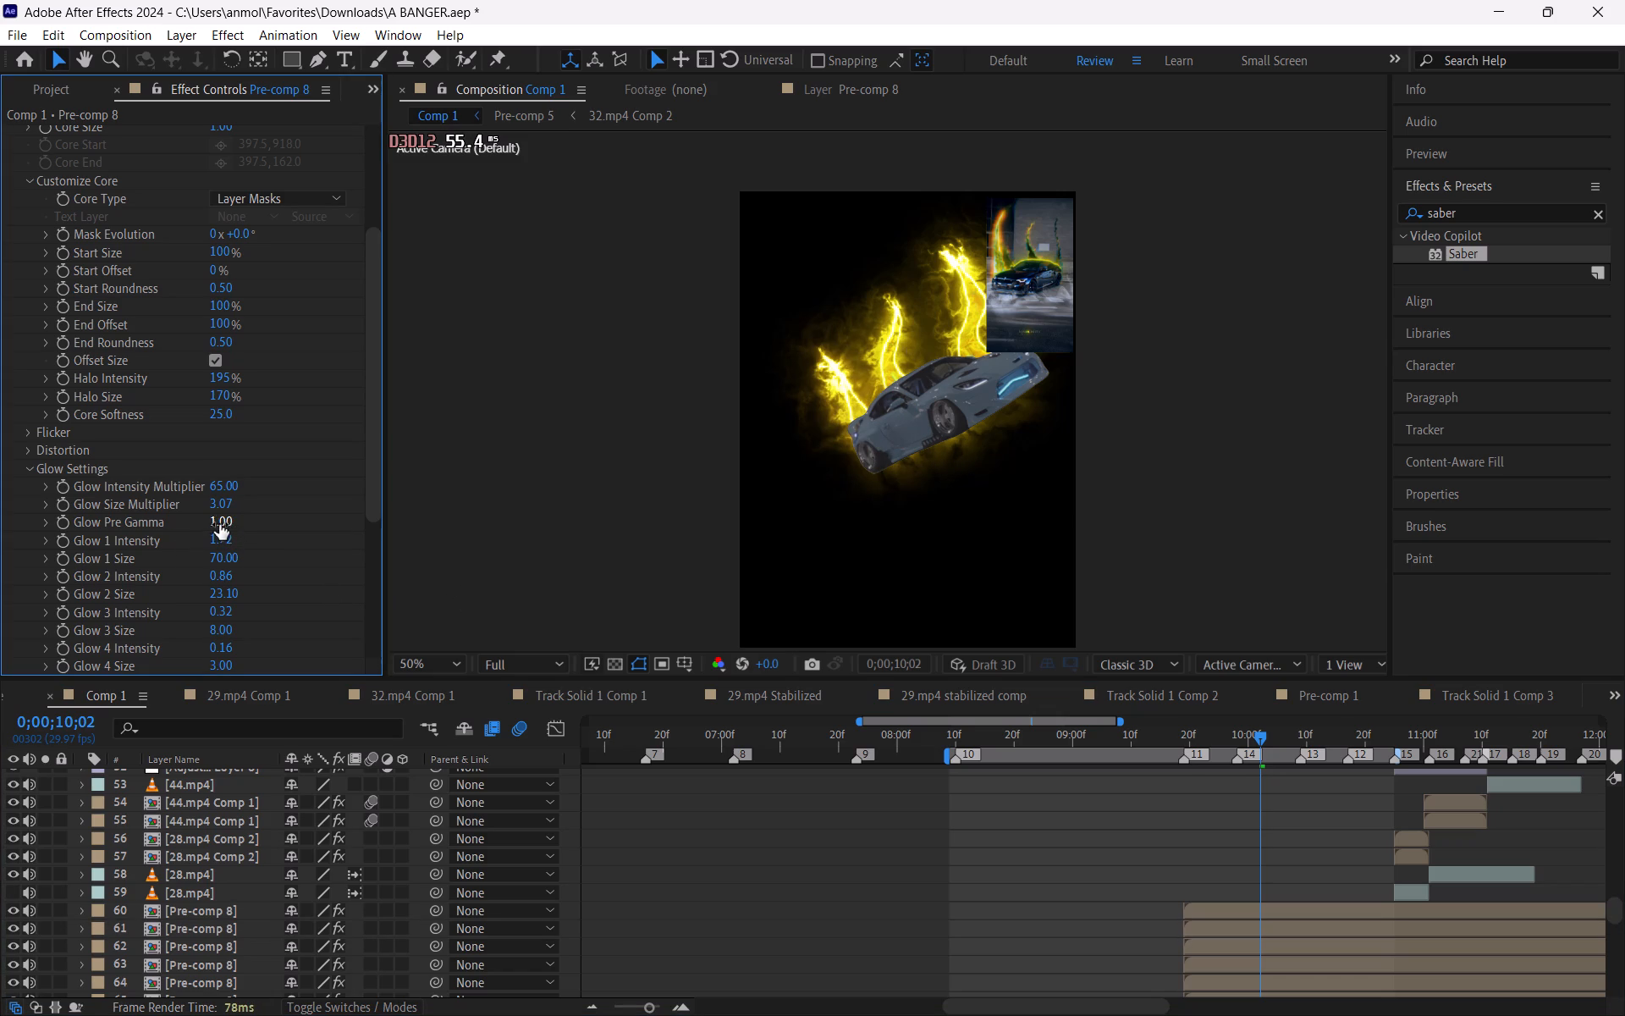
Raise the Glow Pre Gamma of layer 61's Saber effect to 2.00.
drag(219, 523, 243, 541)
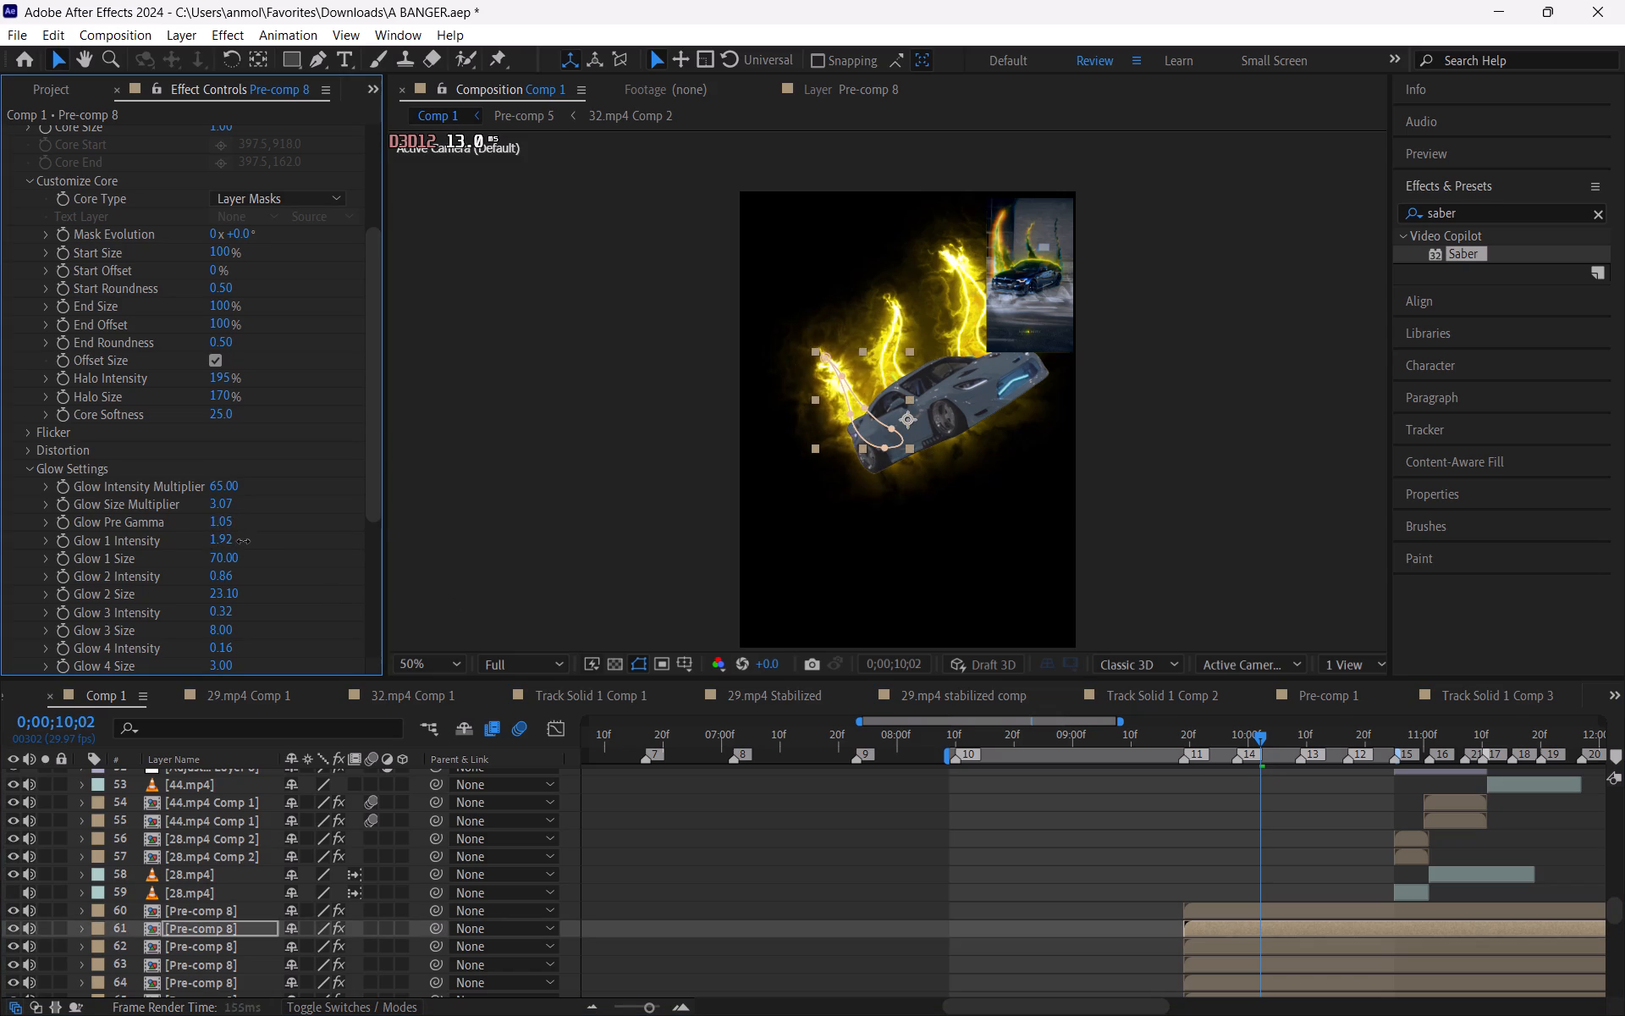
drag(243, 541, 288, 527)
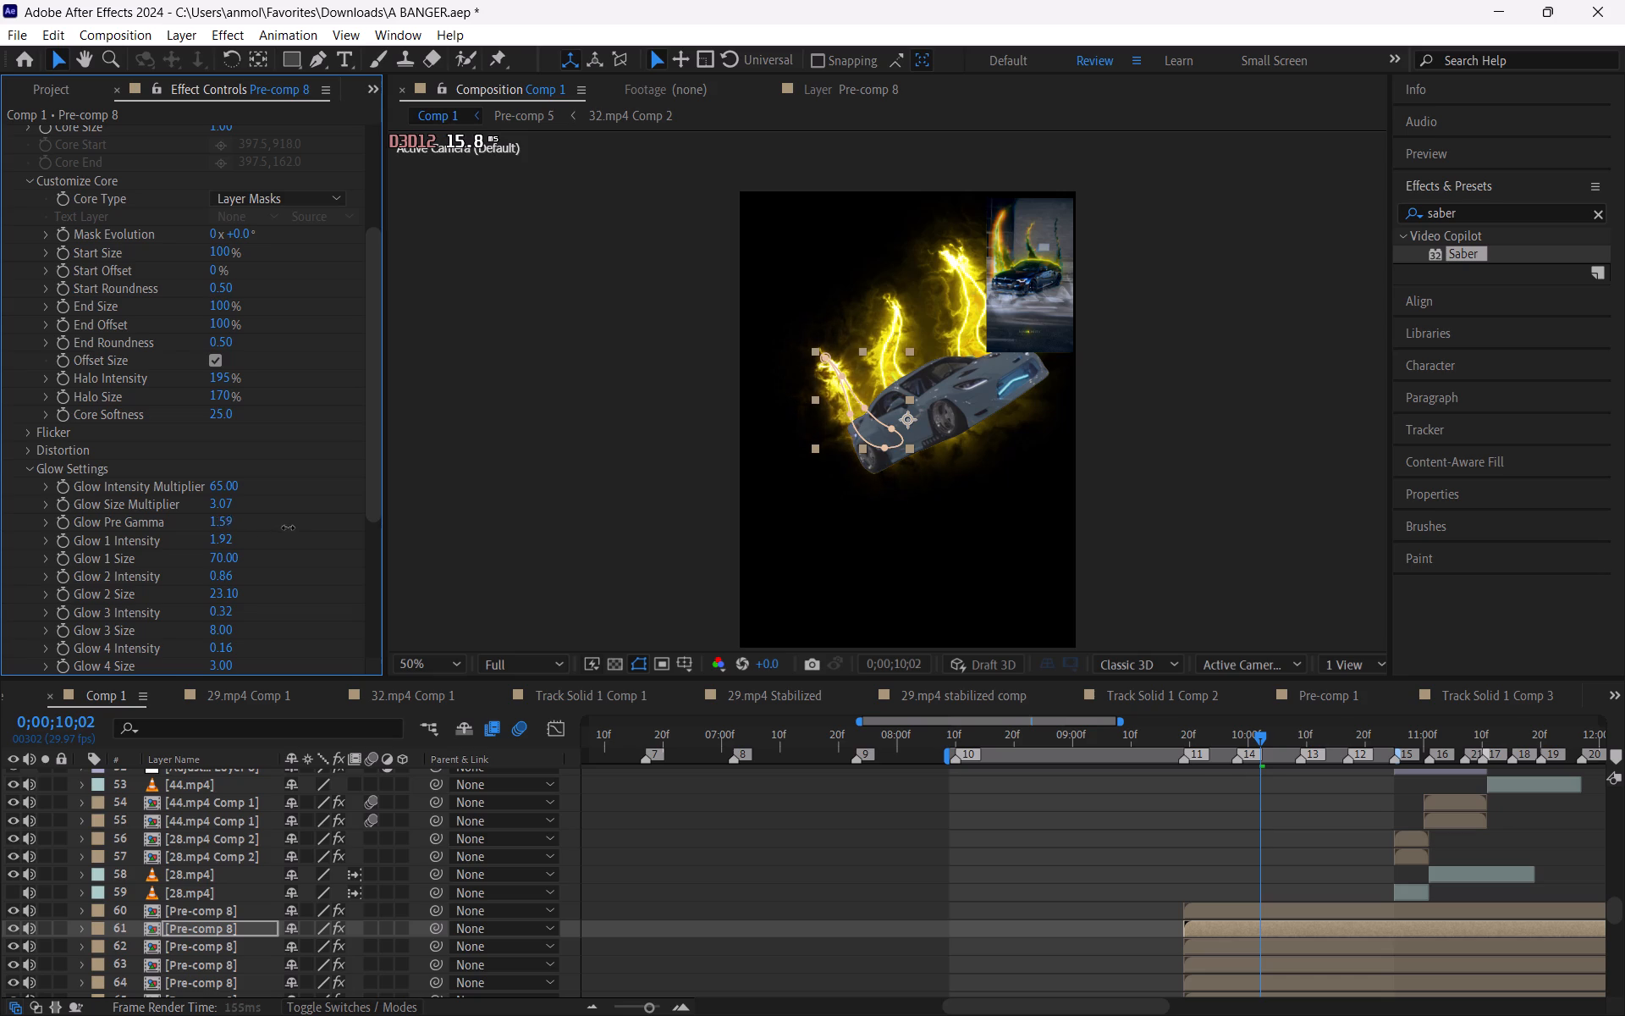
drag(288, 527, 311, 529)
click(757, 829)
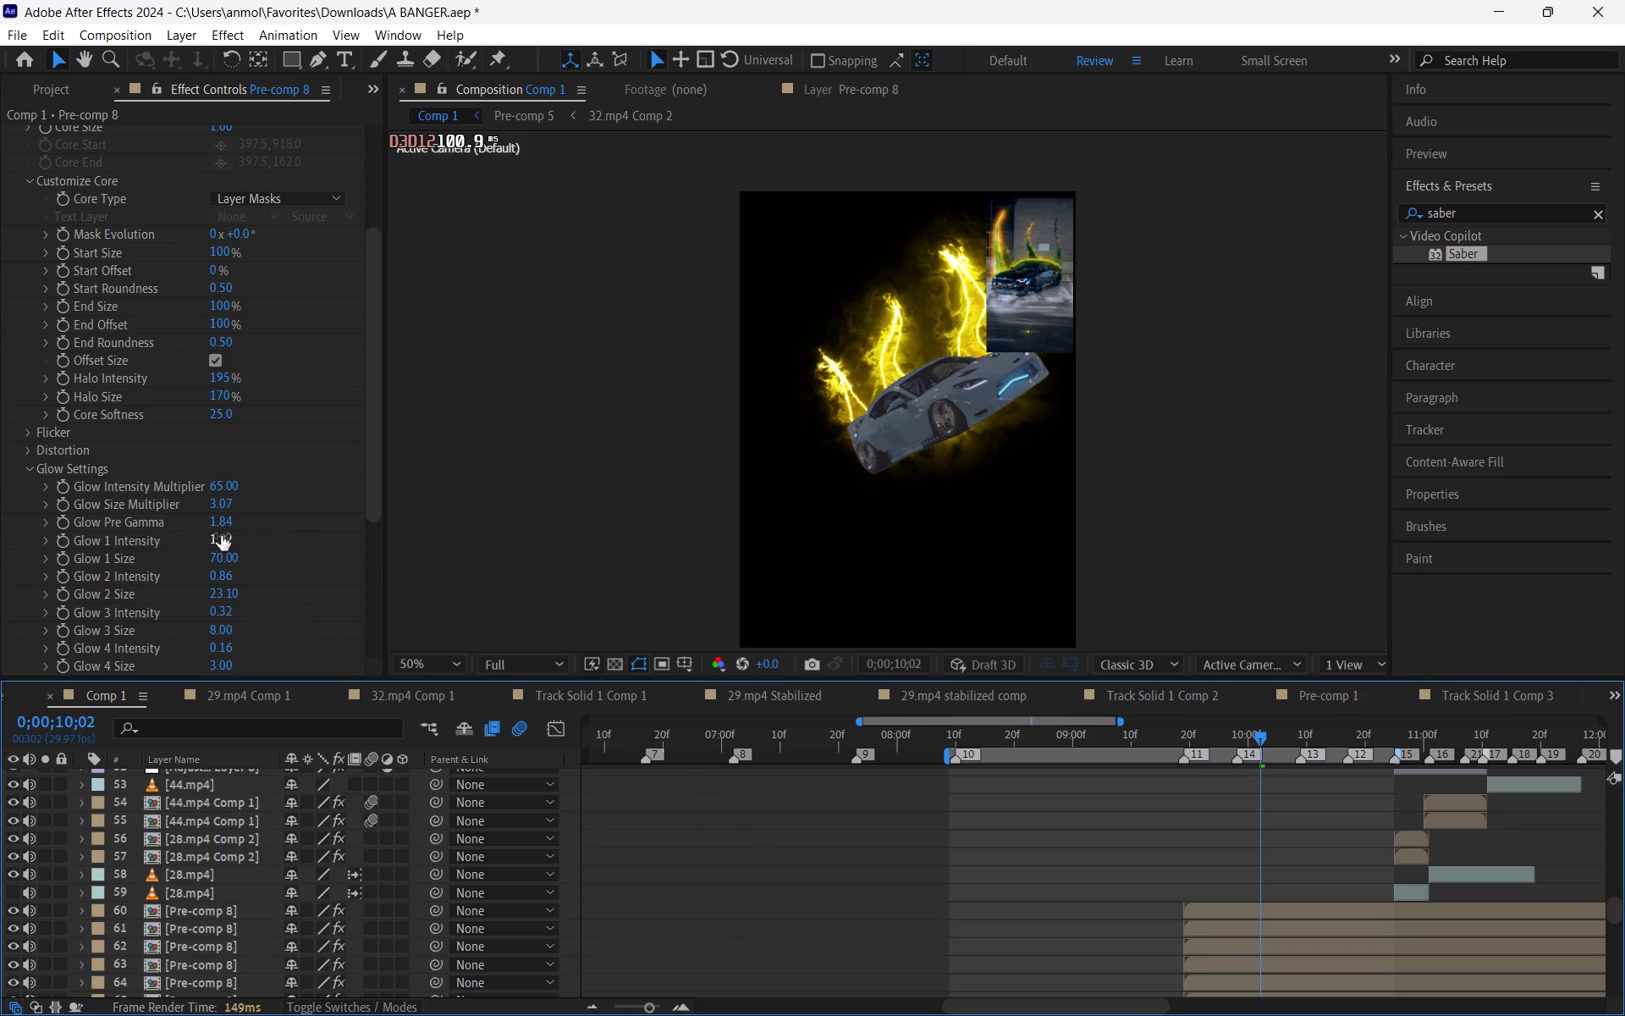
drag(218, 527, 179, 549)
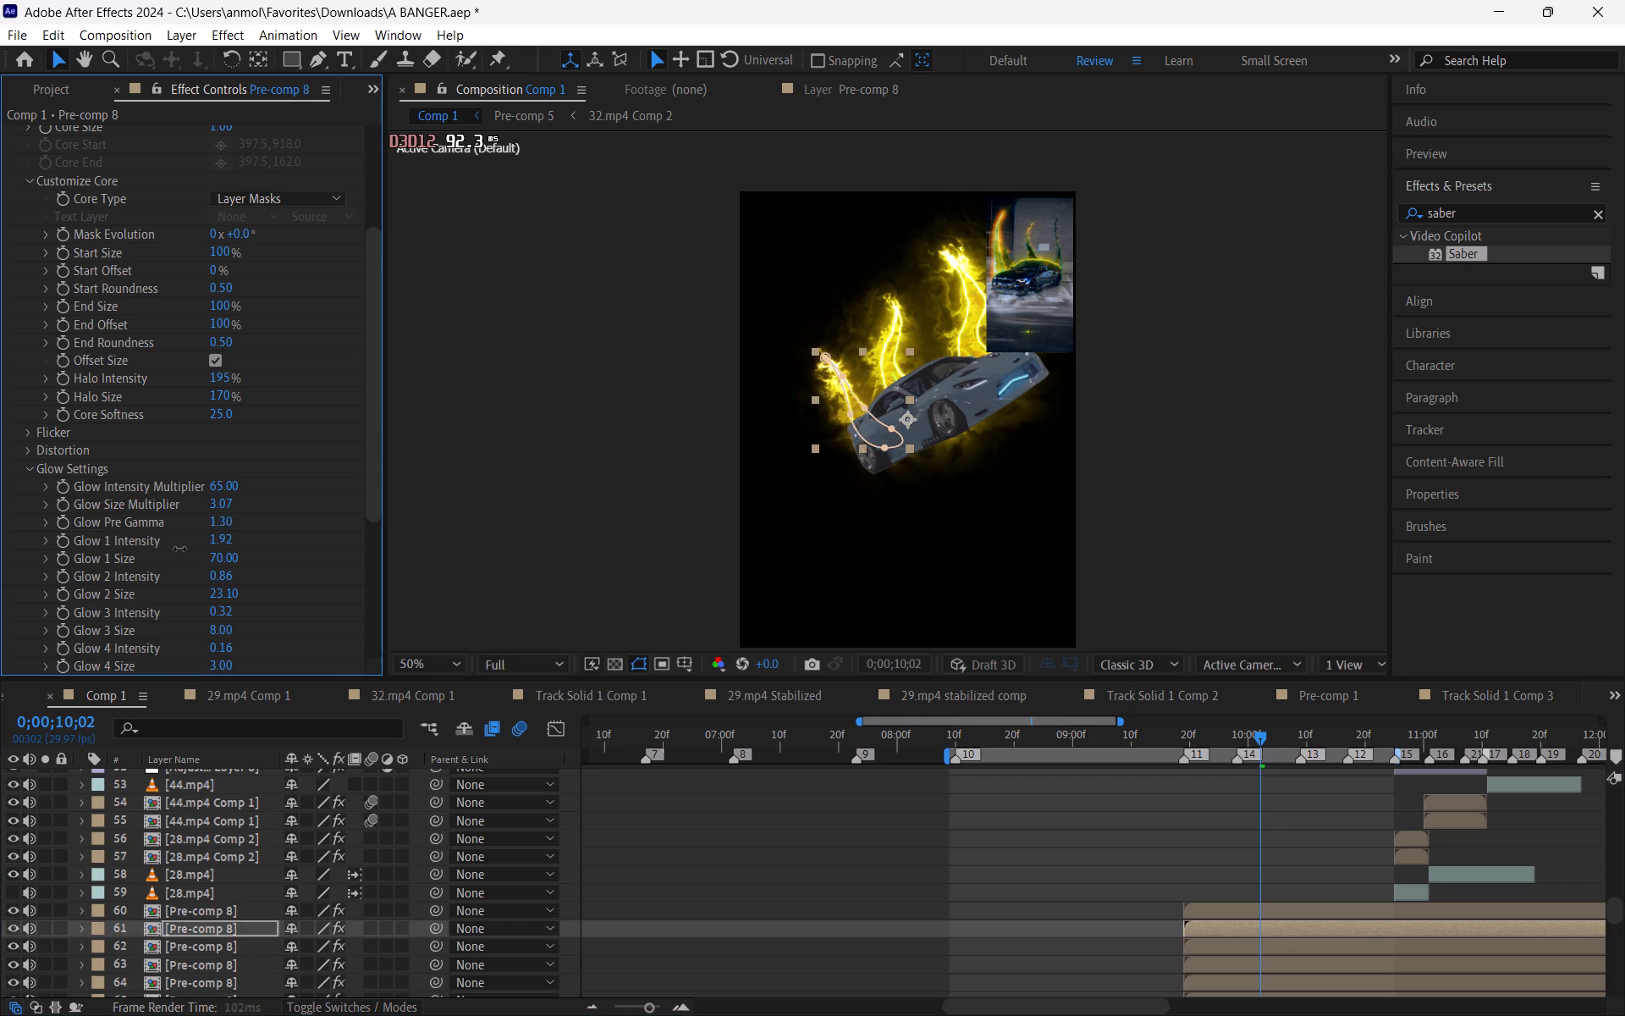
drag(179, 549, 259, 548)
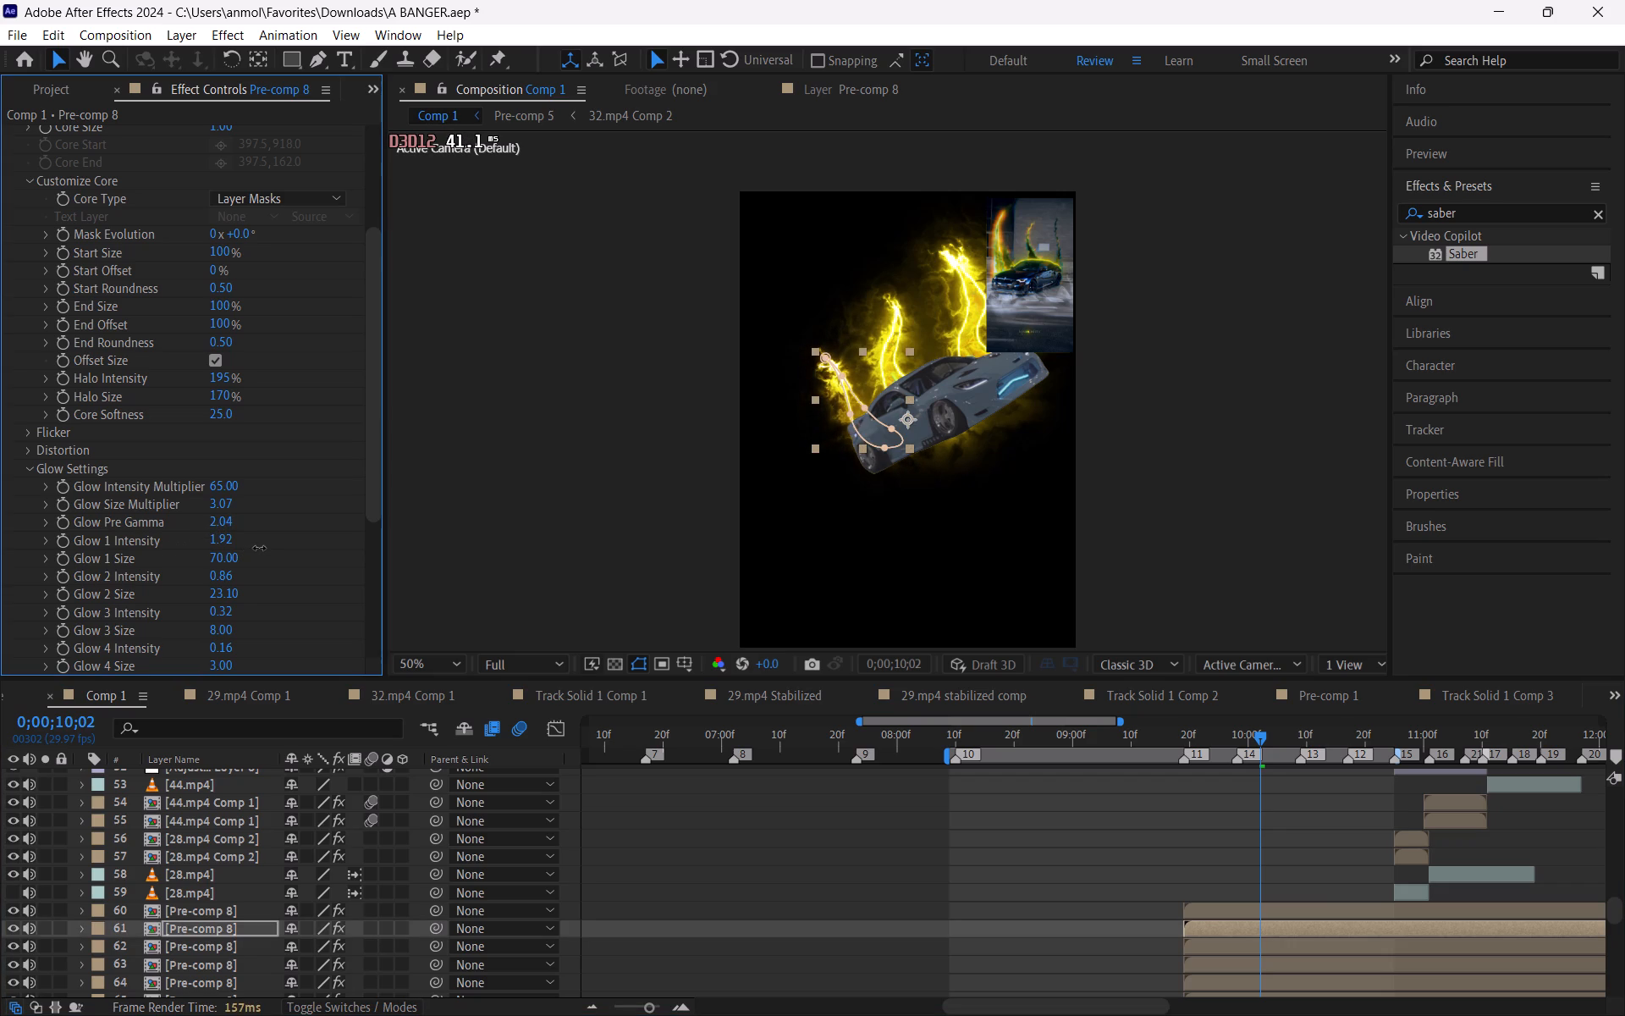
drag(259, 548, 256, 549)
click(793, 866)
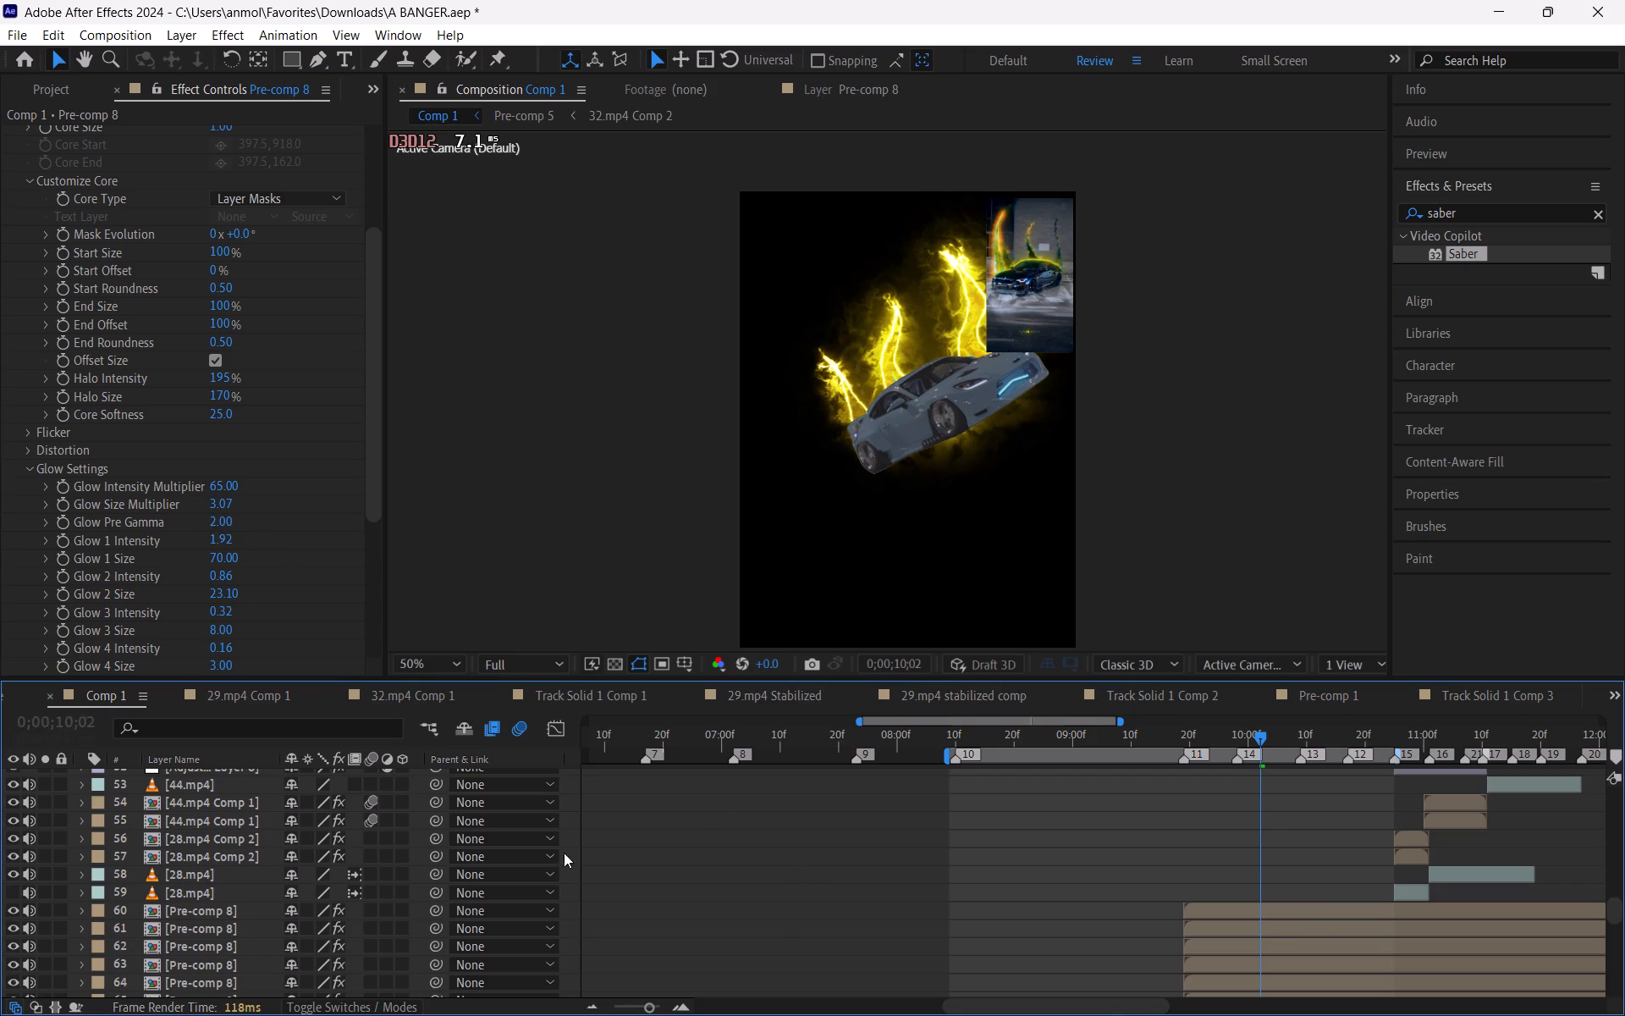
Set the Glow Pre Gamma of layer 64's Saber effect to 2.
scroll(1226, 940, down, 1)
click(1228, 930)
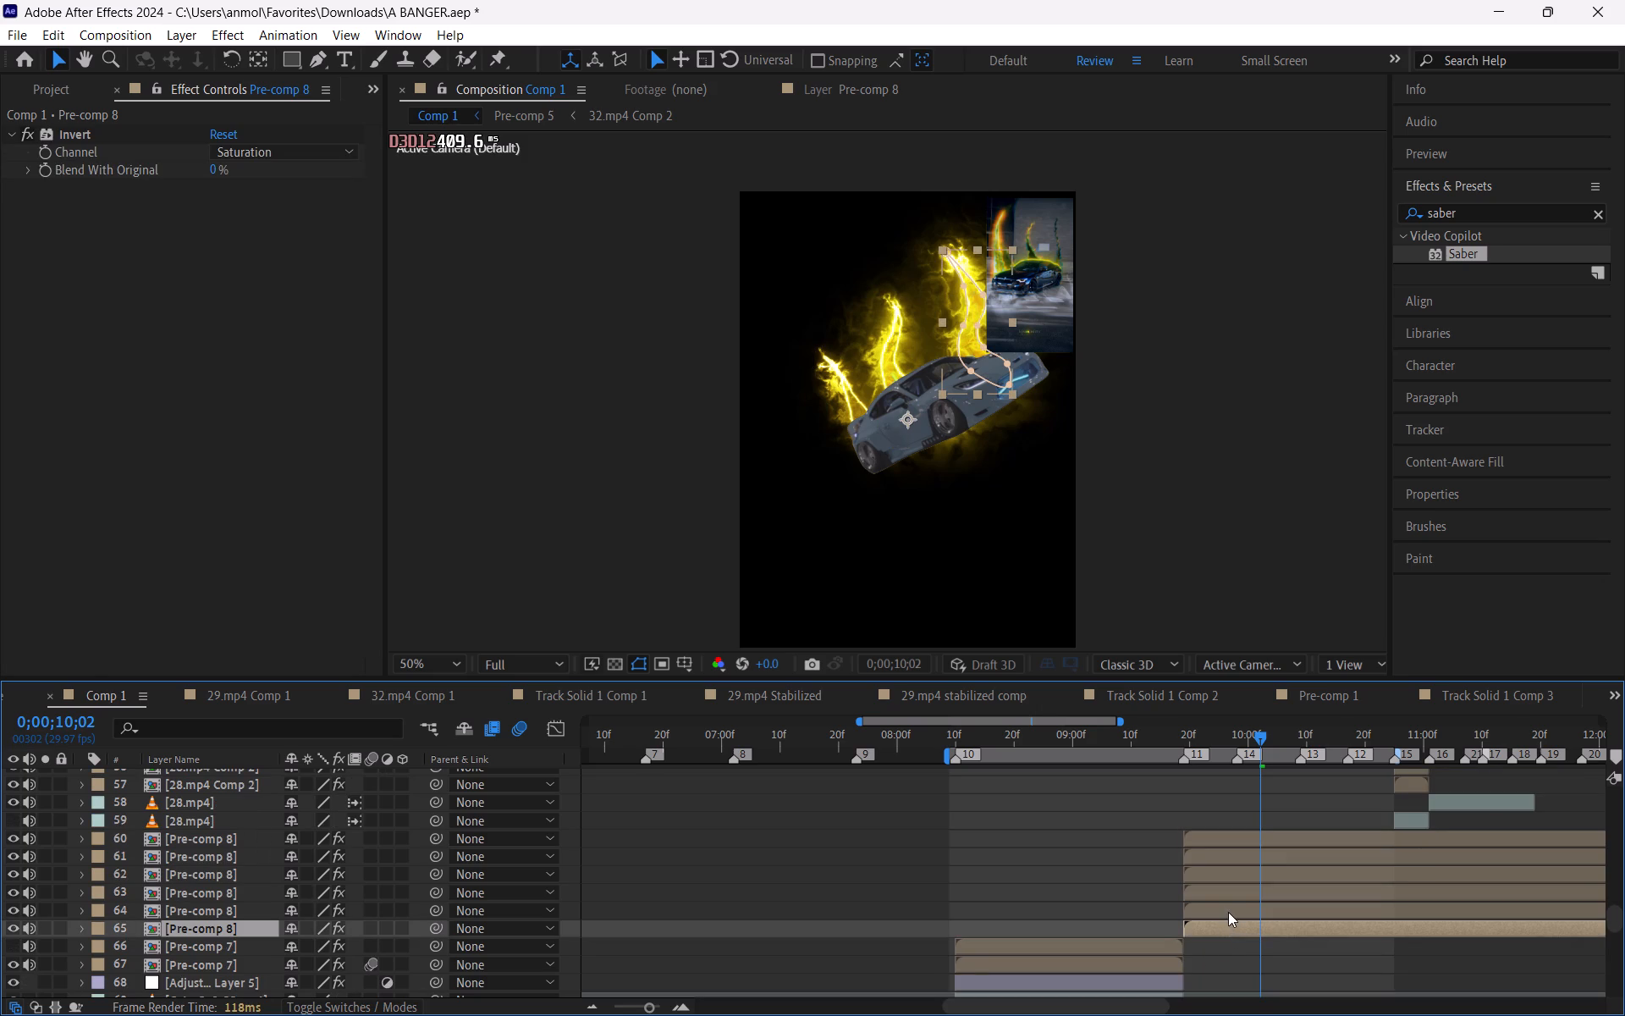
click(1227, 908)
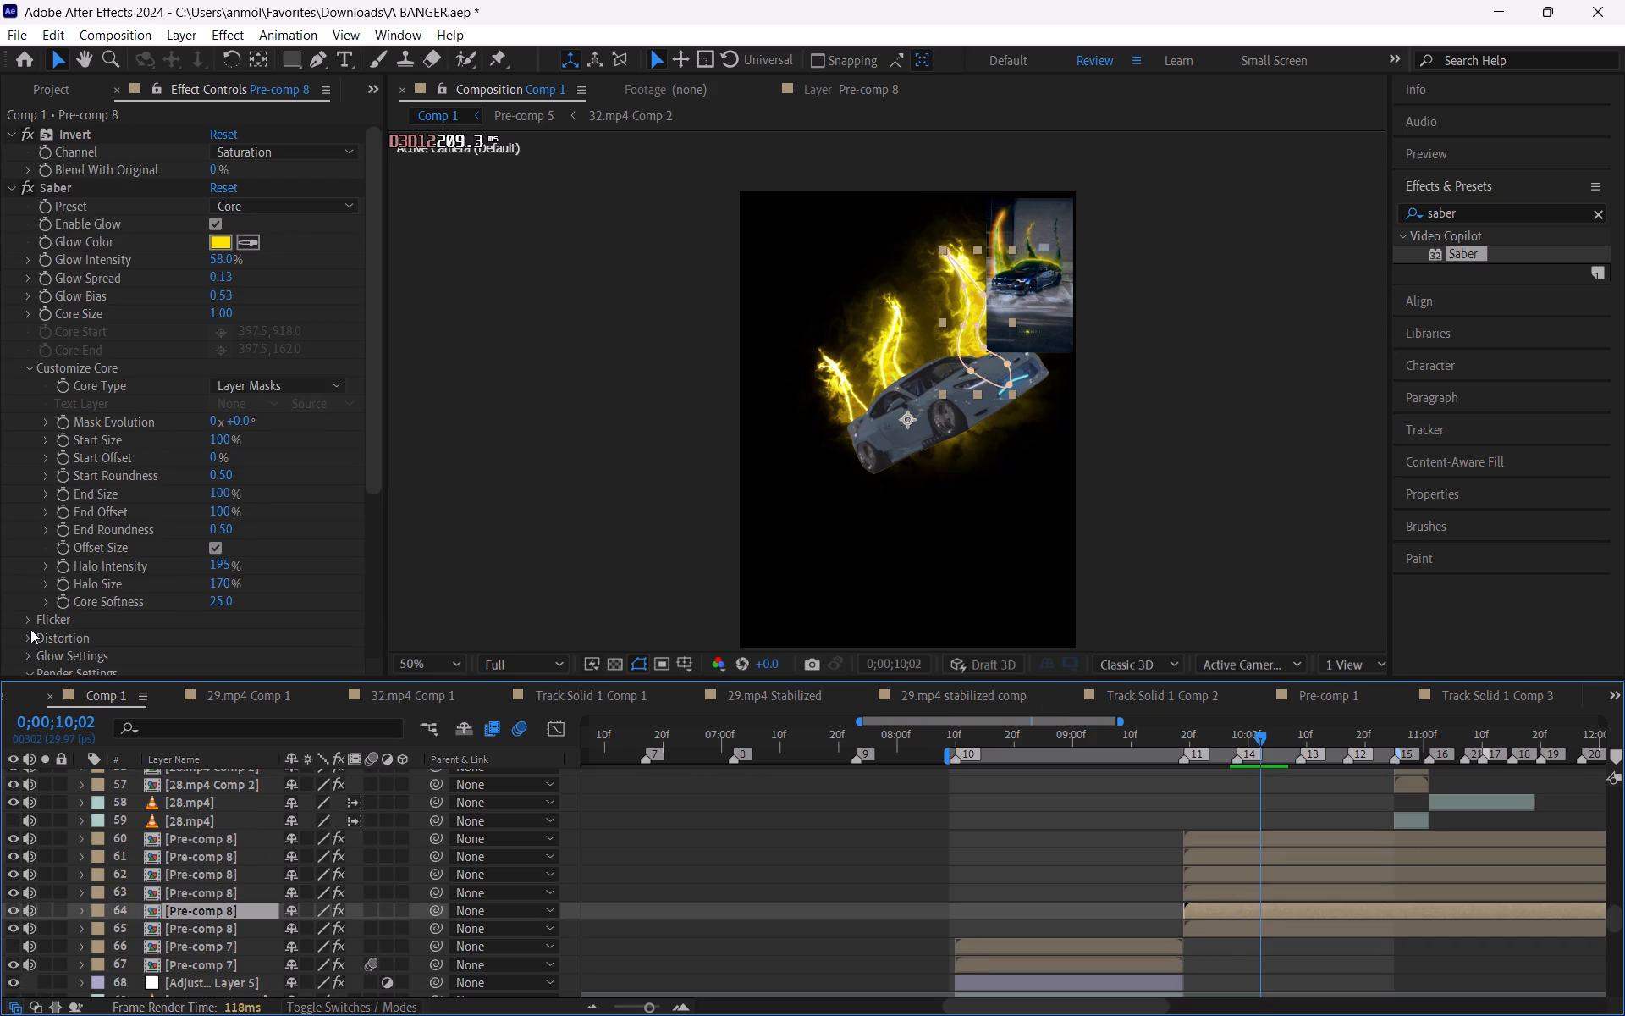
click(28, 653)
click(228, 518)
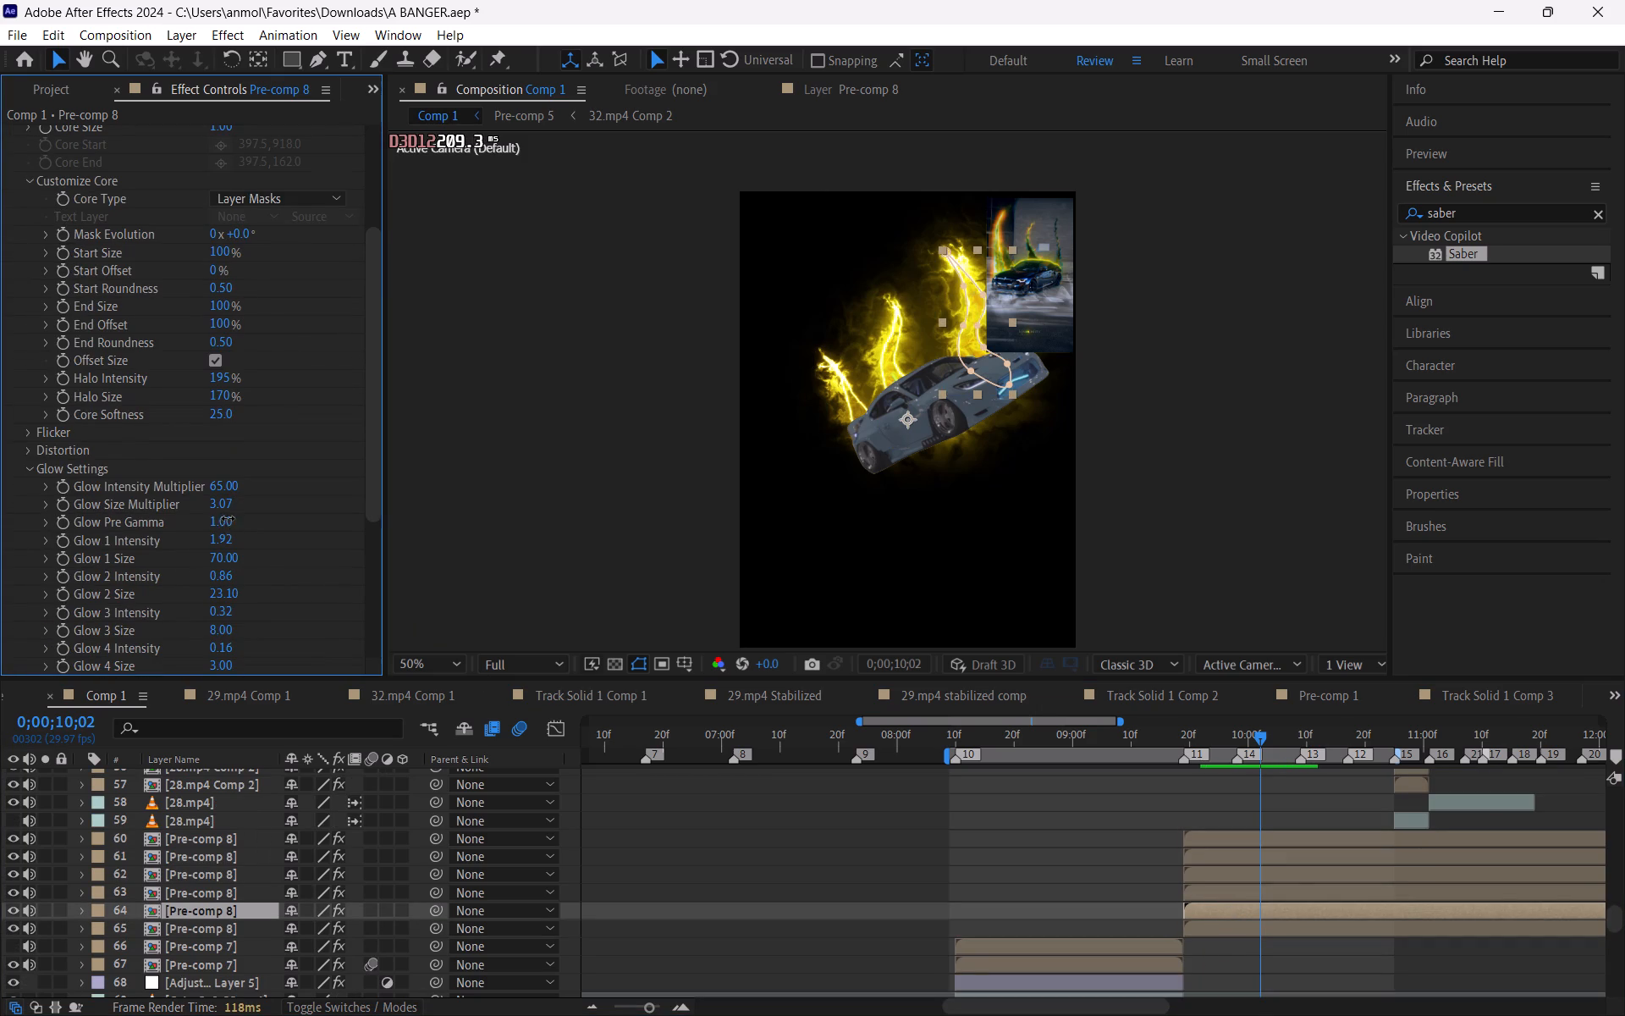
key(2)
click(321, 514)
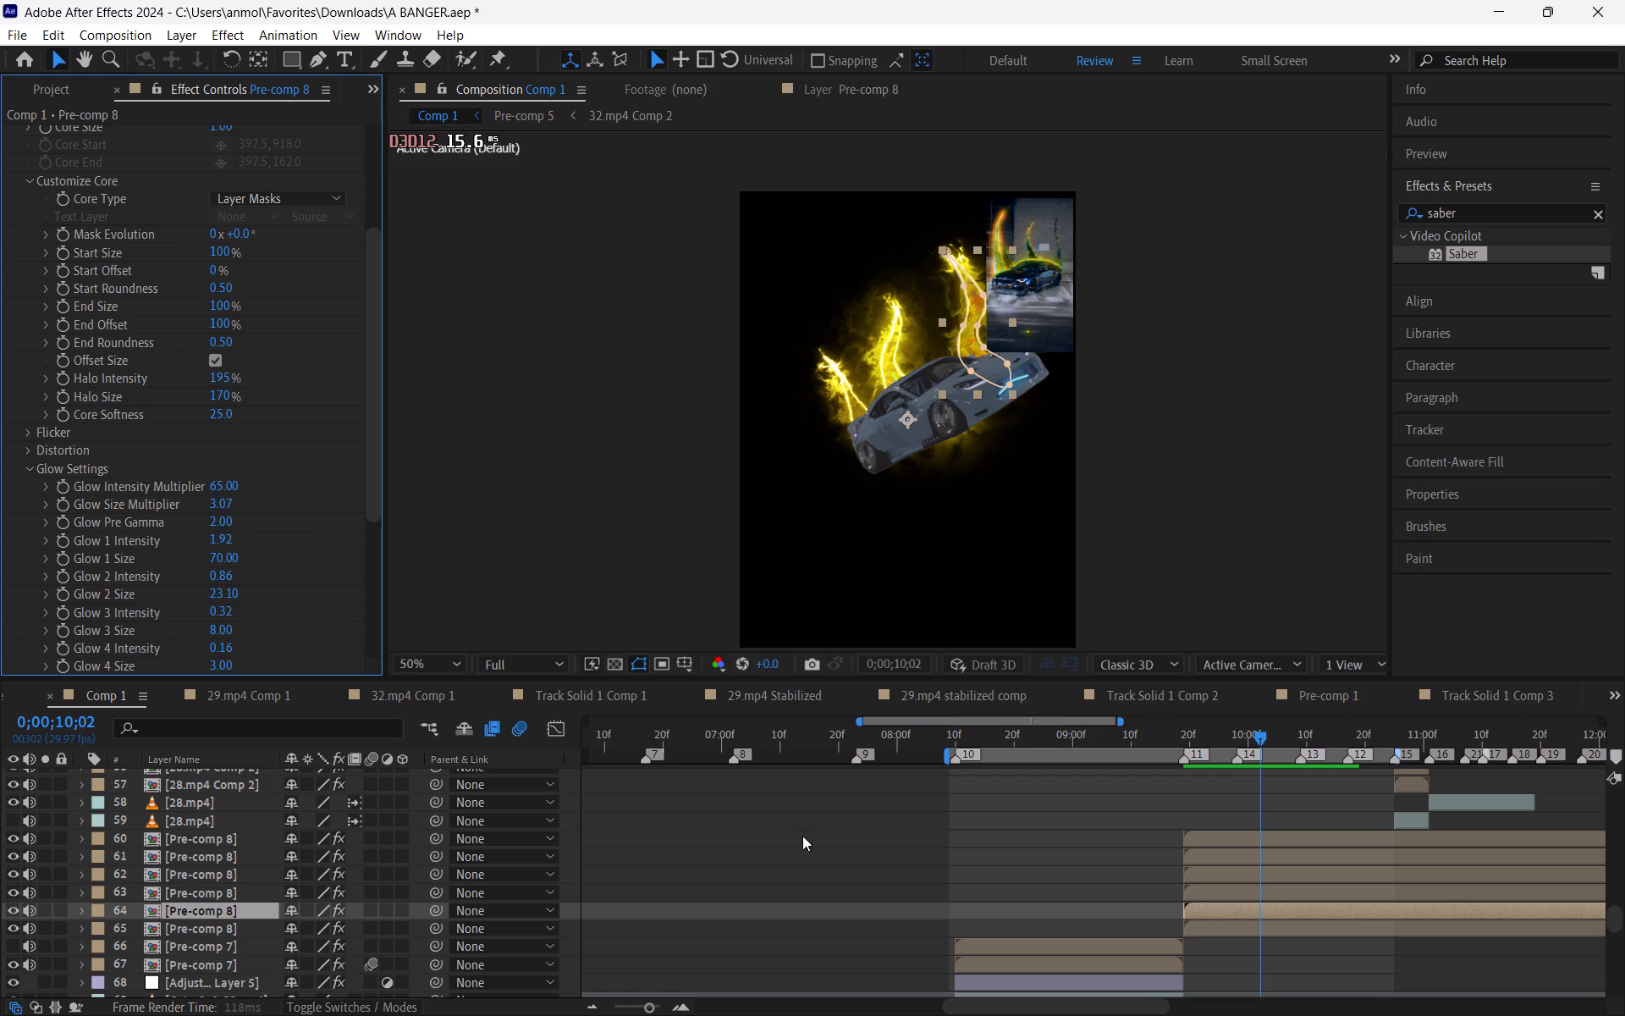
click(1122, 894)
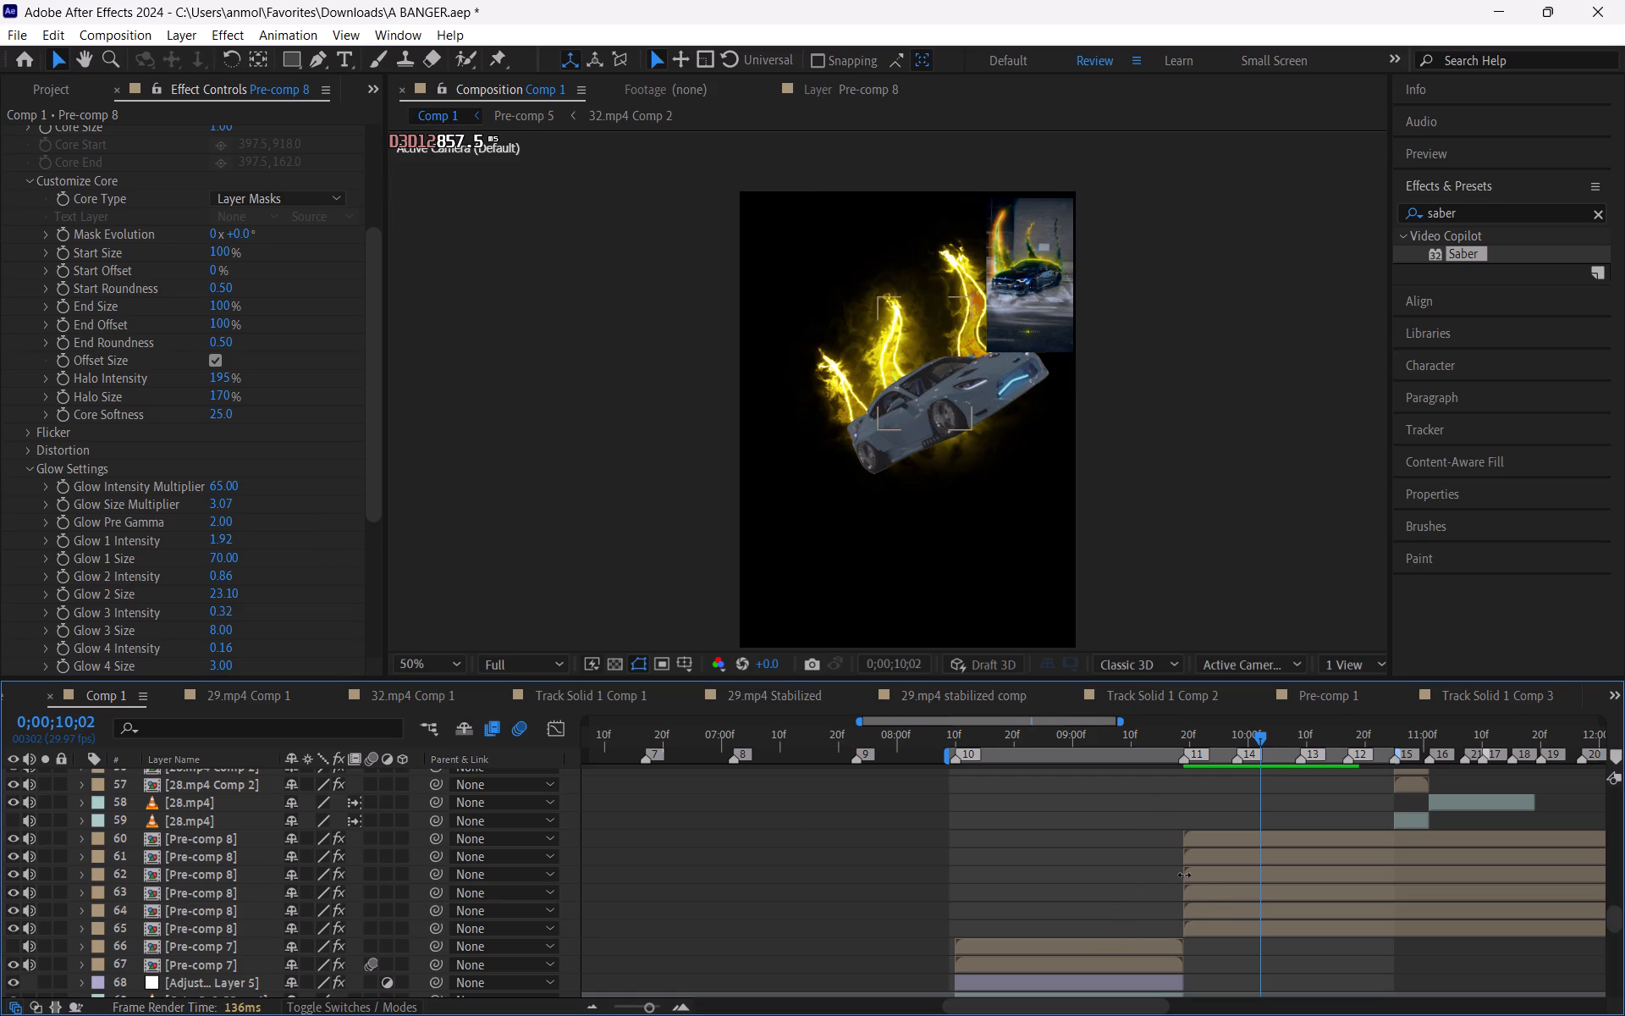
Lower the Glow Pre Gamma of layer 64's Saber effect to 1.33.
click(1209, 908)
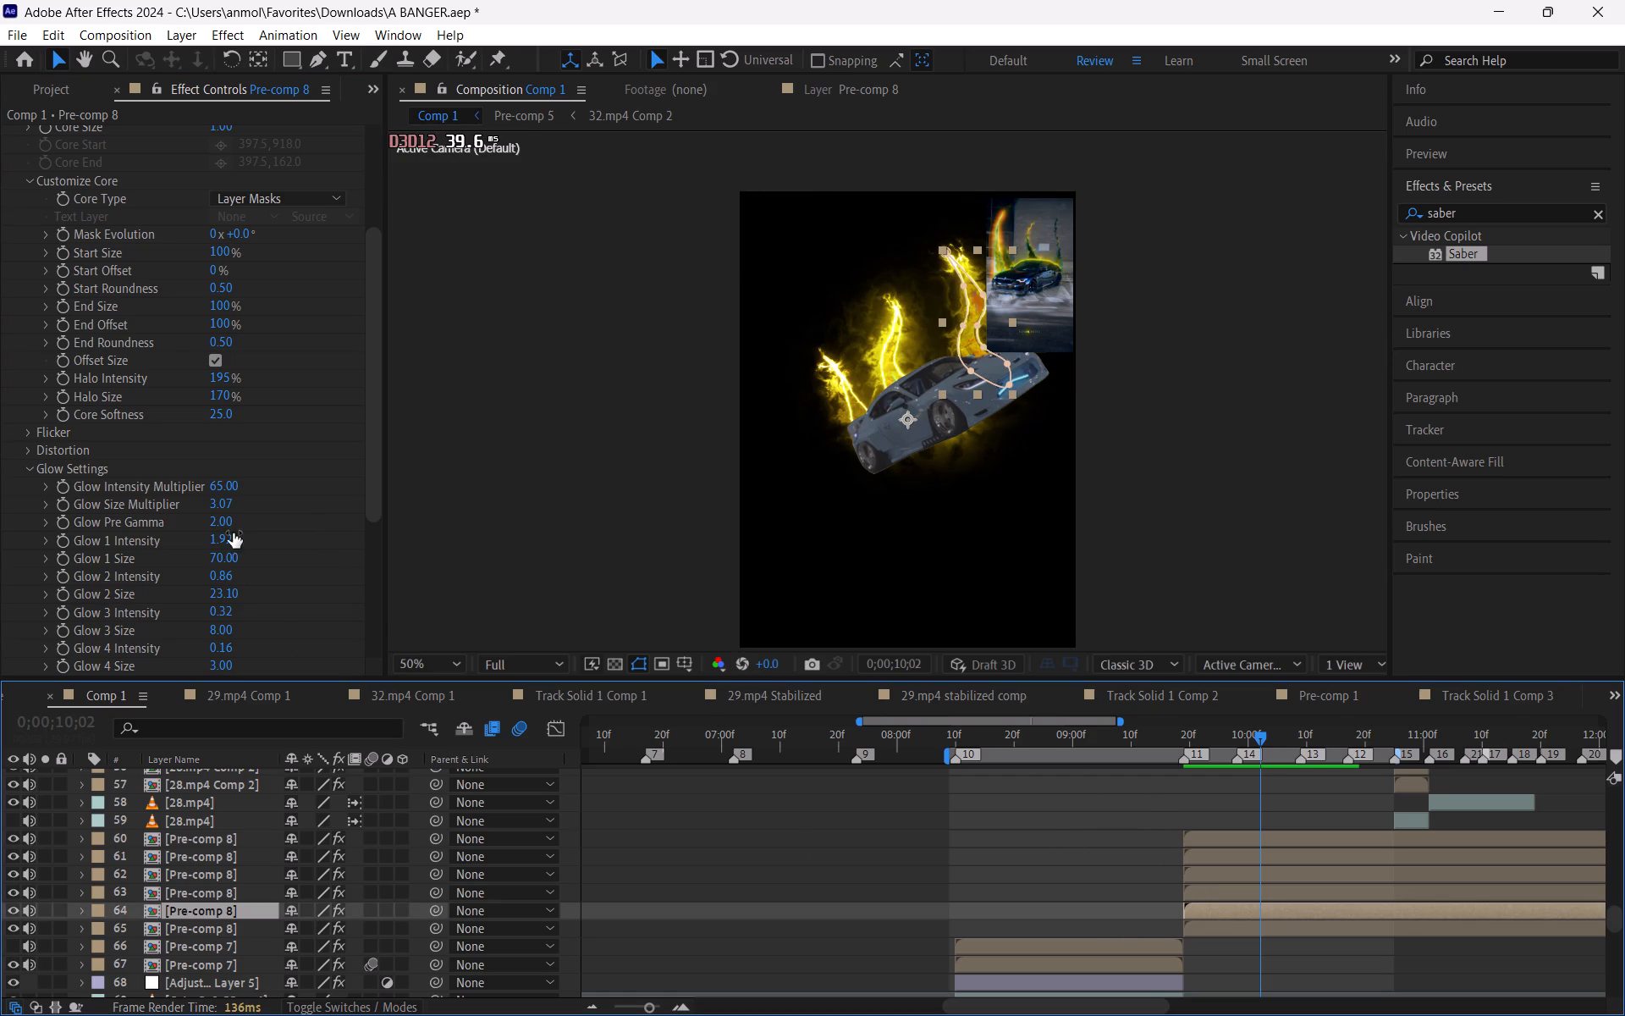
drag(225, 523, 181, 546)
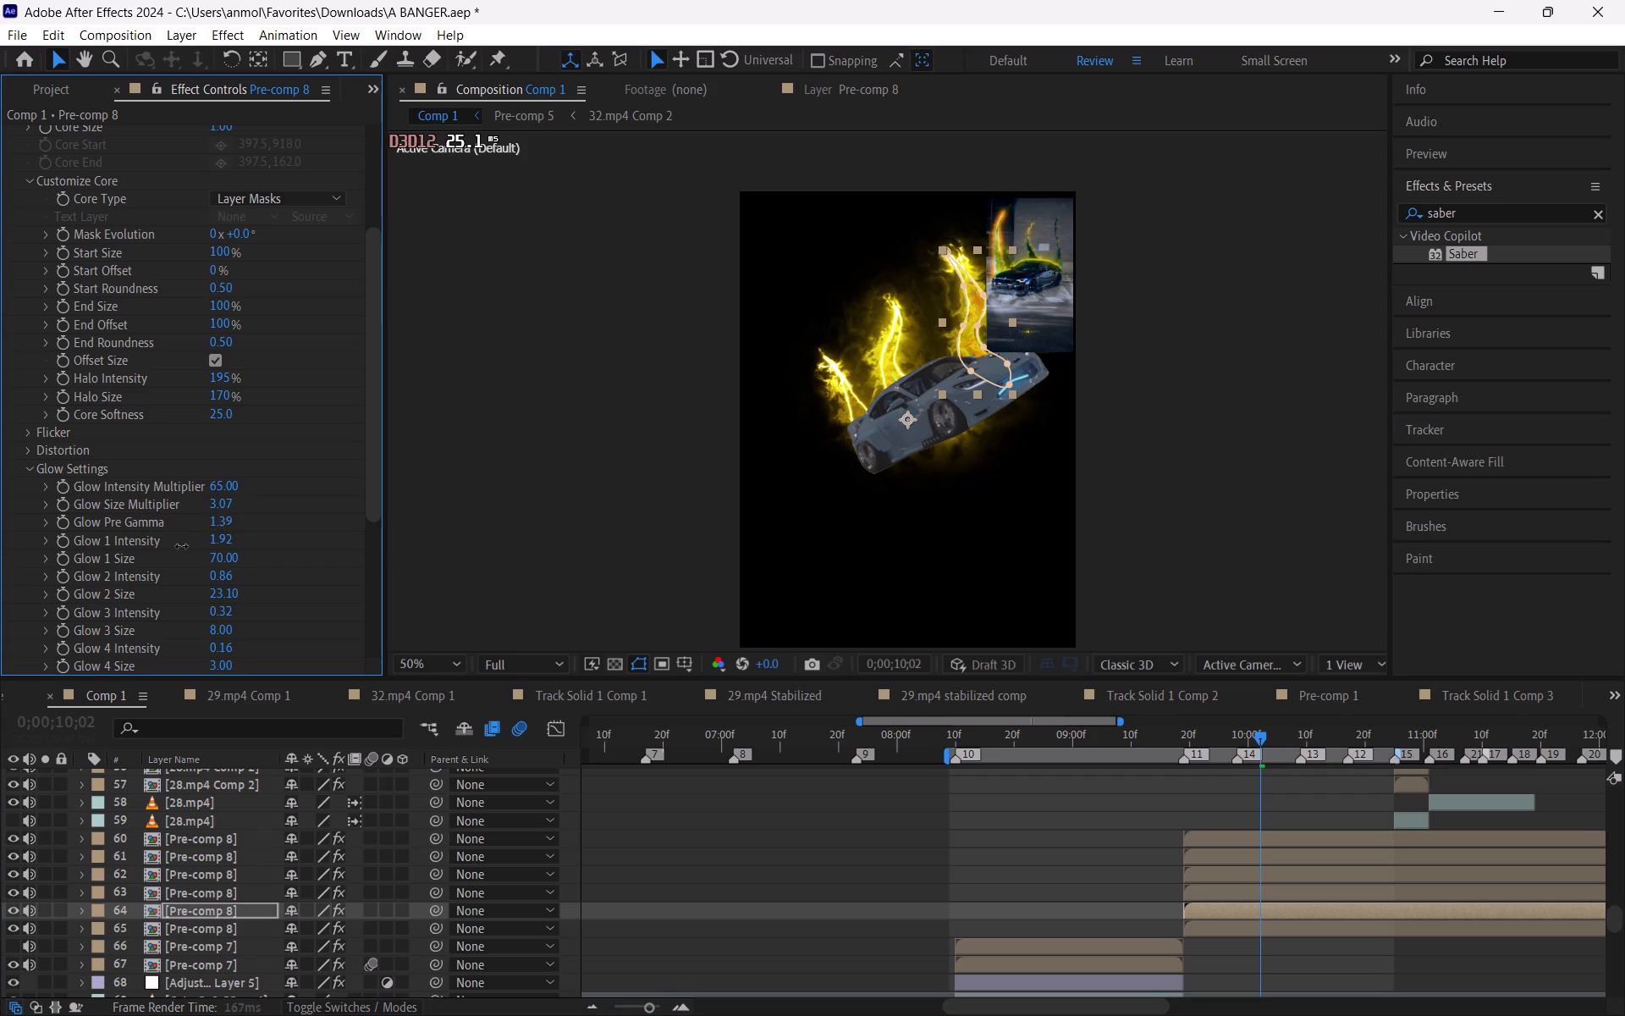
drag(181, 546, 180, 549)
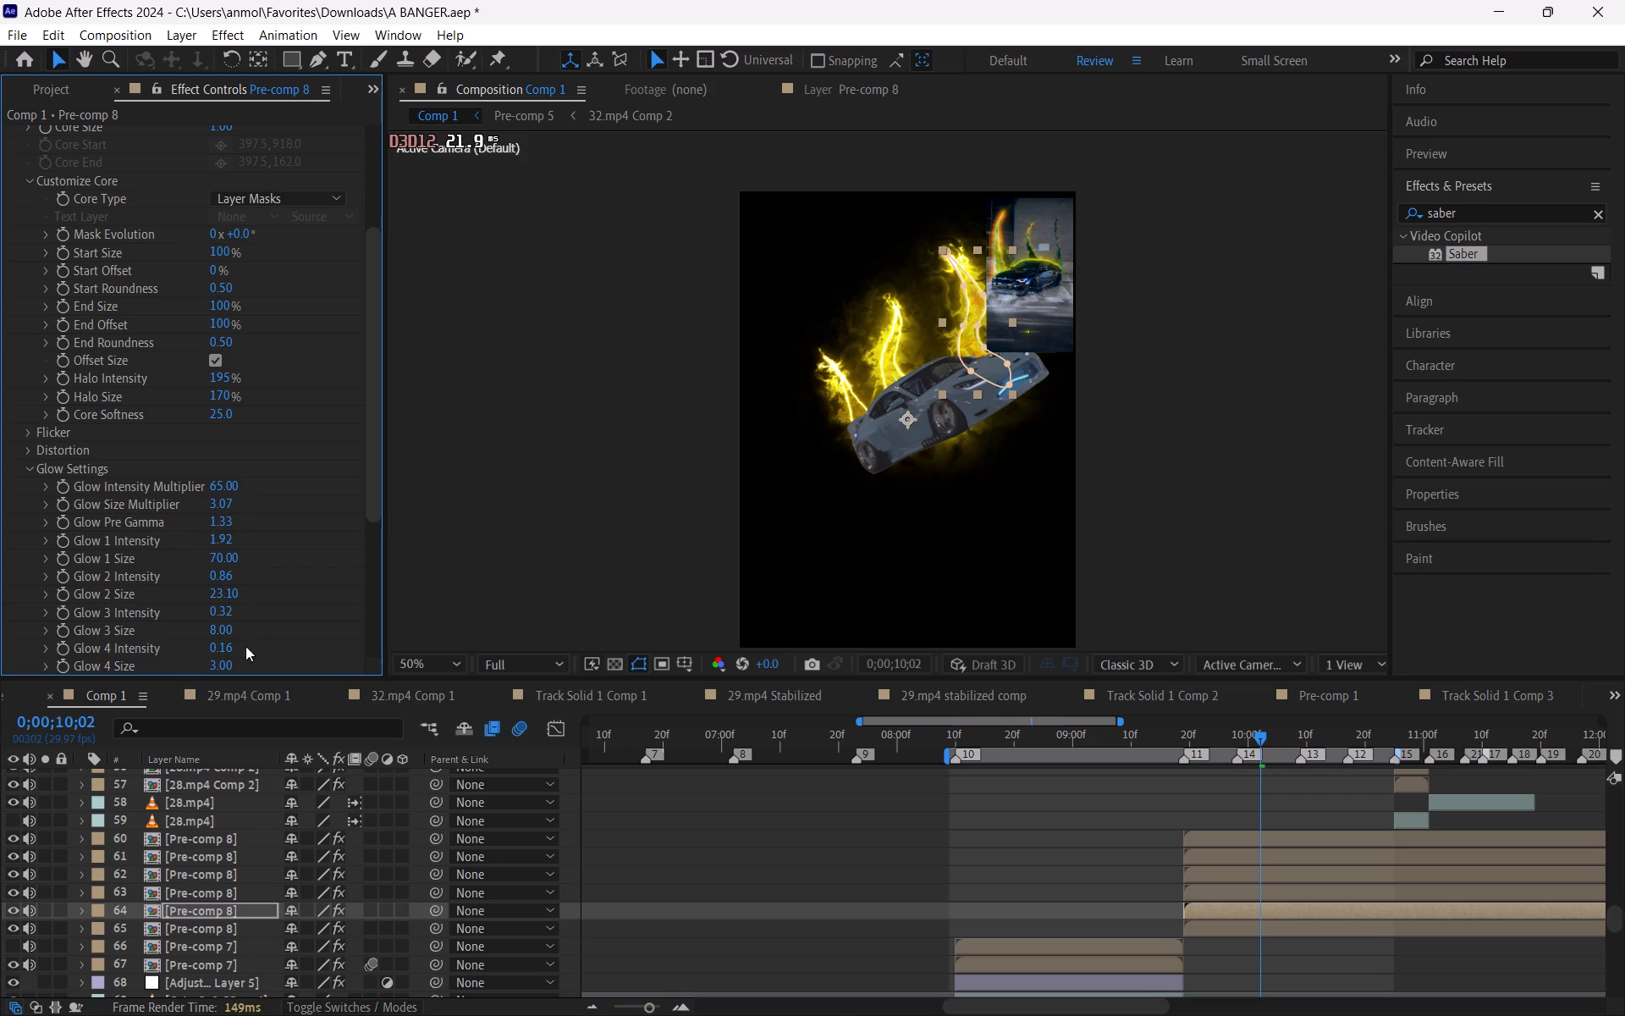
click(1033, 876)
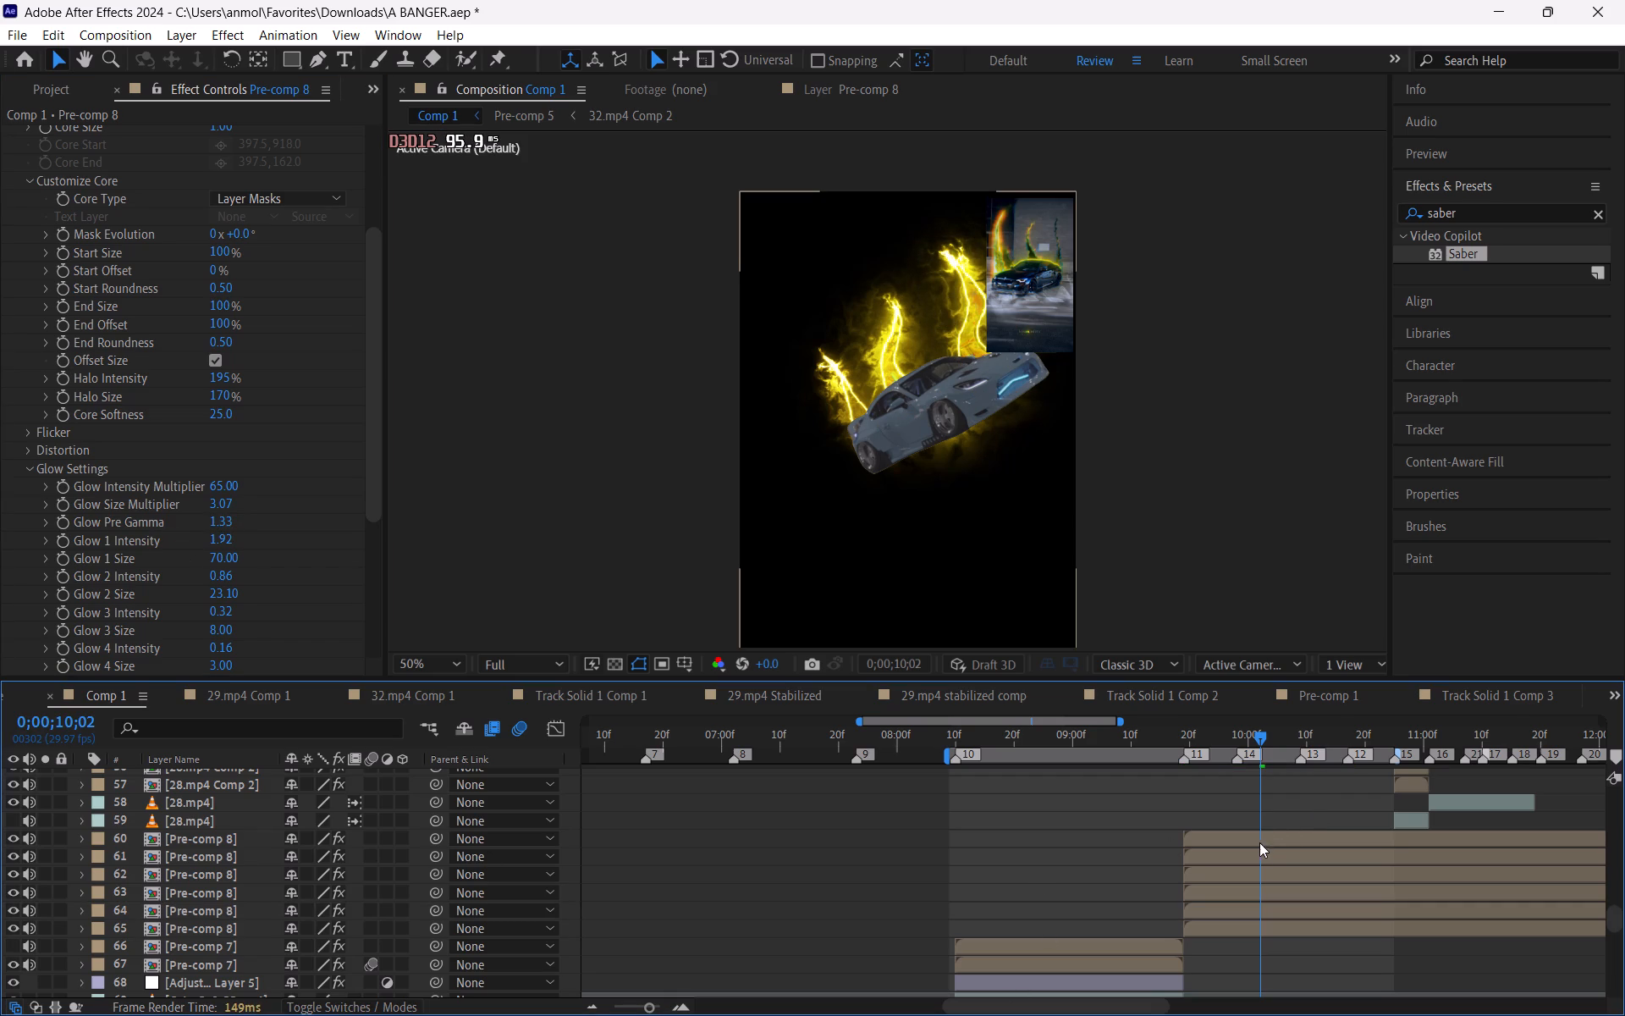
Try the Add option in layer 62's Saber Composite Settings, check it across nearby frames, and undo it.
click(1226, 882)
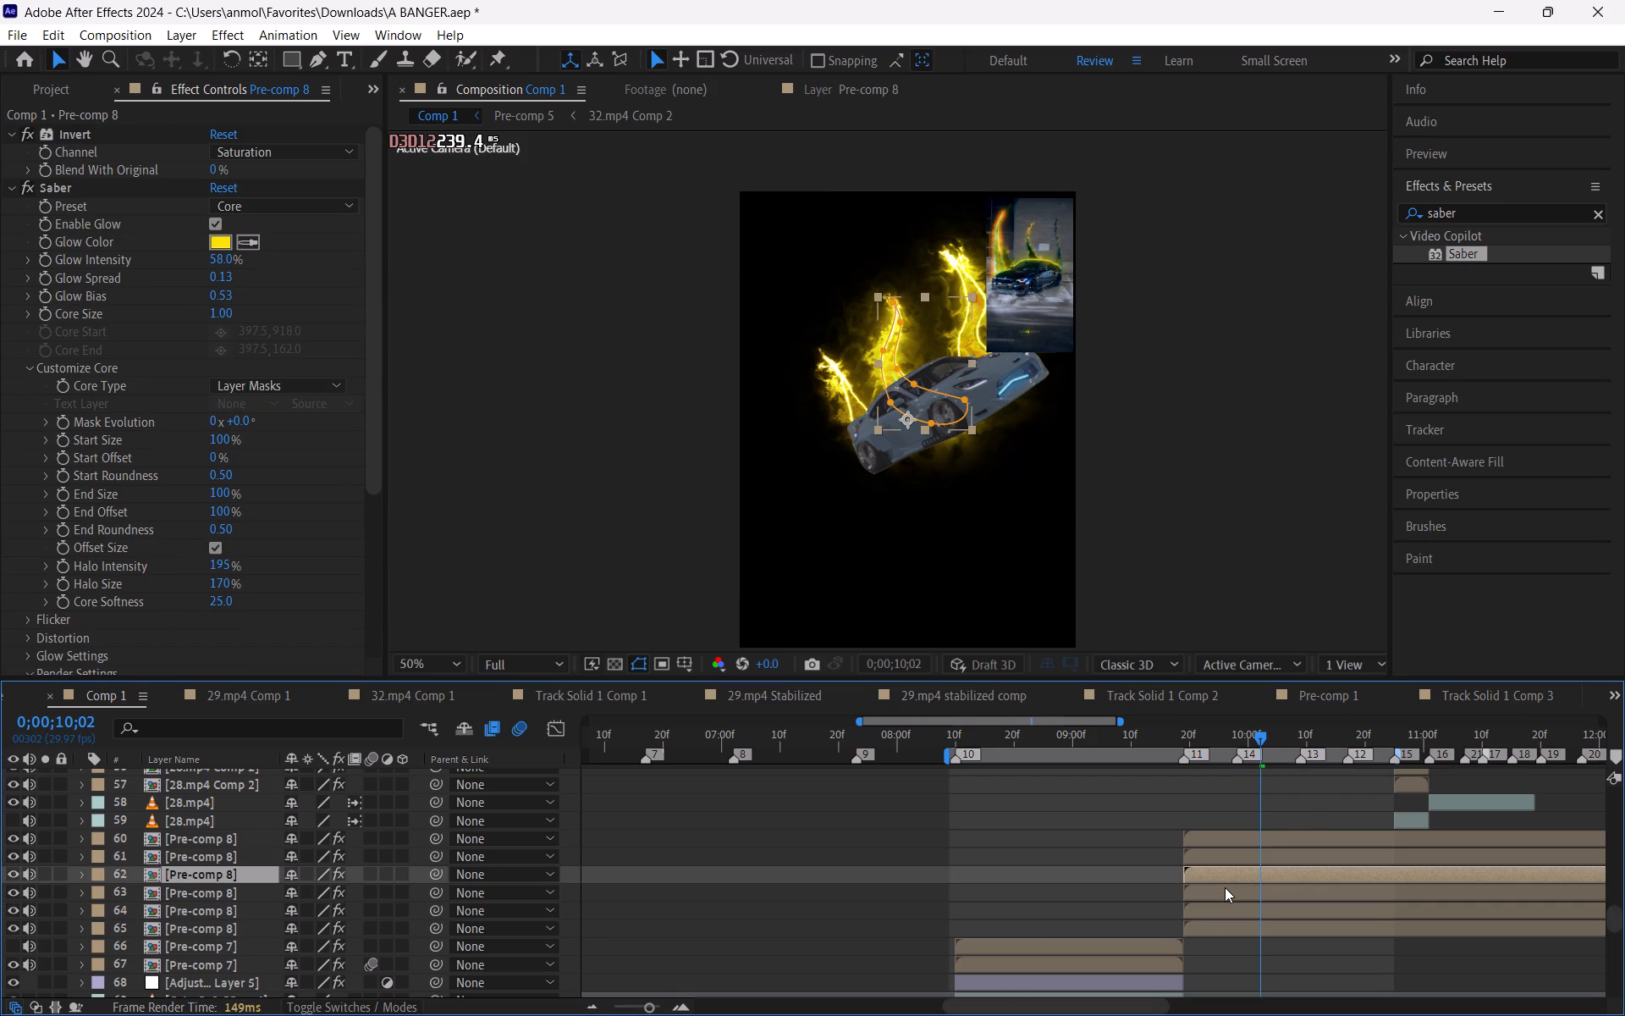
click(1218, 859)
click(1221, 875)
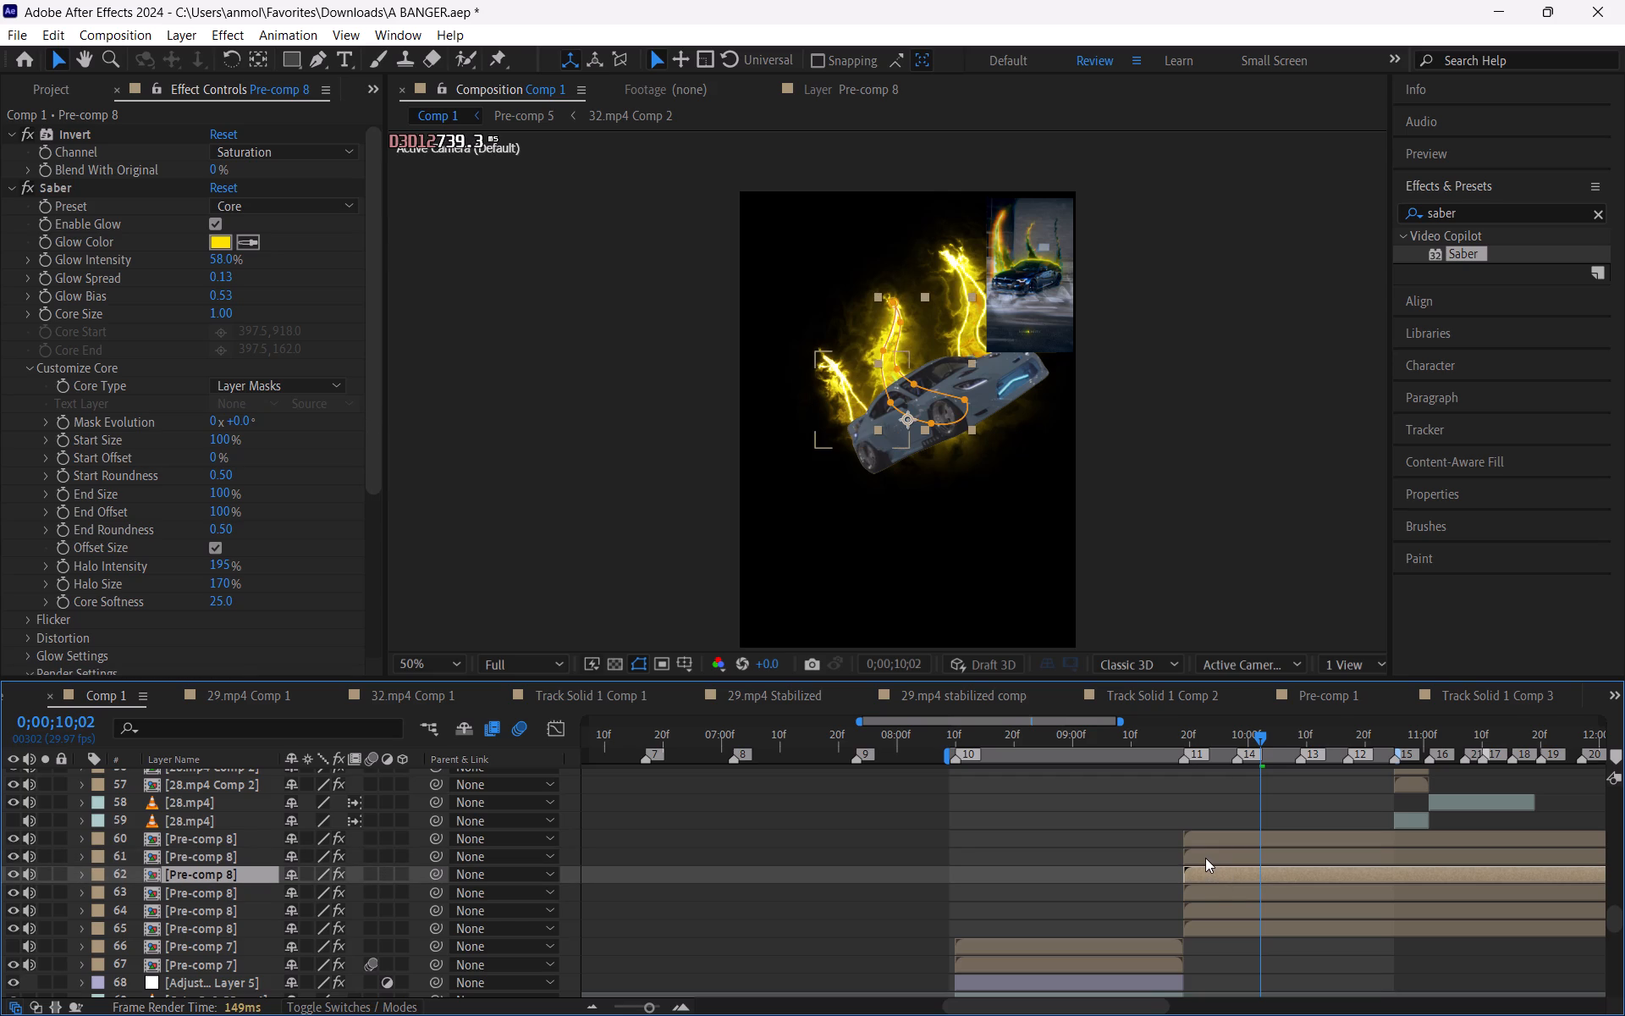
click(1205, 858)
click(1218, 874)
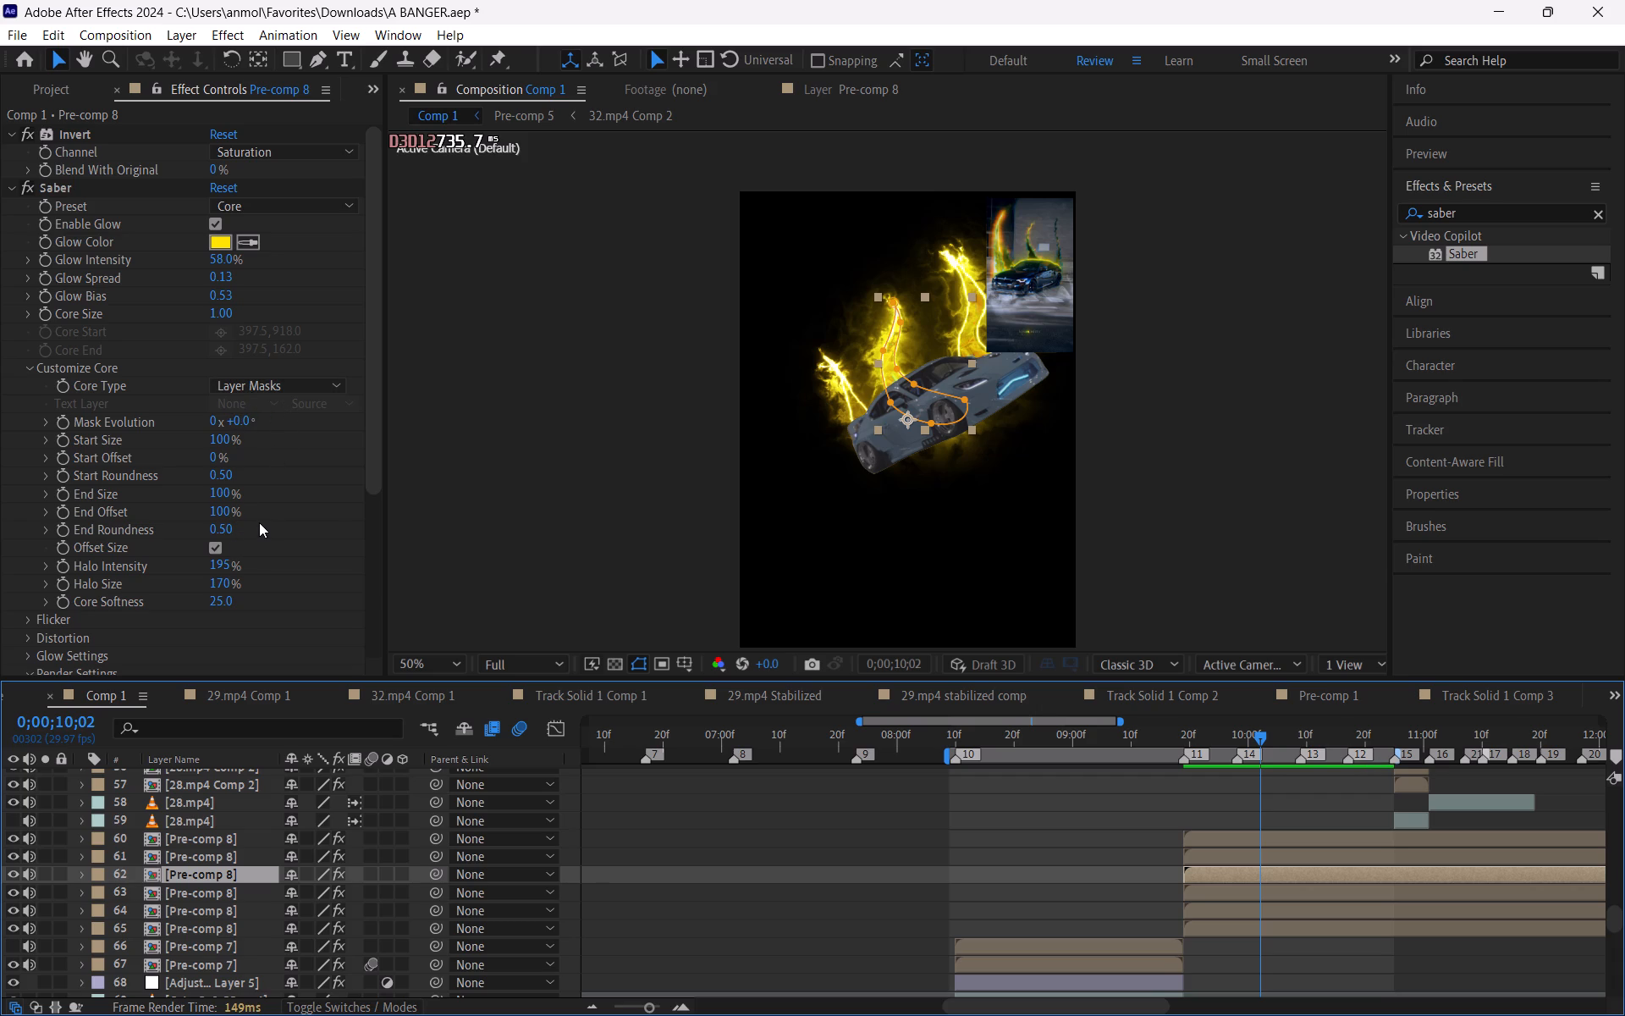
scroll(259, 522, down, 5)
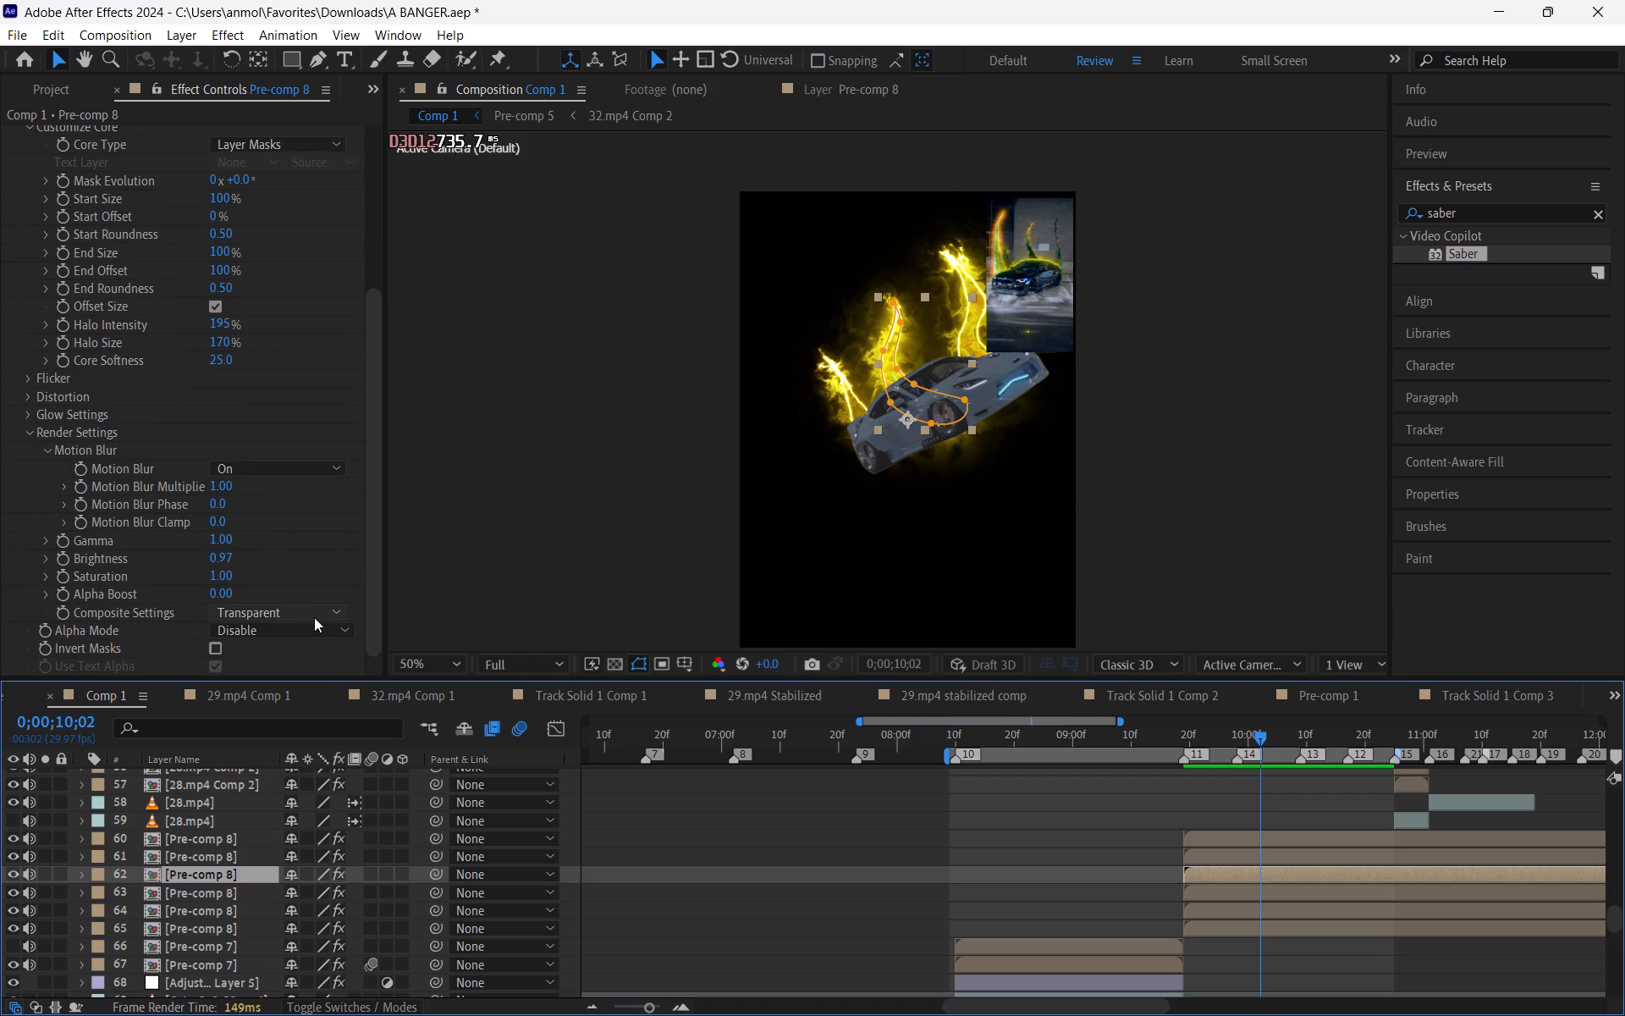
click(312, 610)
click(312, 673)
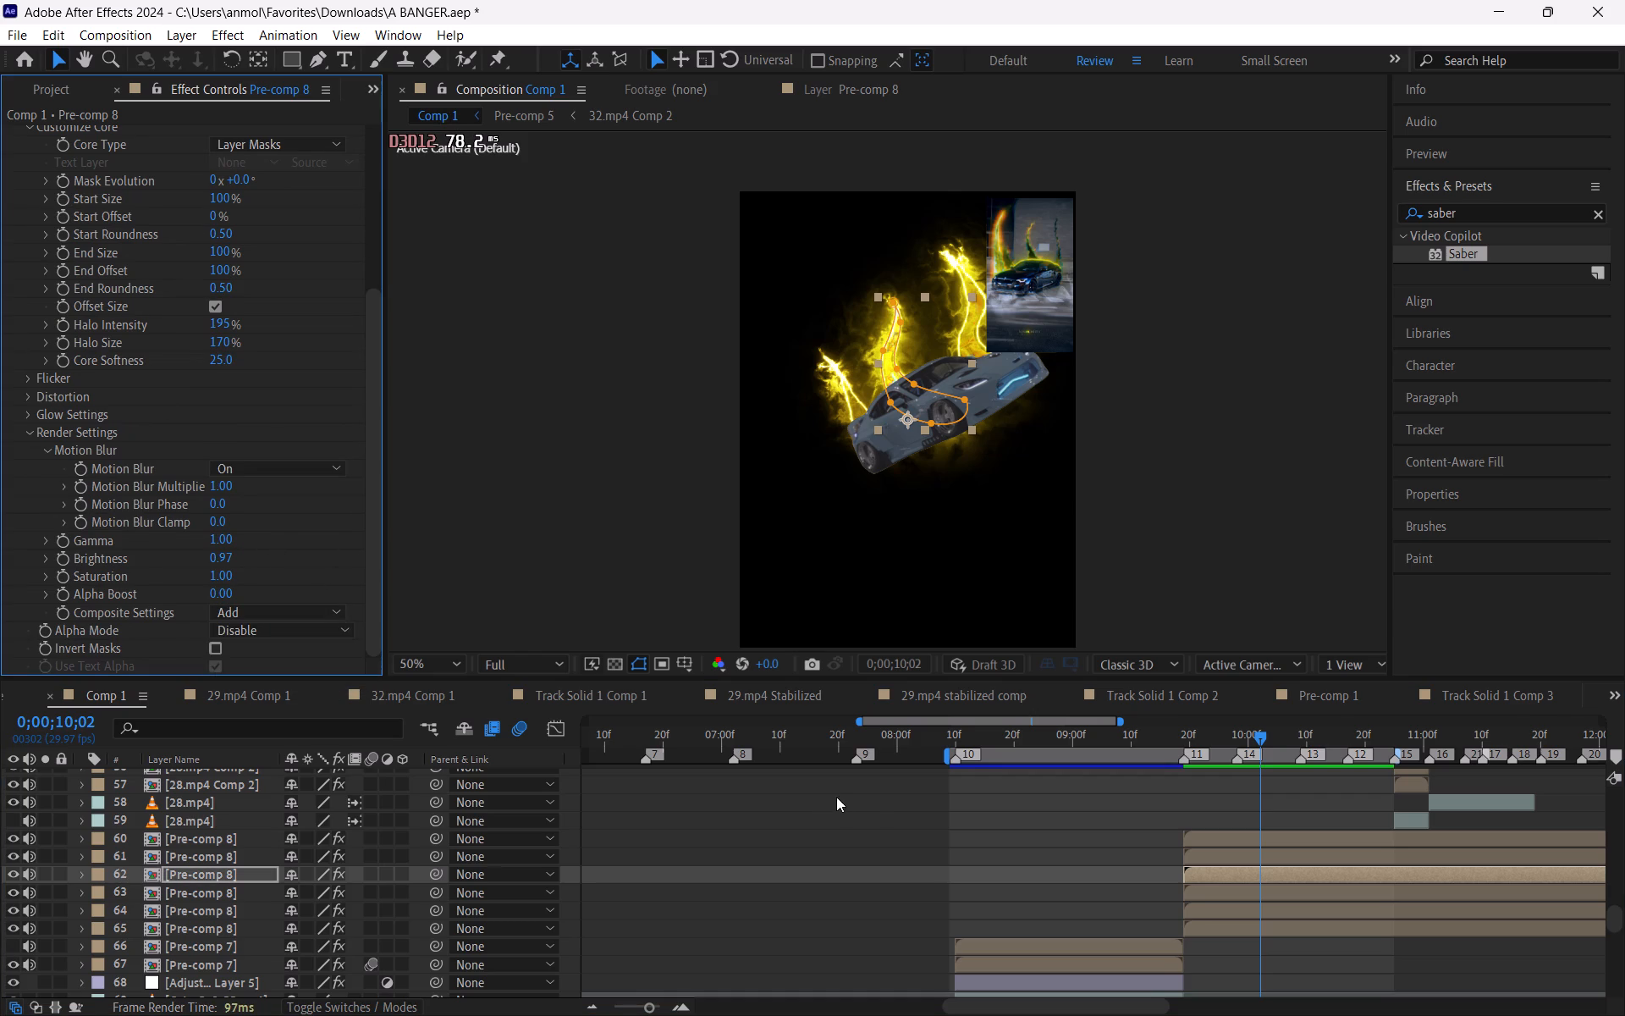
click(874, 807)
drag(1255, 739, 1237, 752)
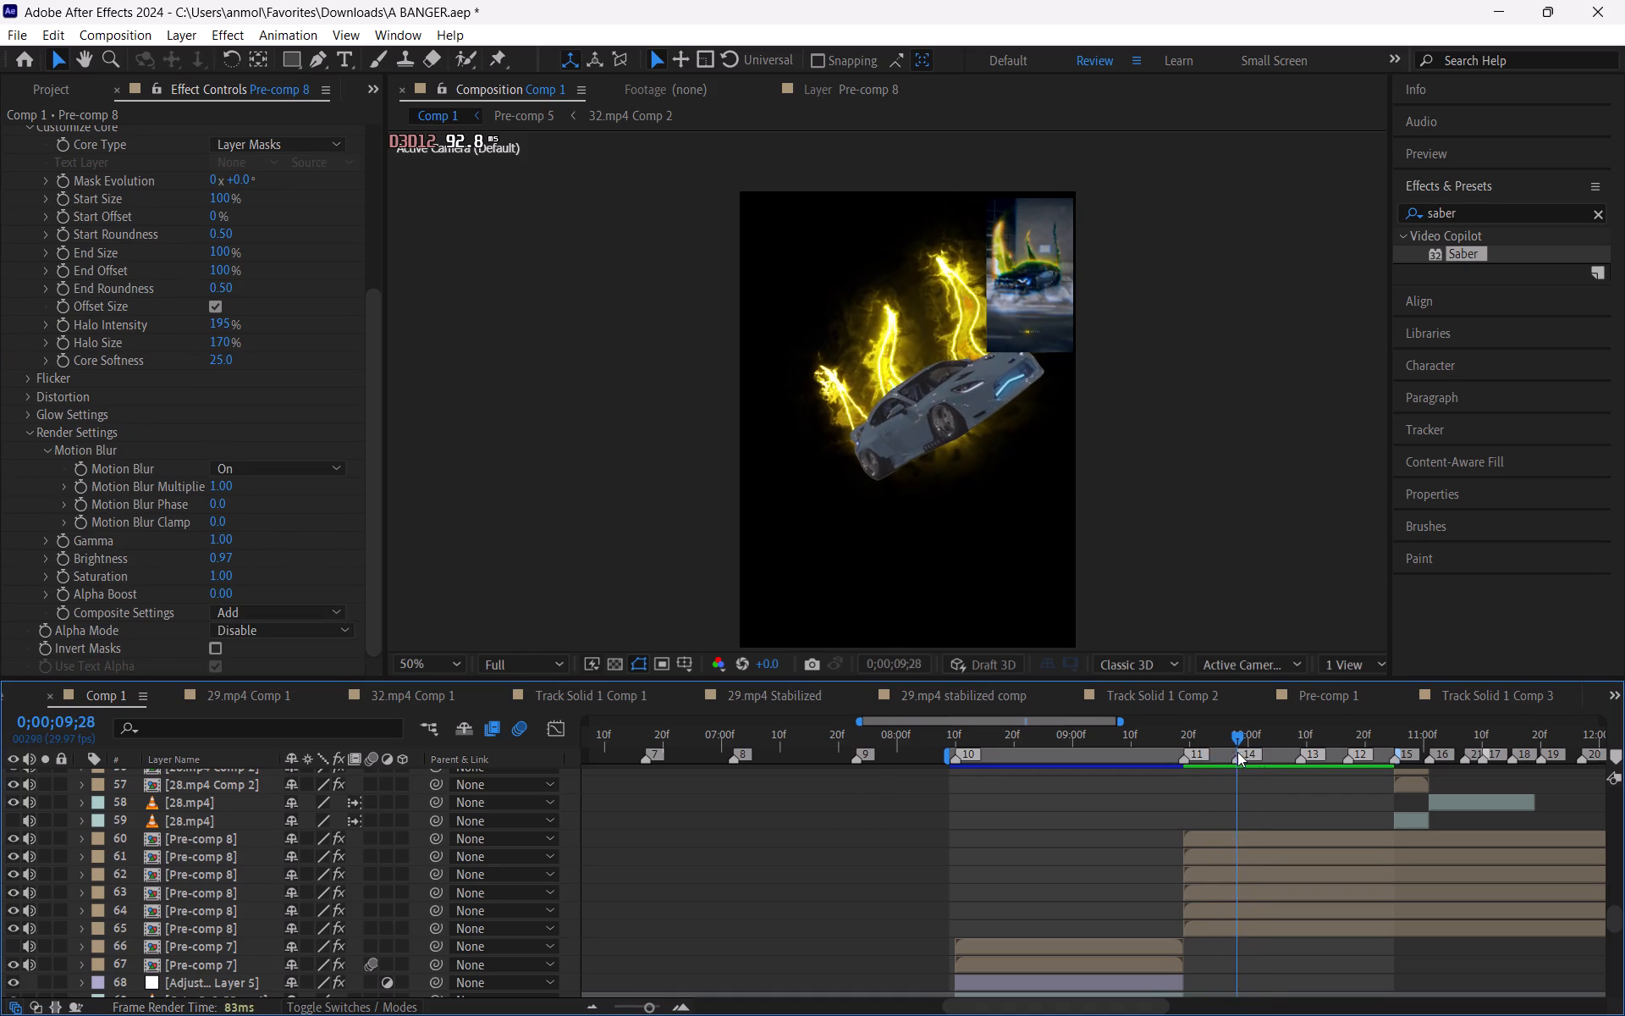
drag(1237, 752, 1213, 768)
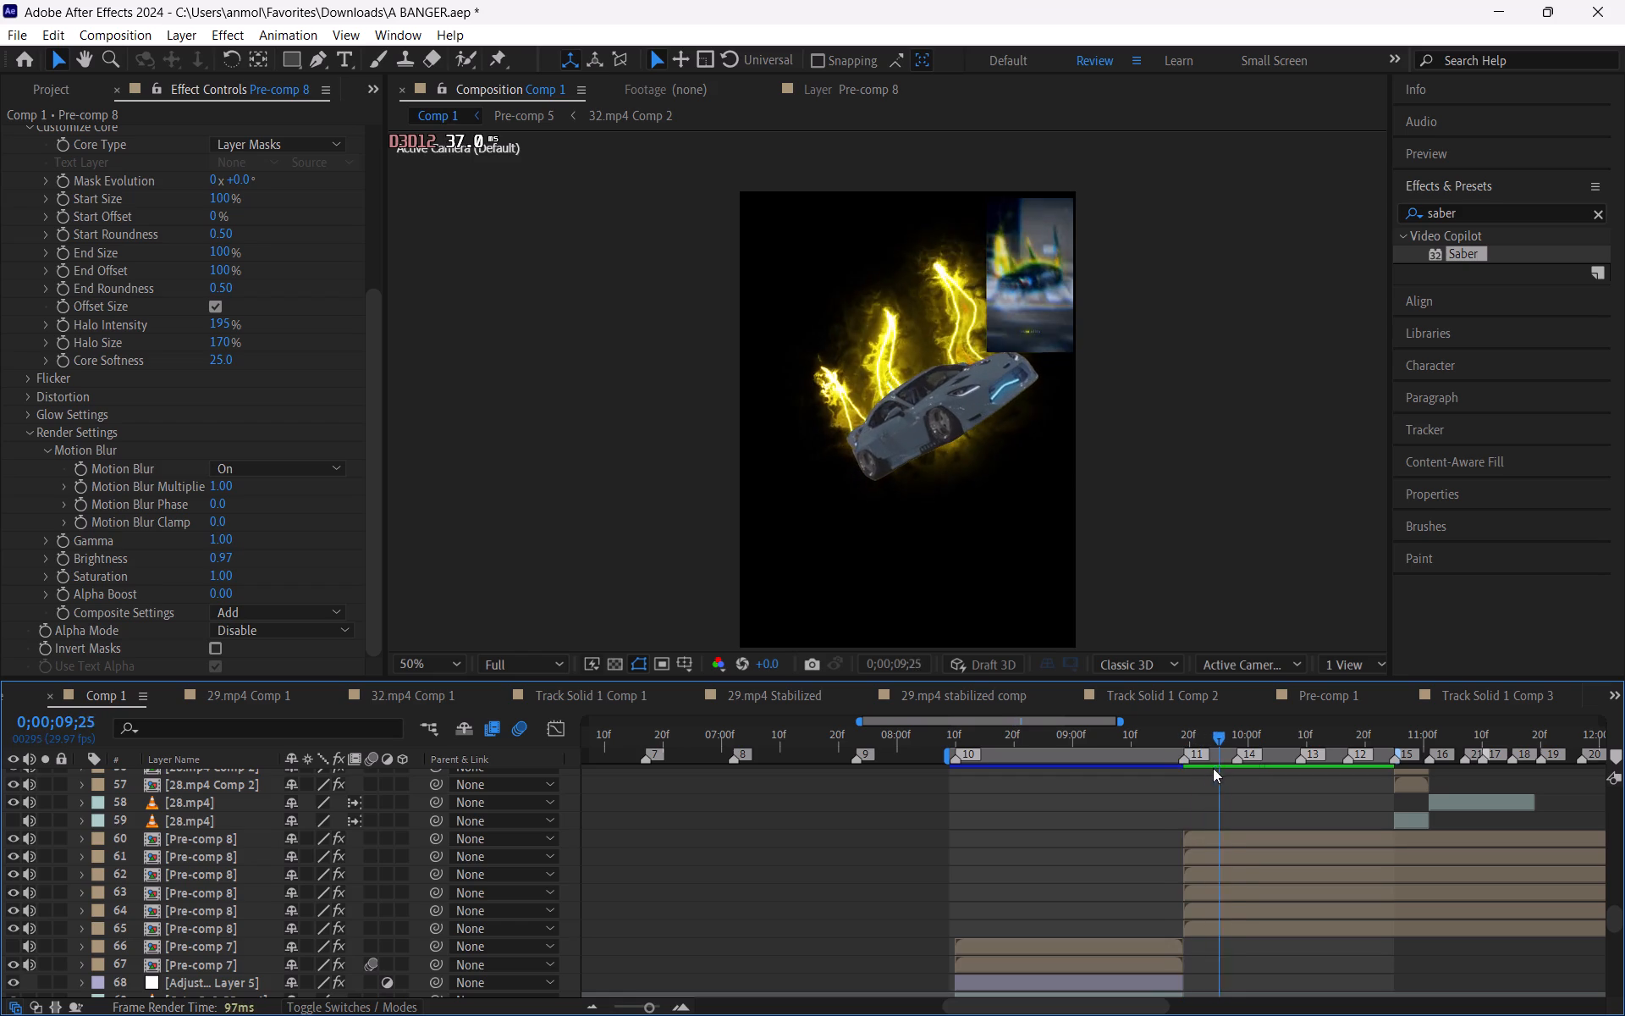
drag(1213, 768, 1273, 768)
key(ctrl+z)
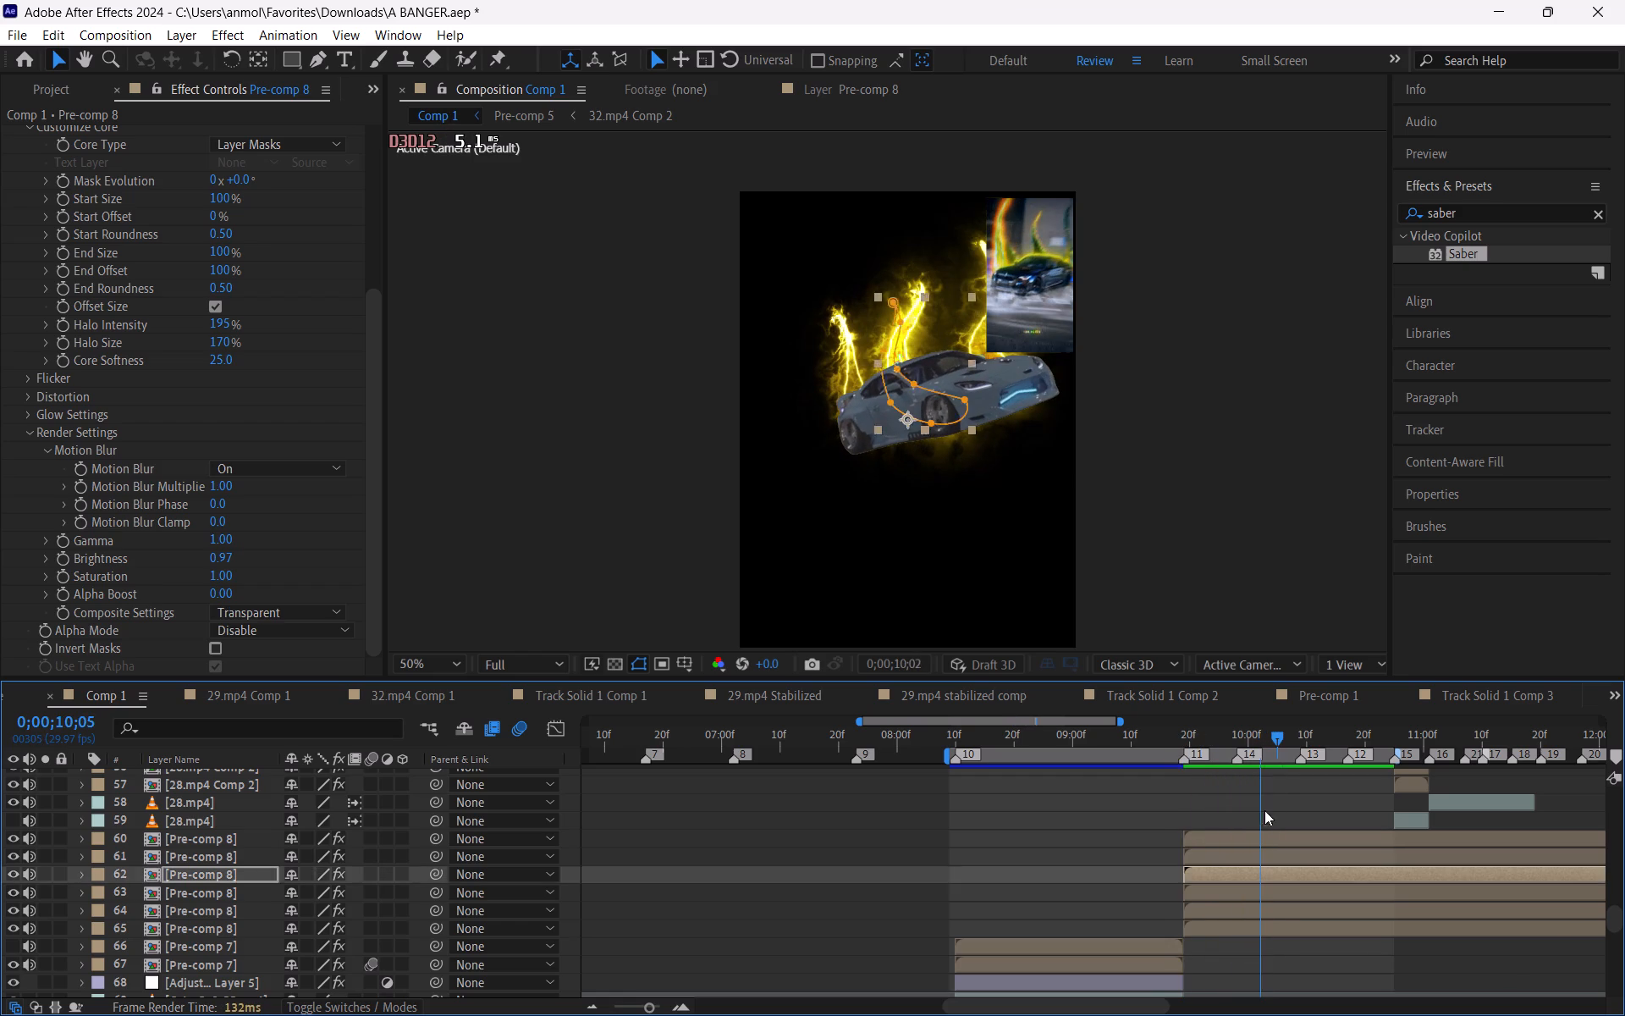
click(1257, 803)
At 0;00;09;28, set the Glow Pre Gamma of layer 62's Saber effect to 2.
drag(1252, 737, 1237, 742)
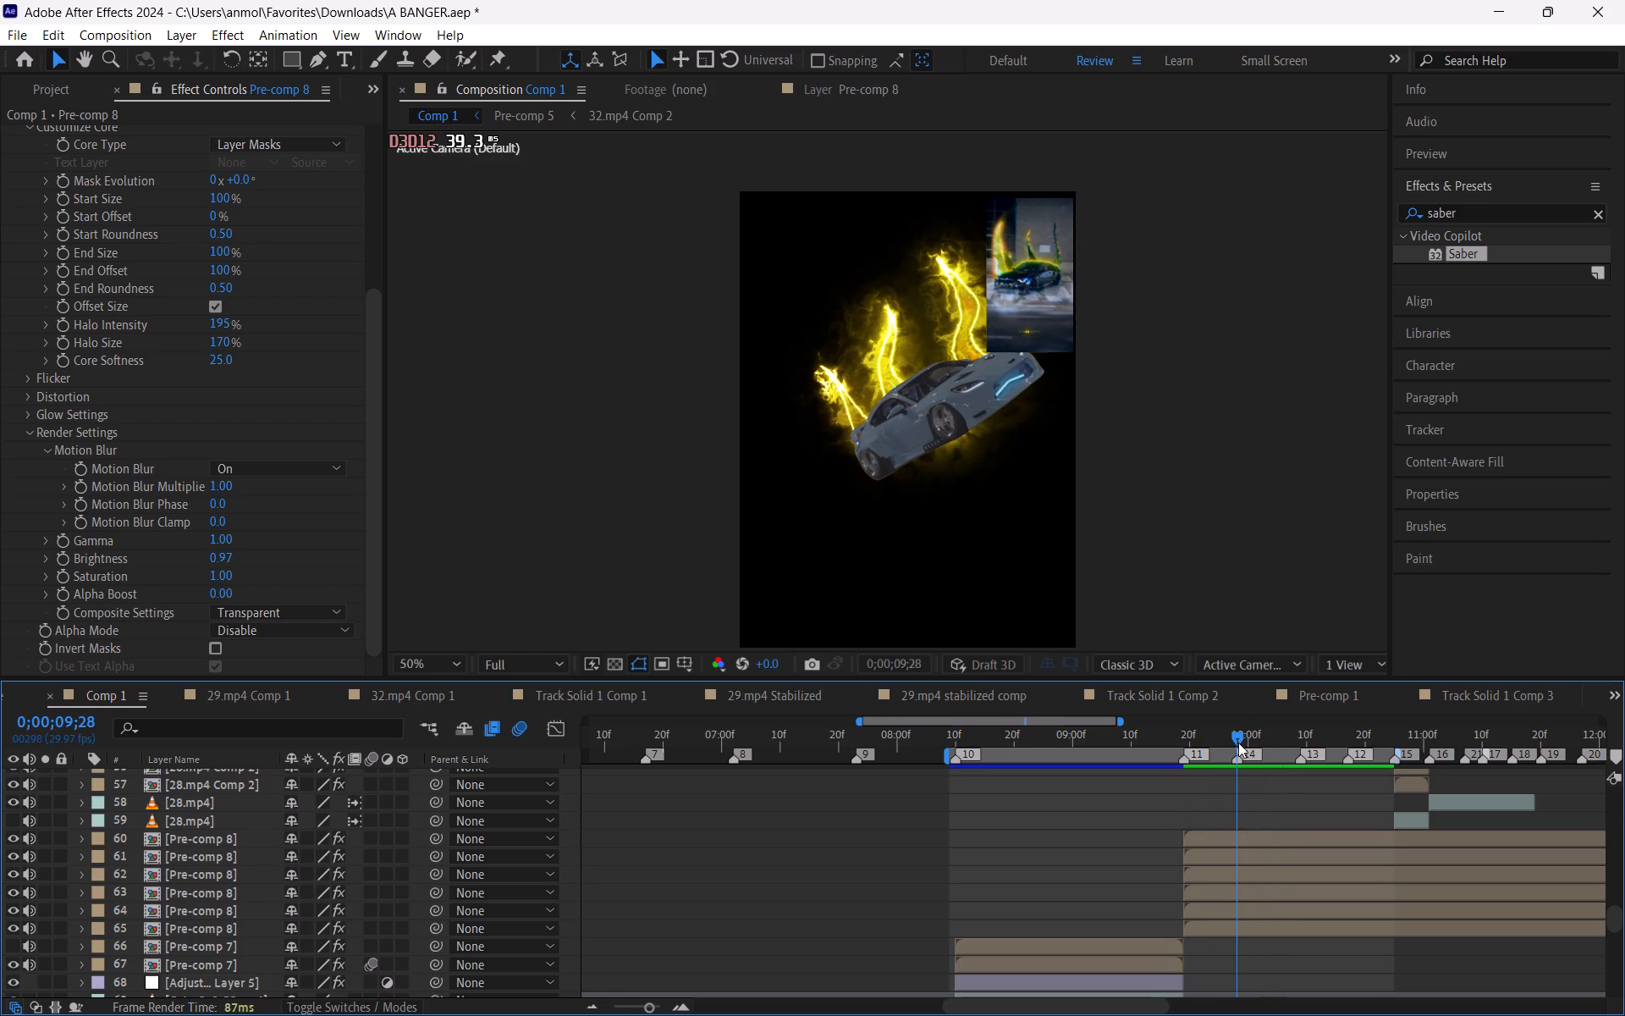
click(1264, 843)
click(1261, 858)
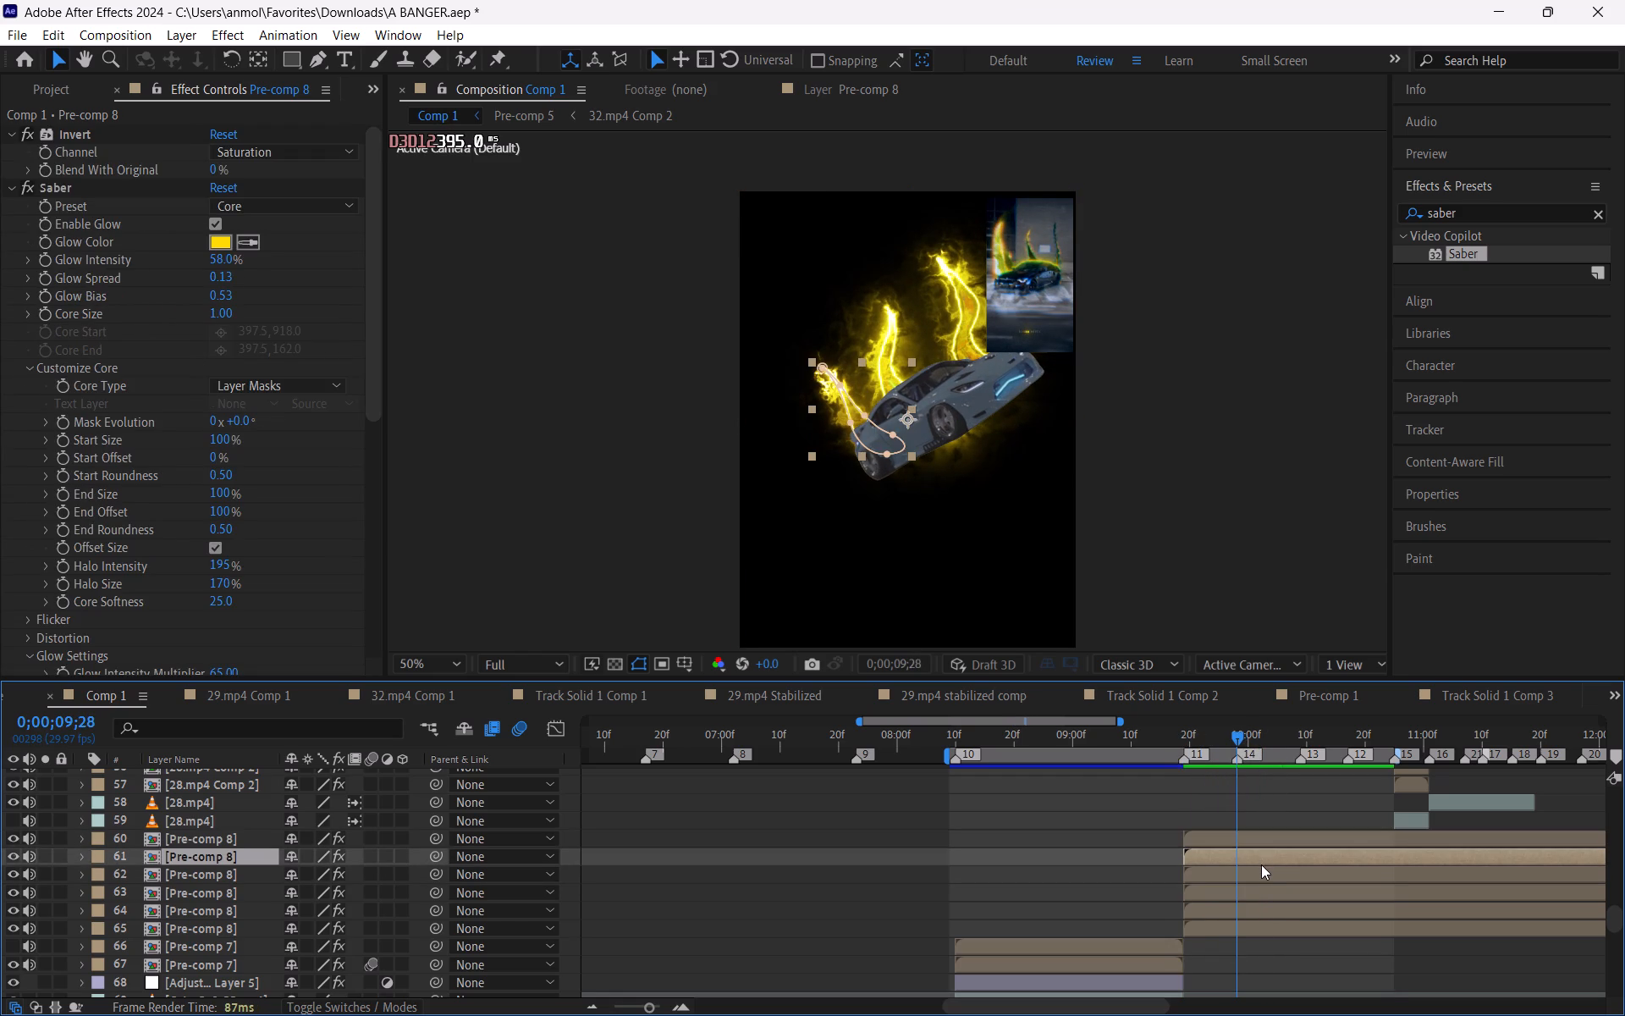
click(1263, 879)
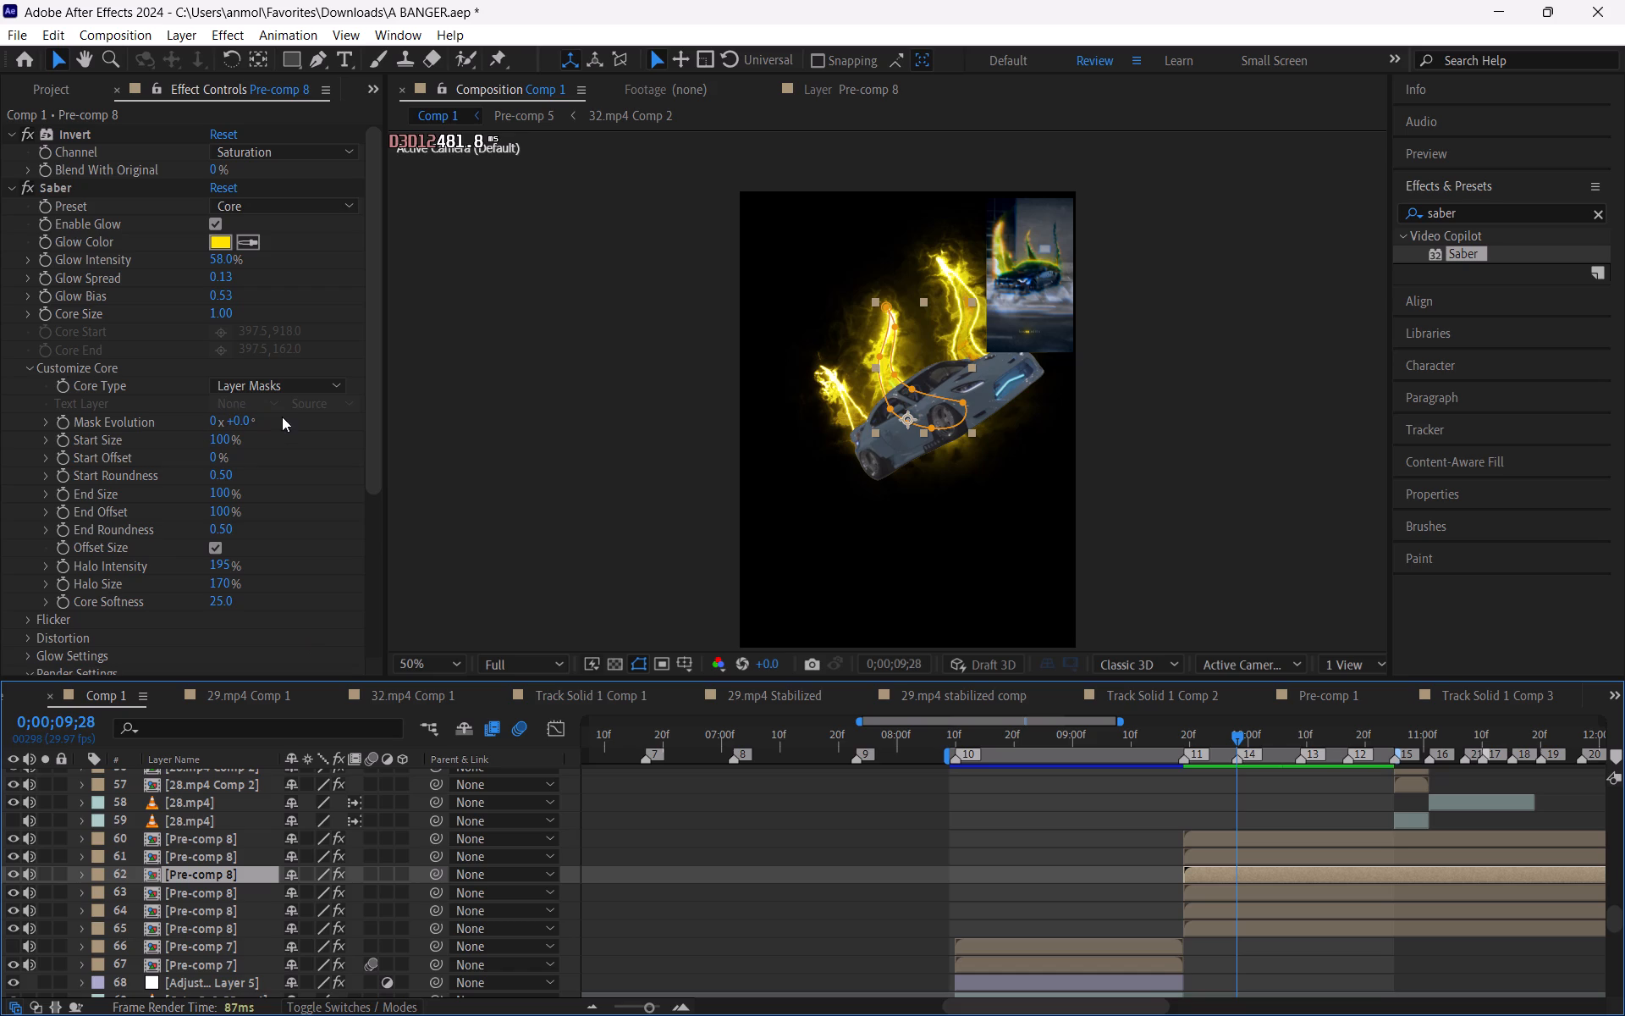
scroll(258, 517, down, 2)
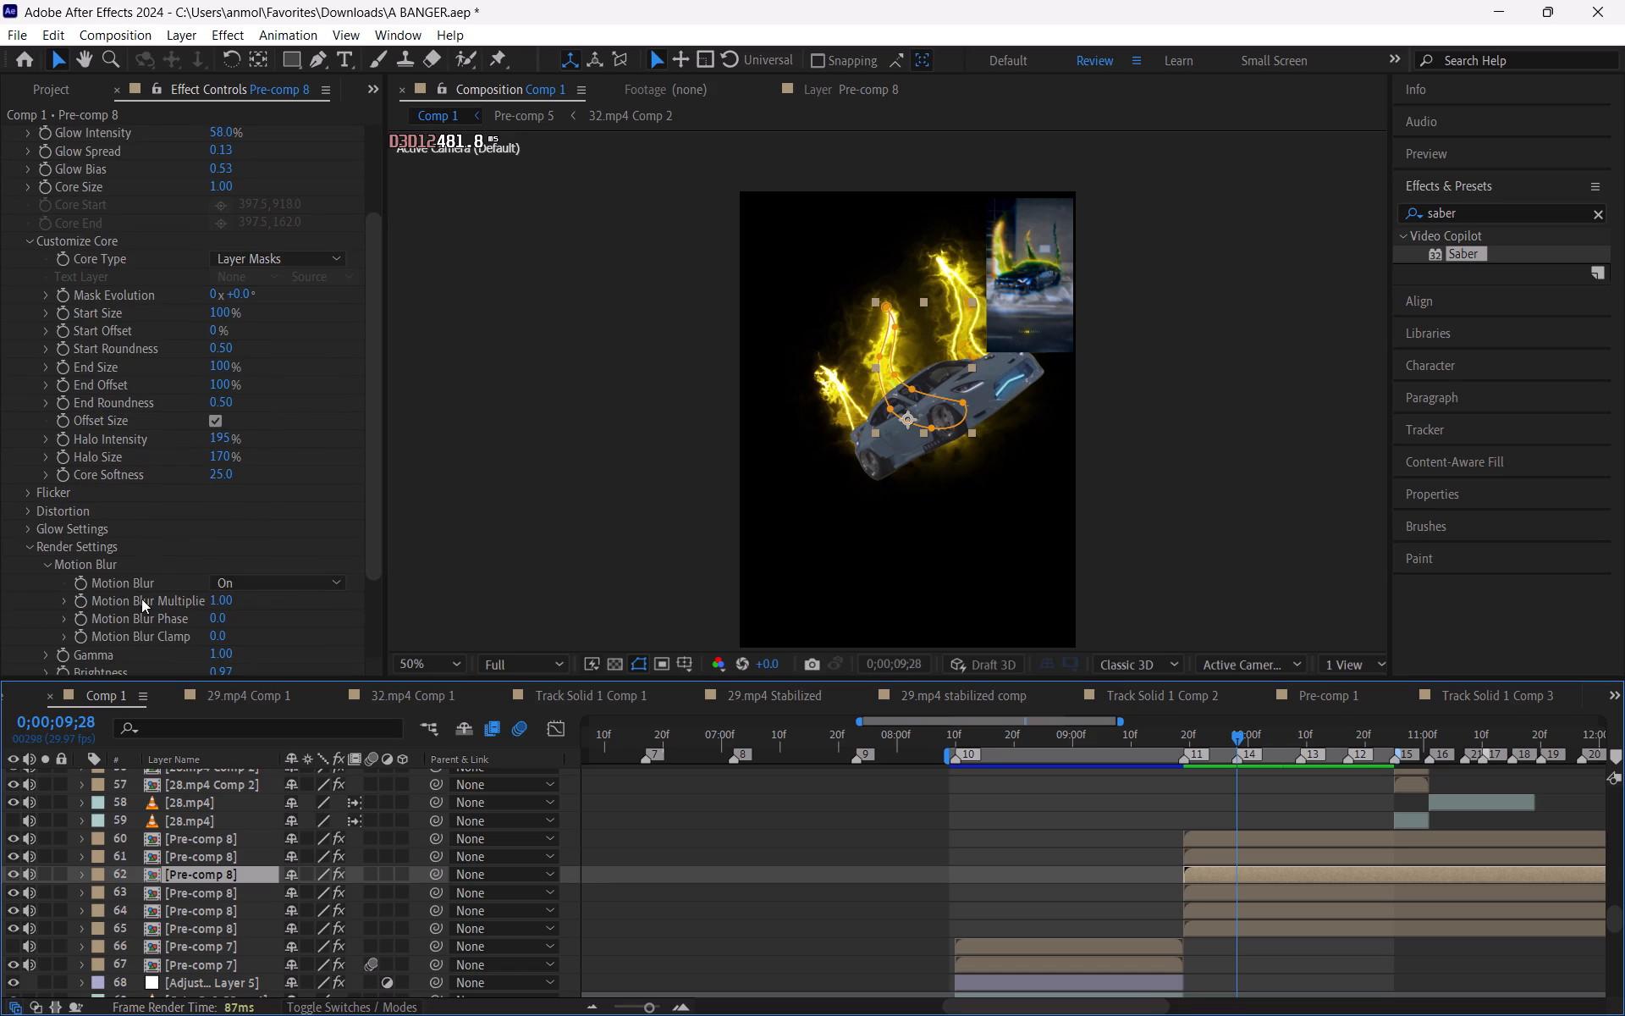
scroll(62, 592, down, 2)
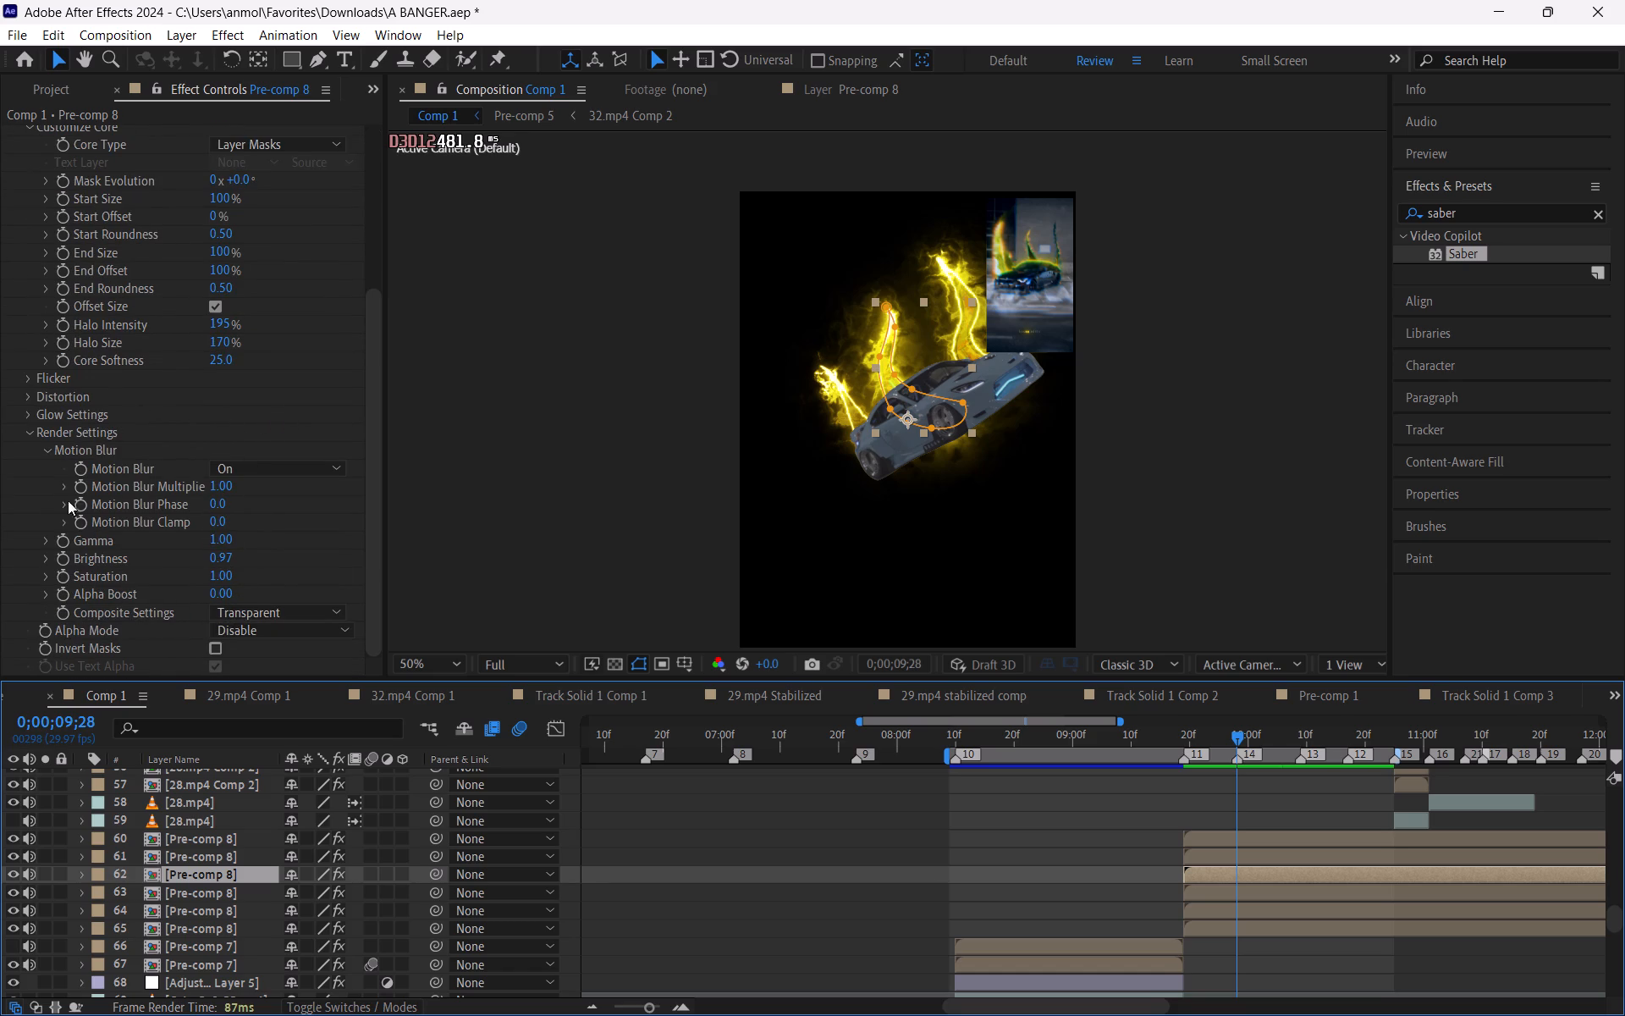
click(30, 417)
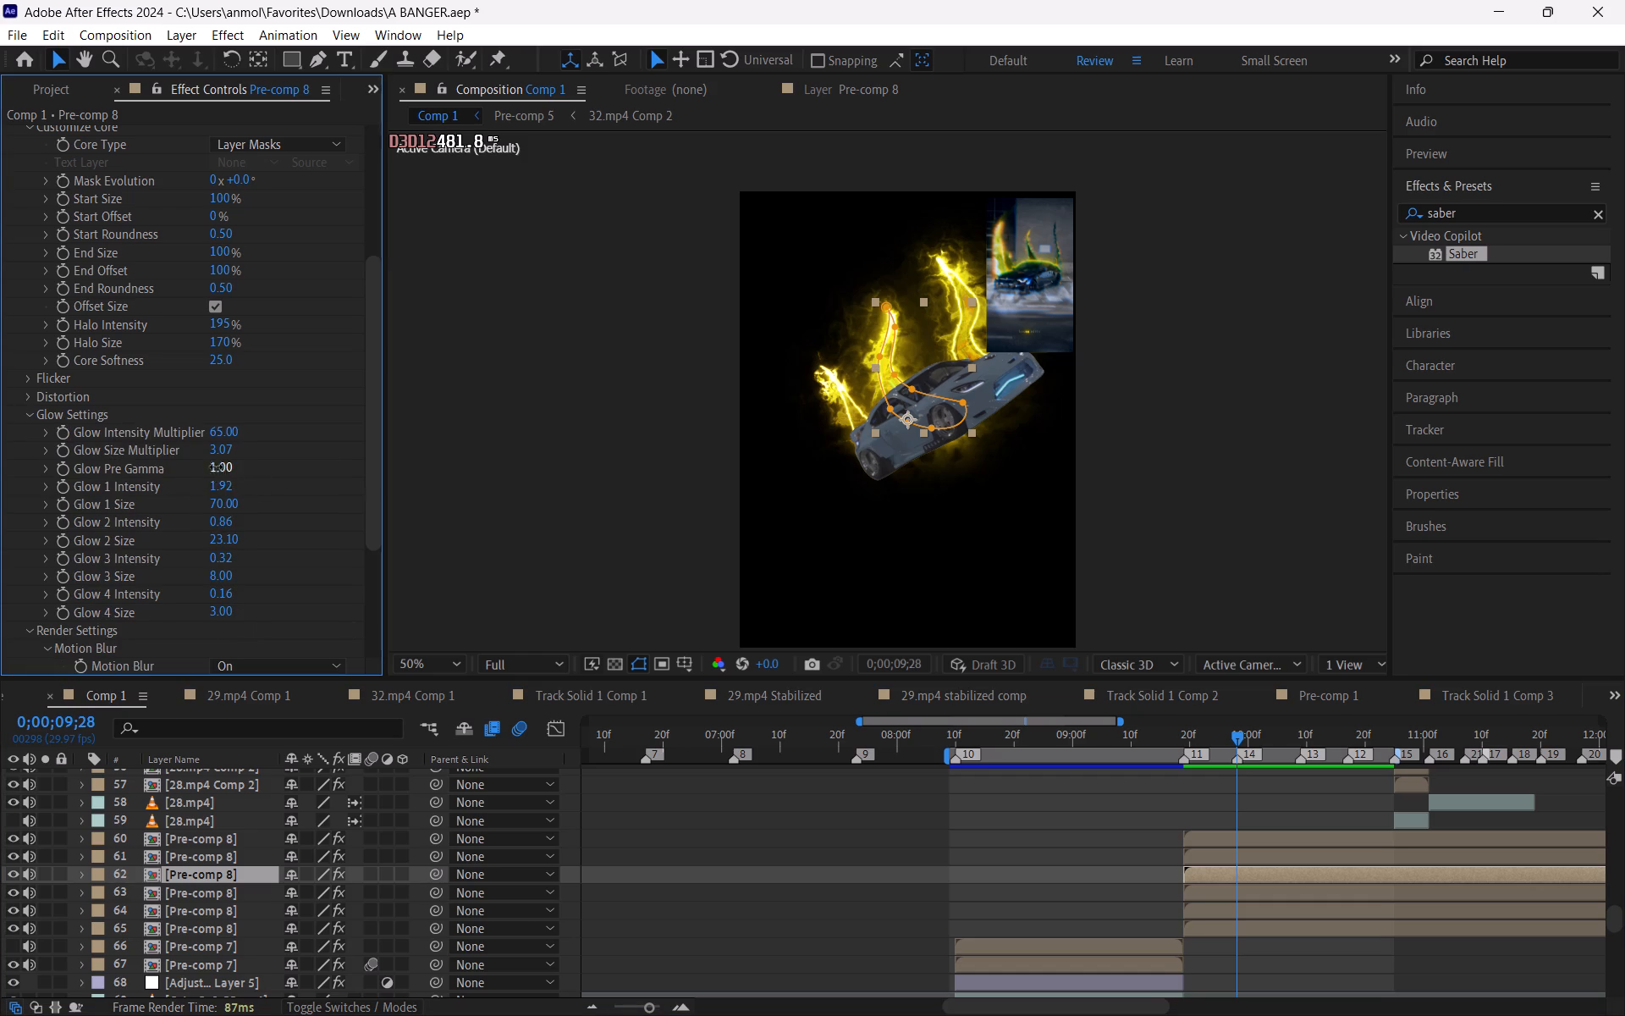
click(216, 467)
key(2)
click(300, 440)
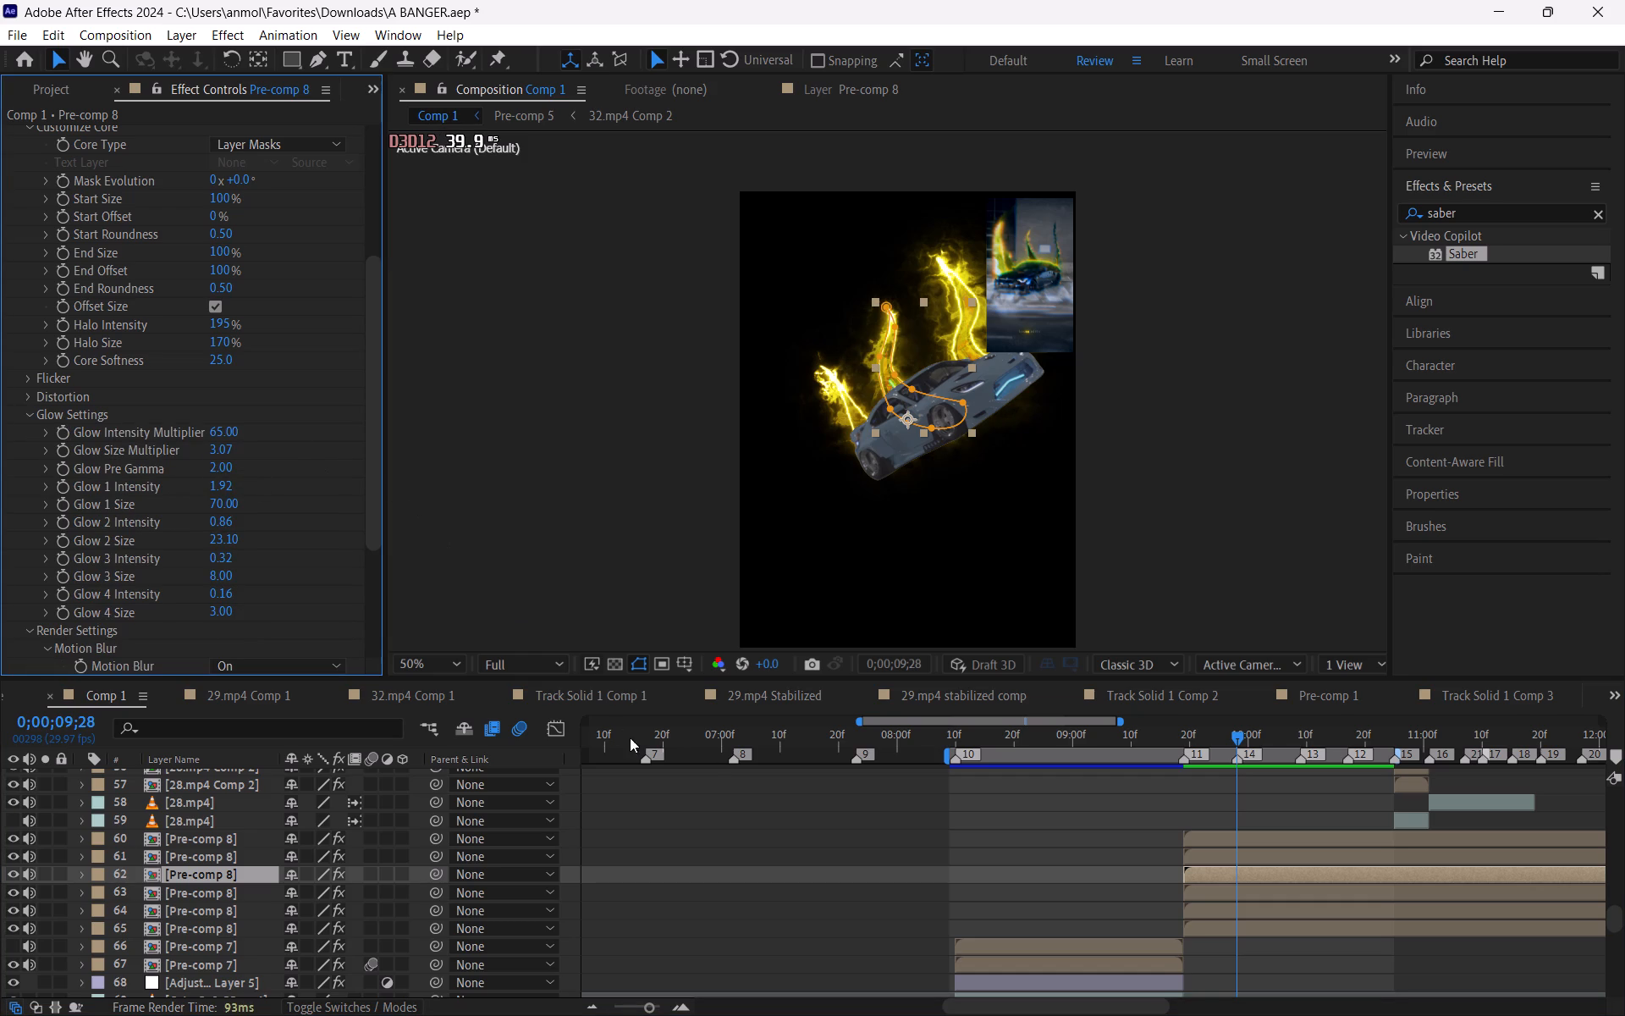
click(748, 768)
click(851, 797)
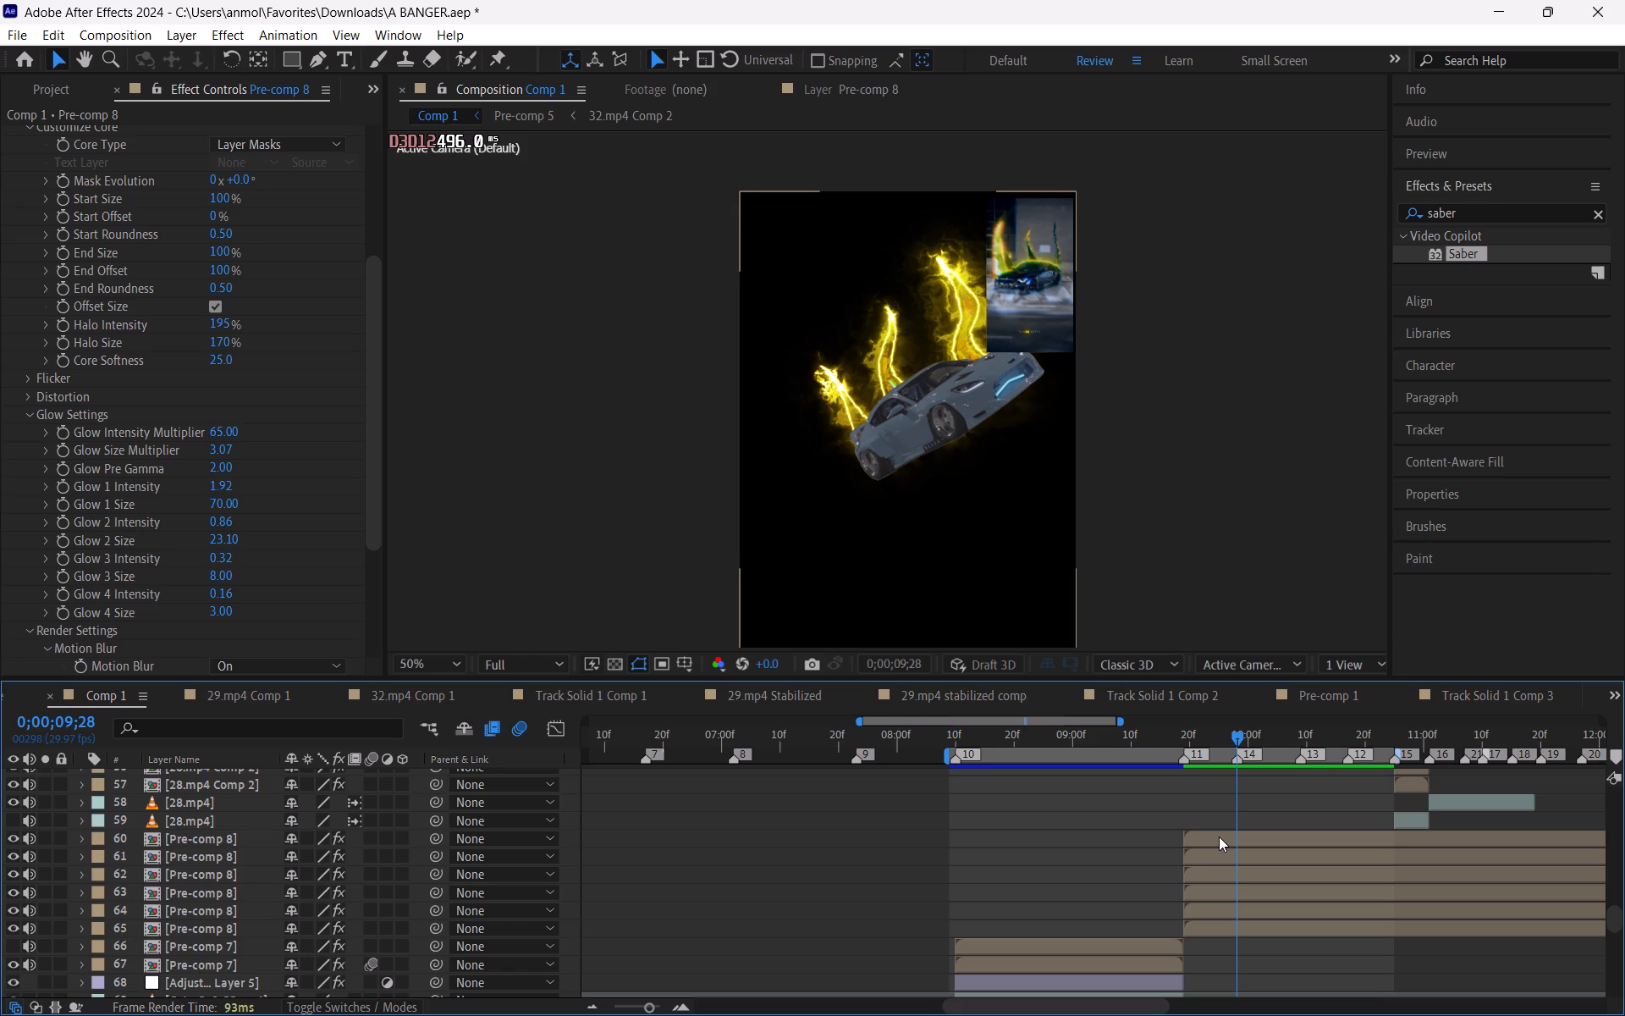
Lower the Glow Pre Gamma of layer 61's Saber effect to 1.45 for the flame horn at the car's rear.
click(1219, 837)
click(1220, 859)
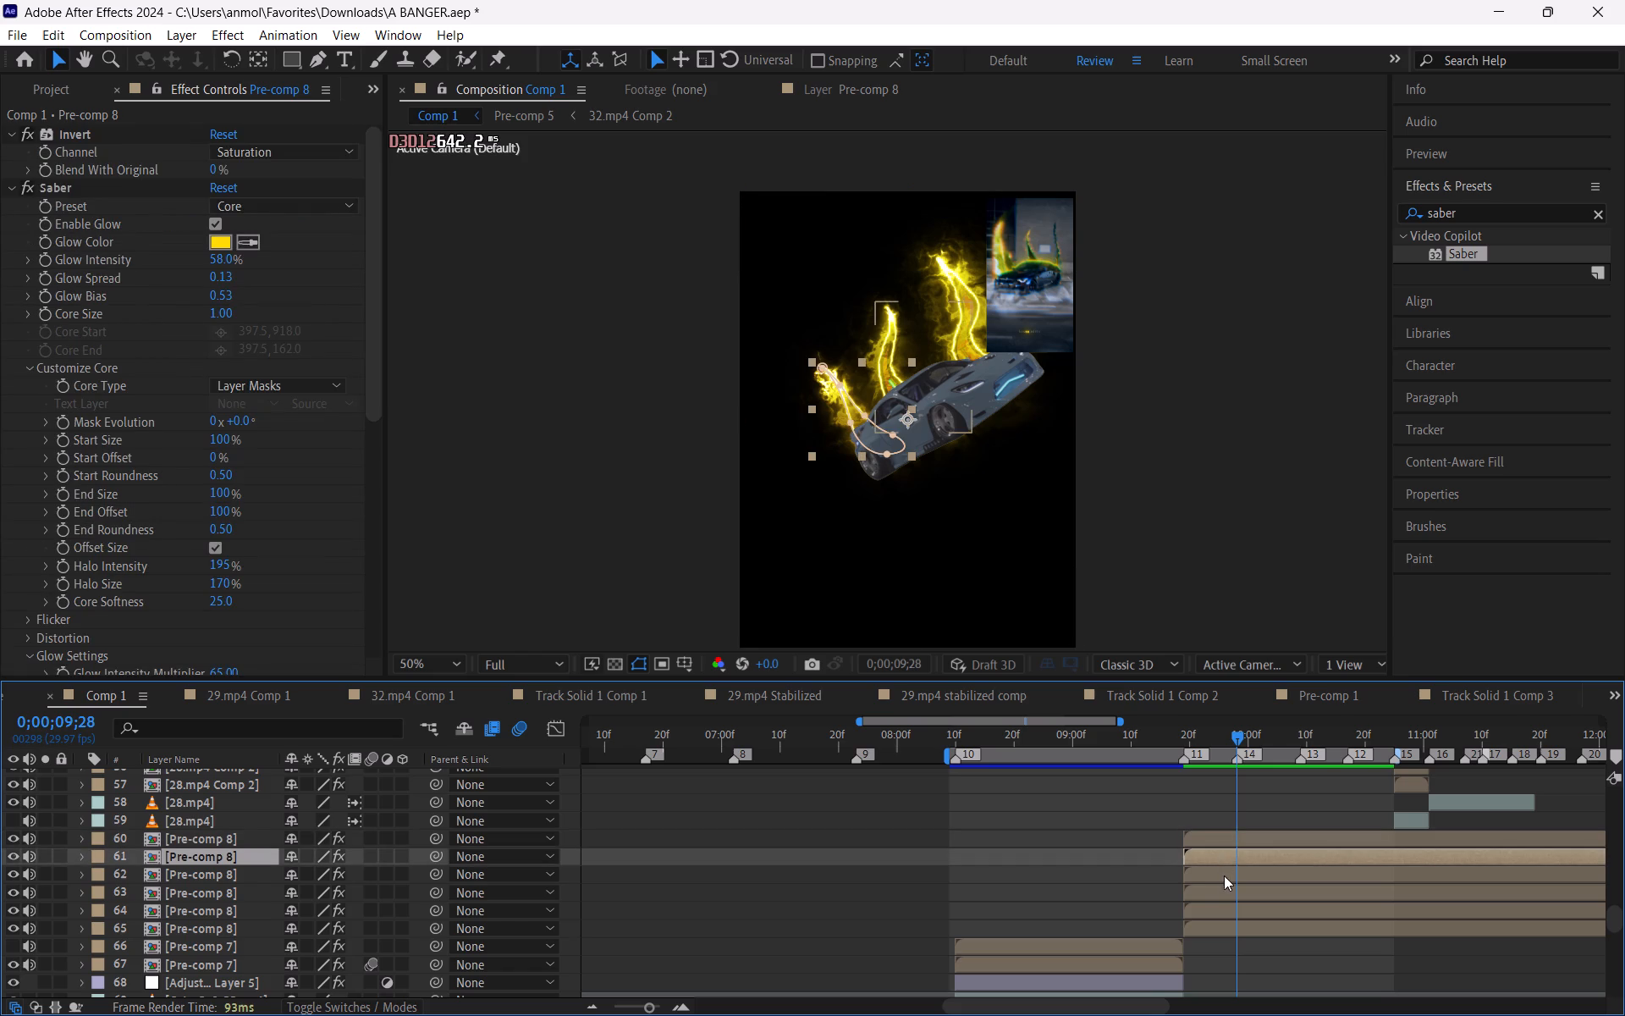
click(1224, 875)
click(1219, 862)
scroll(109, 630, down, 2)
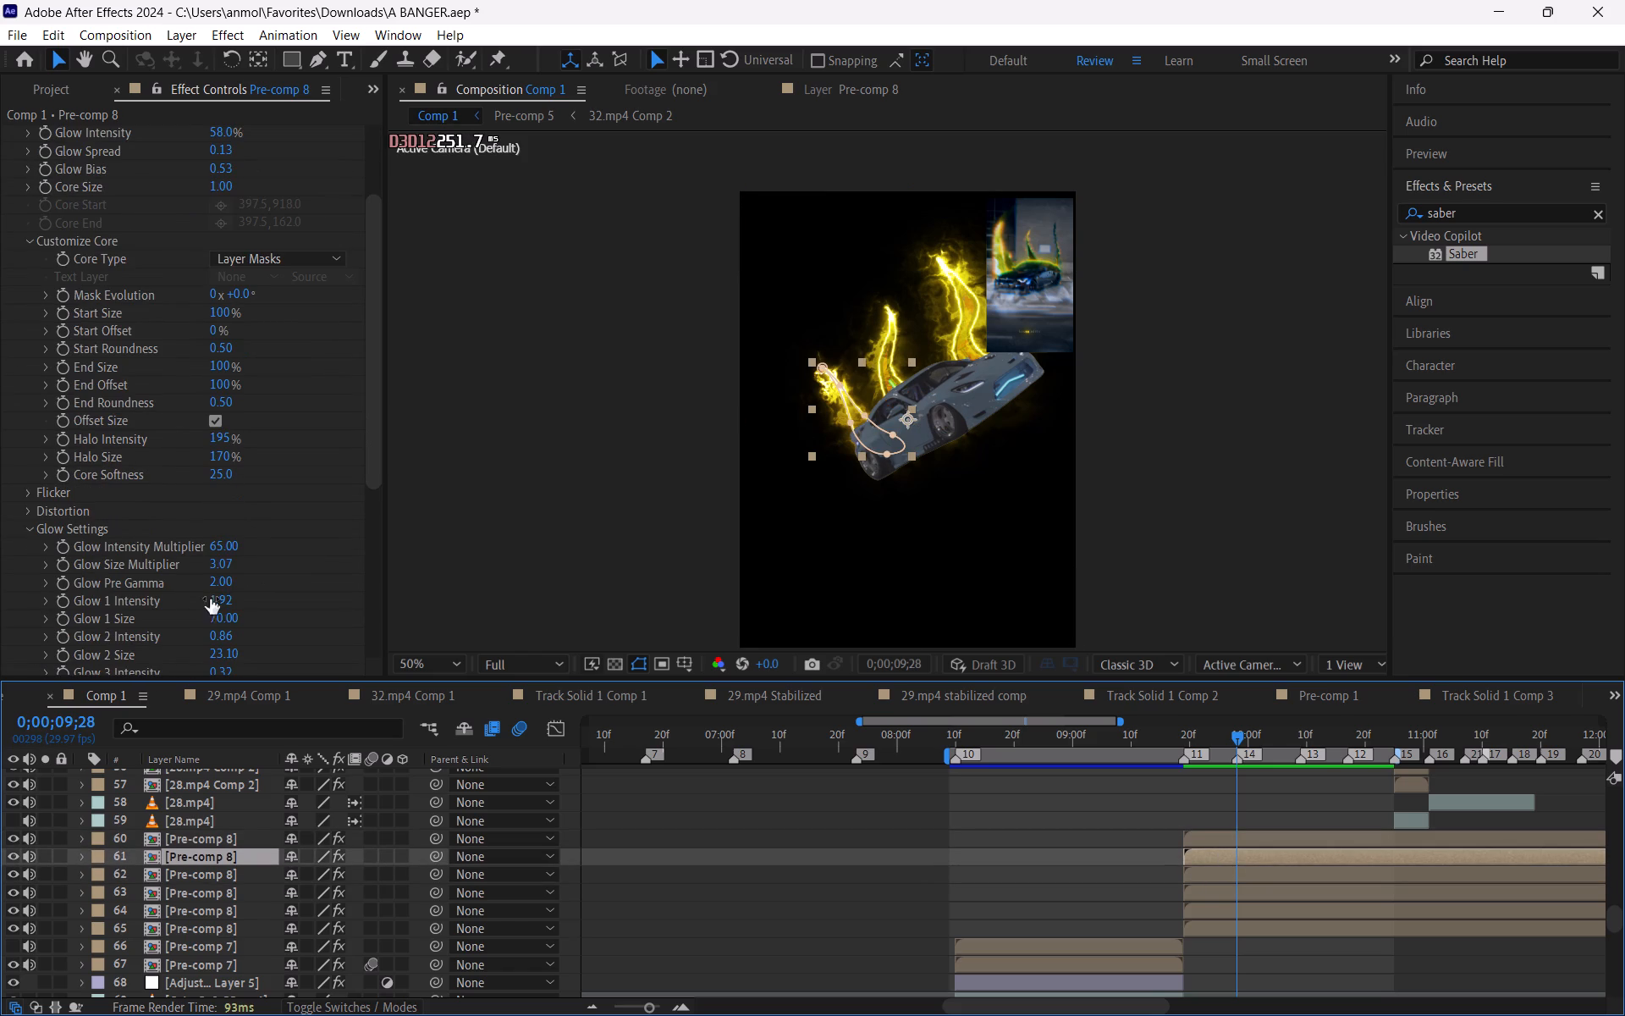
drag(224, 580, 179, 597)
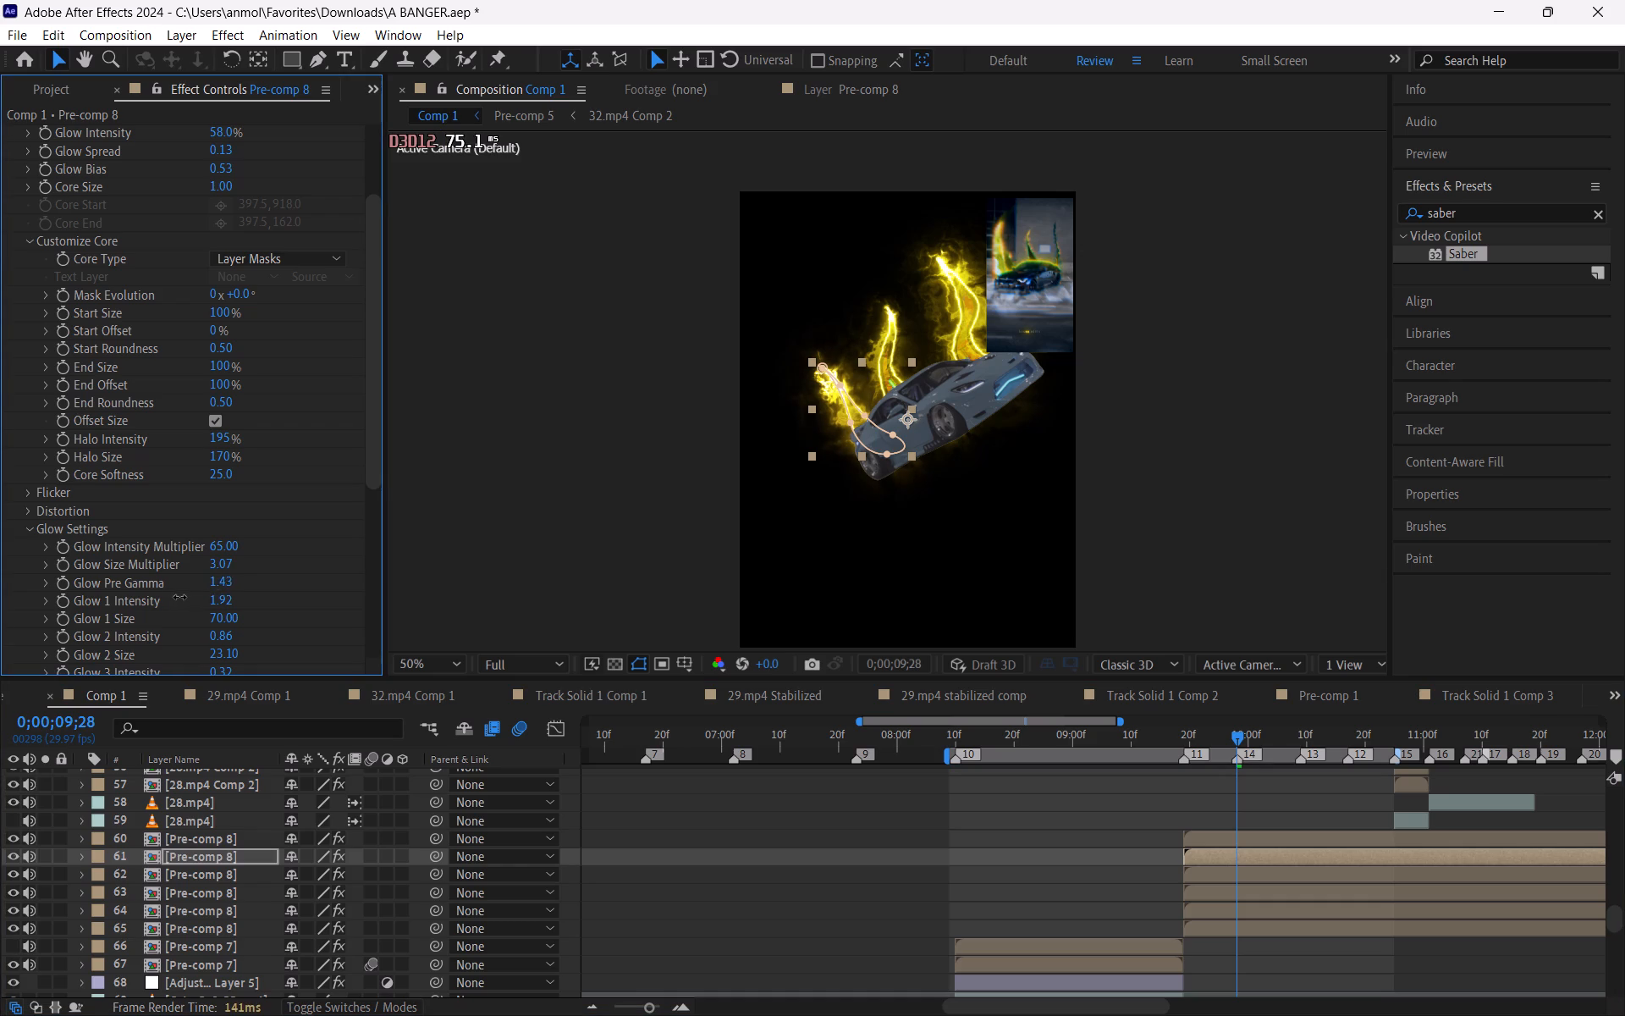
drag(179, 597, 184, 598)
click(763, 814)
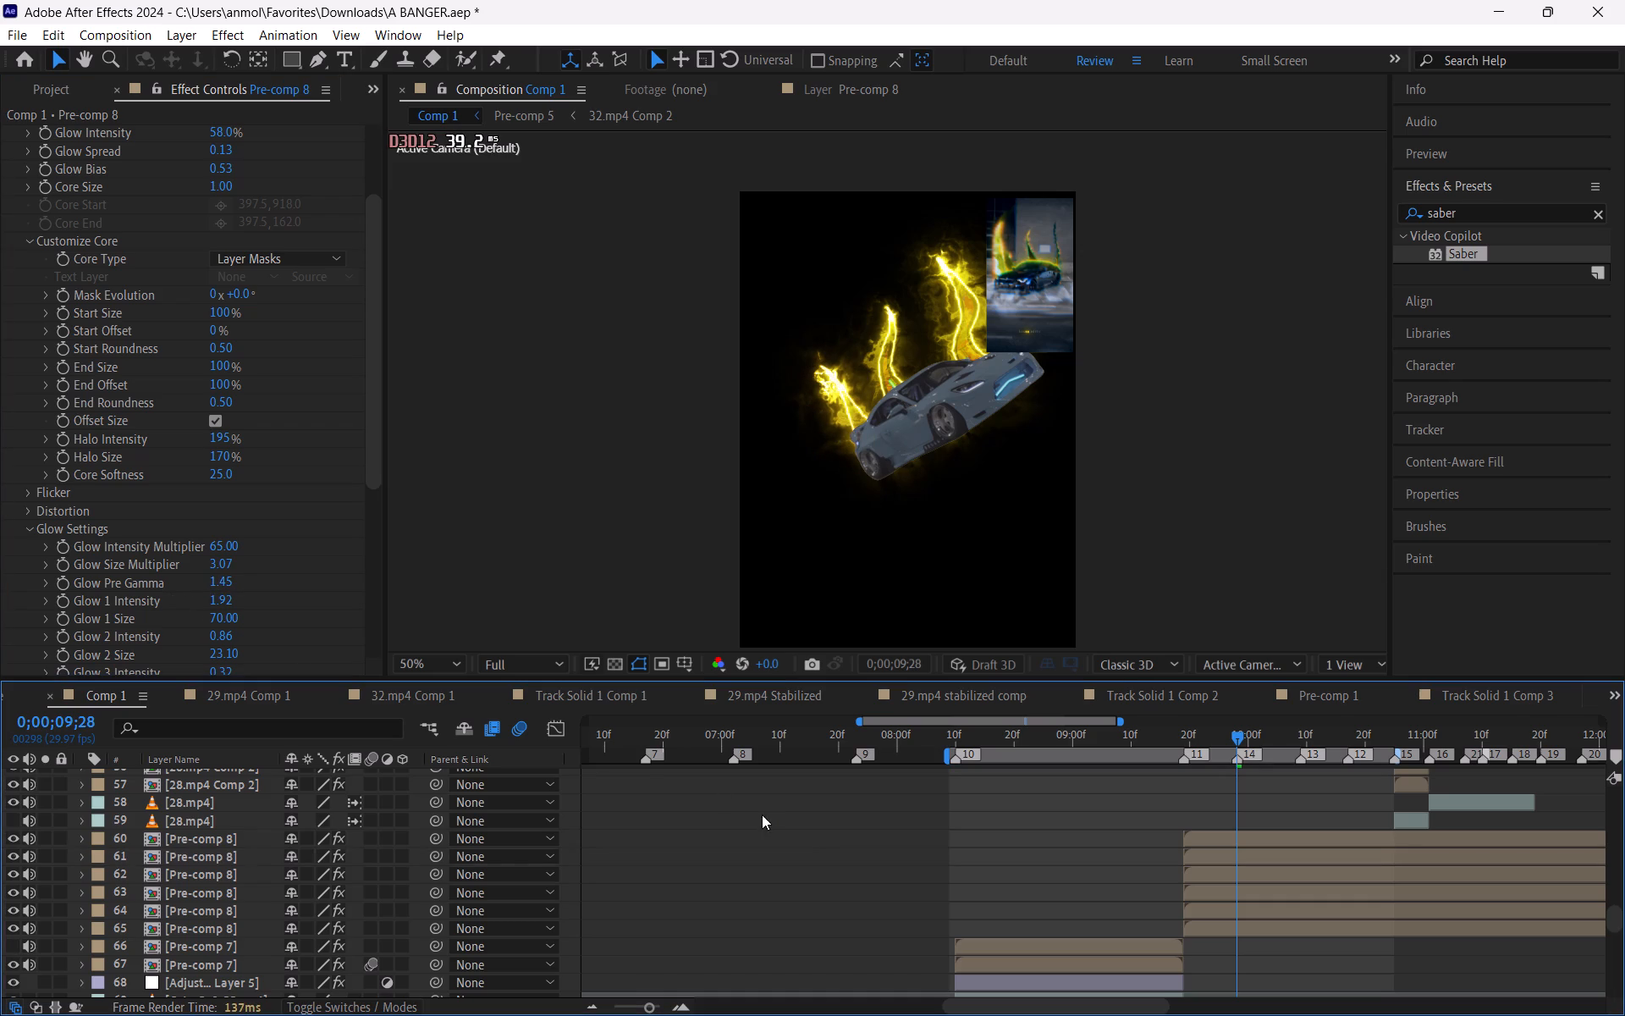
Lower the Glow Pre Gamma of layer 62's Saber effect to 1.01 for the middle flame horn.
click(1208, 859)
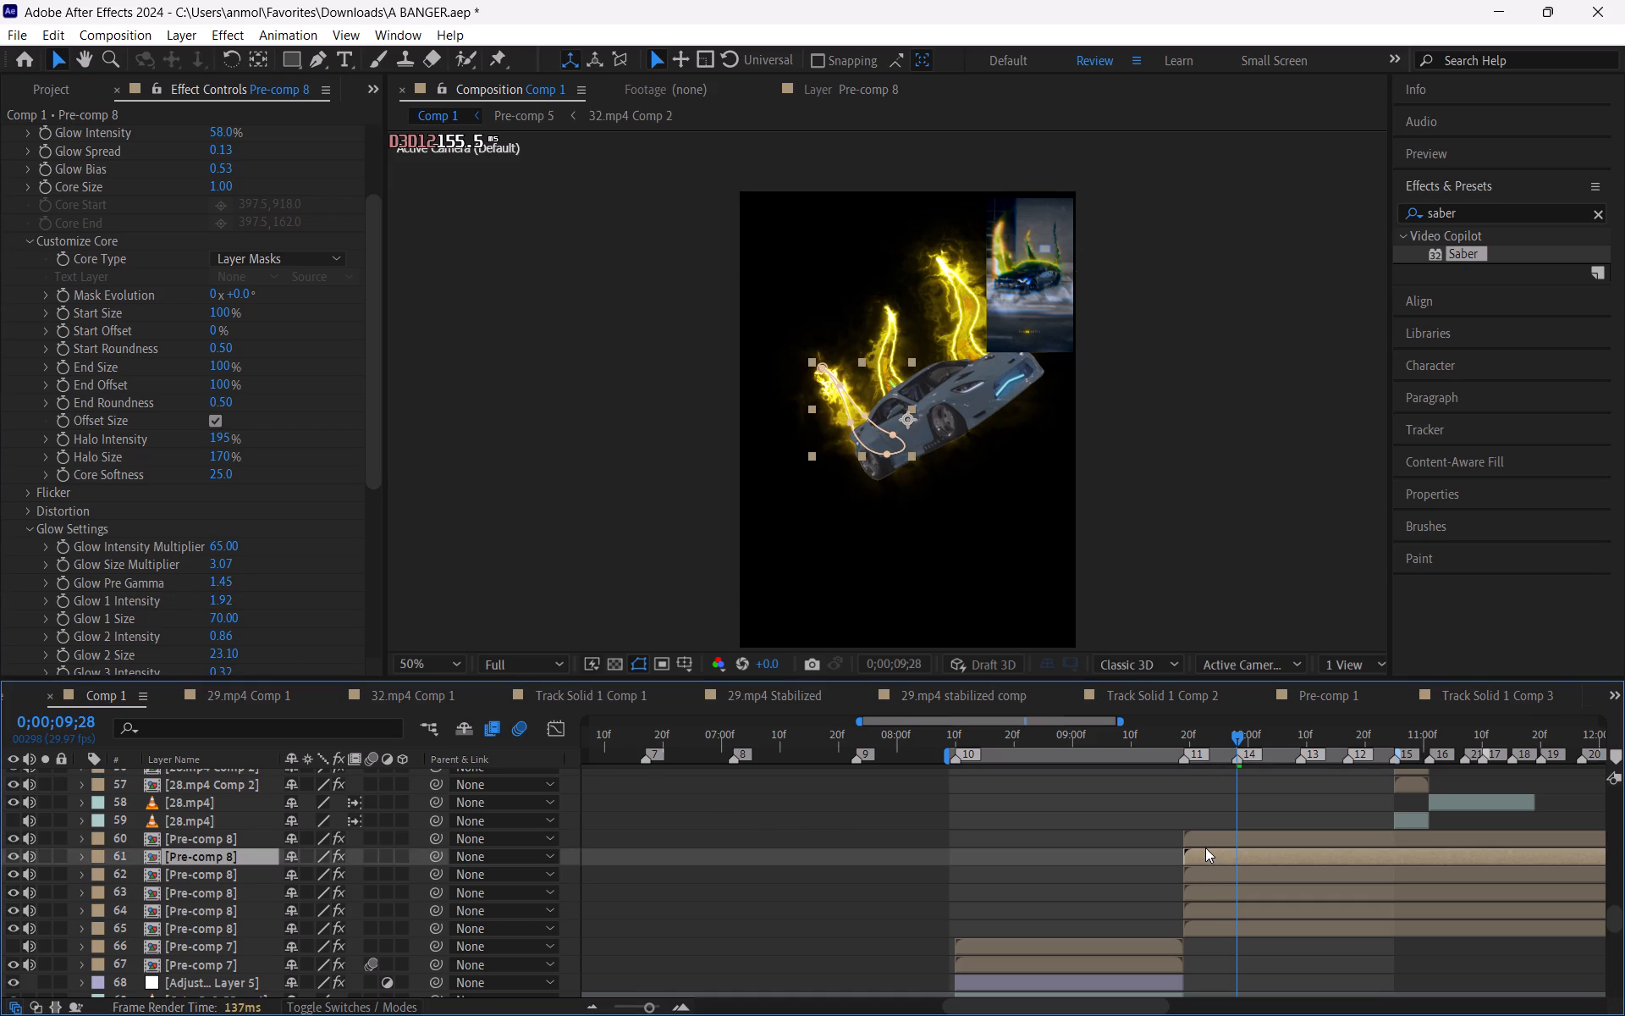
click(1204, 842)
click(1209, 864)
click(1215, 873)
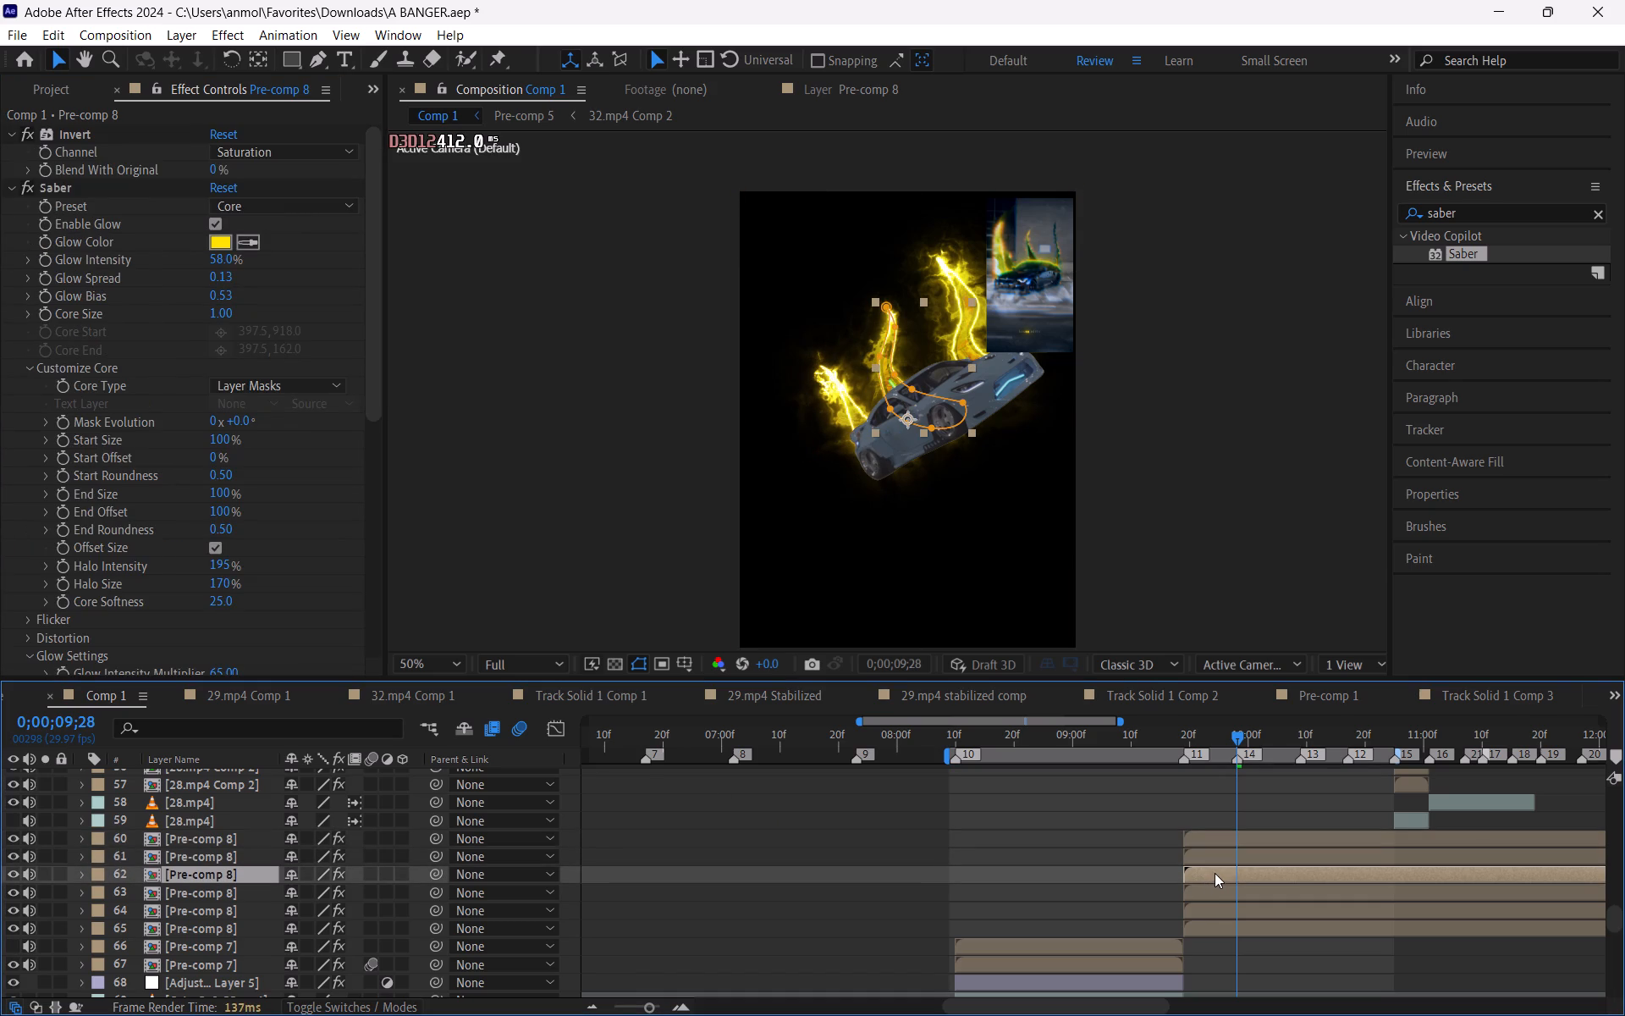
scroll(143, 568, down, 3)
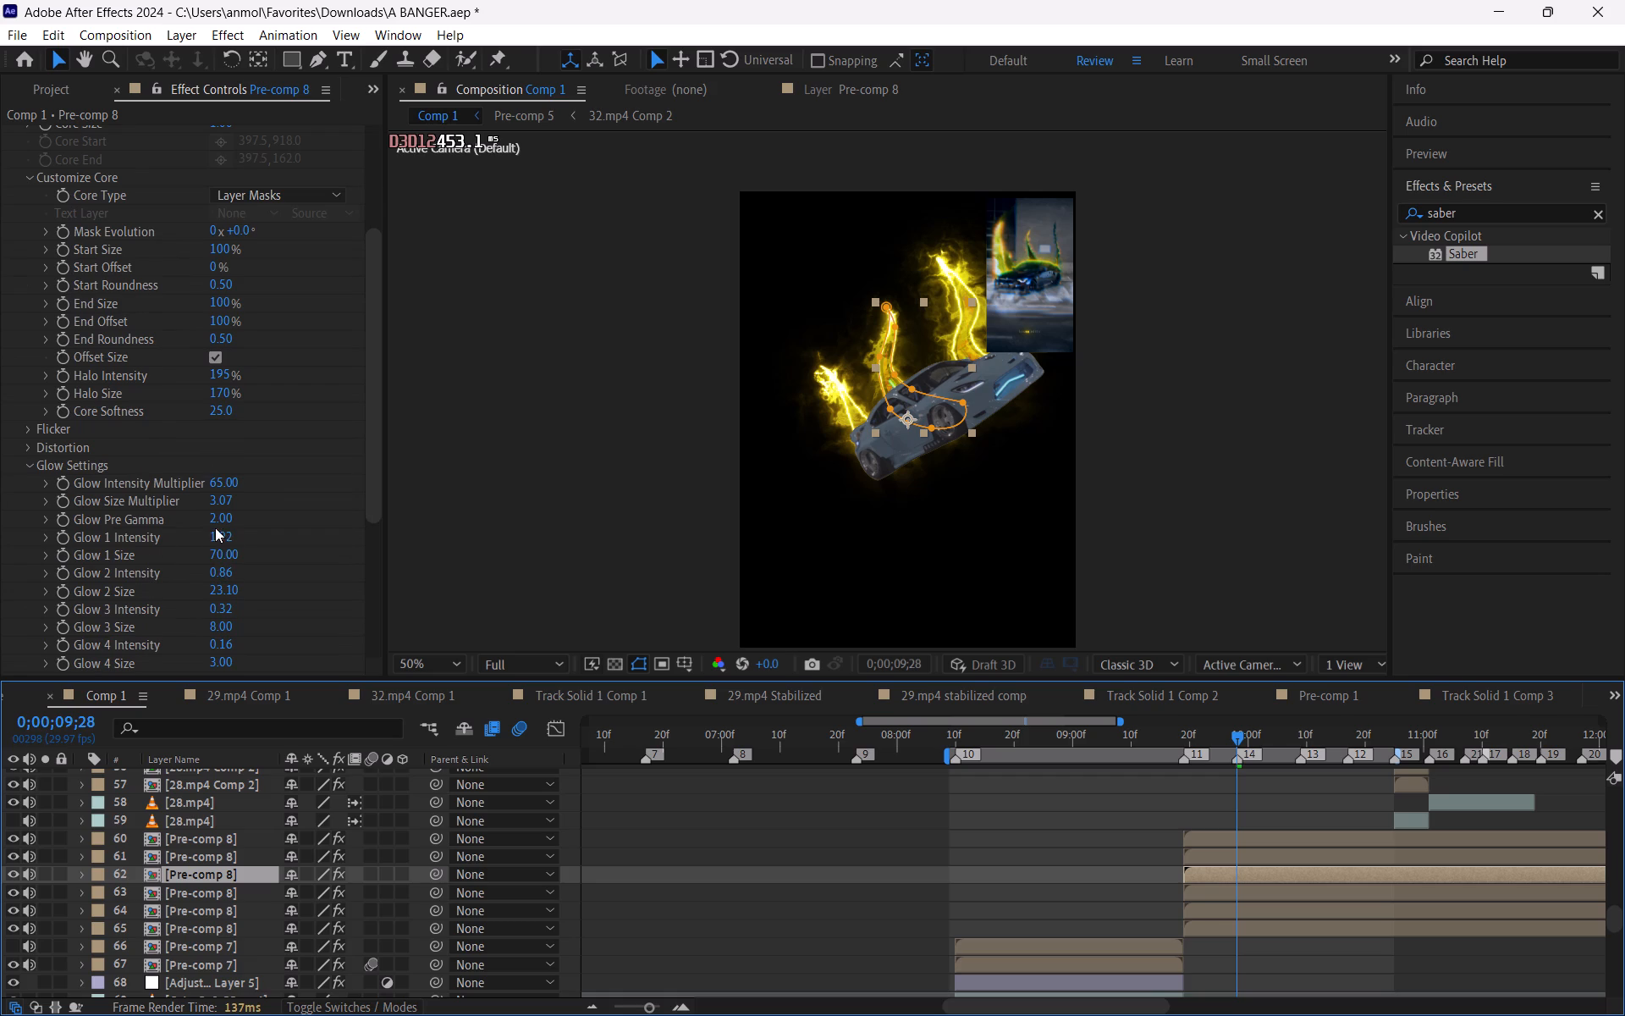
drag(215, 521, 168, 533)
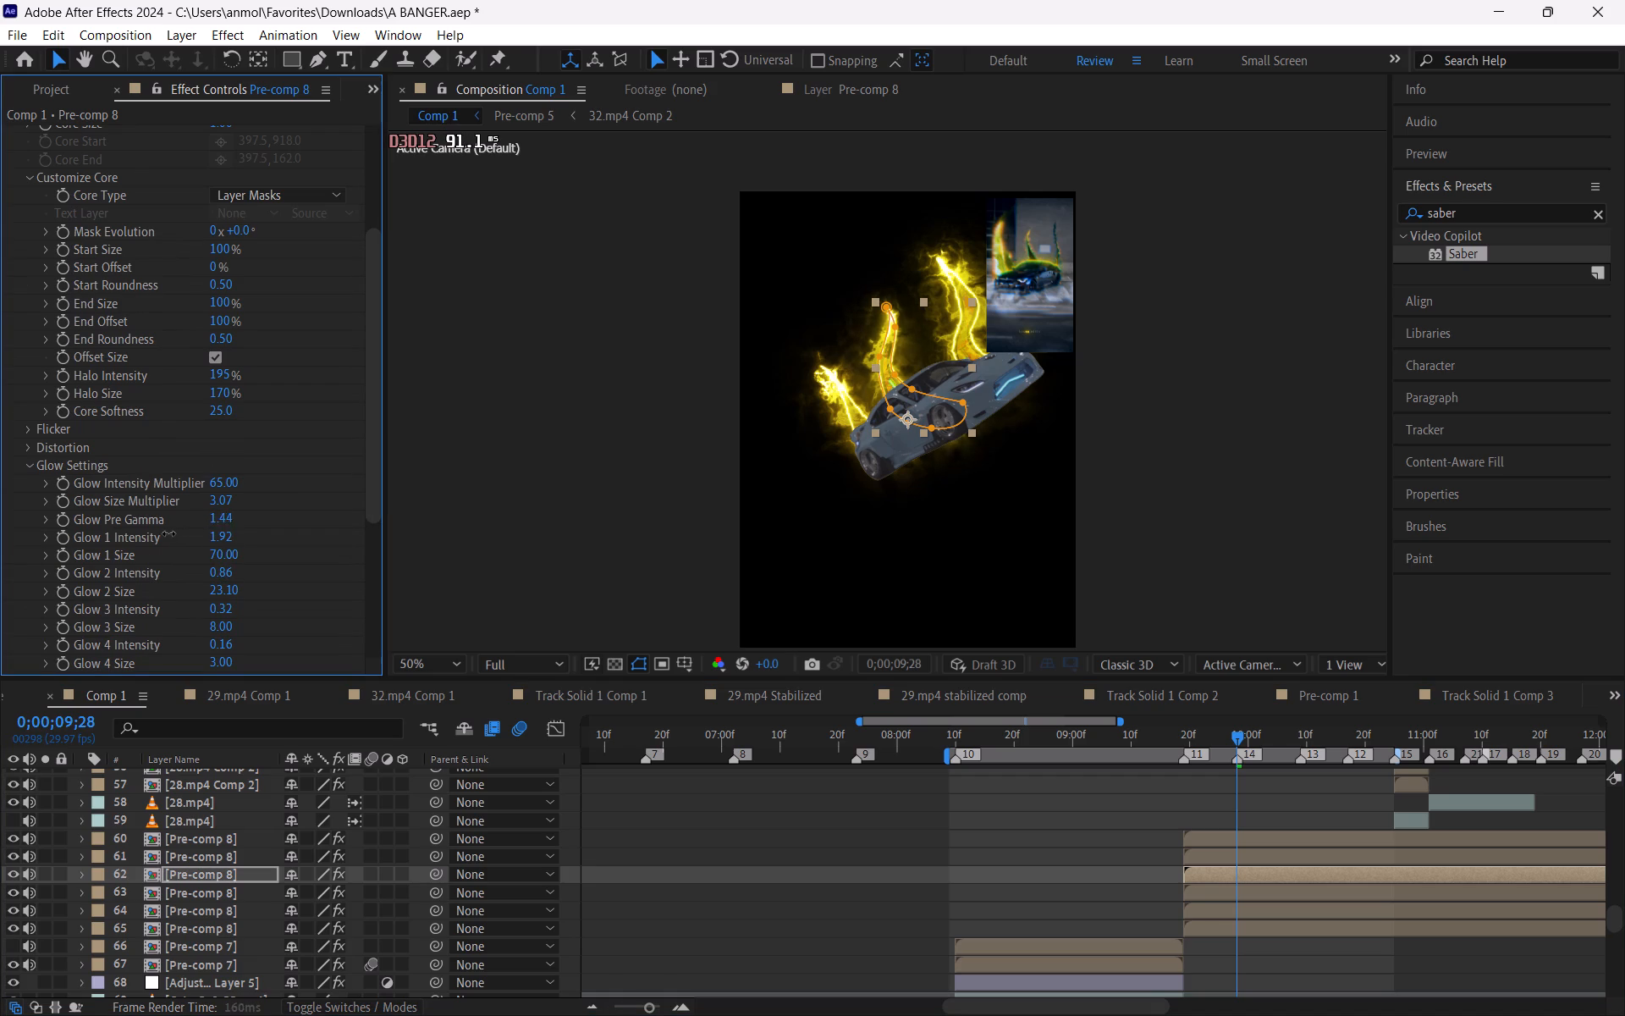
drag(168, 533, 156, 539)
click(800, 823)
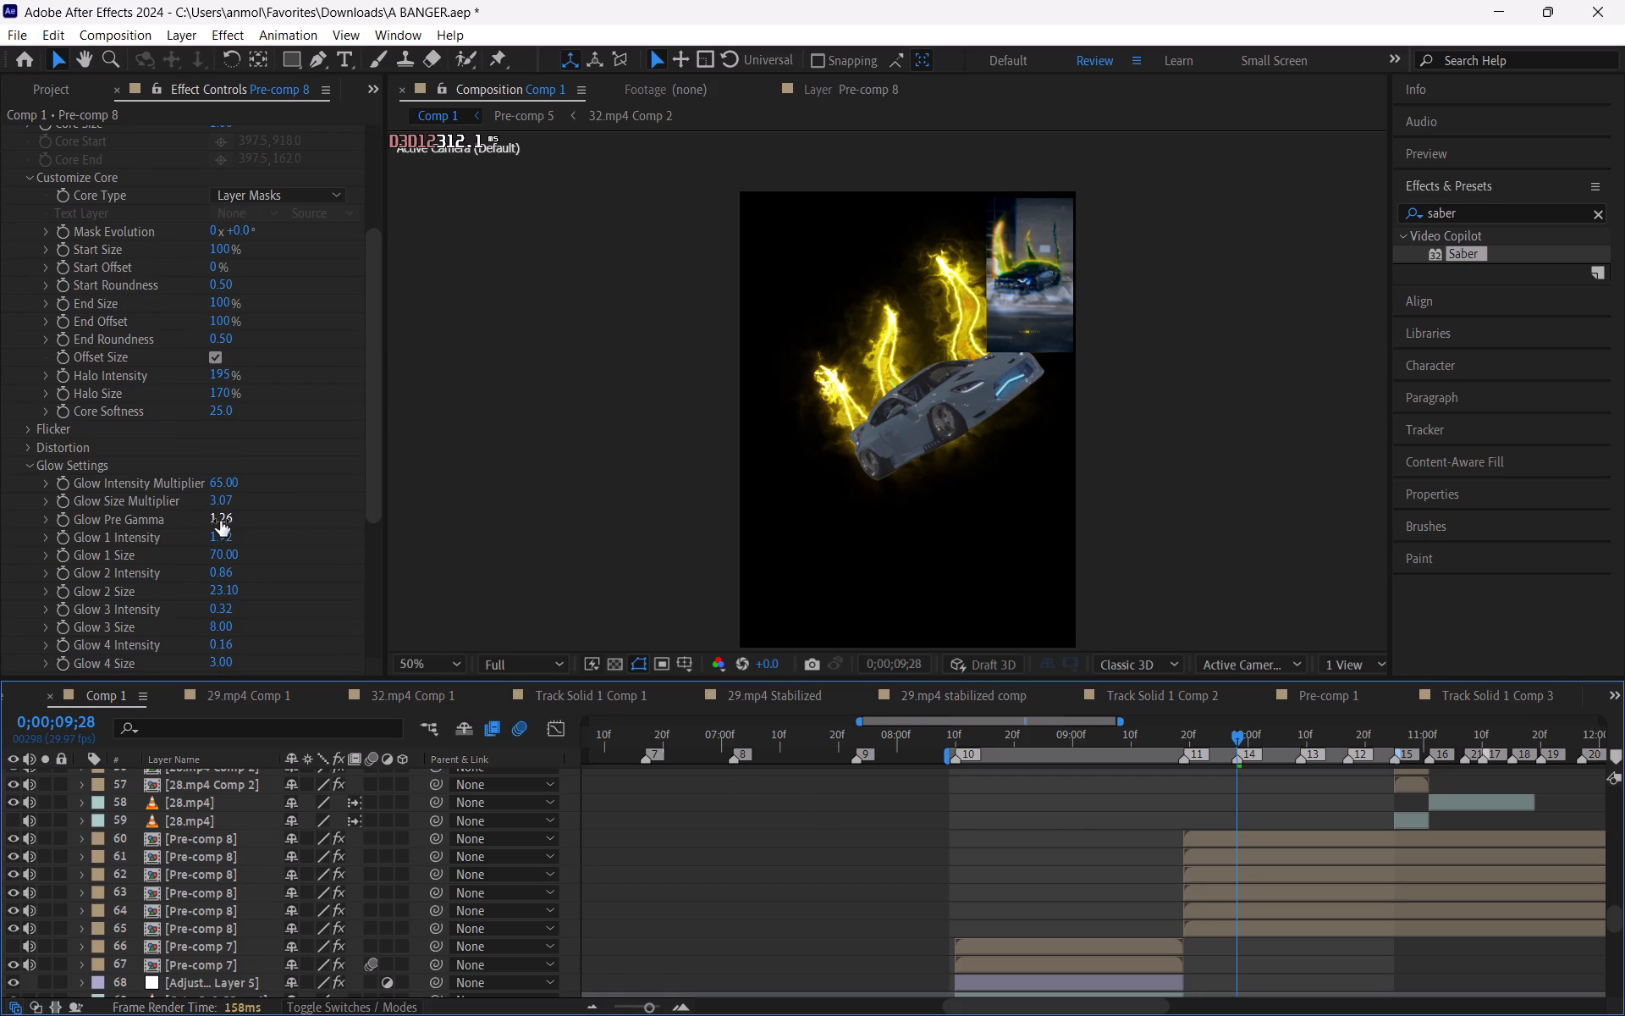
drag(220, 517, 205, 529)
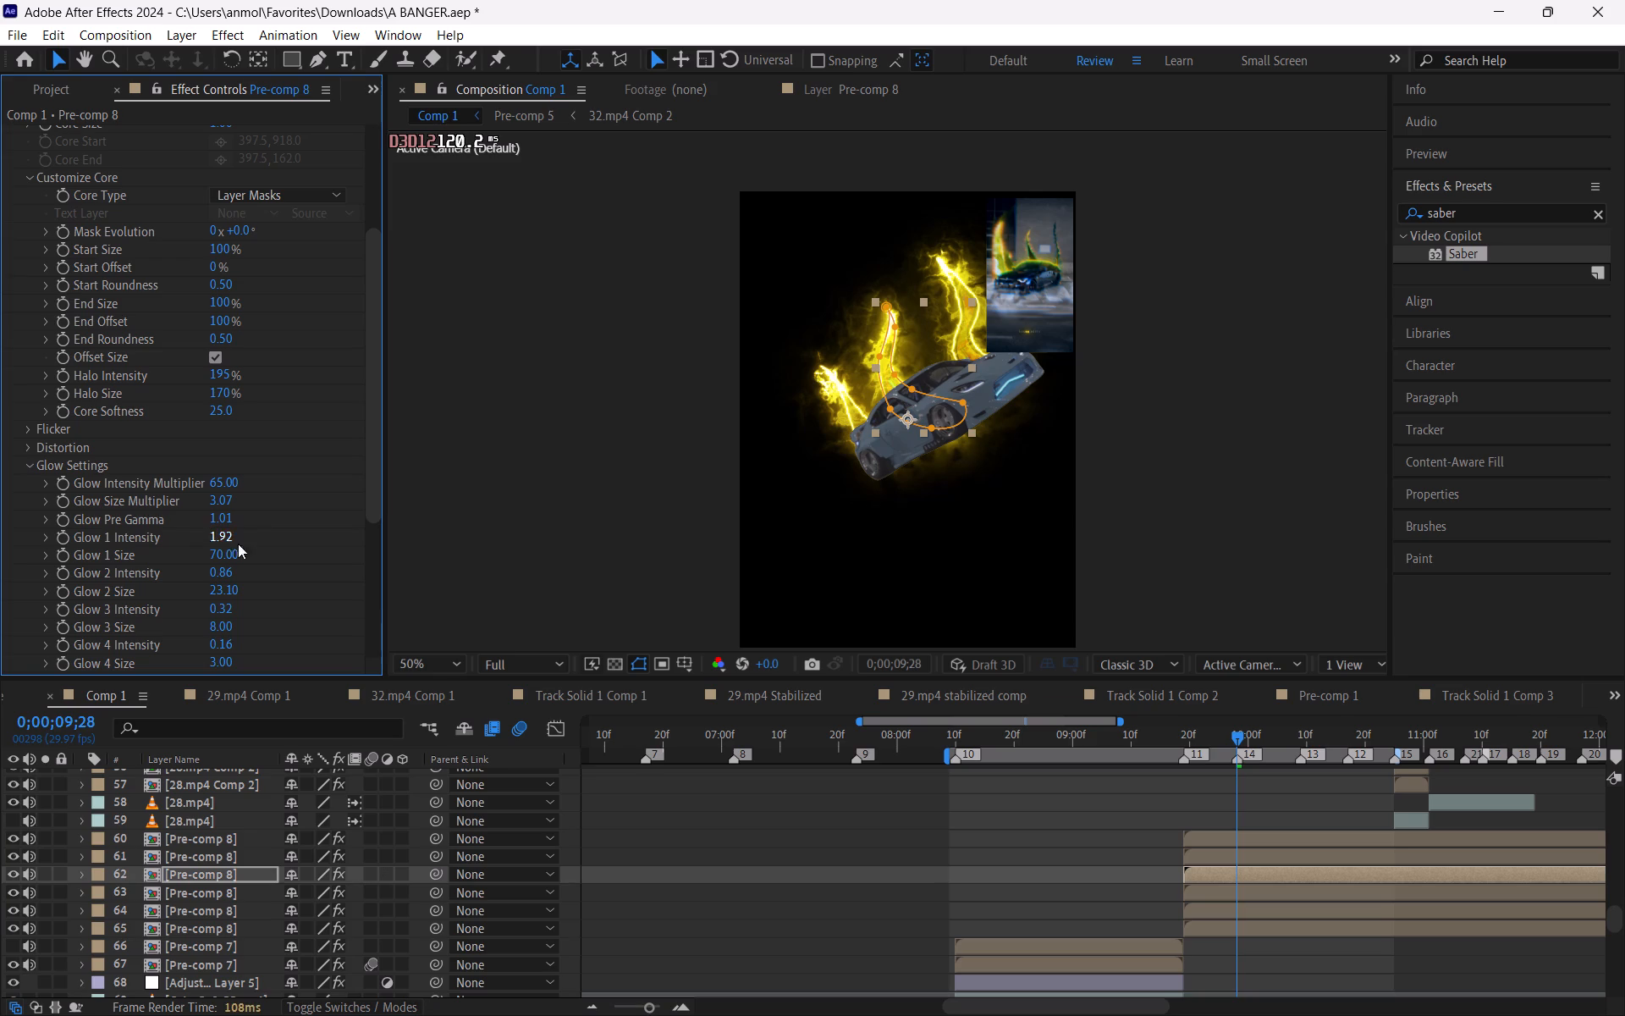
click(1063, 881)
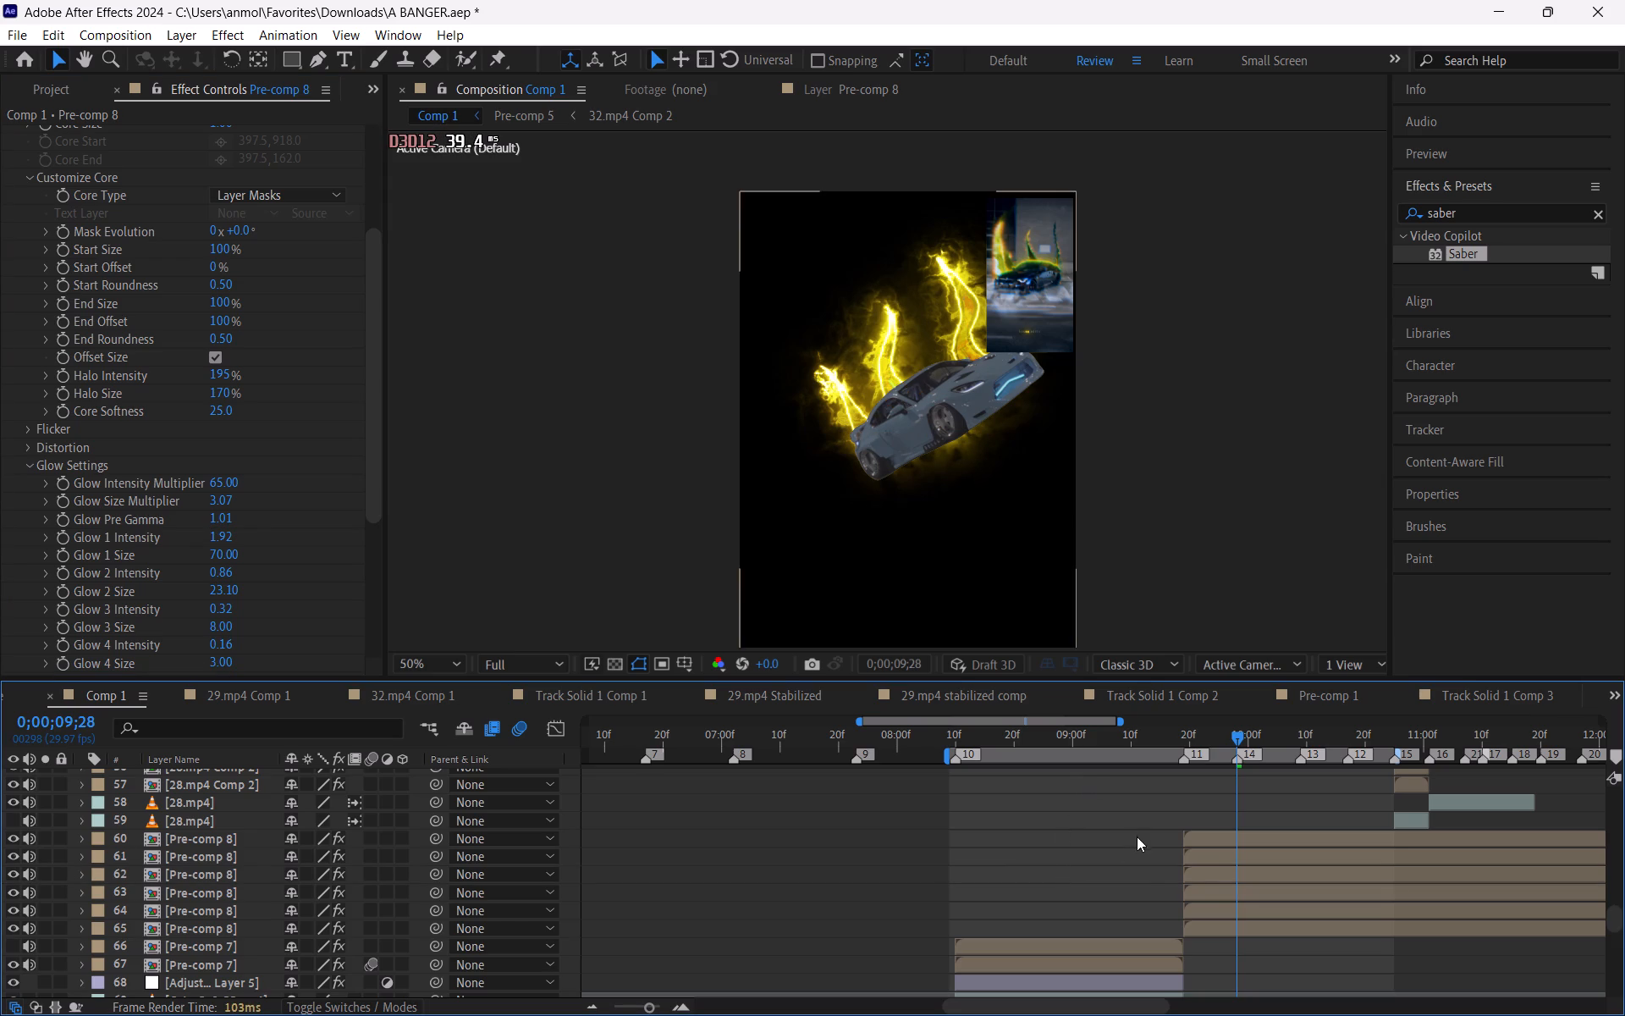
Lower the Glow Pre Gamma of layer 64's Saber effect to 1.07 for the flame horn near the car's front.
click(1224, 933)
click(1216, 904)
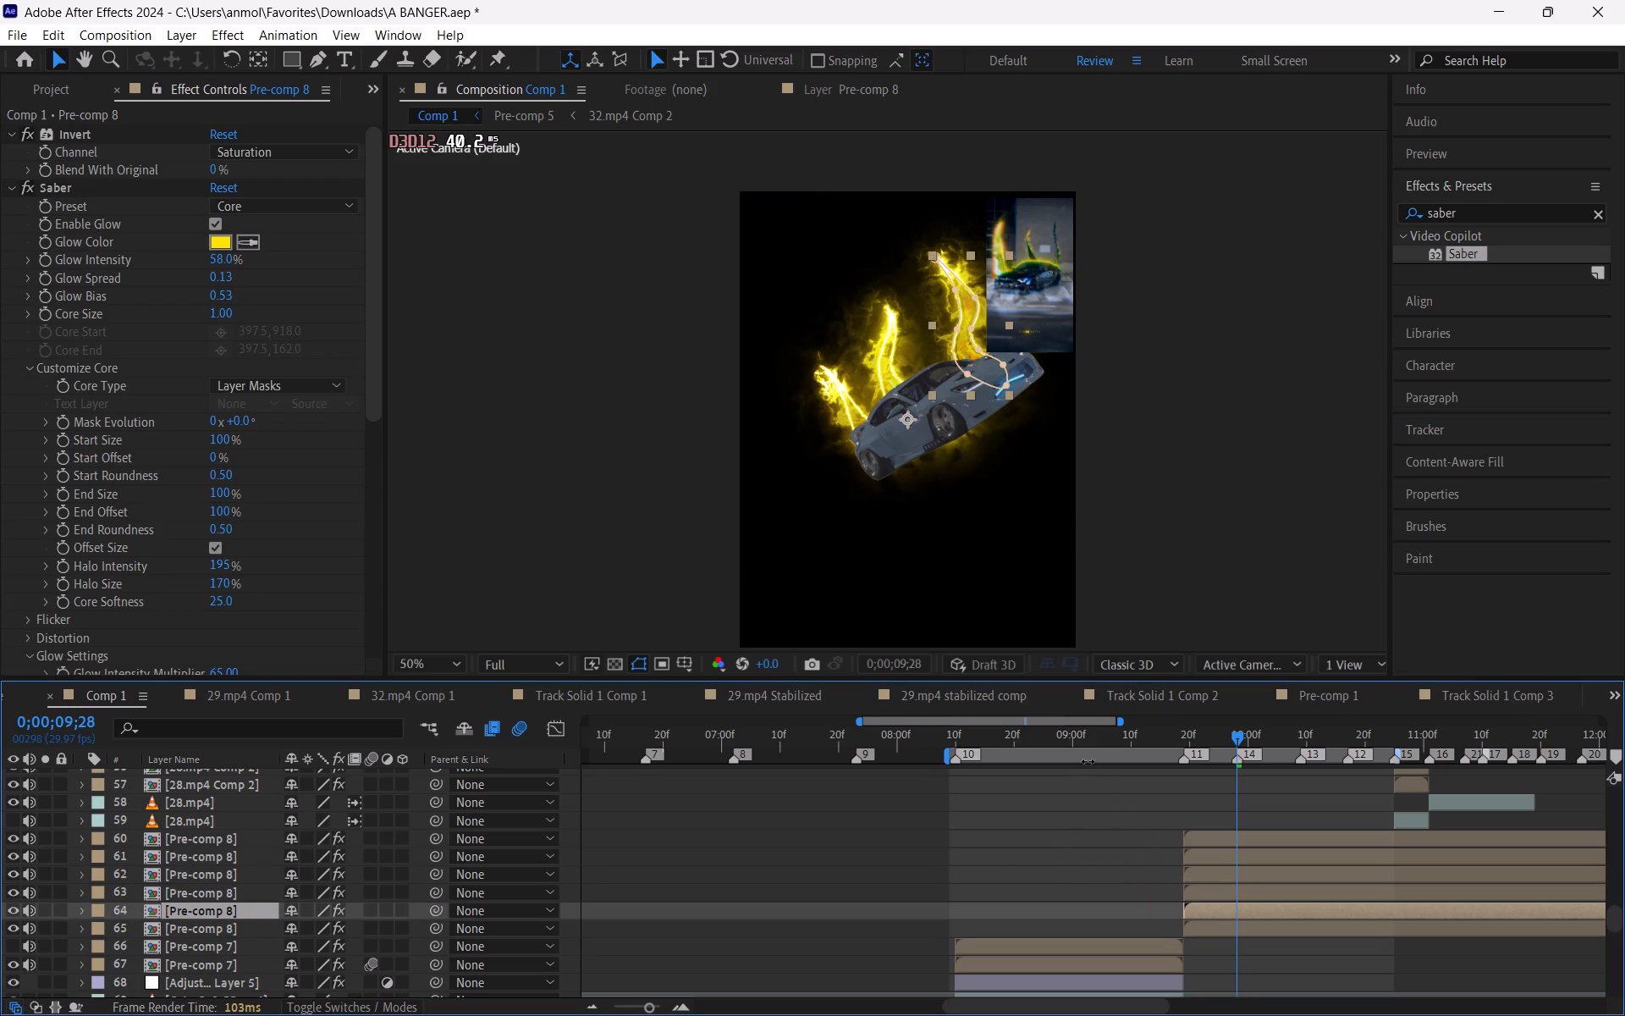
scroll(195, 659, down, 1)
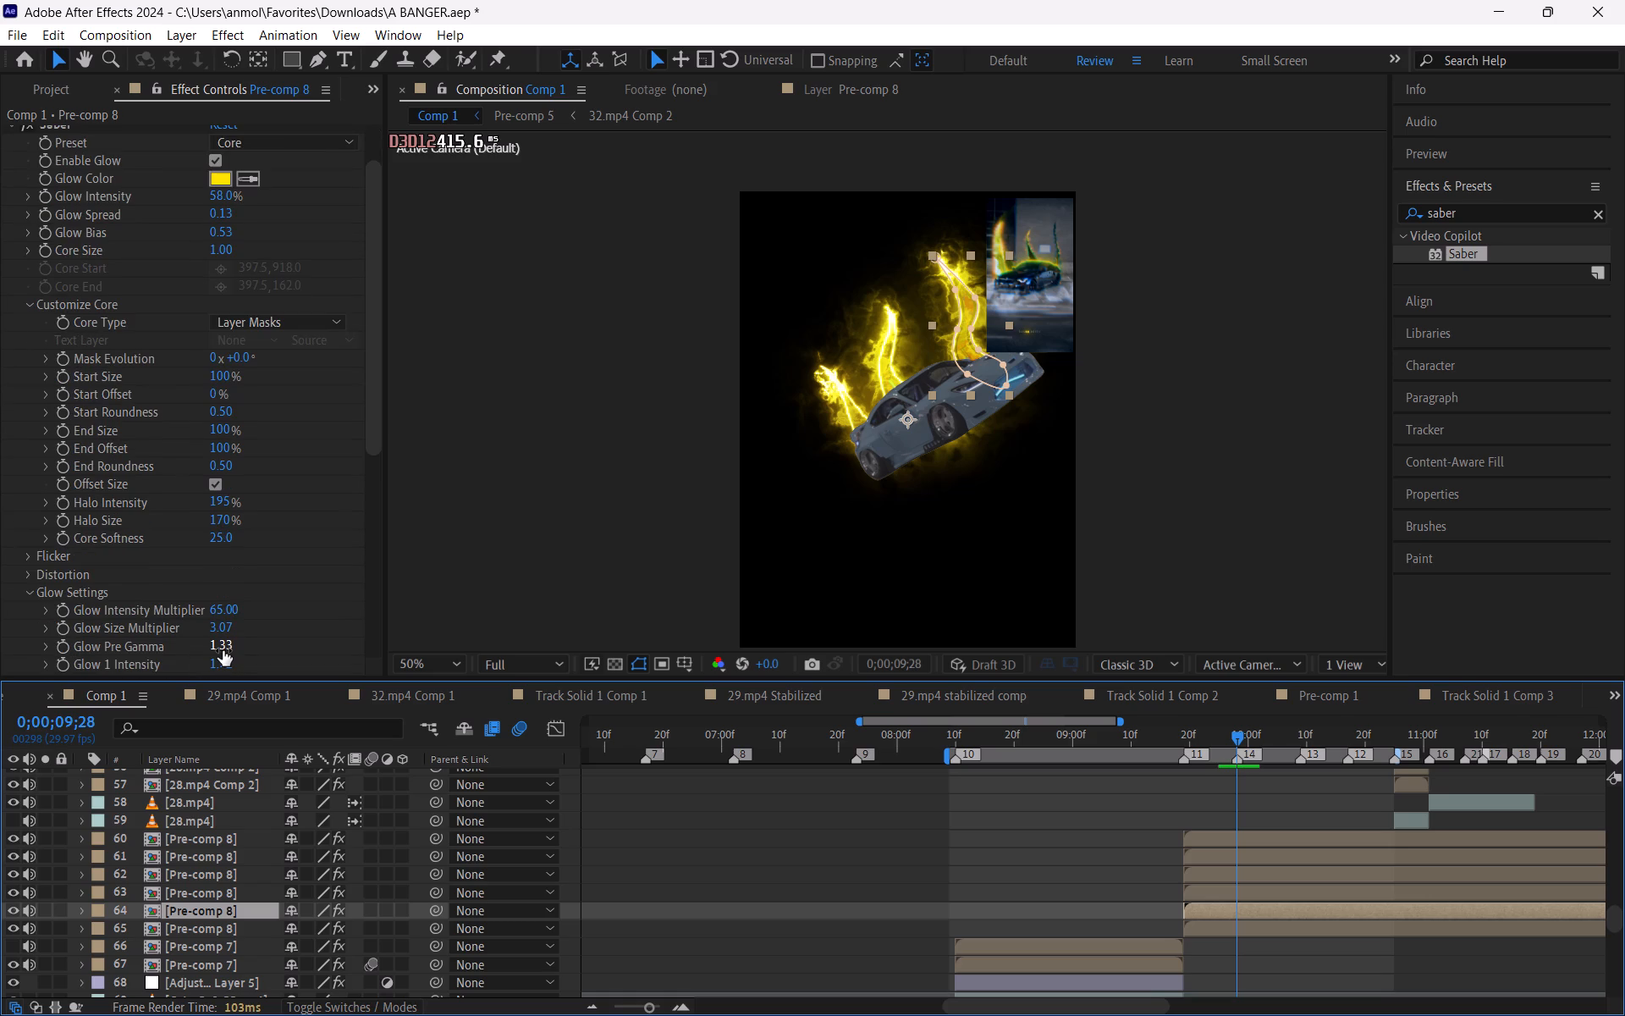
drag(222, 648, 199, 654)
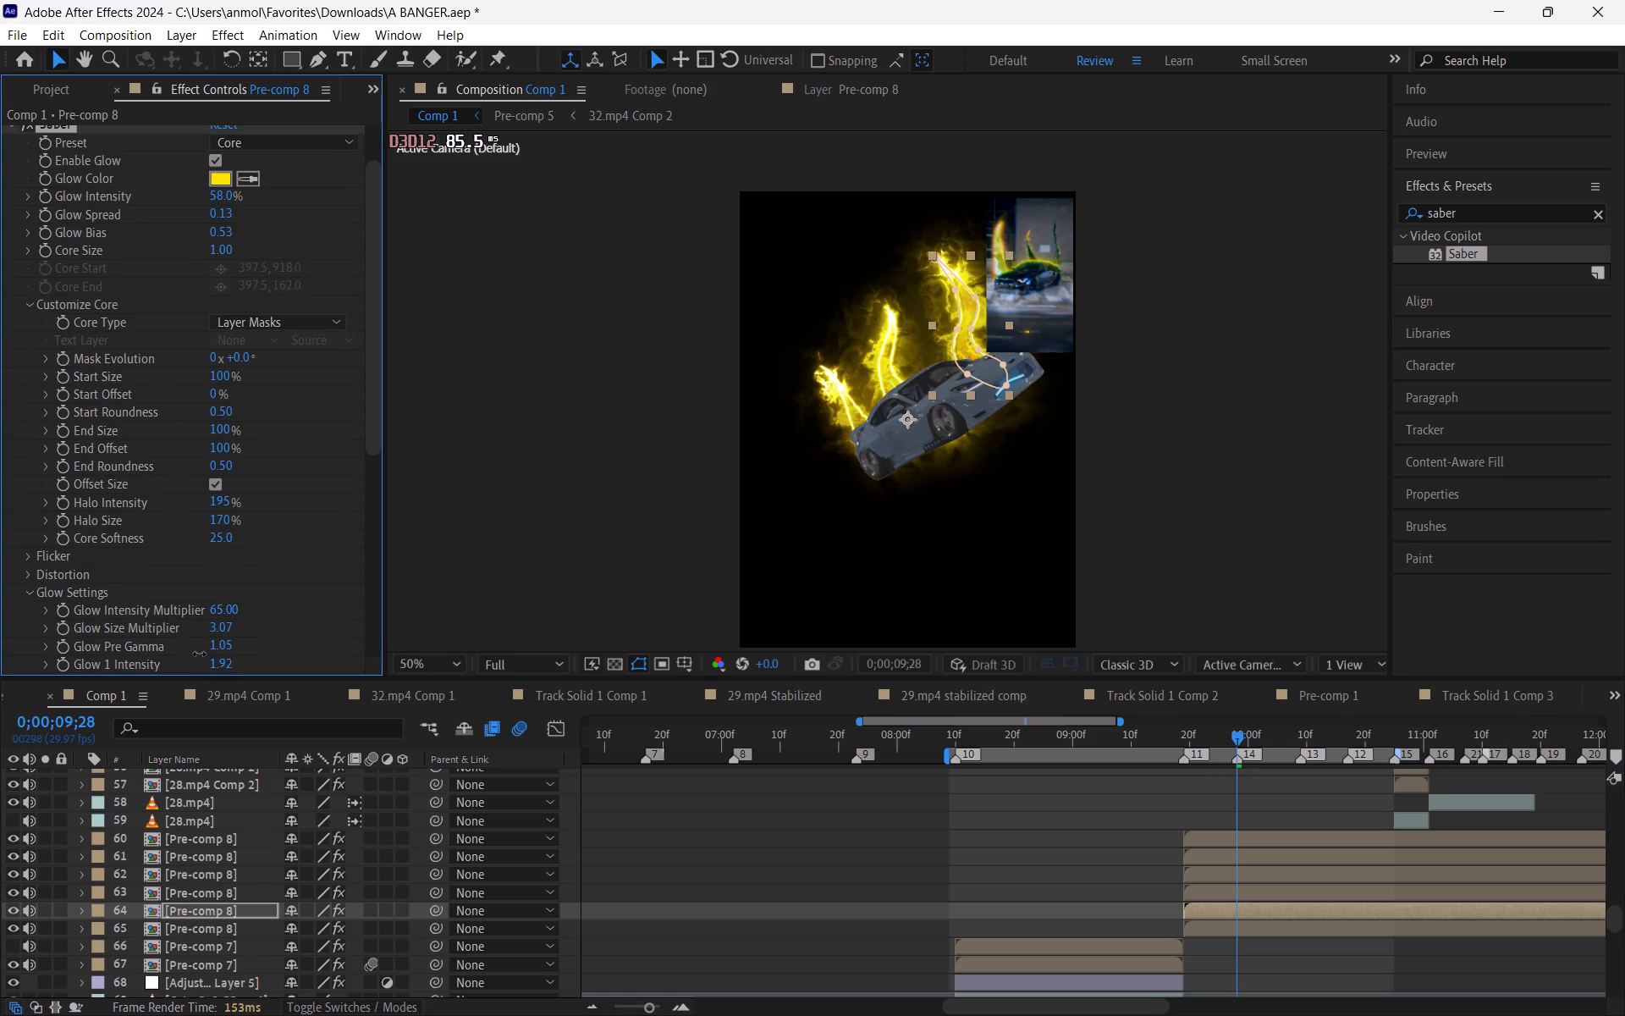
drag(199, 654, 201, 654)
click(785, 834)
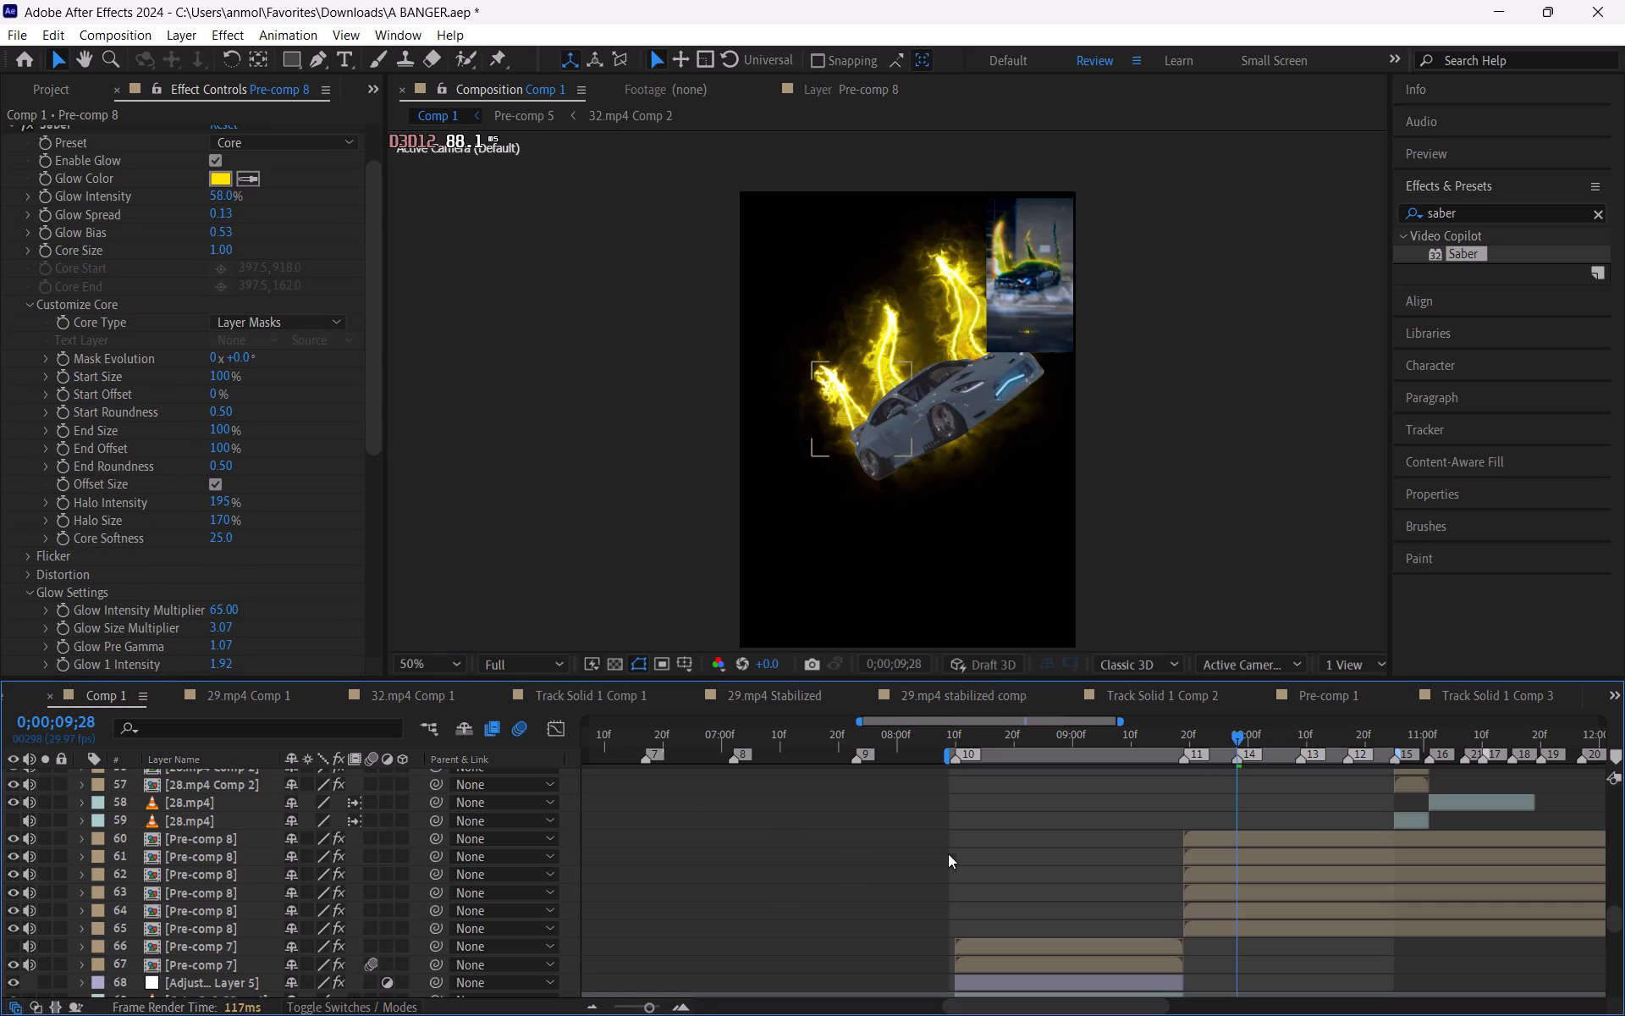
Examine the adjusted horn glow across the frames between 0;00;09;19 and 0;00;10;08, ending at 0;00;09;19.
drag(1234, 737, 1242, 738)
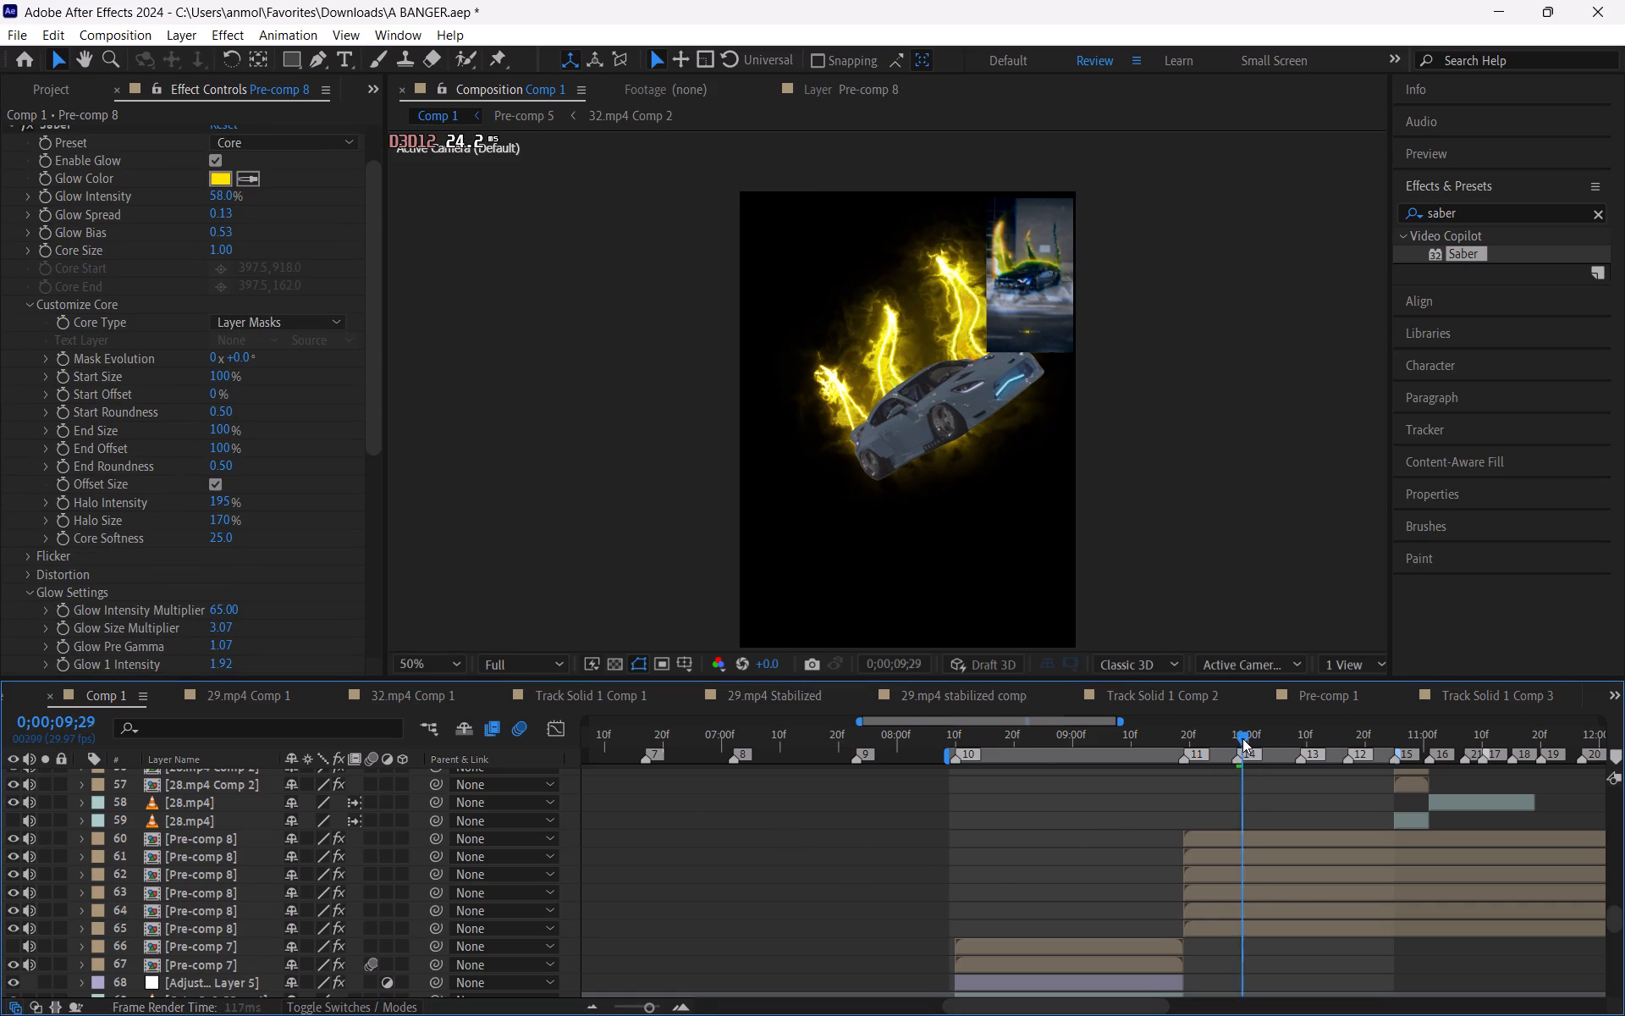
drag(1242, 738, 1286, 759)
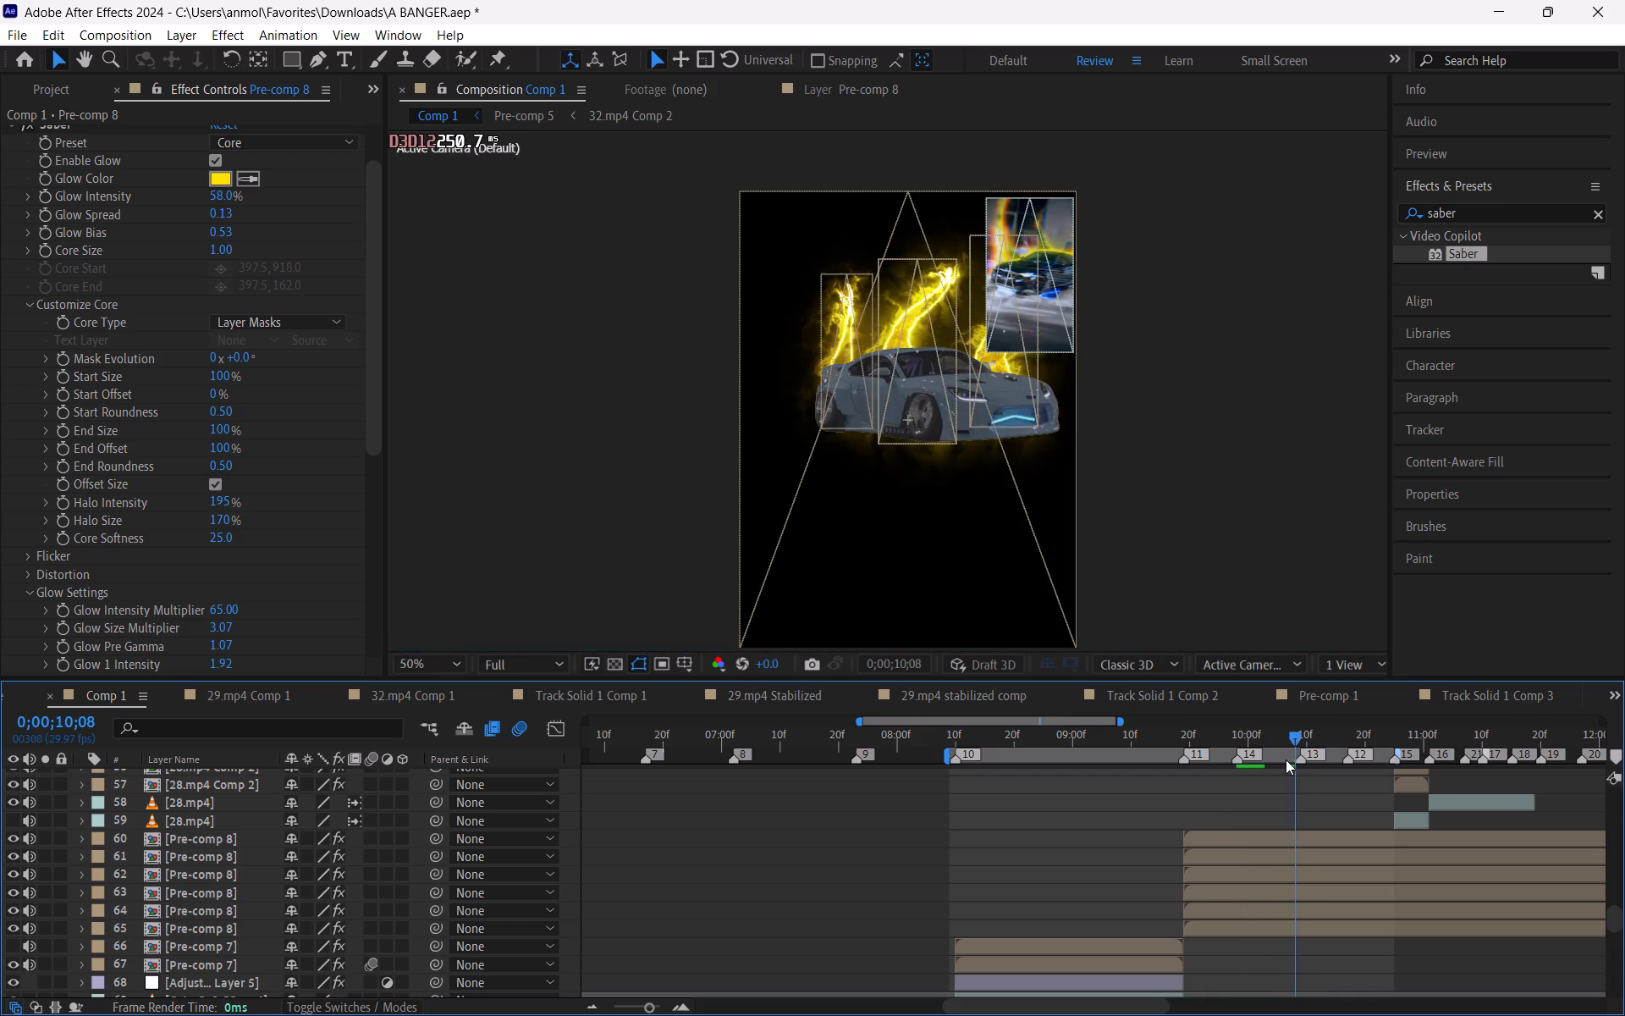
drag(1286, 759, 1181, 778)
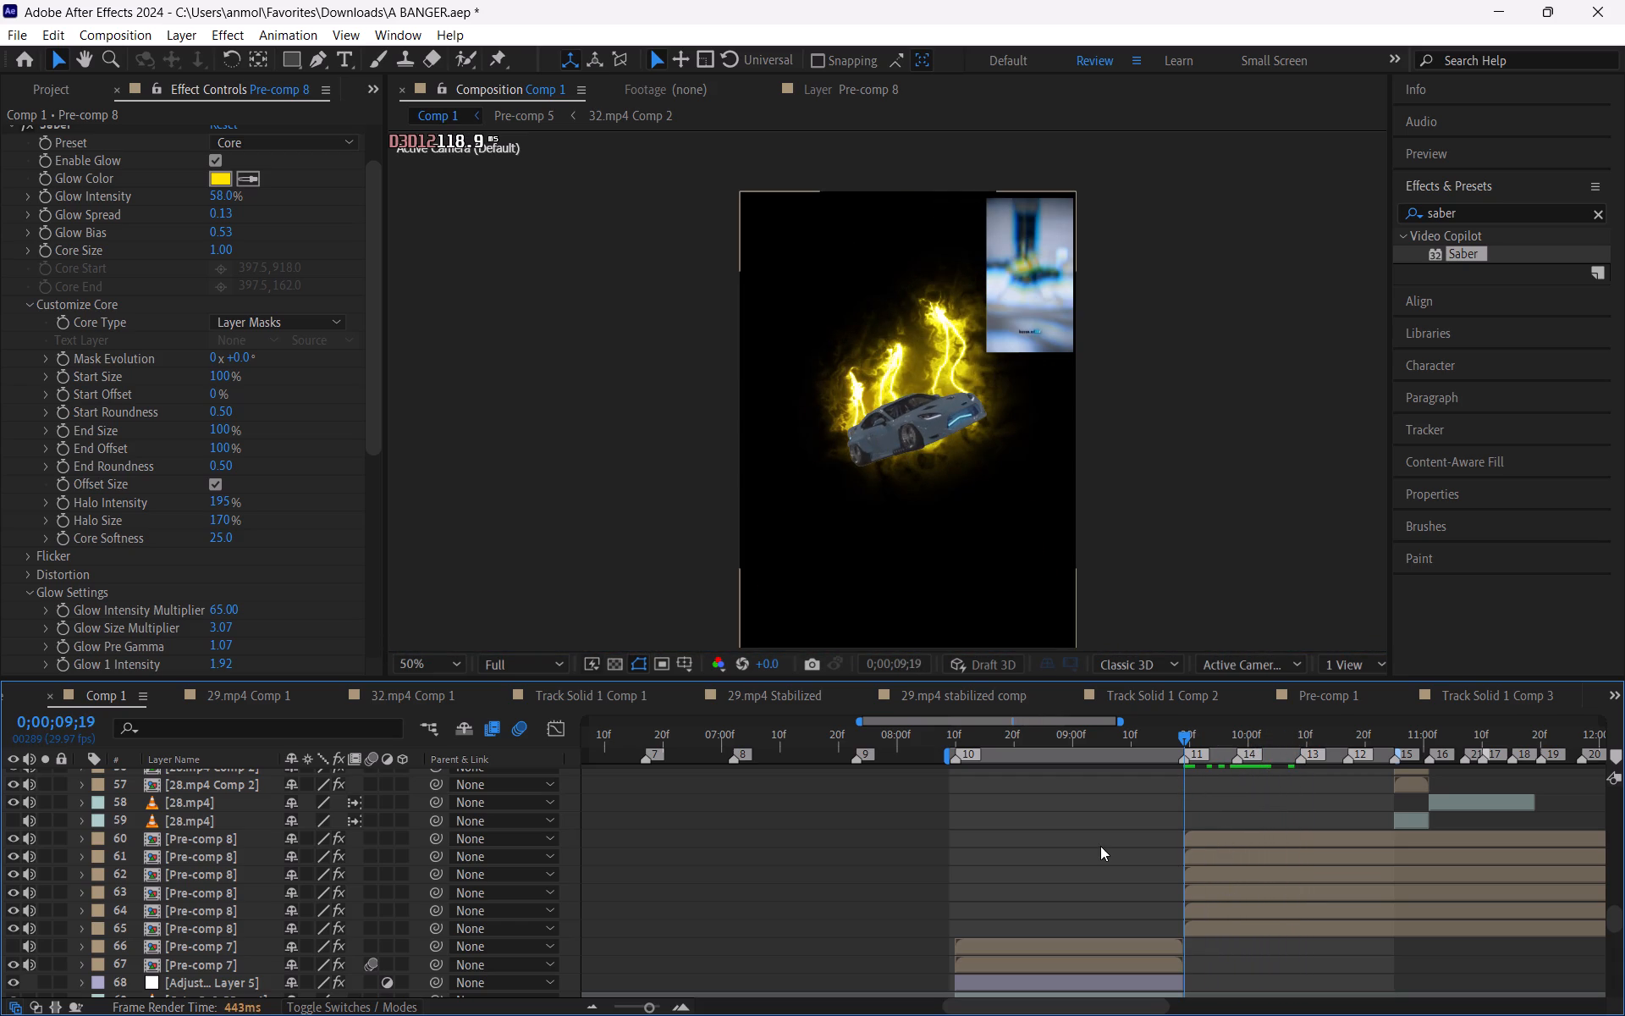
click(1226, 928)
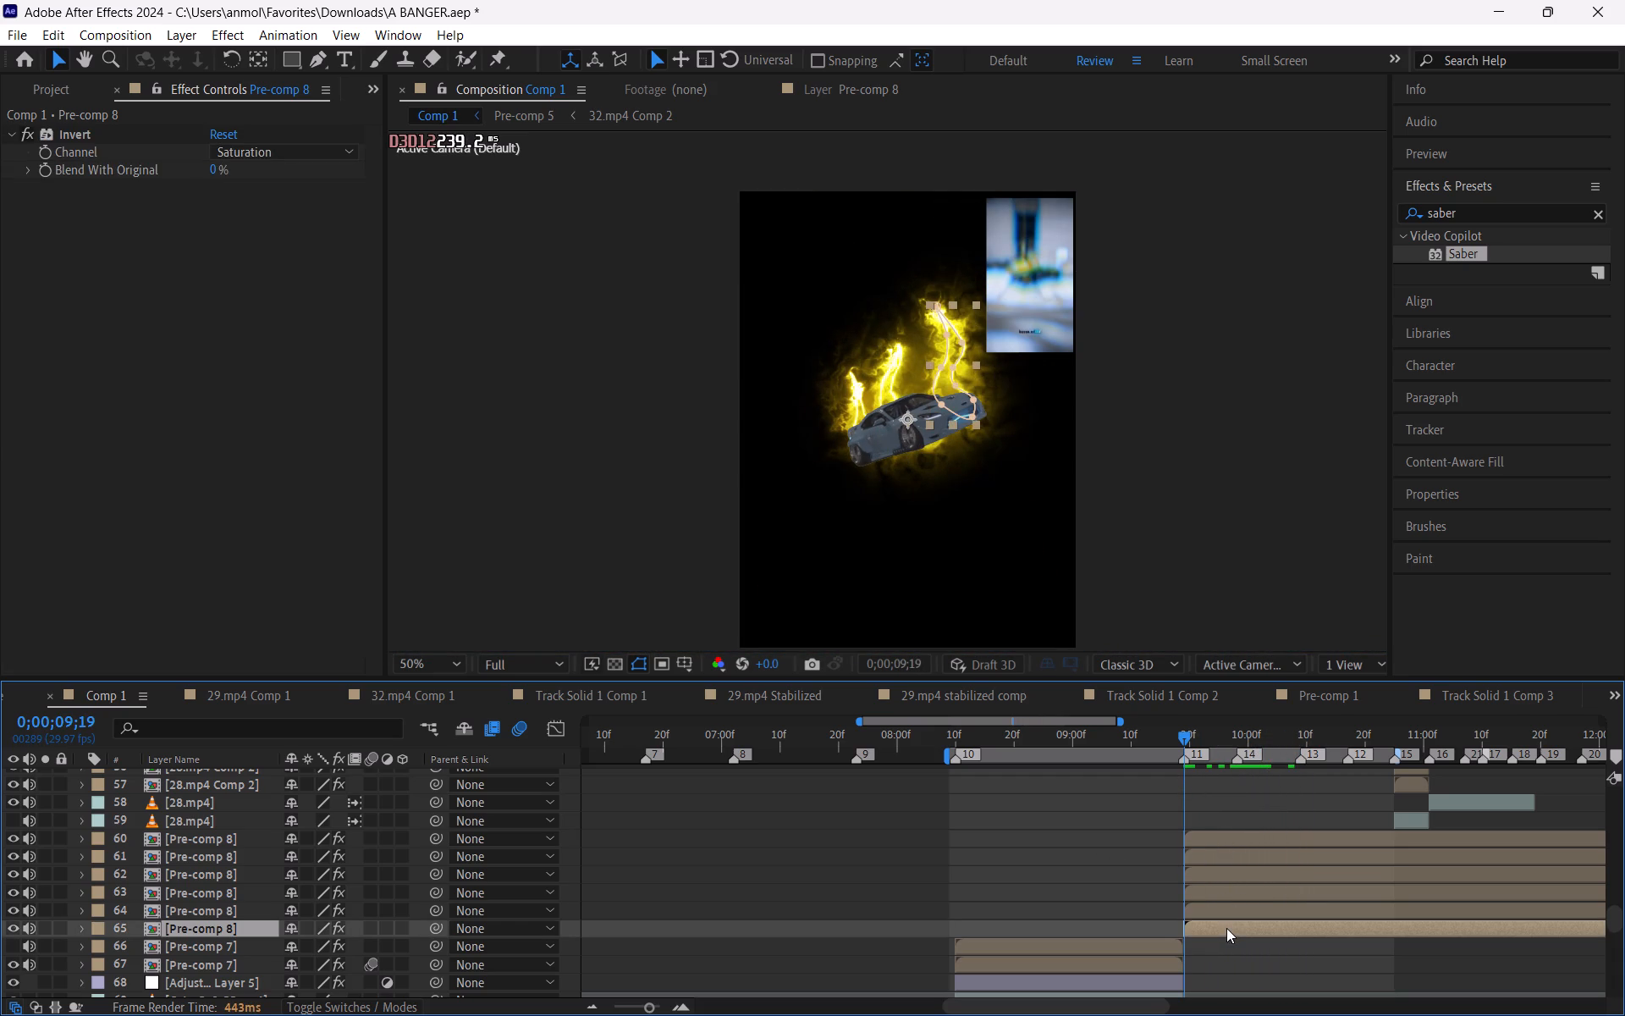
click(1061, 891)
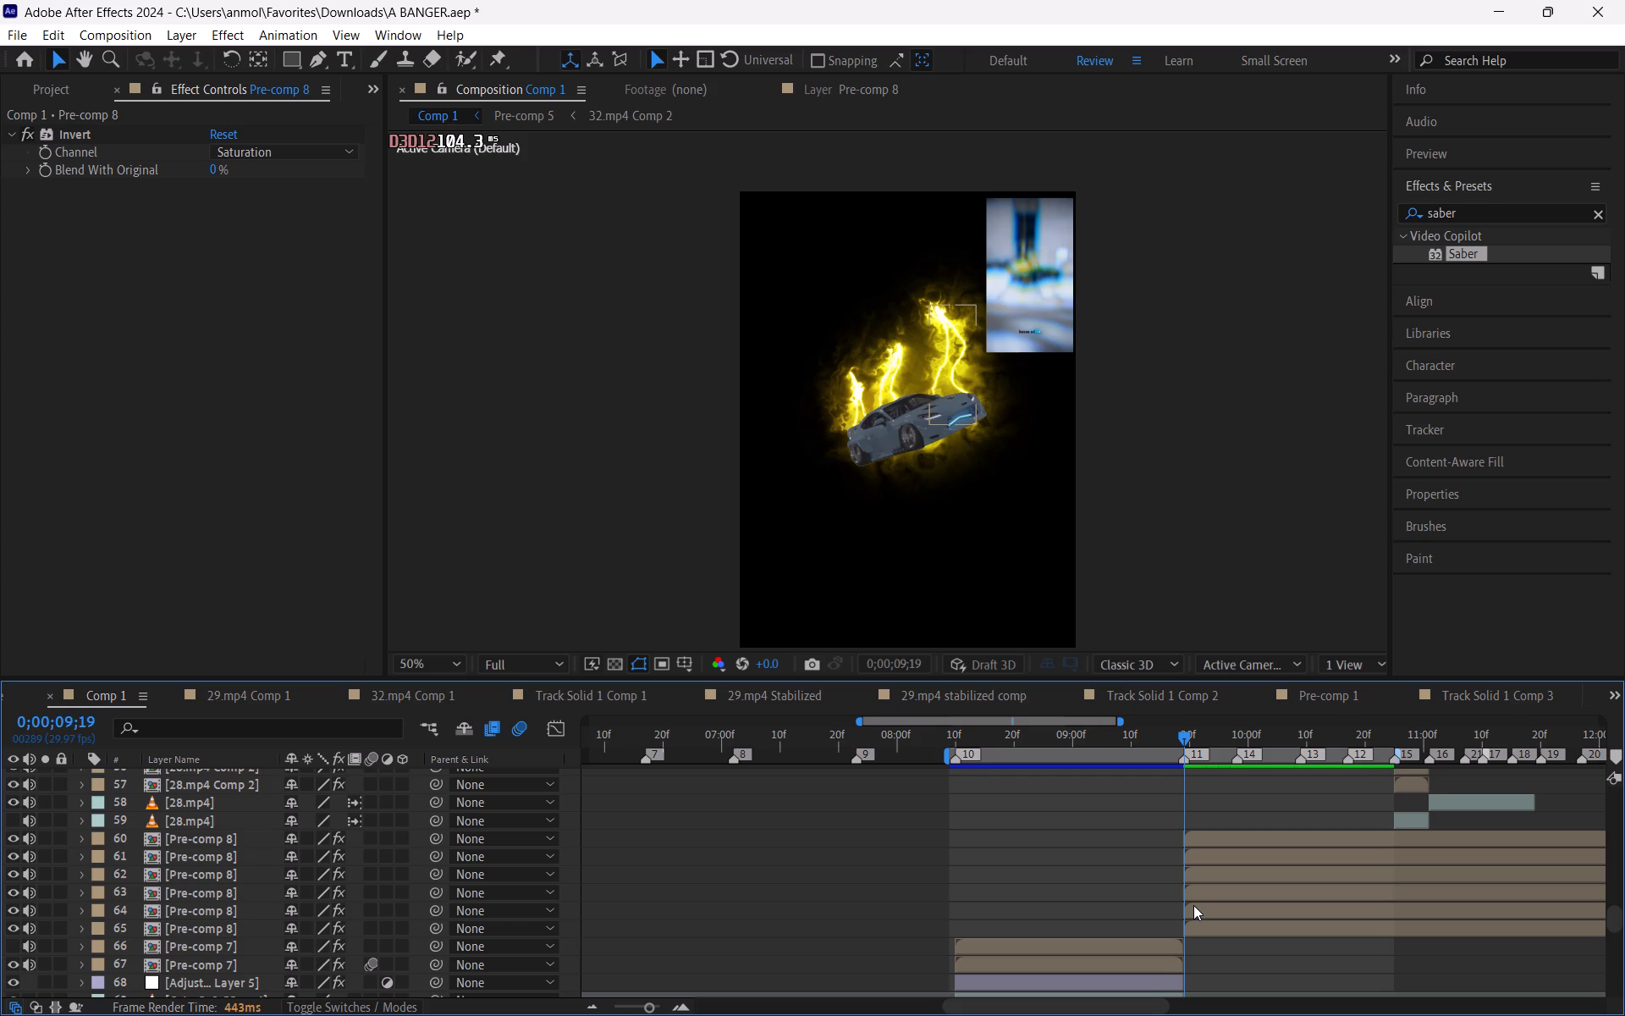
Save the project.
key(ctrl+s)
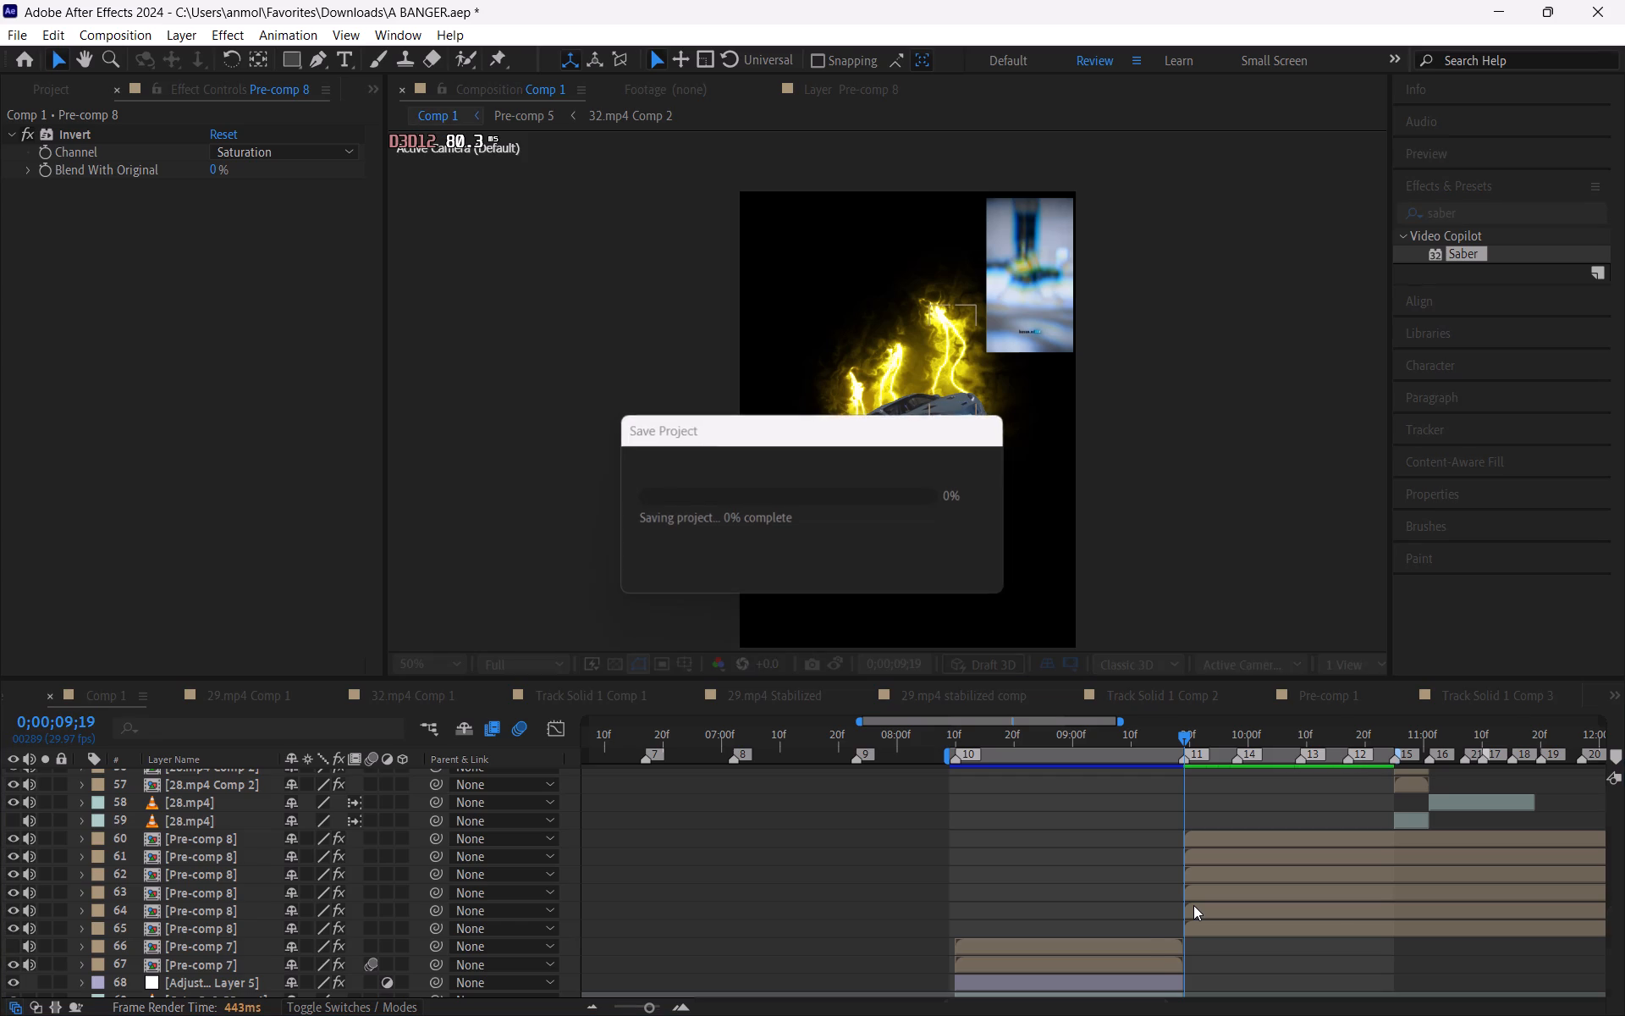
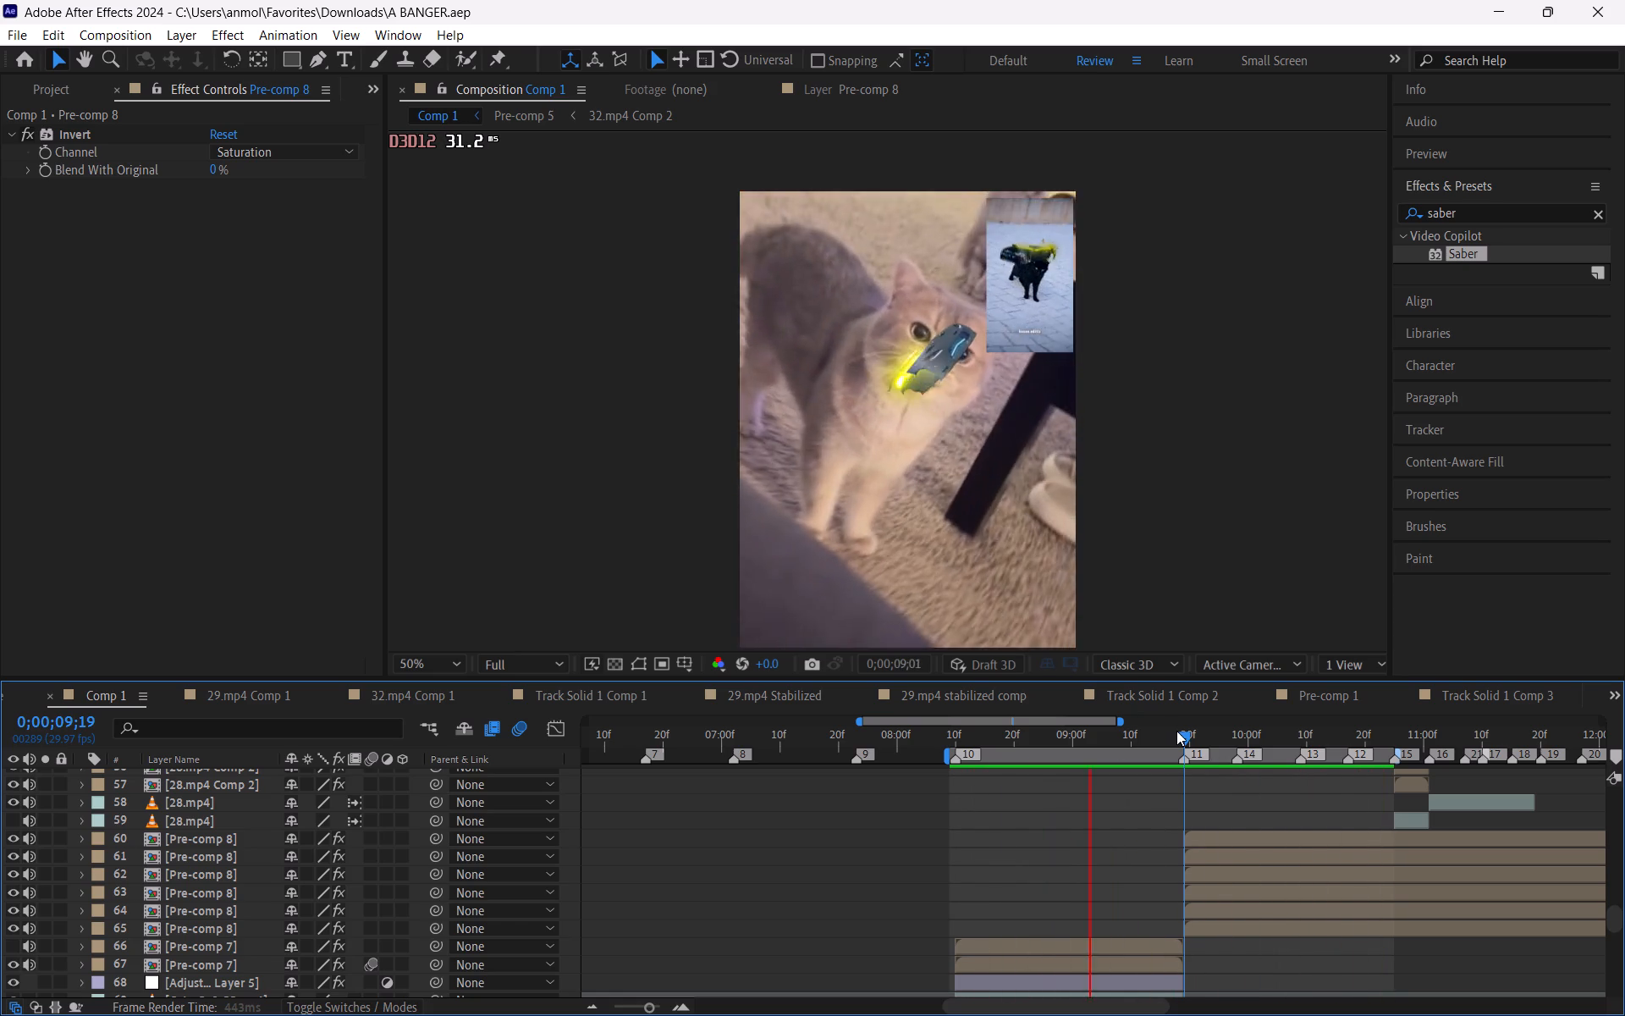
Examine the flame horns' glow across the frames between 0;00;09;21 and 0;00;10;09, ending at 0;00;10;02.
drag(1182, 731, 1198, 734)
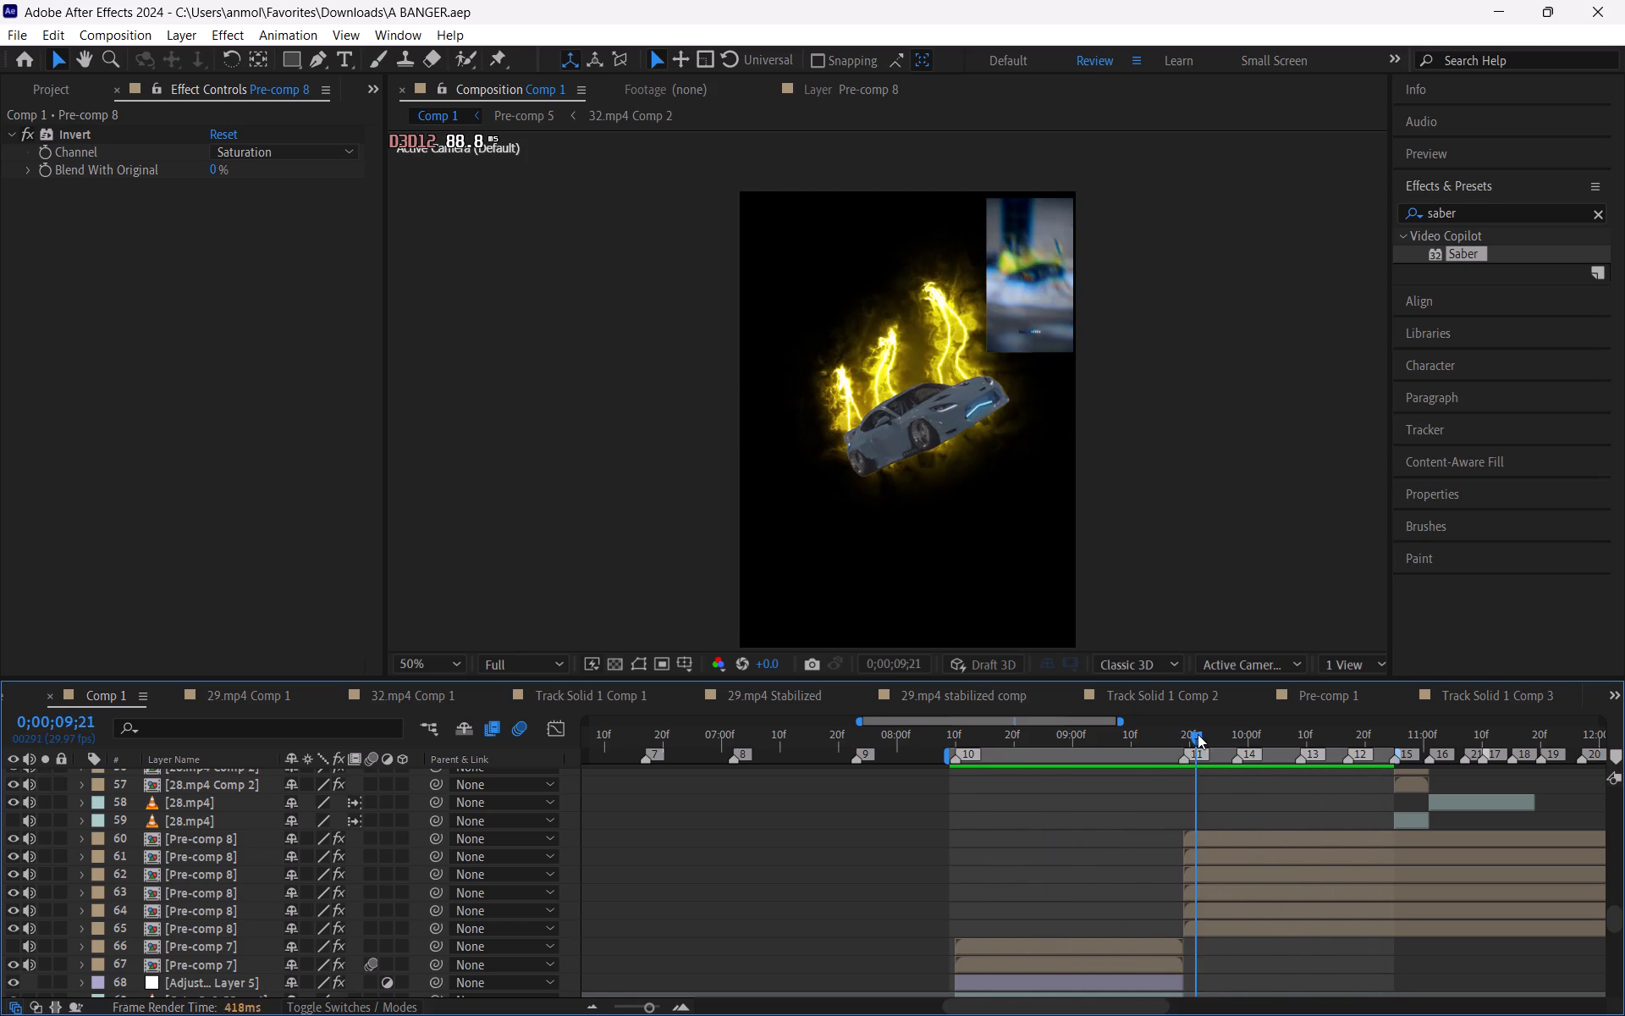
drag(1198, 734, 1303, 793)
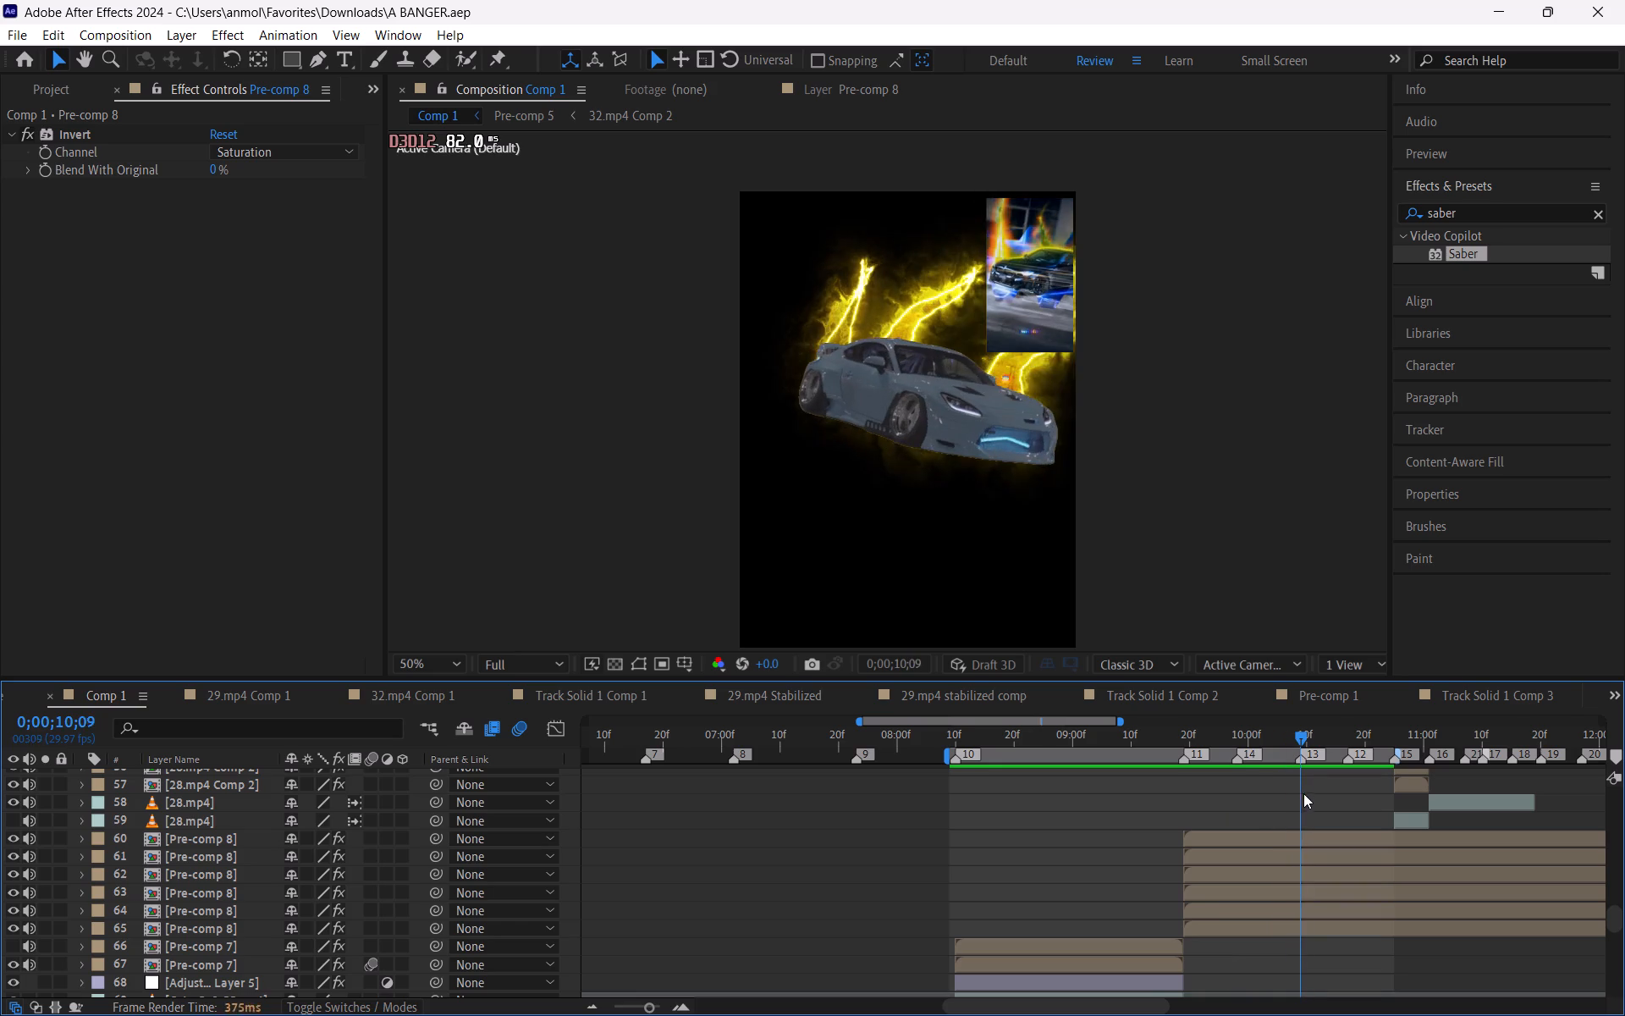
drag(1303, 793, 1188, 776)
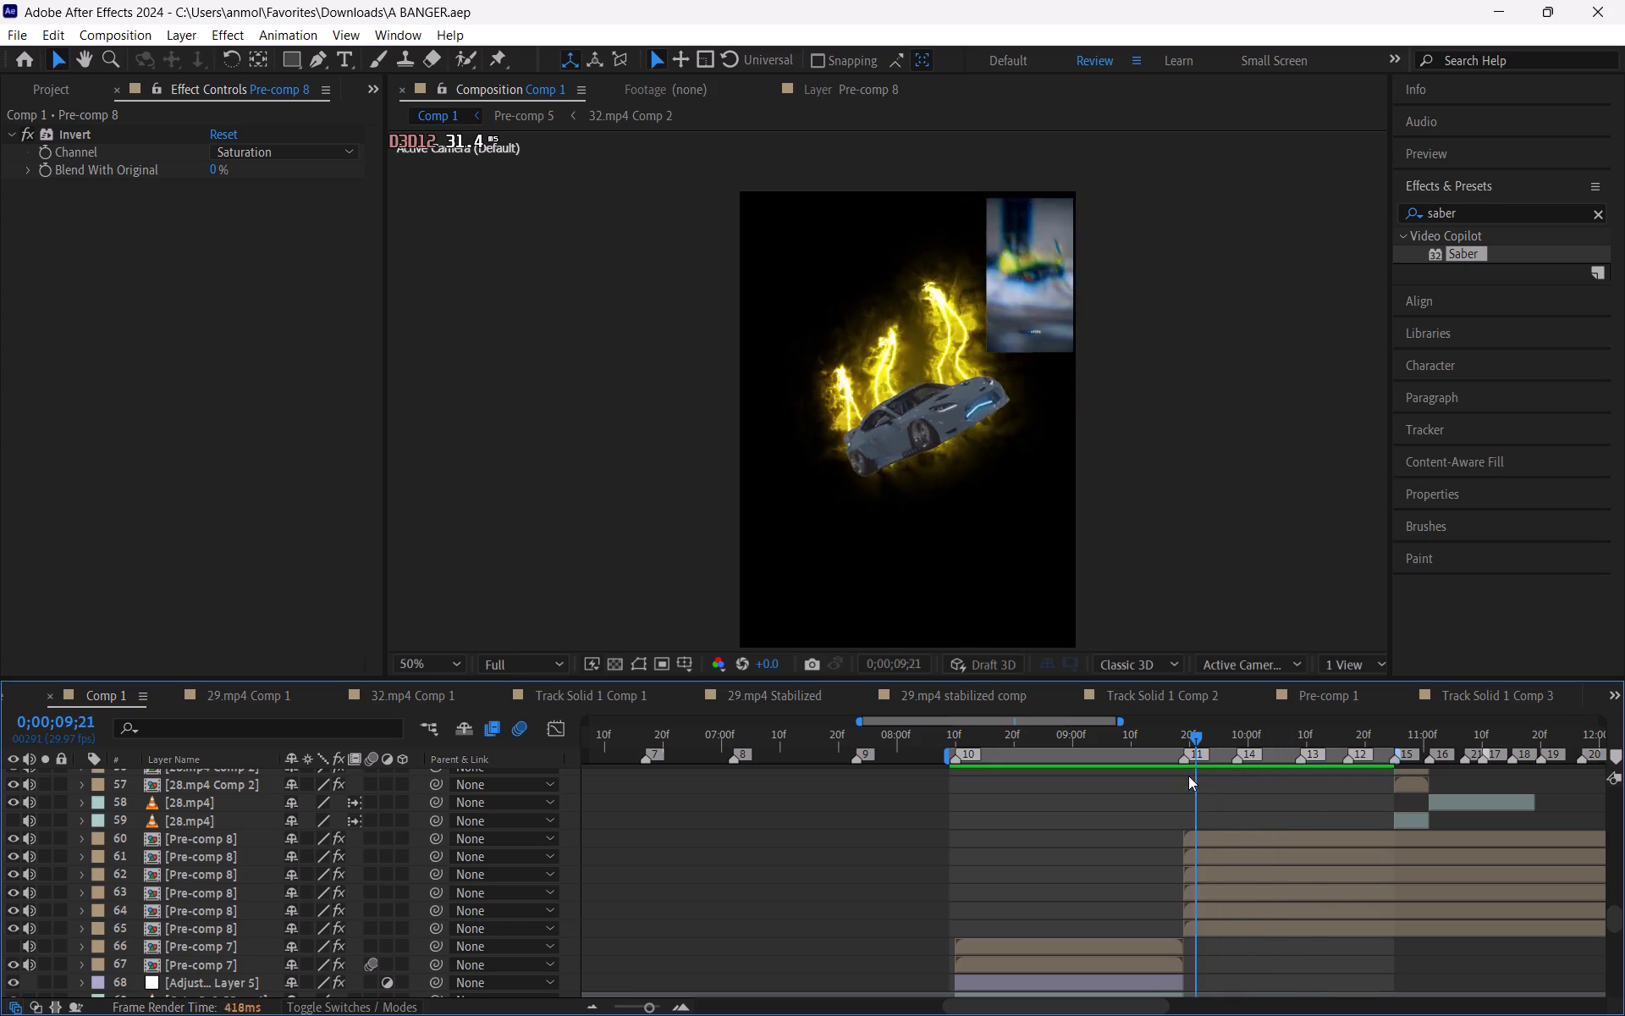
drag(1188, 776, 1254, 813)
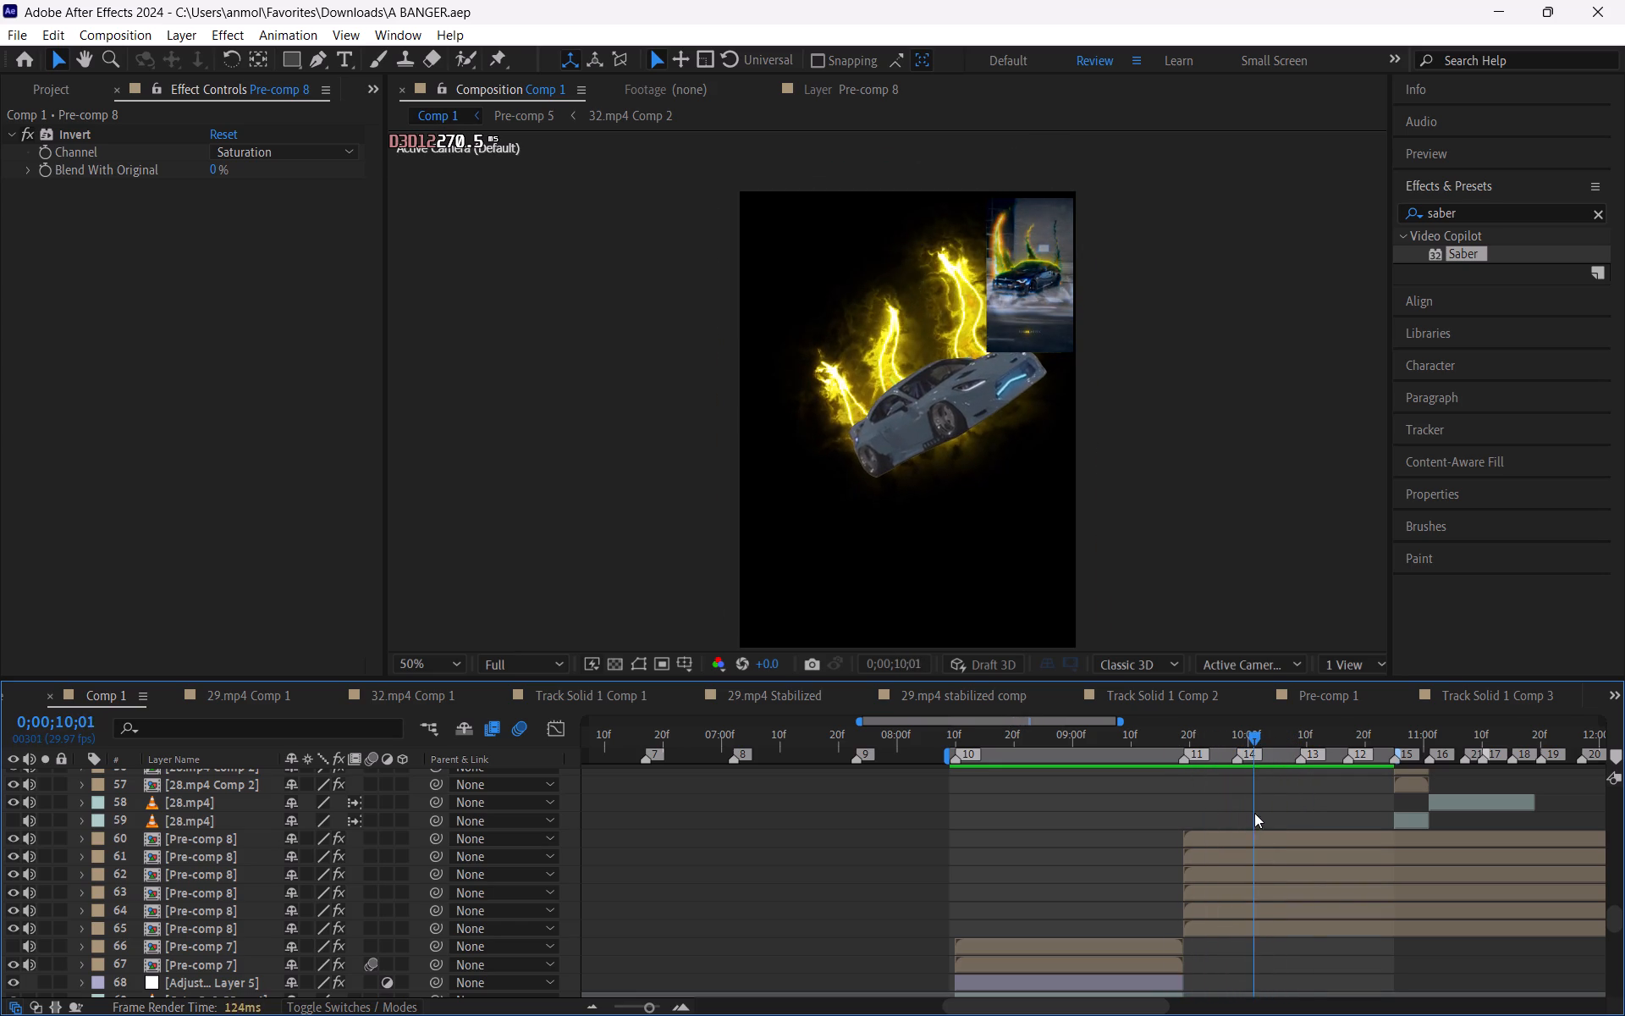
drag(1254, 813, 1264, 820)
drag(1253, 731, 1248, 732)
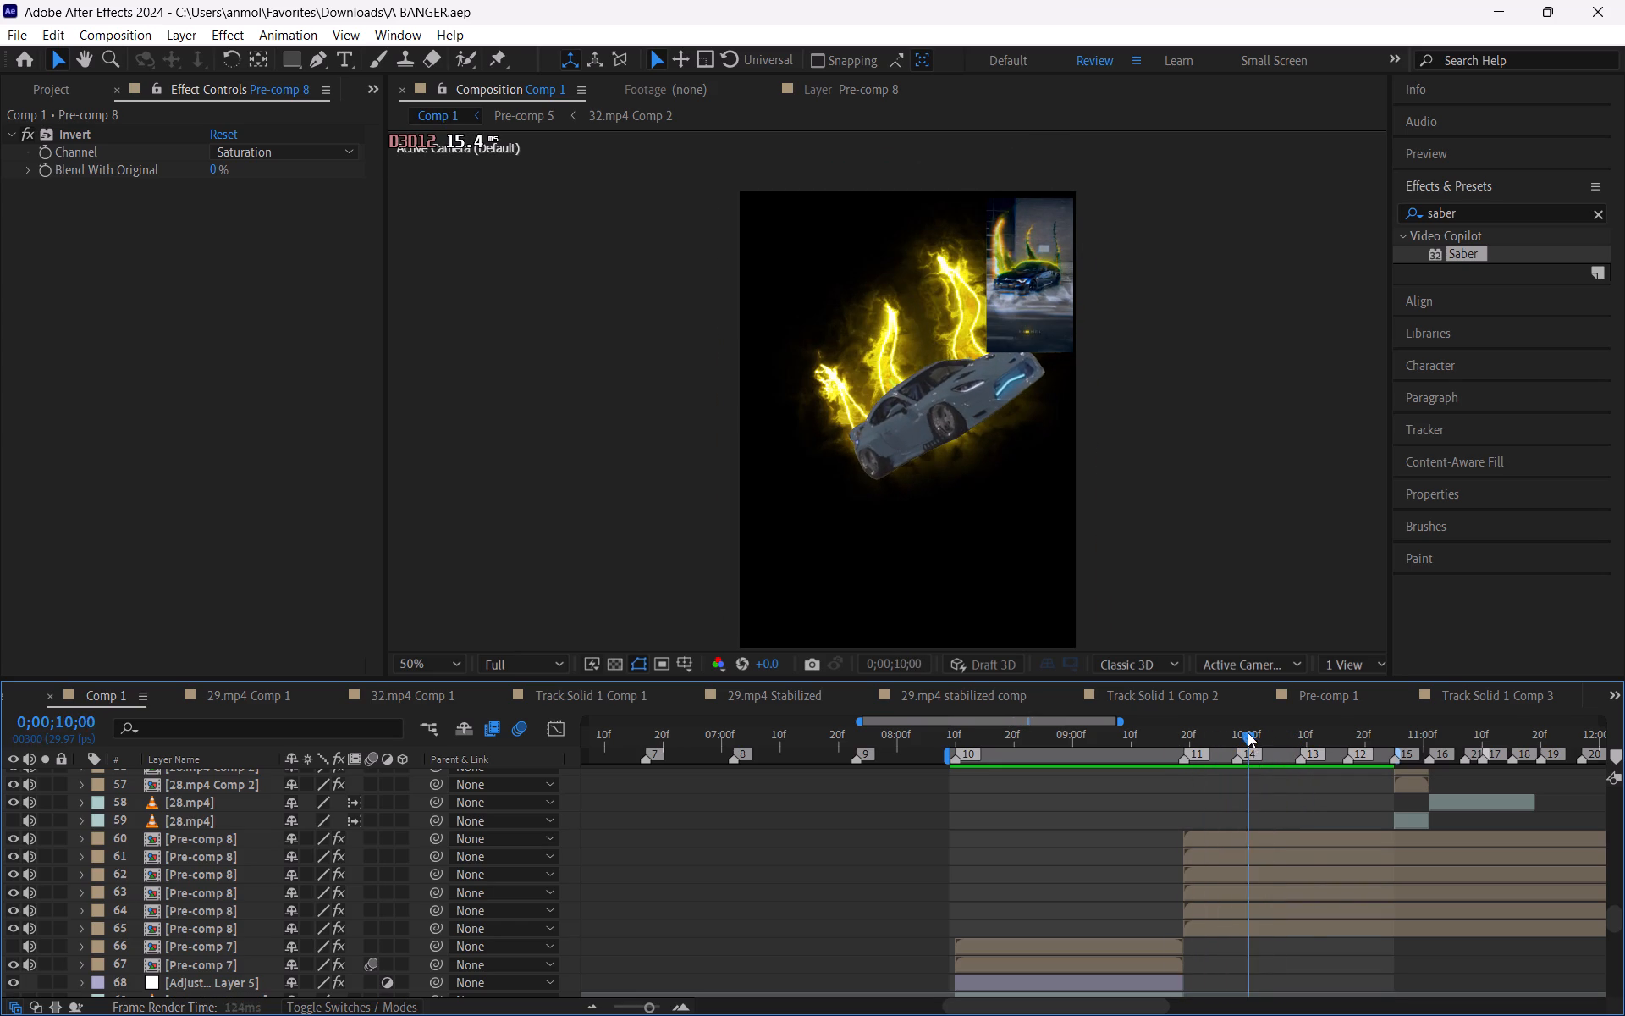
drag(1248, 732, 1259, 748)
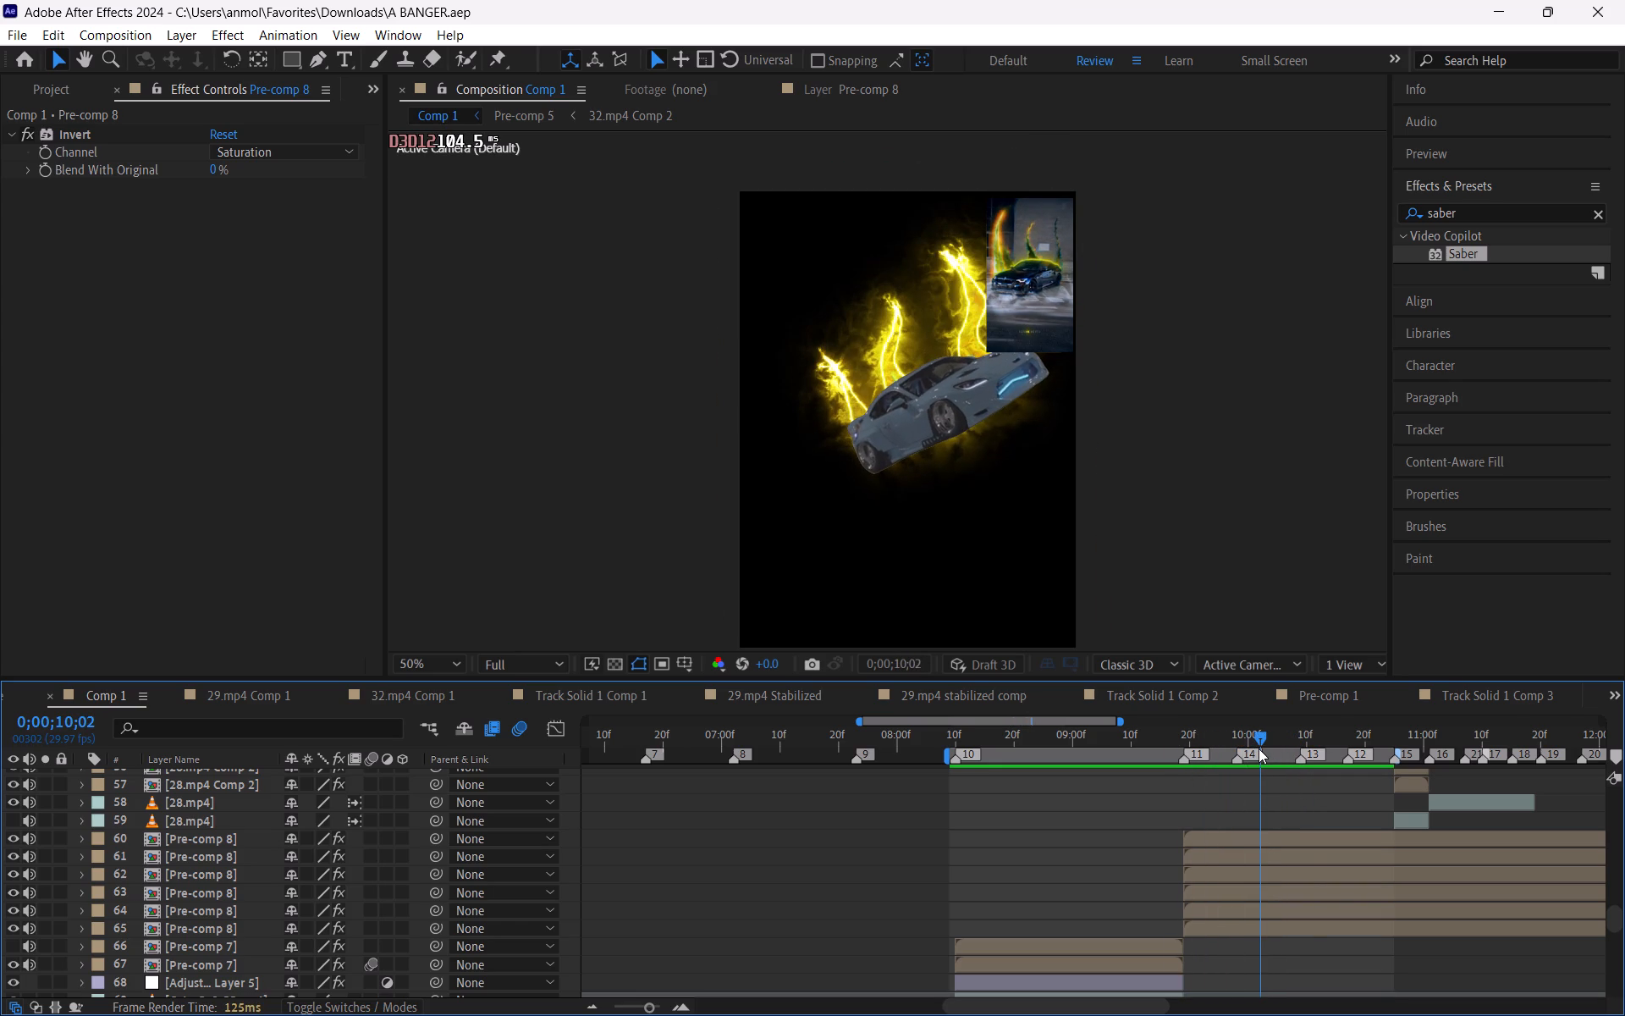
drag(1259, 748, 1258, 748)
drag(1258, 748, 1258, 746)
drag(1258, 746, 1259, 746)
Find the Turbulent Displace effect and apply it to layer 64, the front flame horn's Saber layer.
double_click(1464, 216)
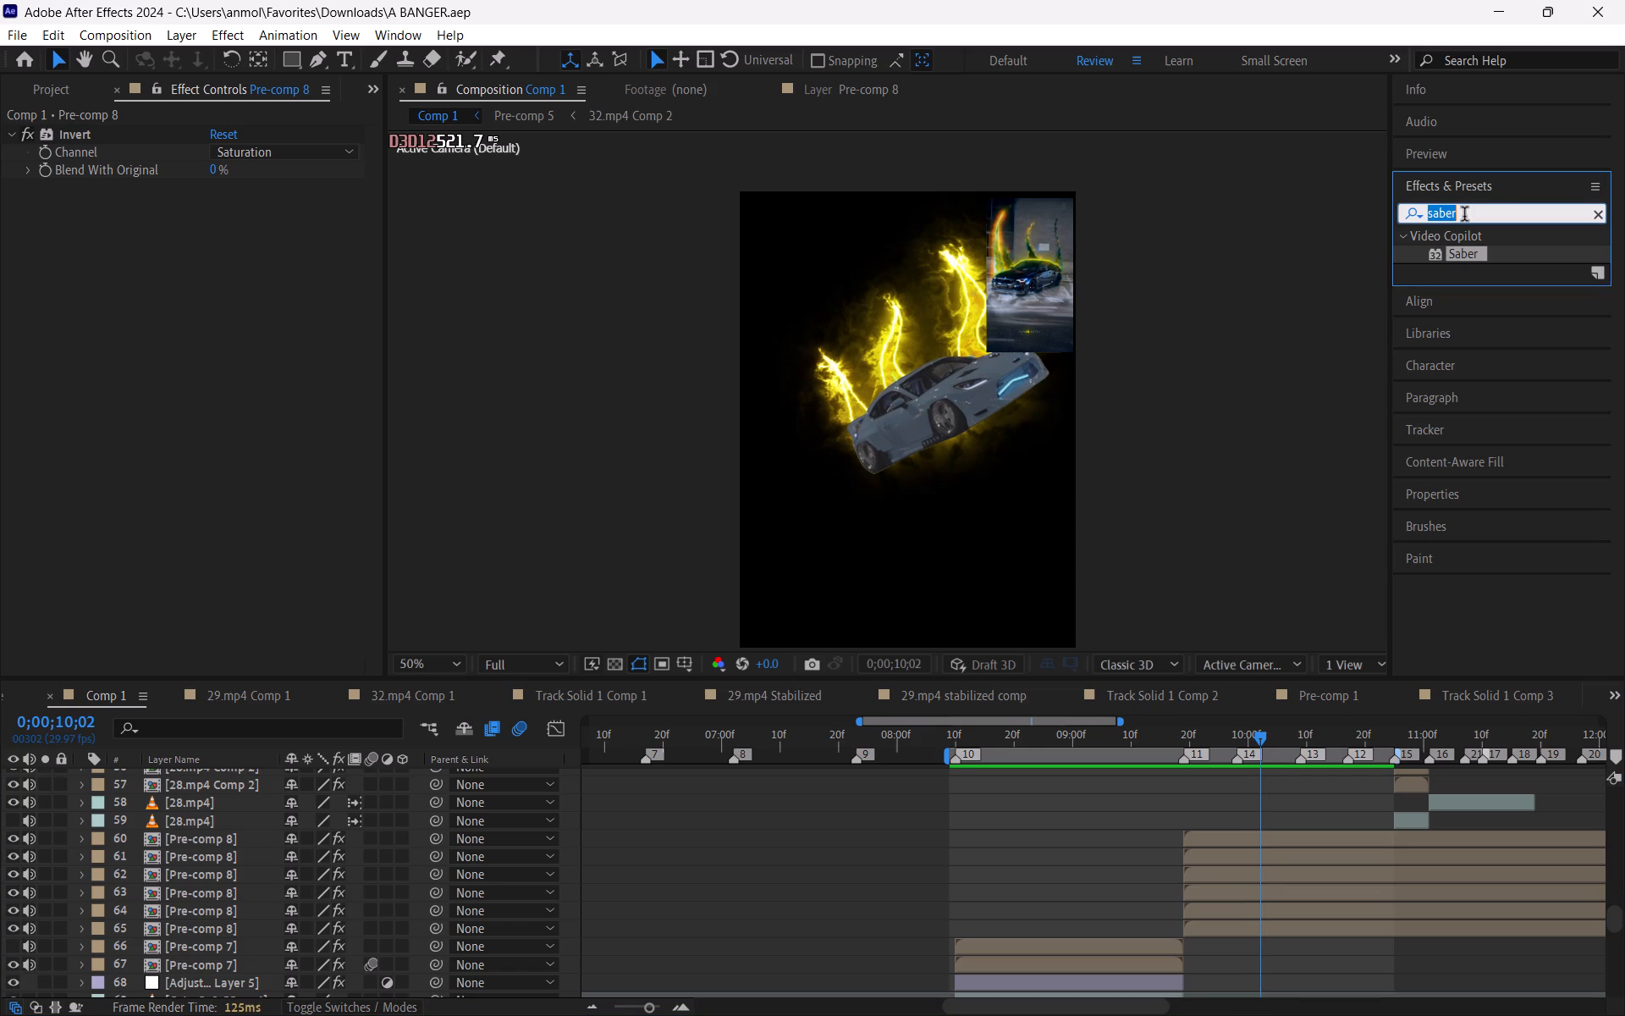
text(turbul)
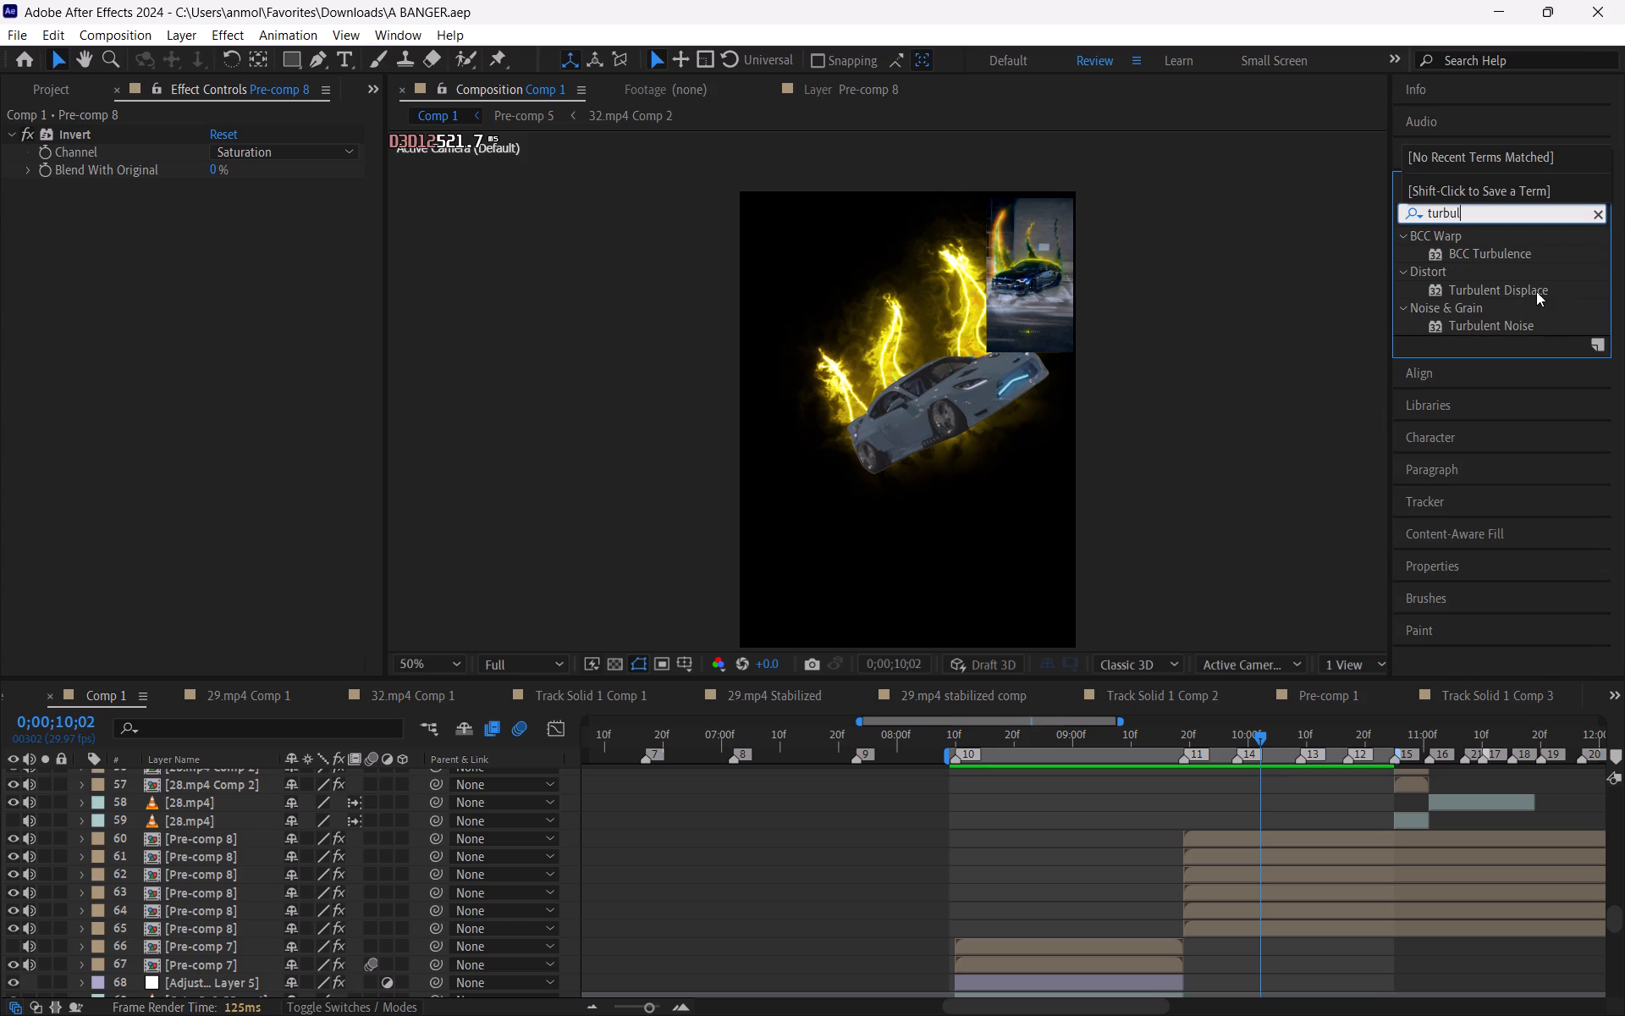
drag(1536, 291, 1300, 919)
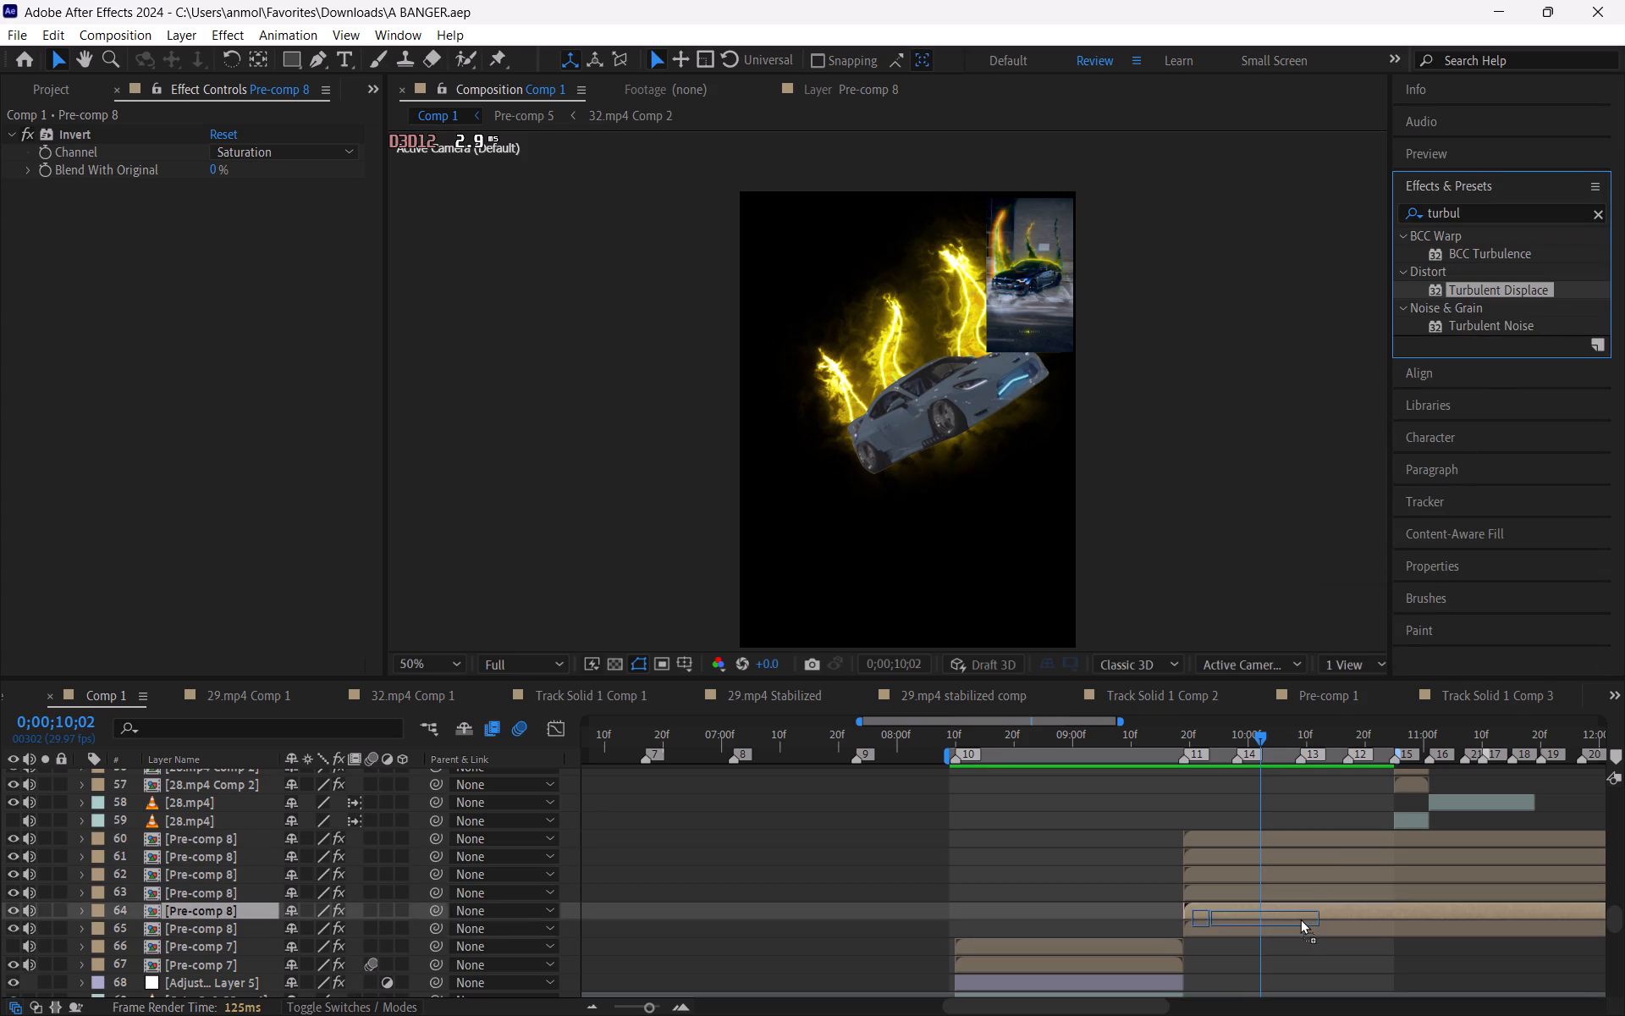
drag(1300, 919, 1300, 918)
click(1099, 818)
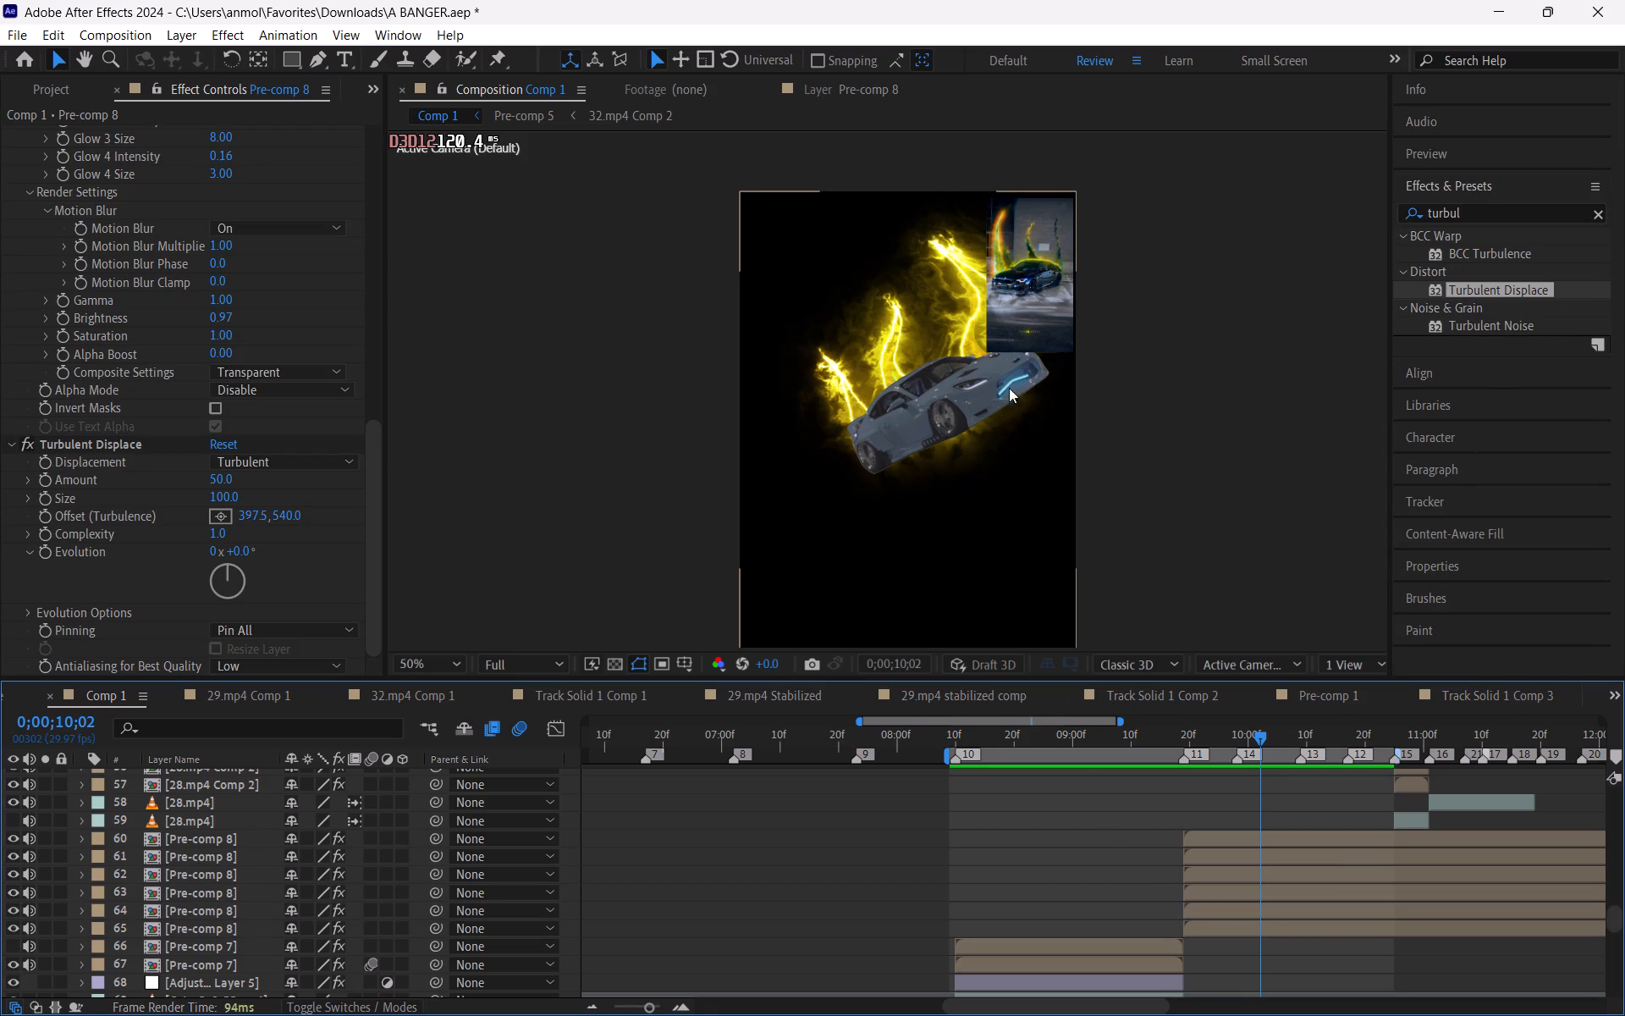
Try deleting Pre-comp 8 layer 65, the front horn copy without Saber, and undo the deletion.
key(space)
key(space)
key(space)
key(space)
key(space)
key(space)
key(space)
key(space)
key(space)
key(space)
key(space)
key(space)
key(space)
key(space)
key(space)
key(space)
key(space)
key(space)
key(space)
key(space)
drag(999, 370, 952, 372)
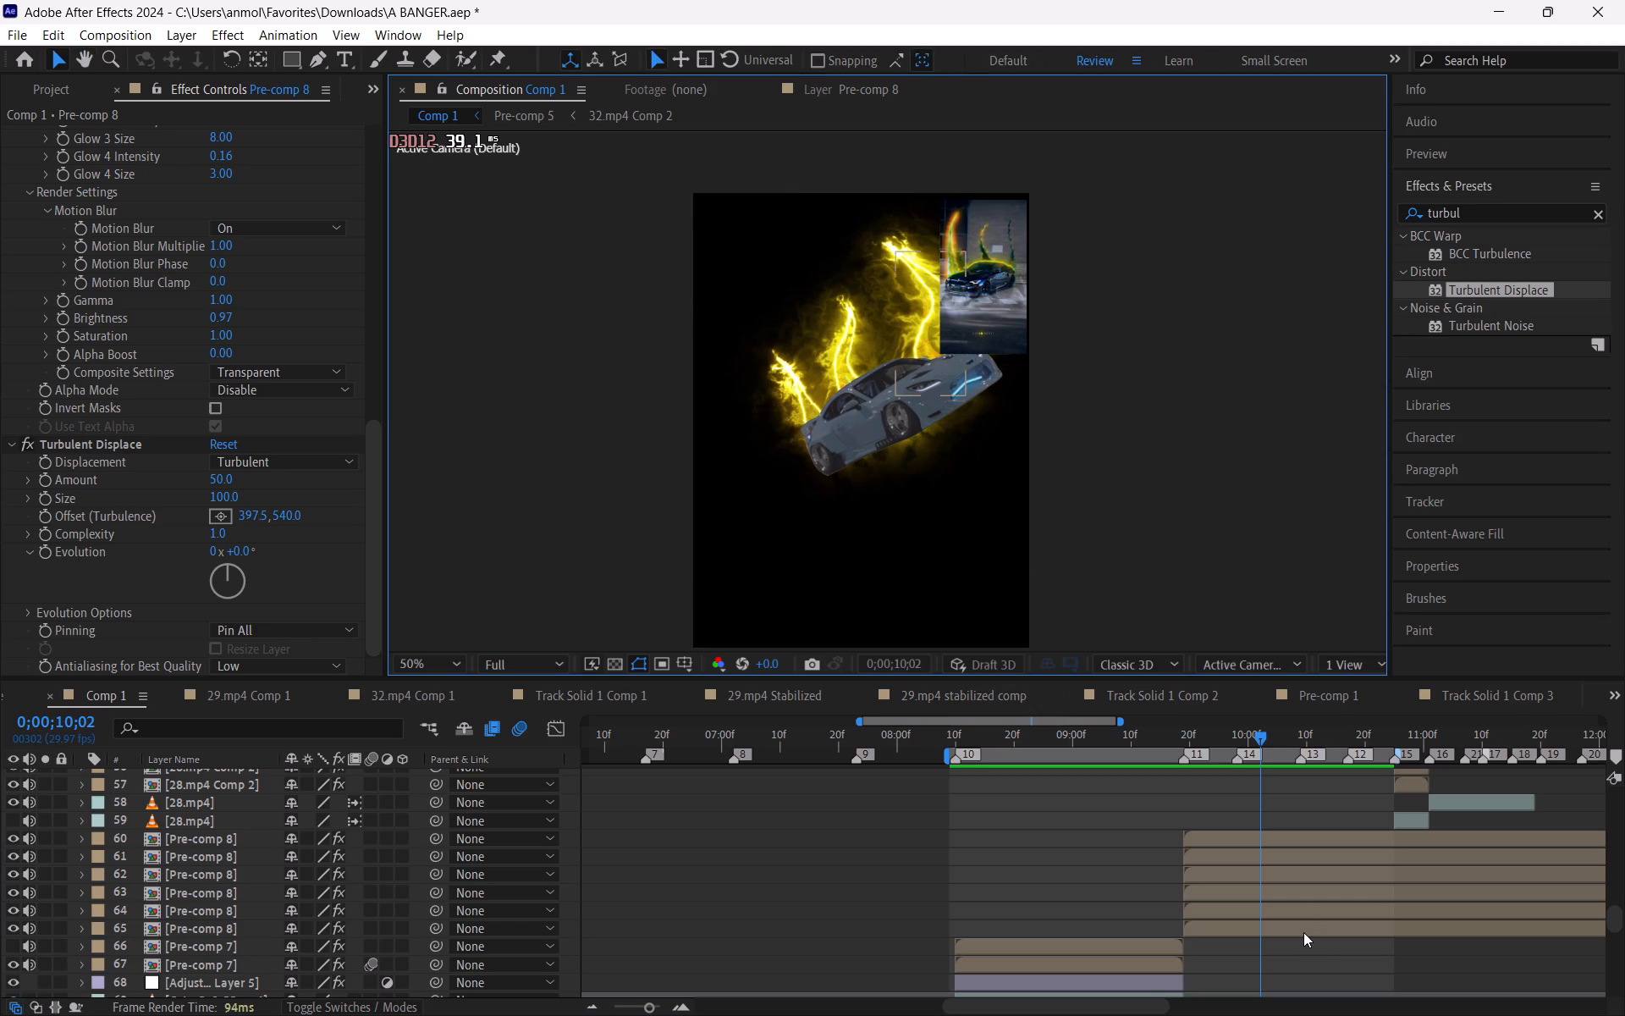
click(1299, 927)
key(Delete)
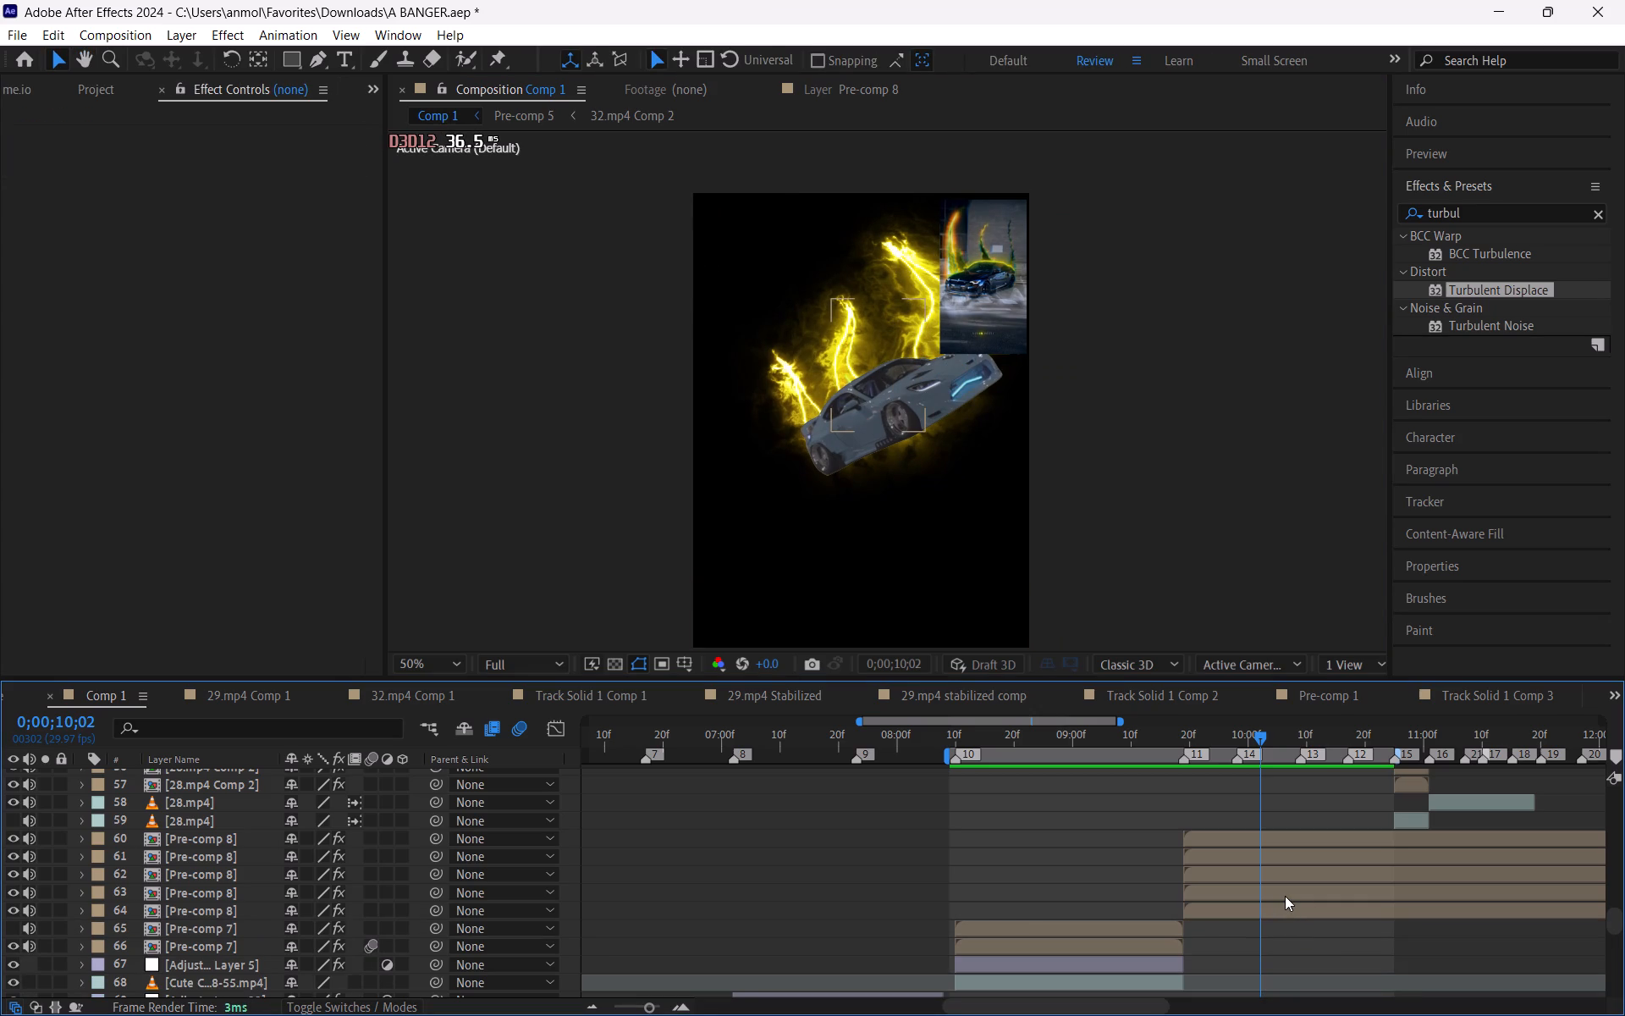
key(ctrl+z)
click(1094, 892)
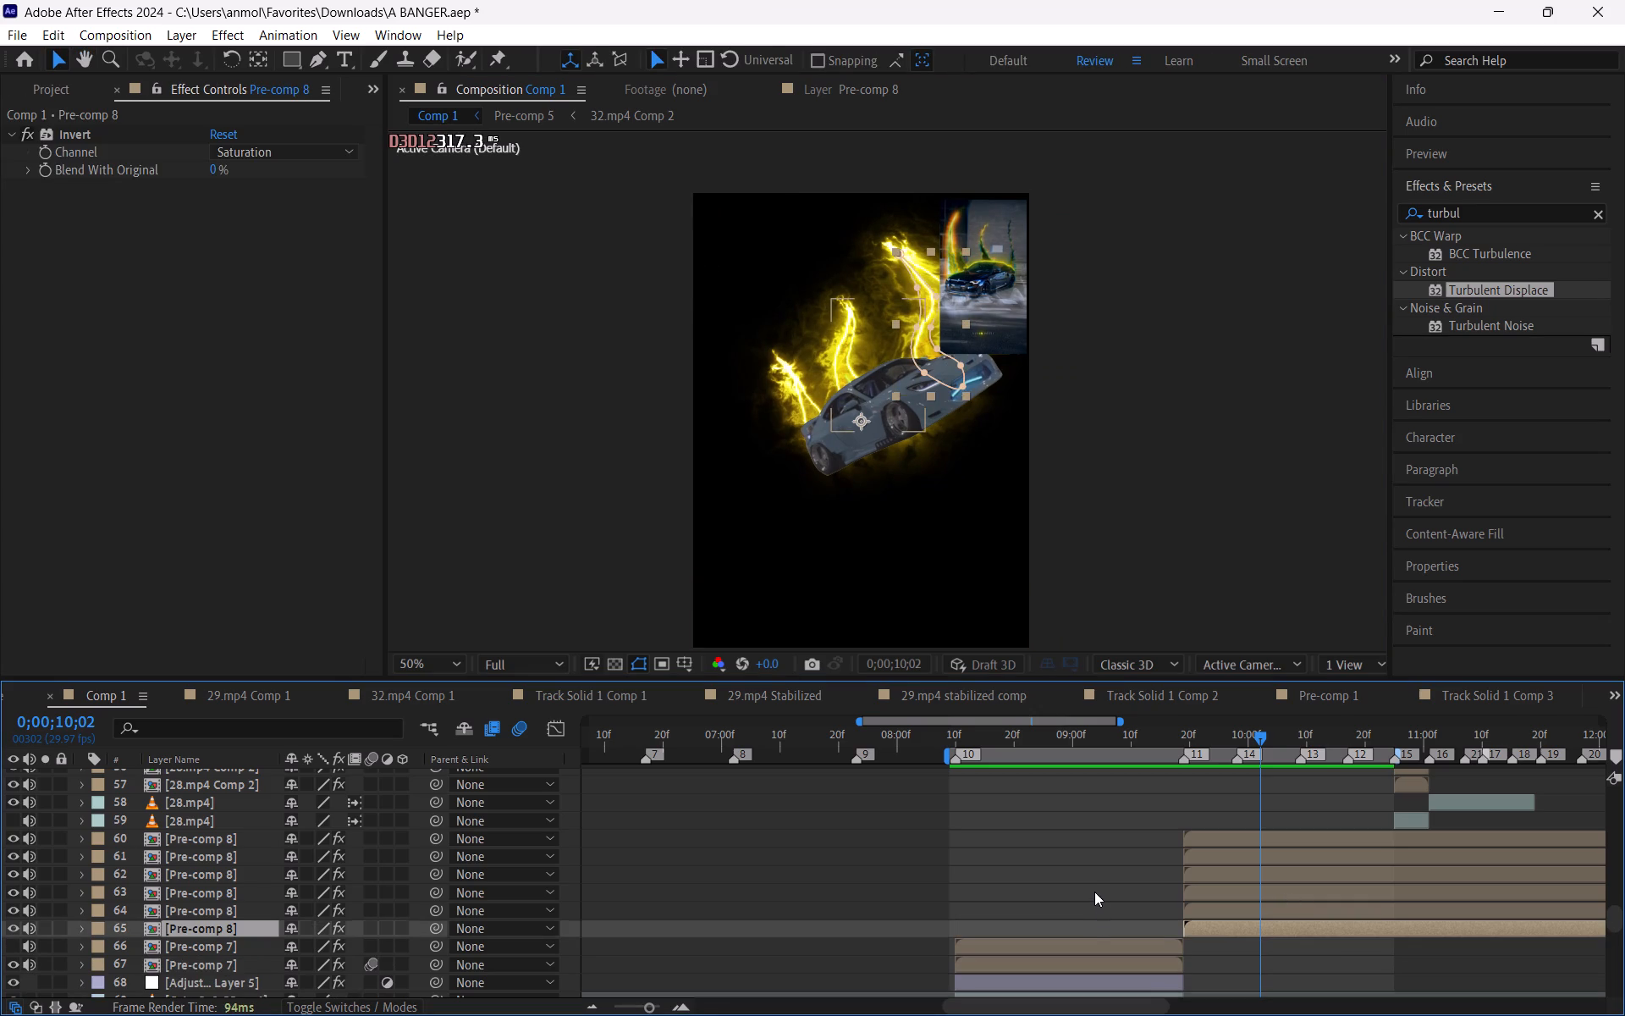
Duplicate the rear flame horn's Pre-comp 8 layer 61 and remove the Saber effect from the lower copy, layer 62.
click(1205, 925)
click(1205, 852)
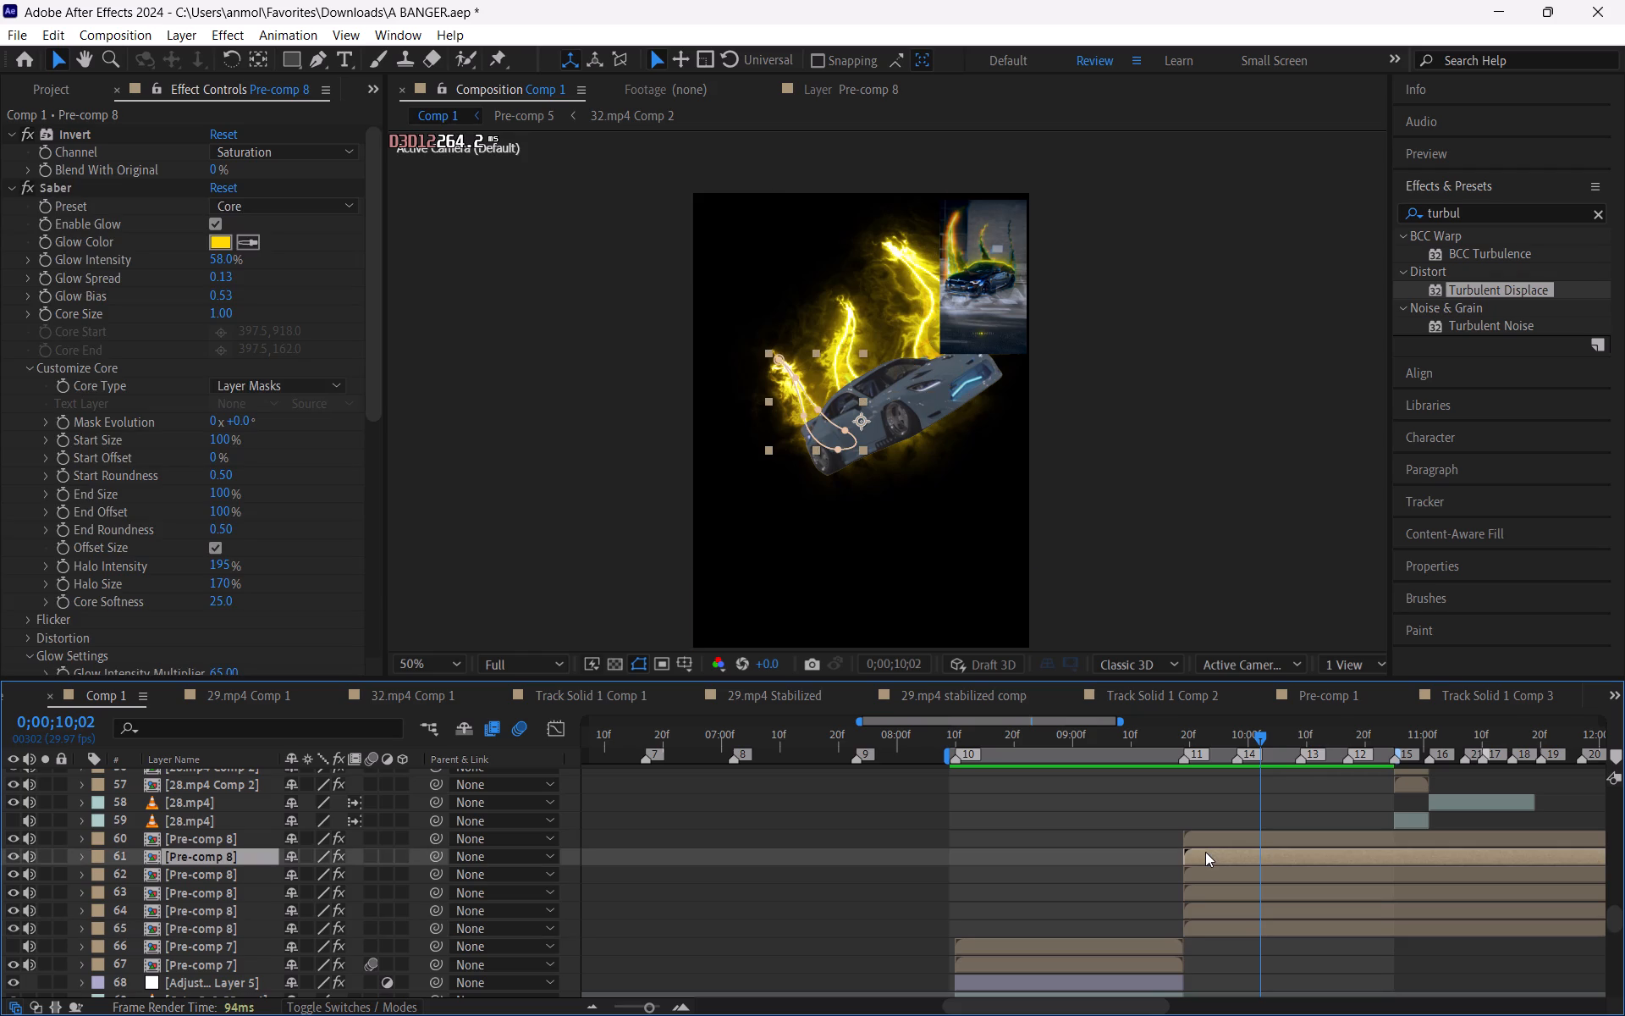
key(ctrl+d)
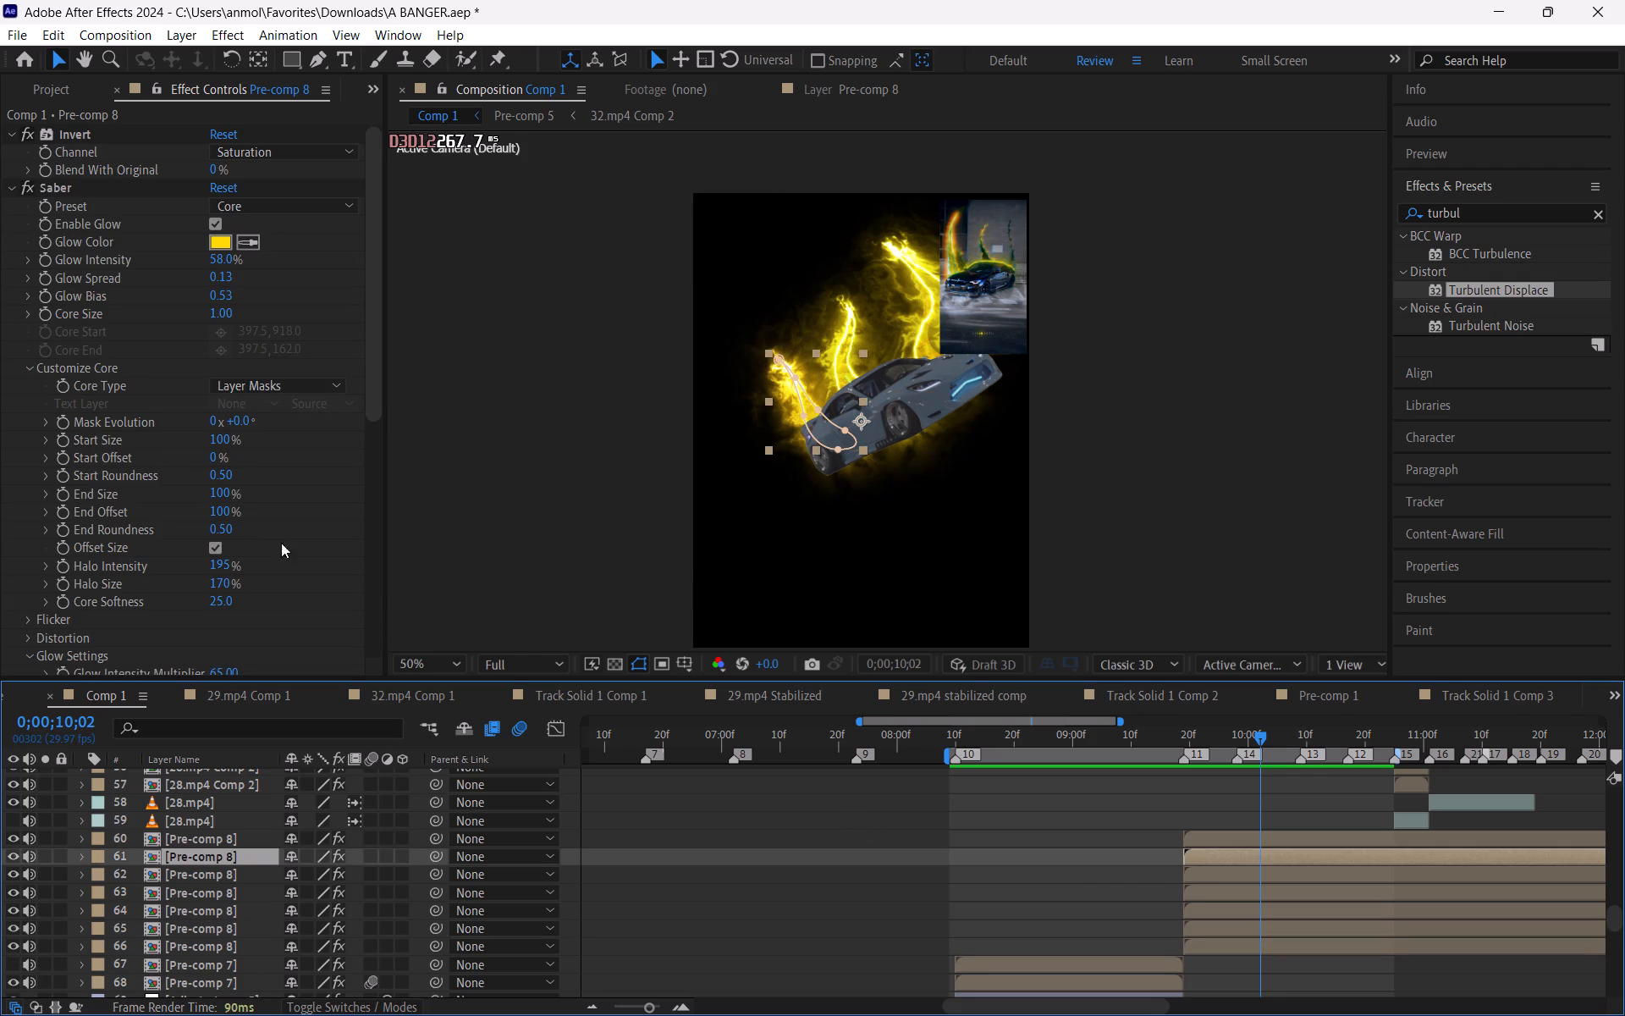
click(1190, 874)
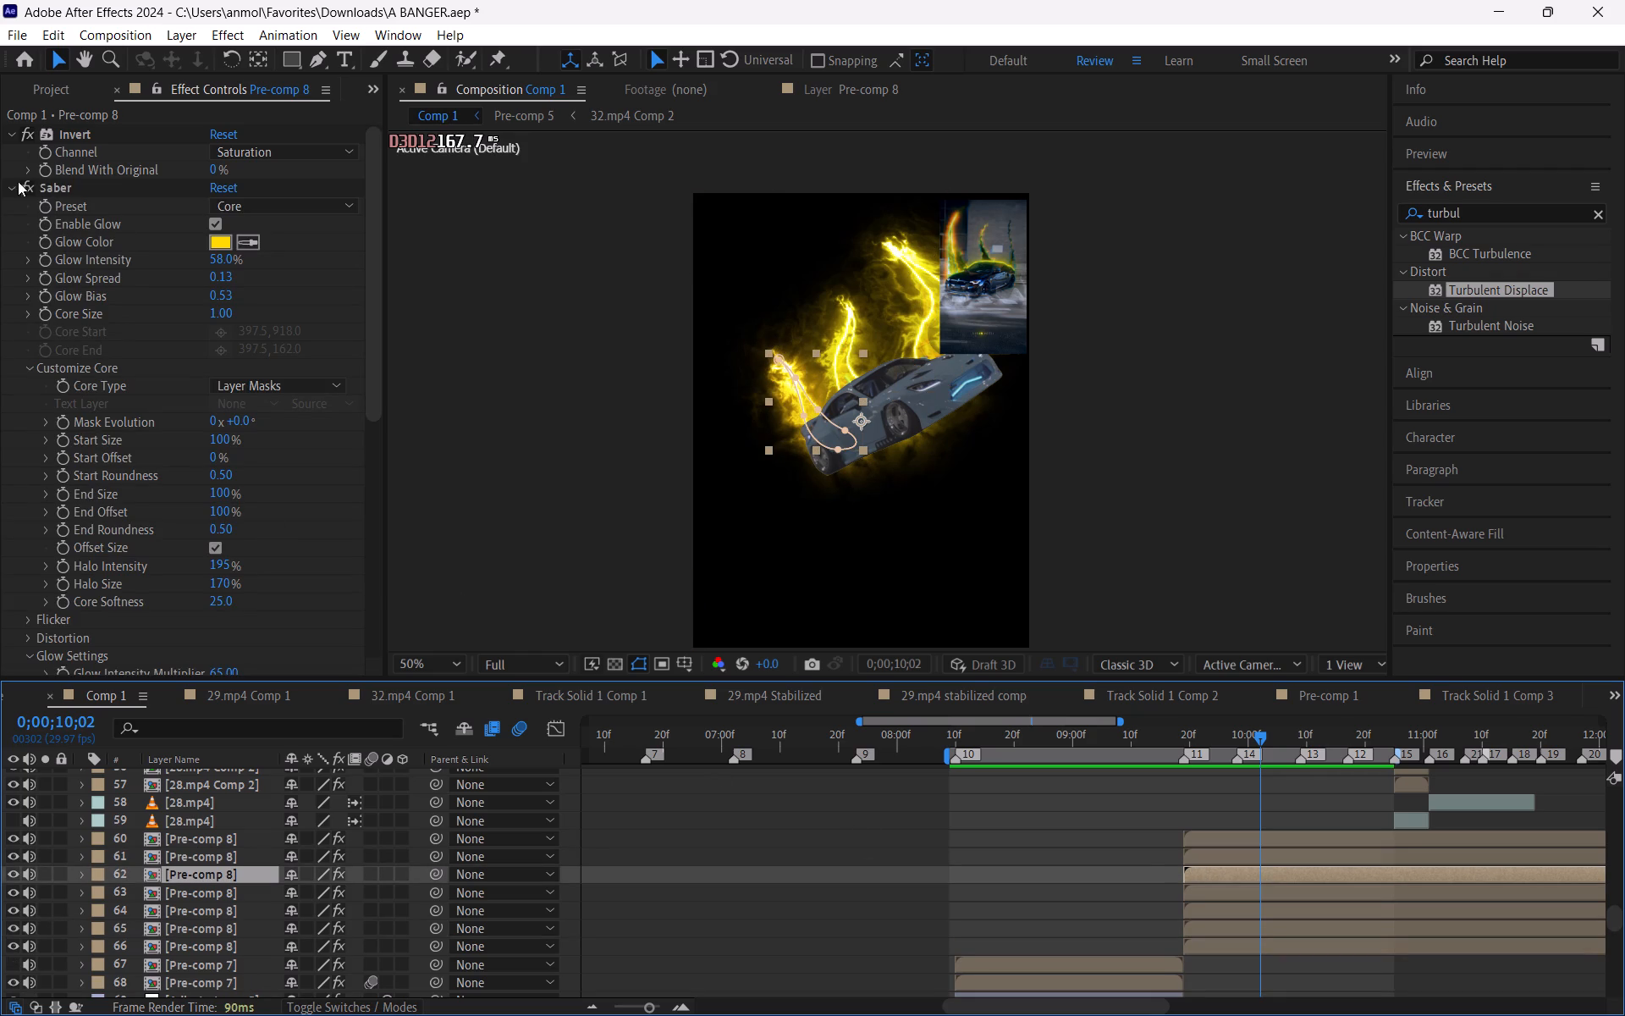
click(58, 186)
key(Delete)
click(954, 787)
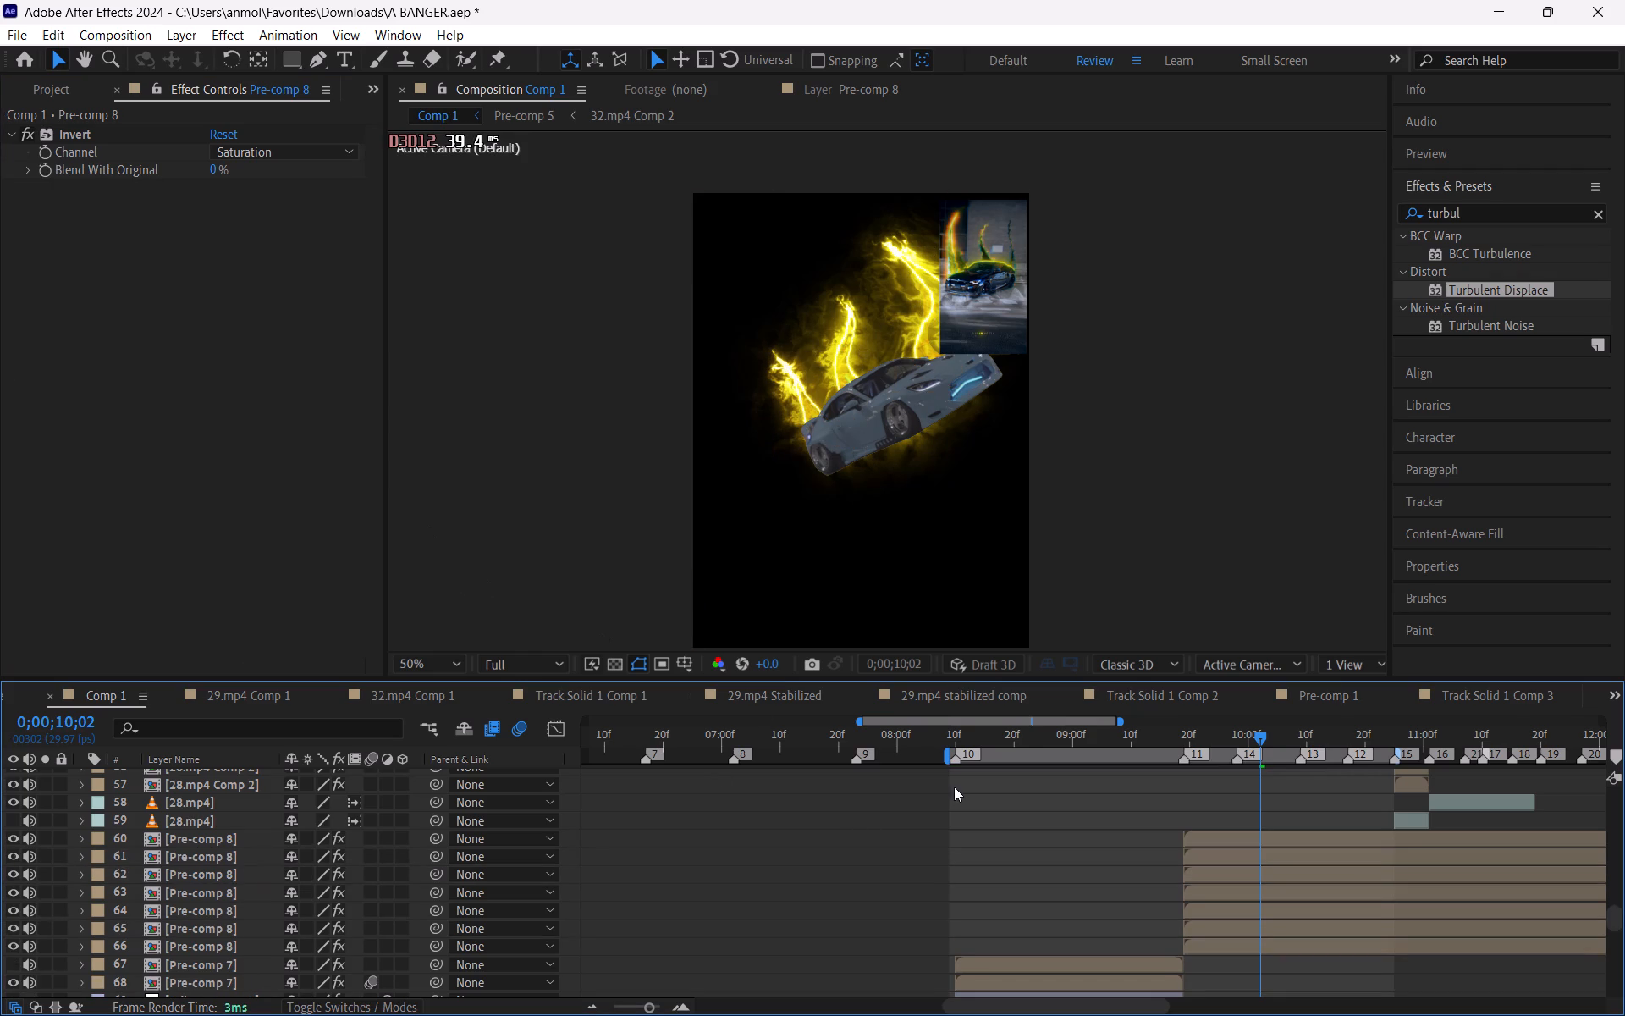
Hide Pre-comp 8 layers 60 through 64 at 0;00;10;00, isolating the front flame horn's two layers.
click(1217, 949)
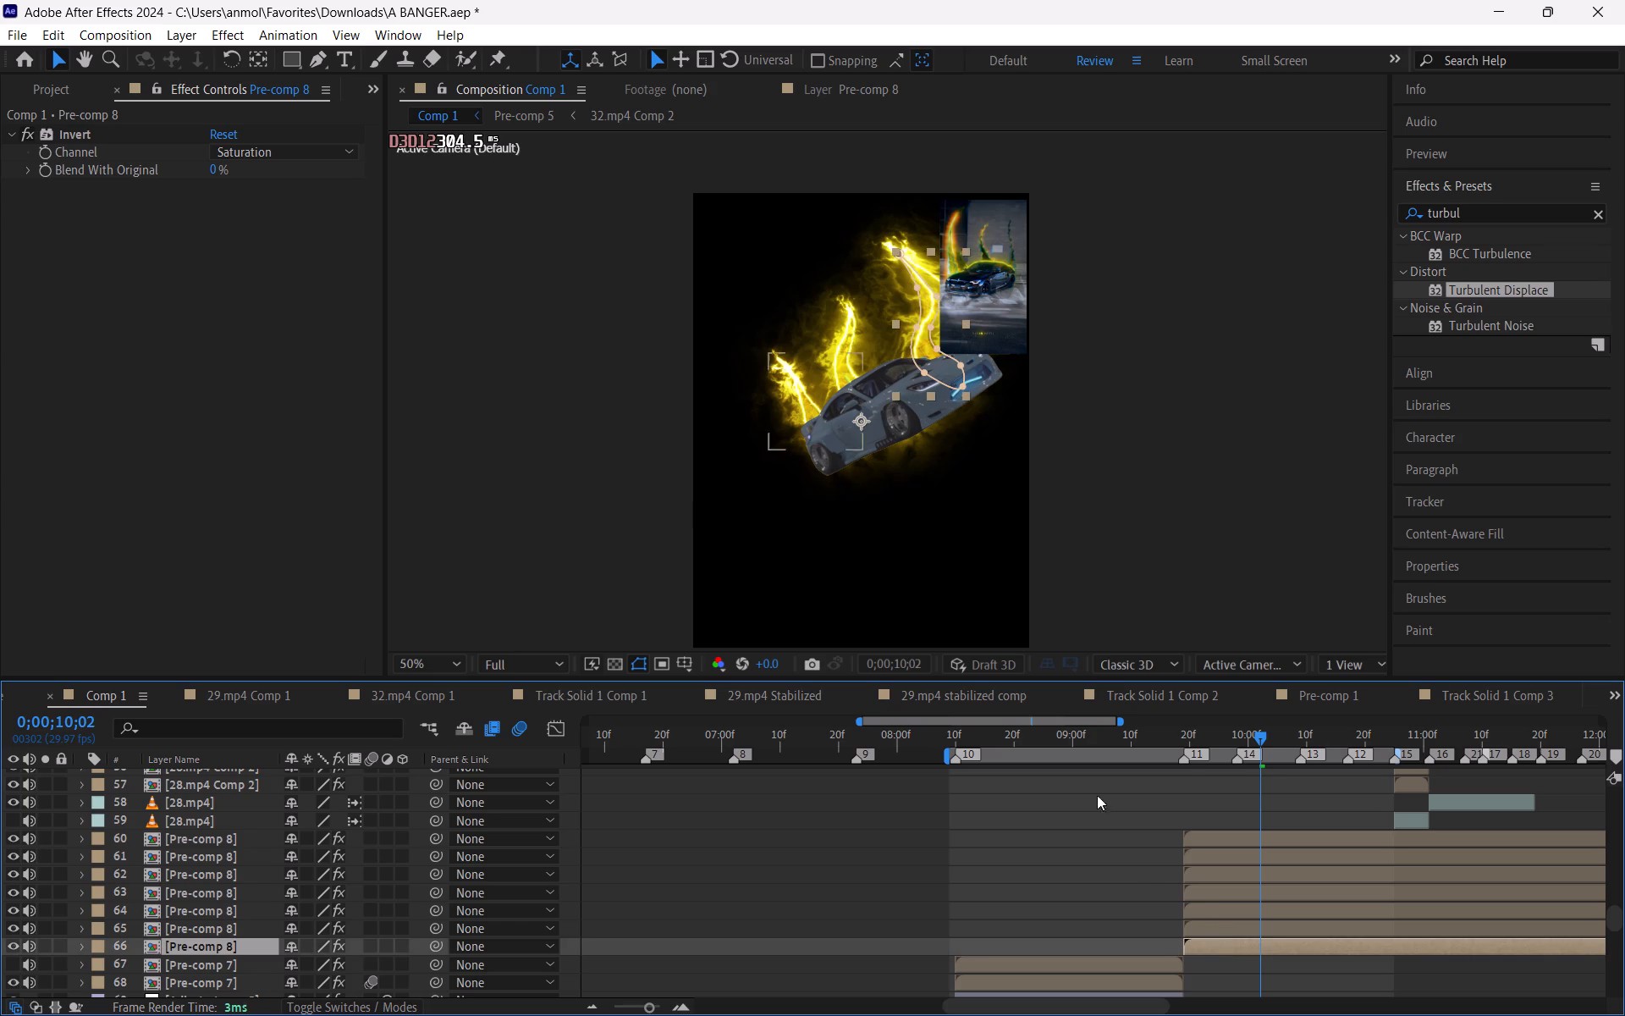
drag(1255, 737, 1241, 740)
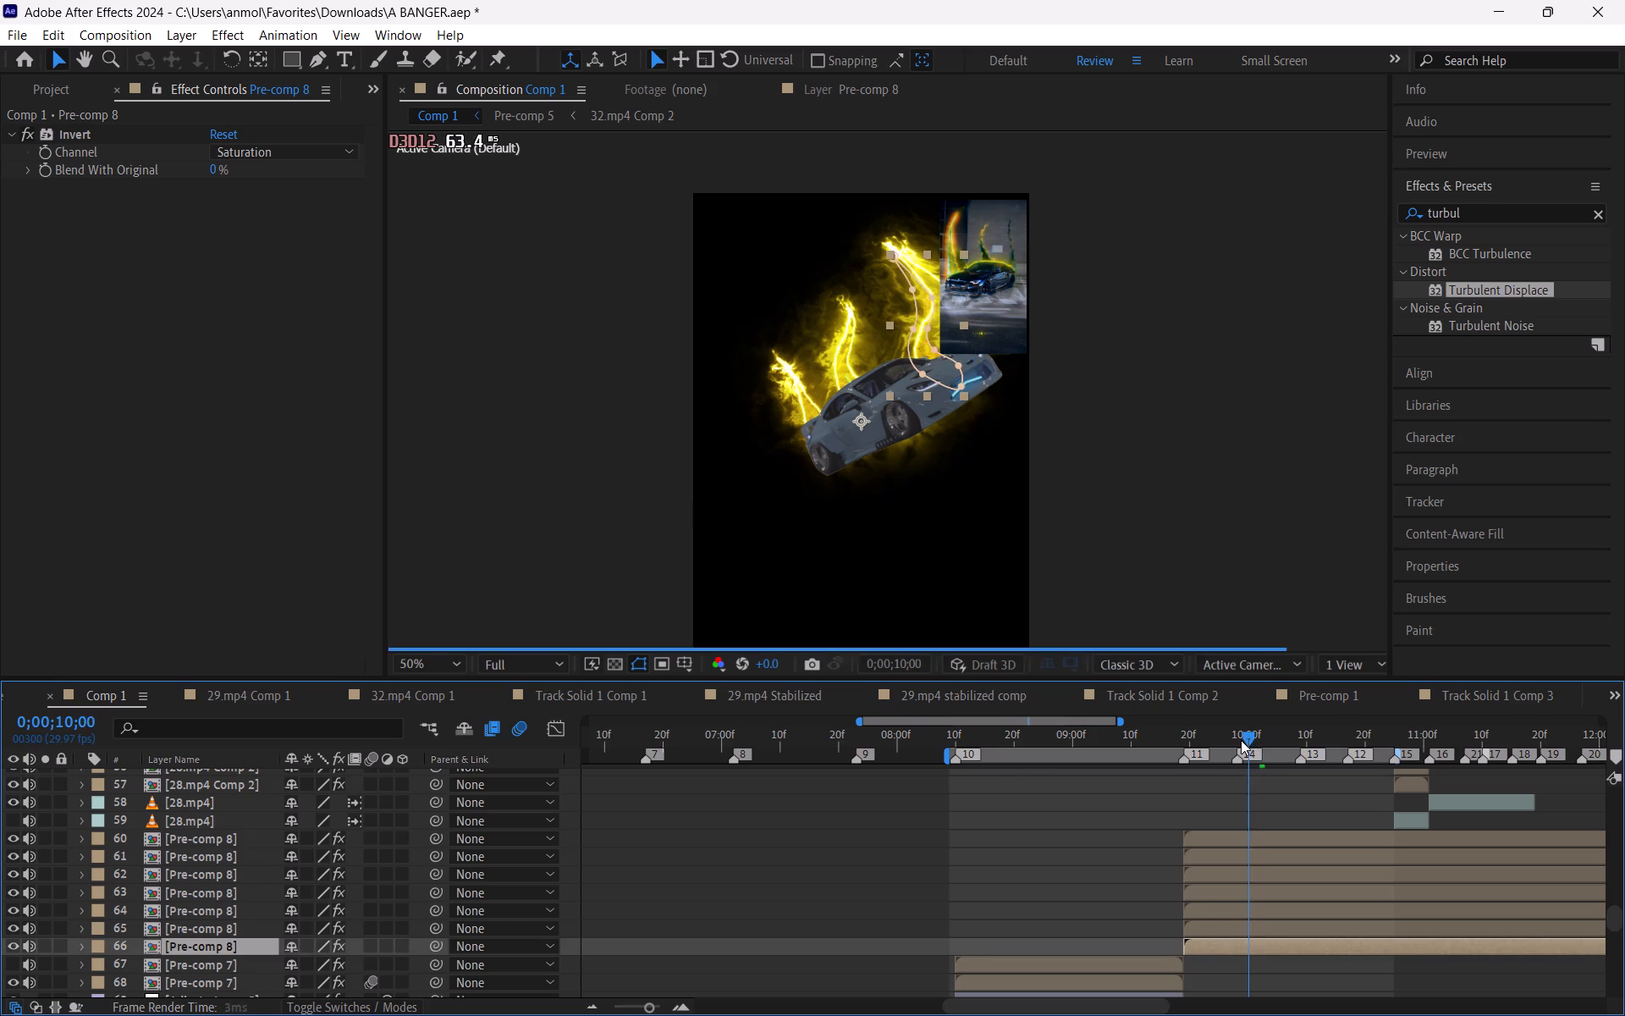
drag(1241, 740, 1195, 749)
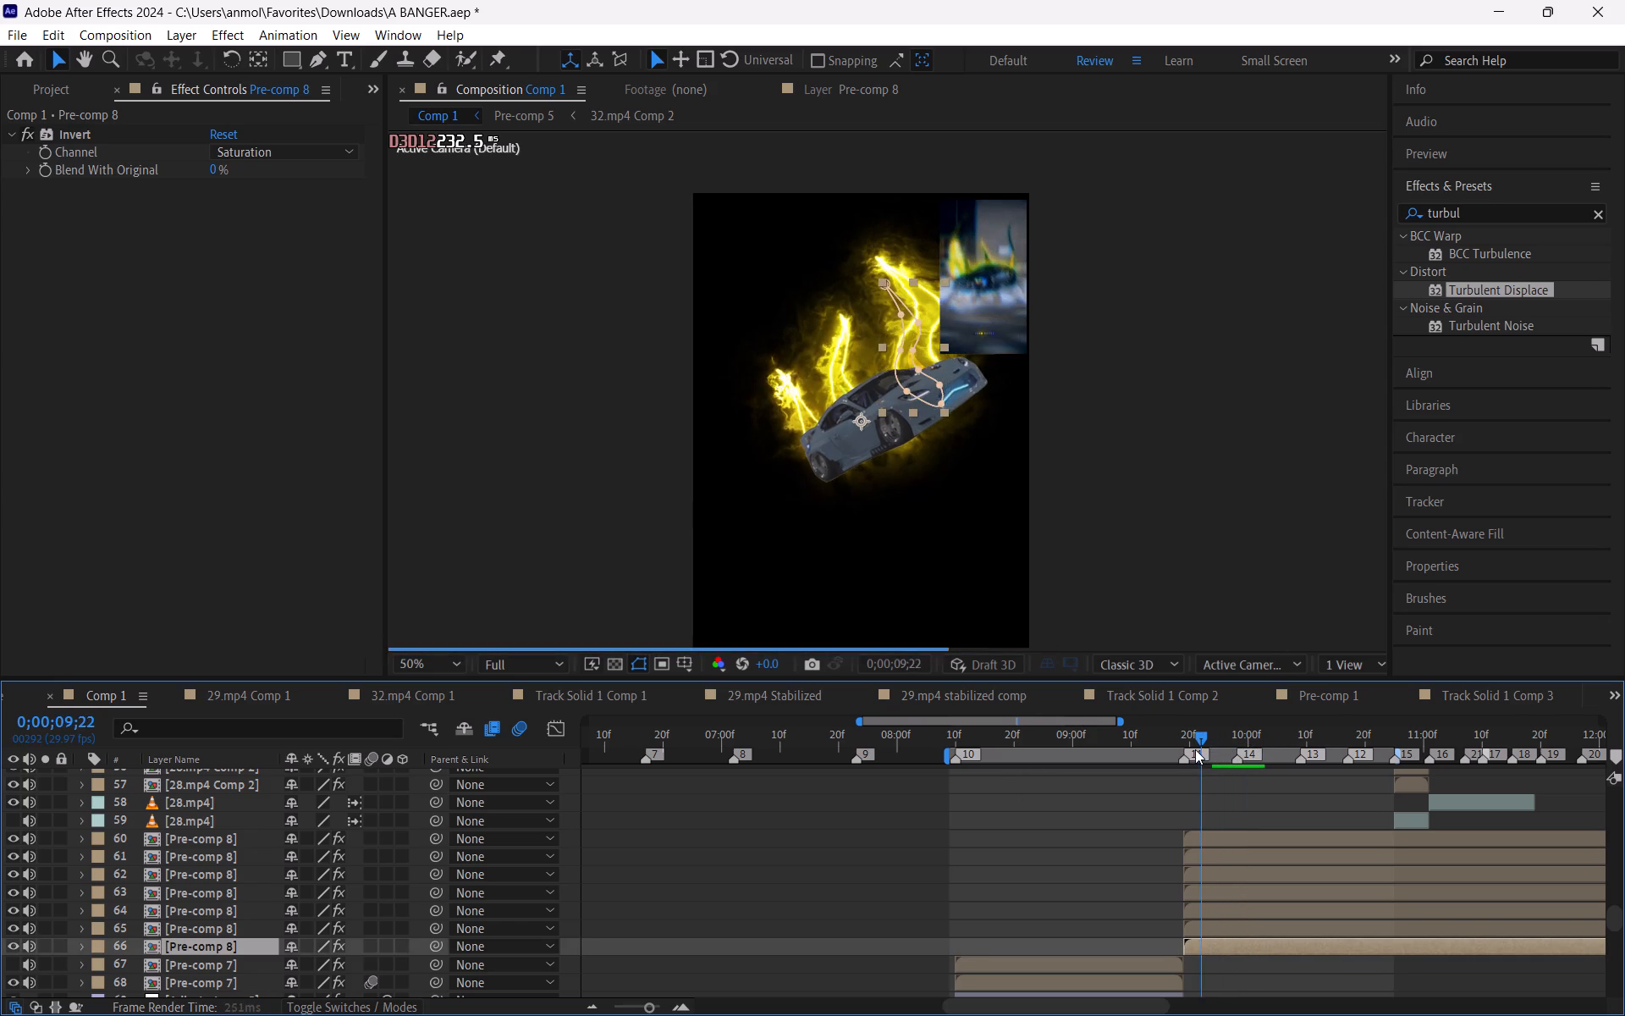
drag(1195, 749, 1223, 749)
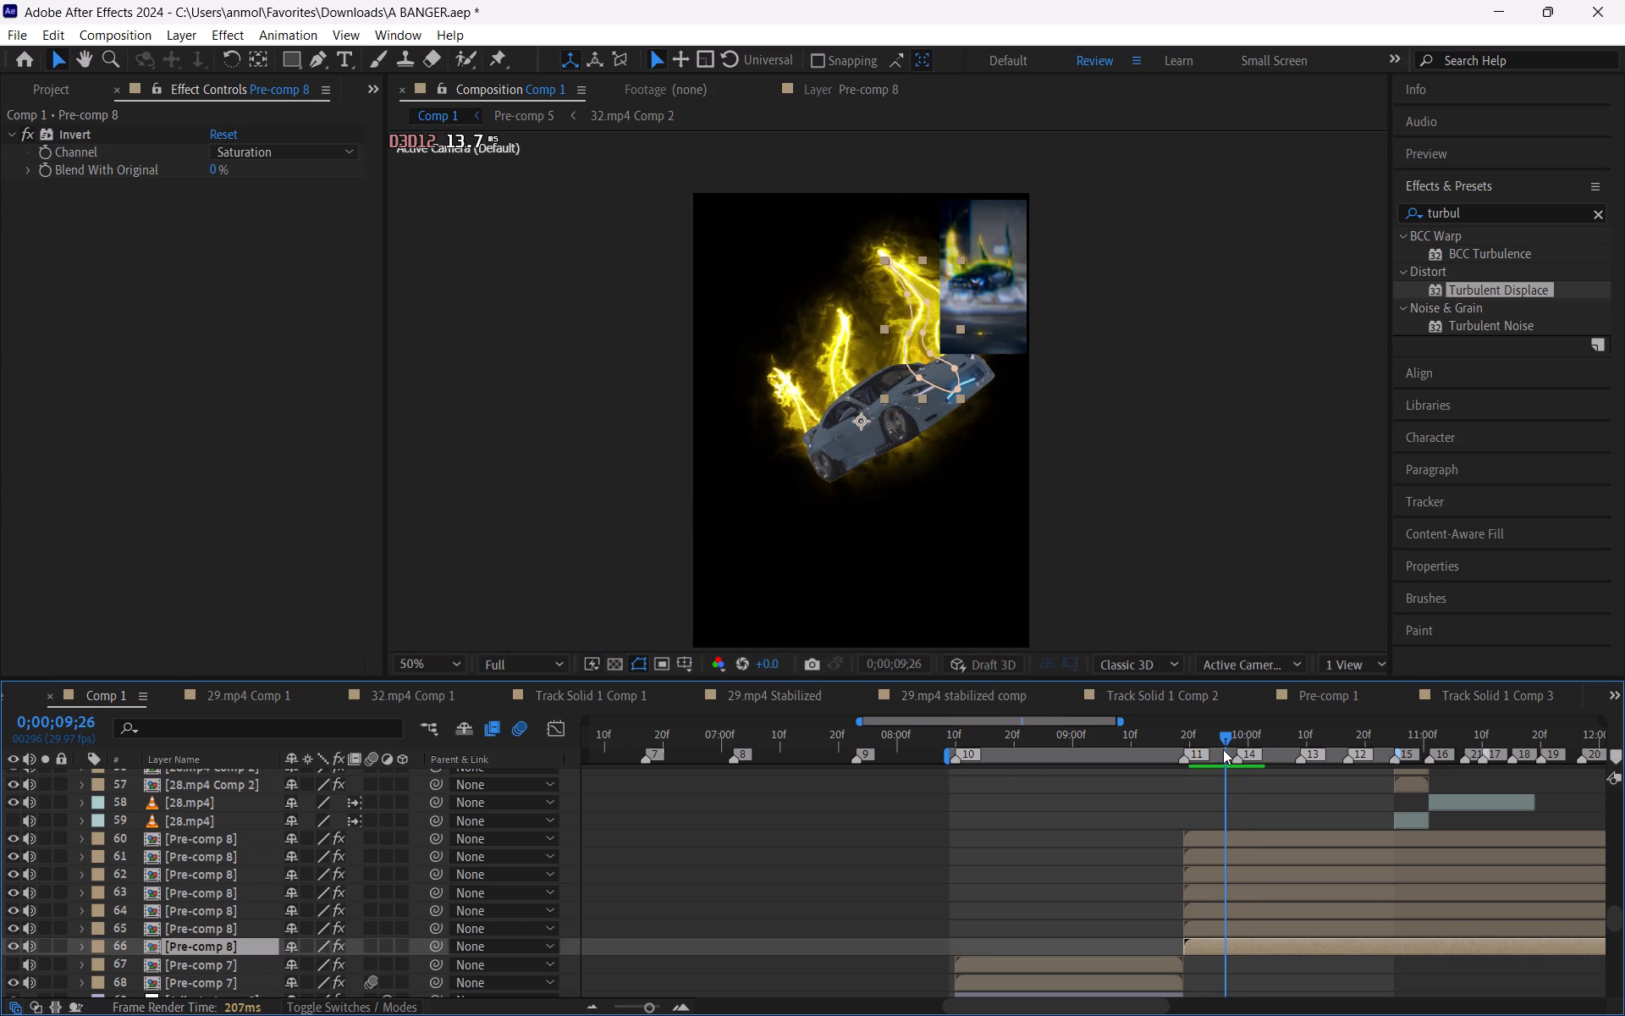
drag(1223, 749, 1242, 754)
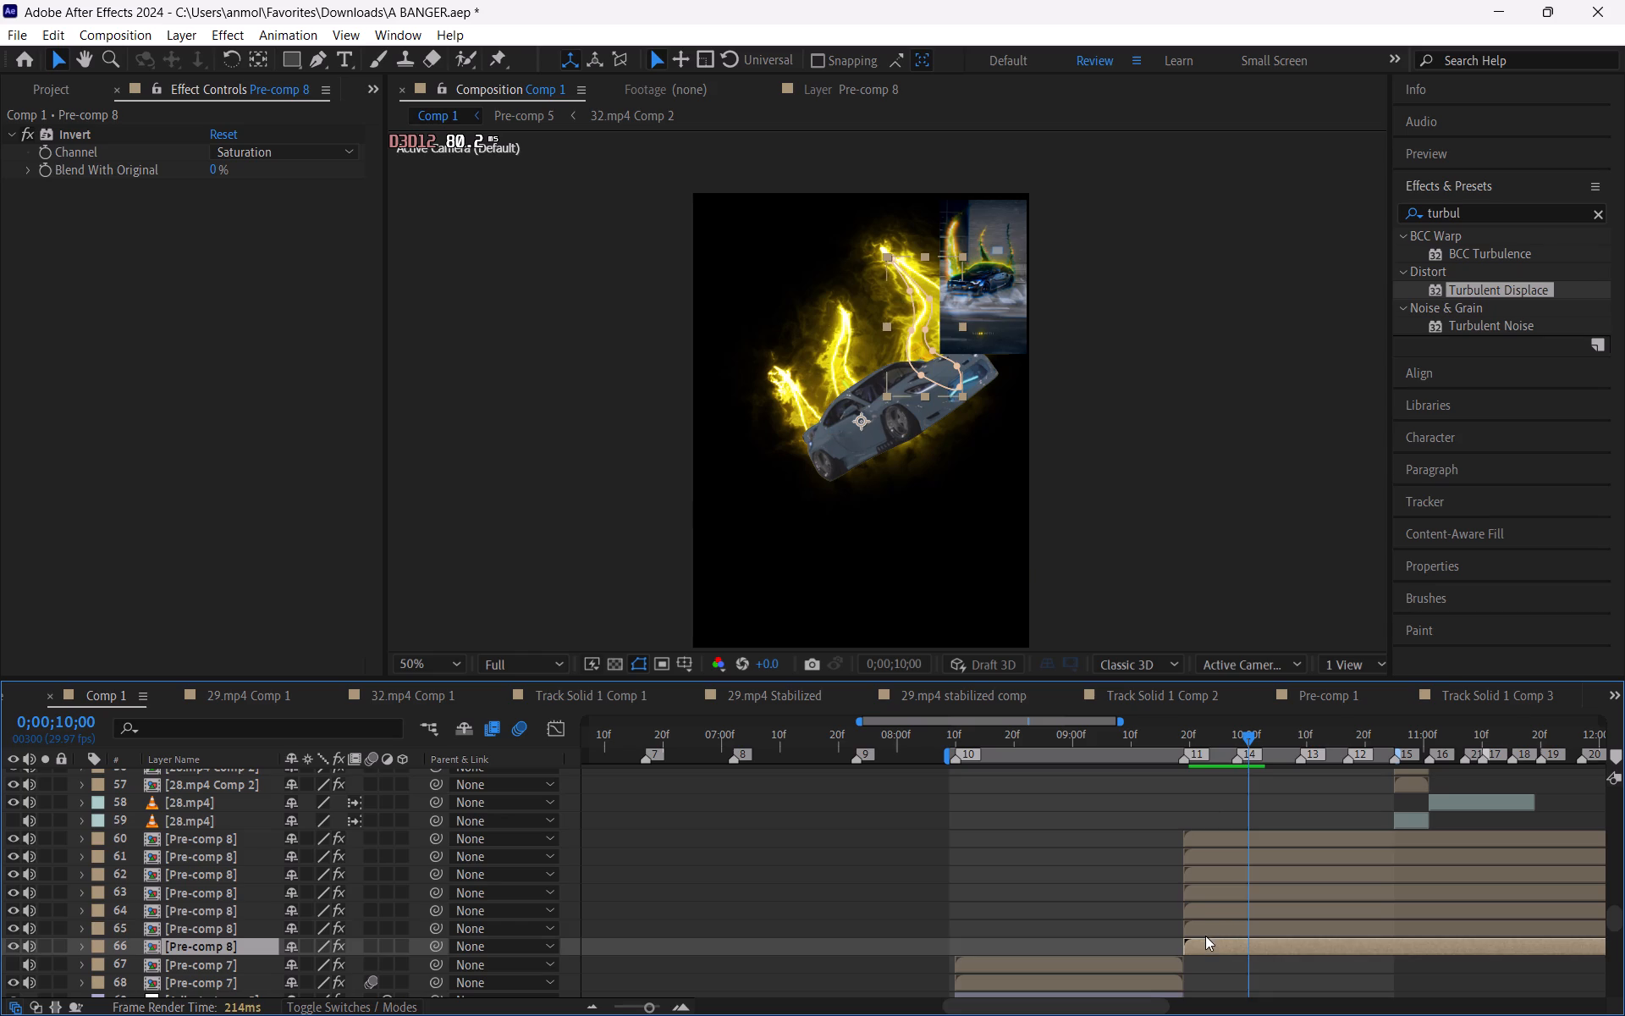
click(1205, 936)
click(1201, 915)
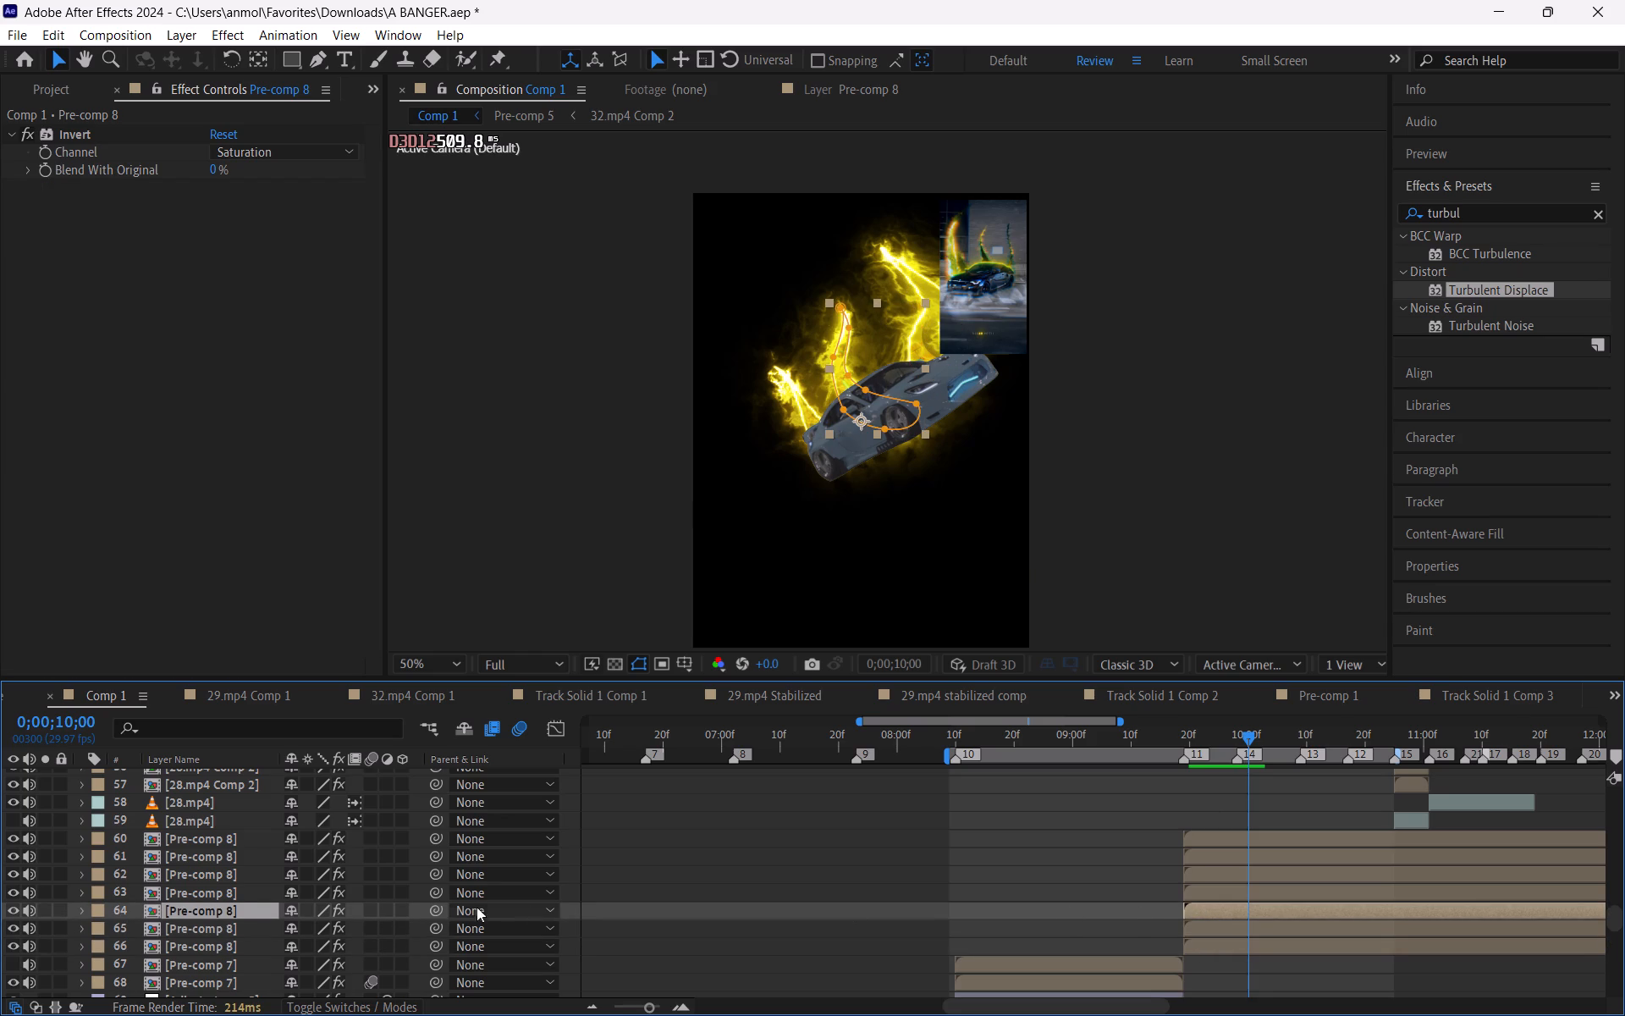
drag(11, 907, 18, 838)
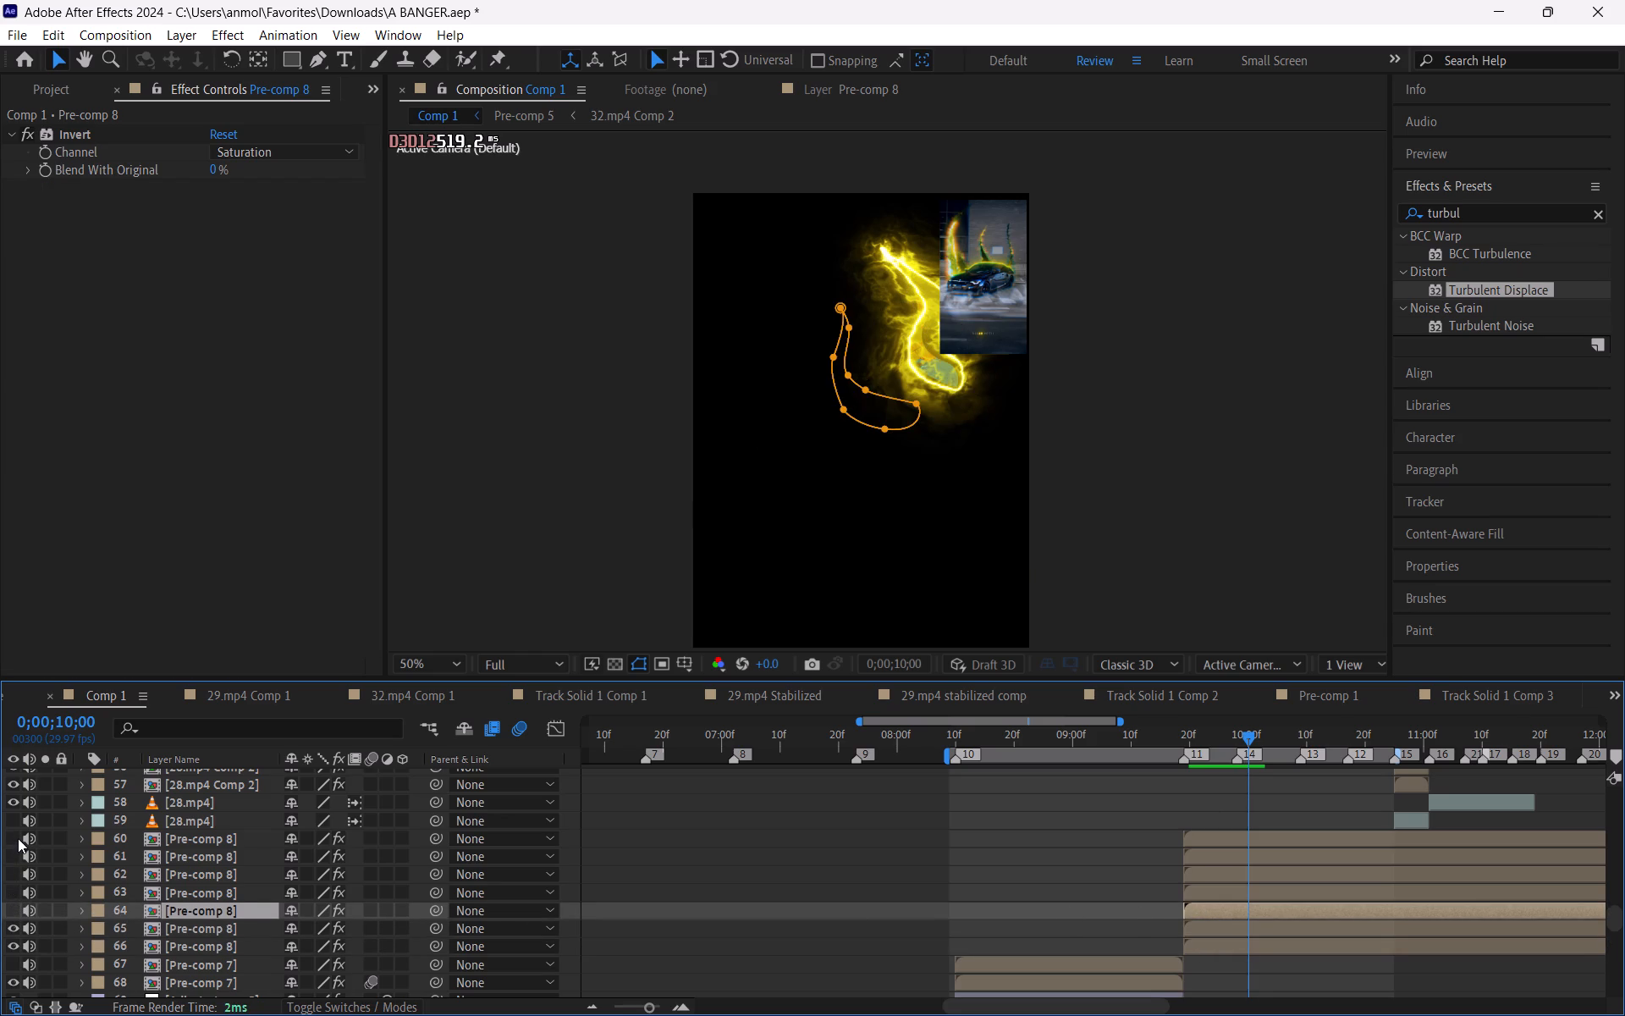
click(840, 897)
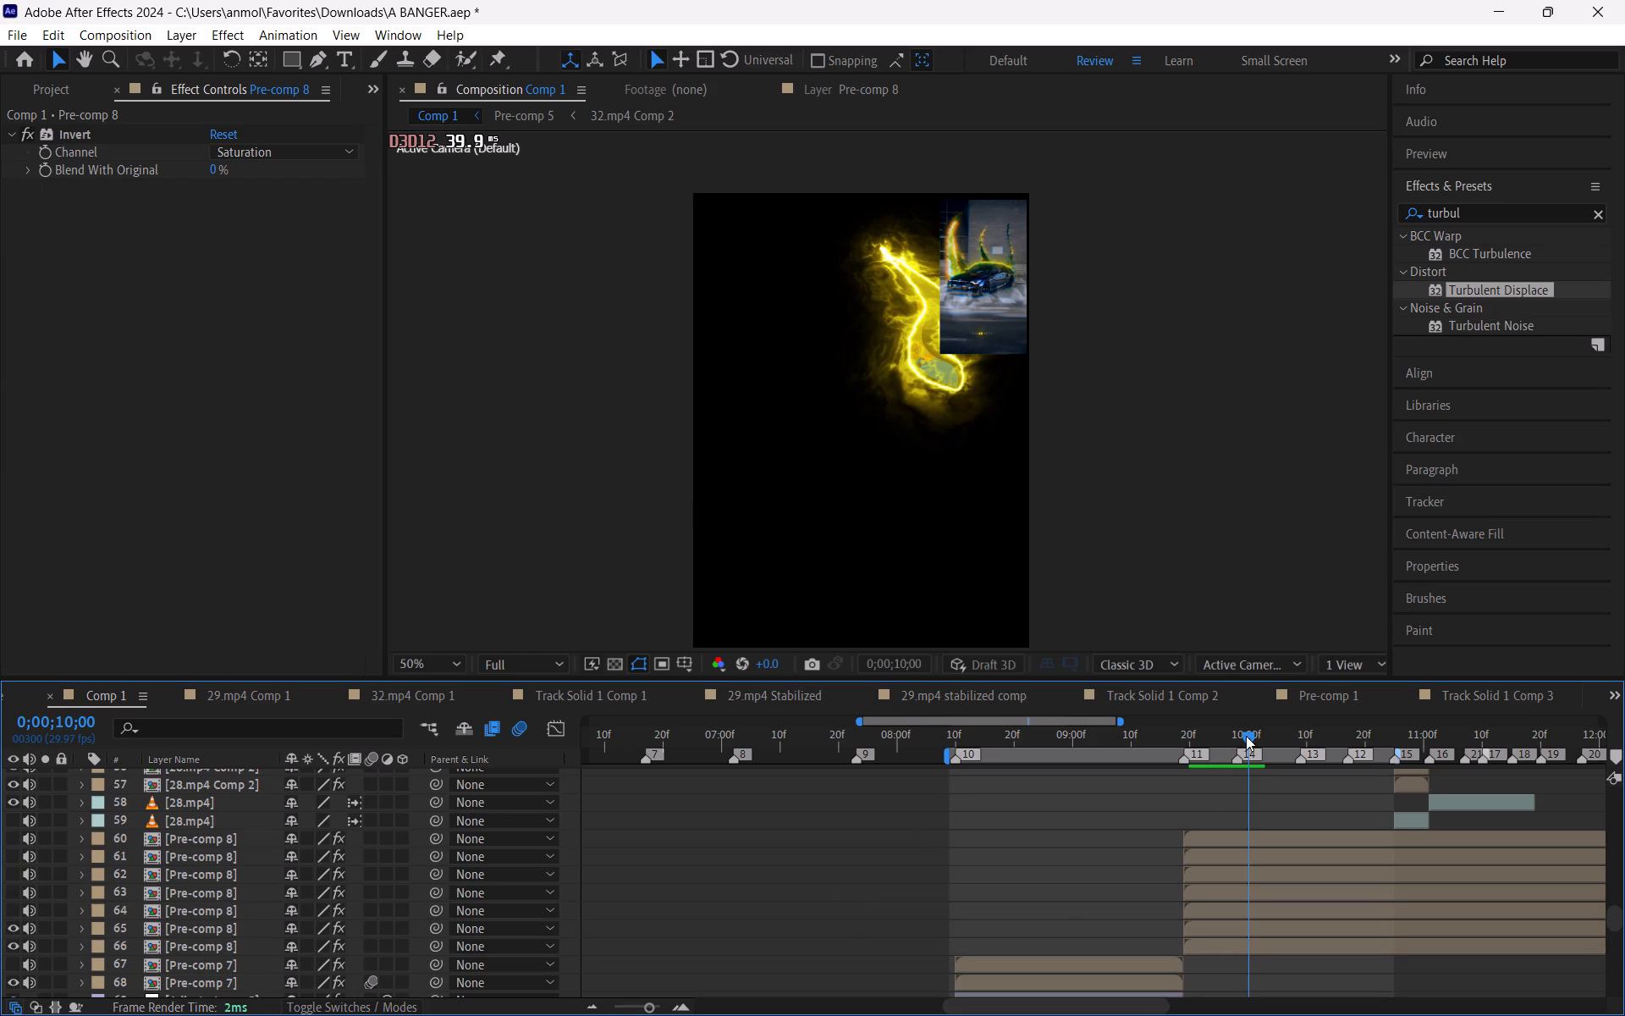
Examine the isolated front flame horn across the frames between 0;00;09;21 and 0;00;10;11, ending at 0;00;09;23.
drag(1246, 736, 1191, 736)
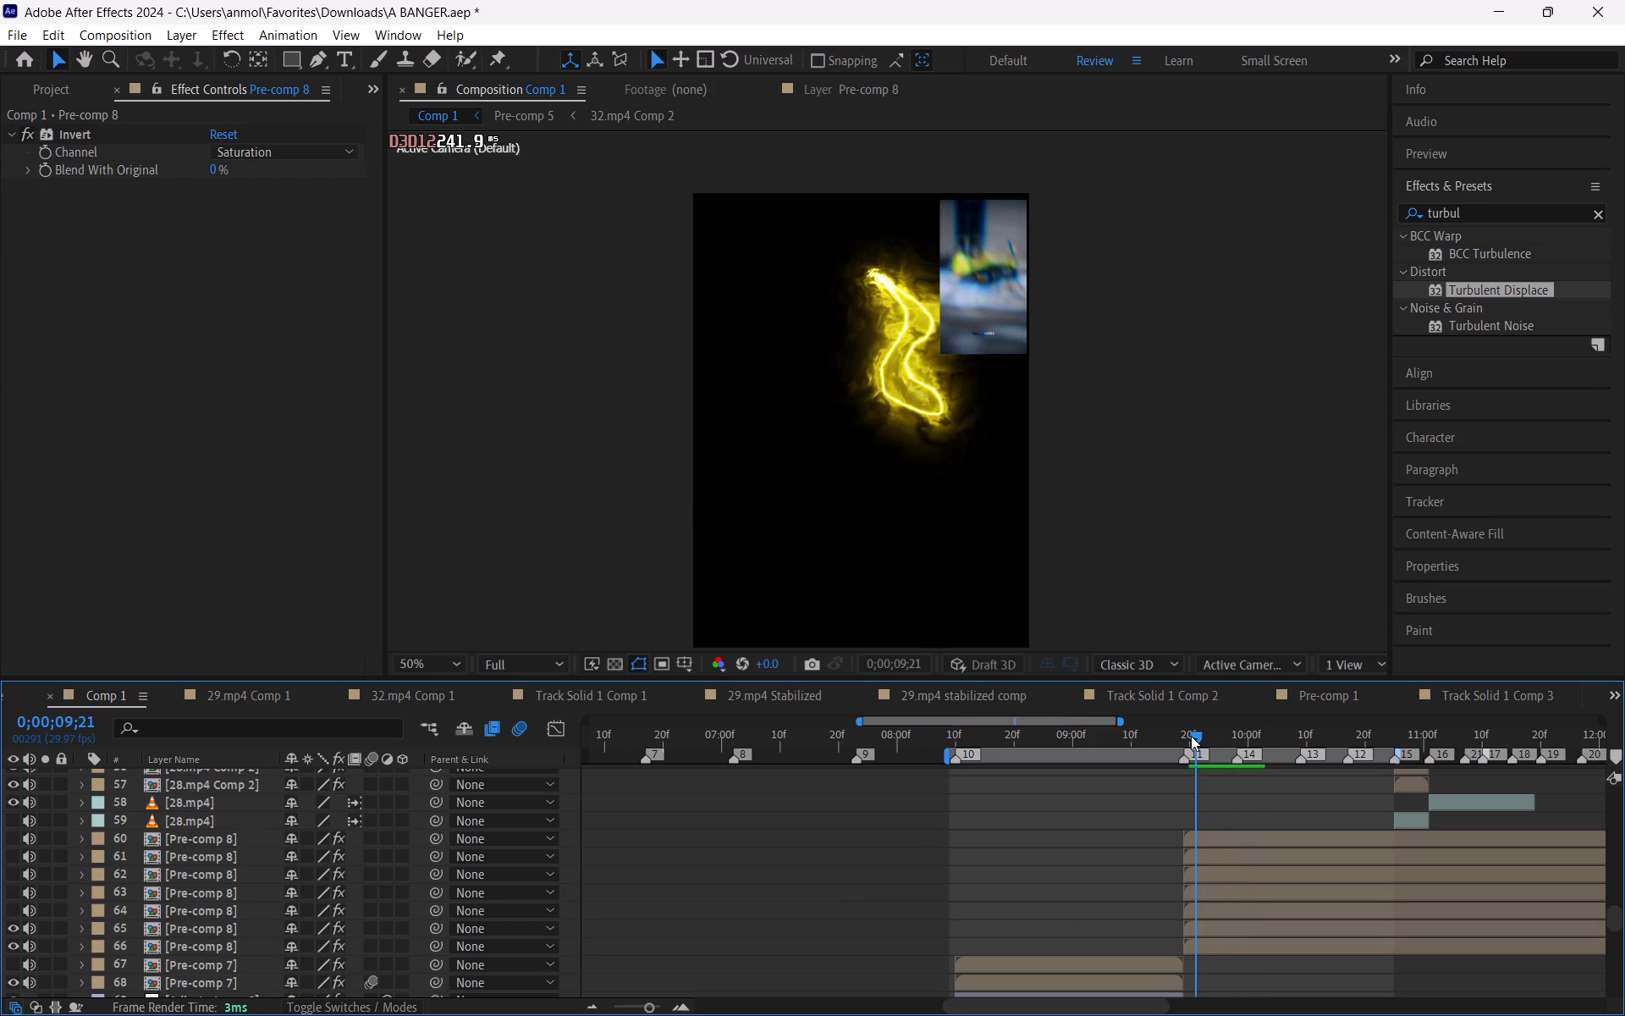
drag(1191, 736, 1259, 763)
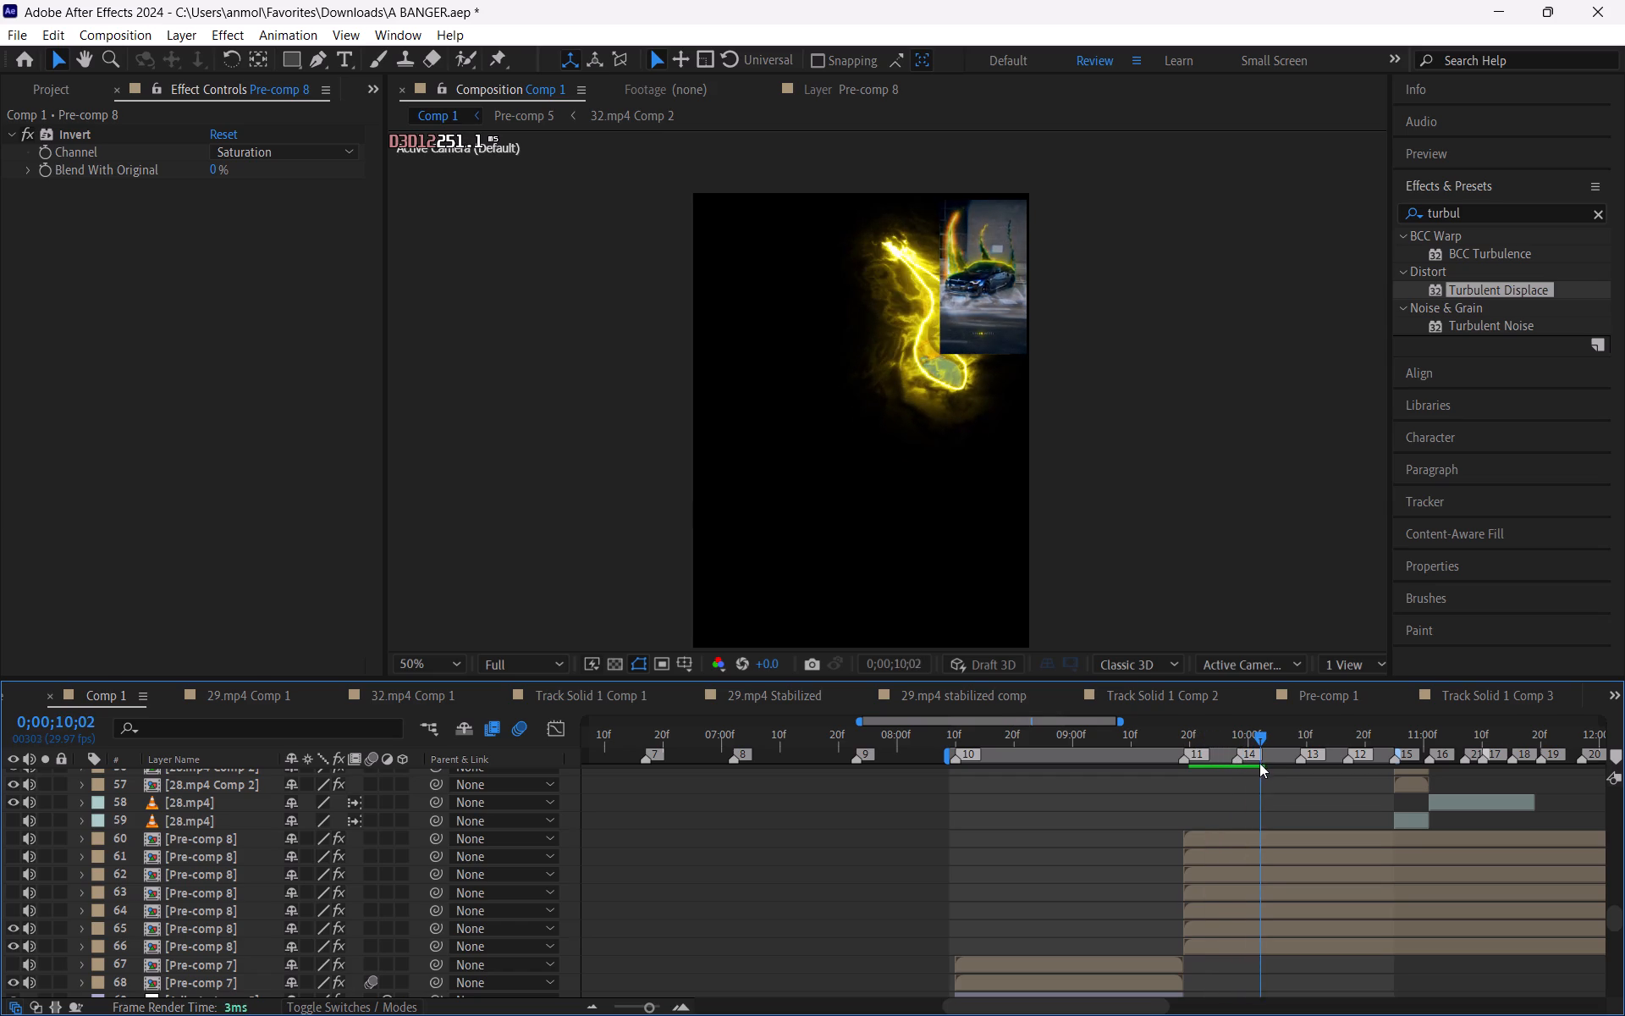
drag(1259, 763, 1220, 754)
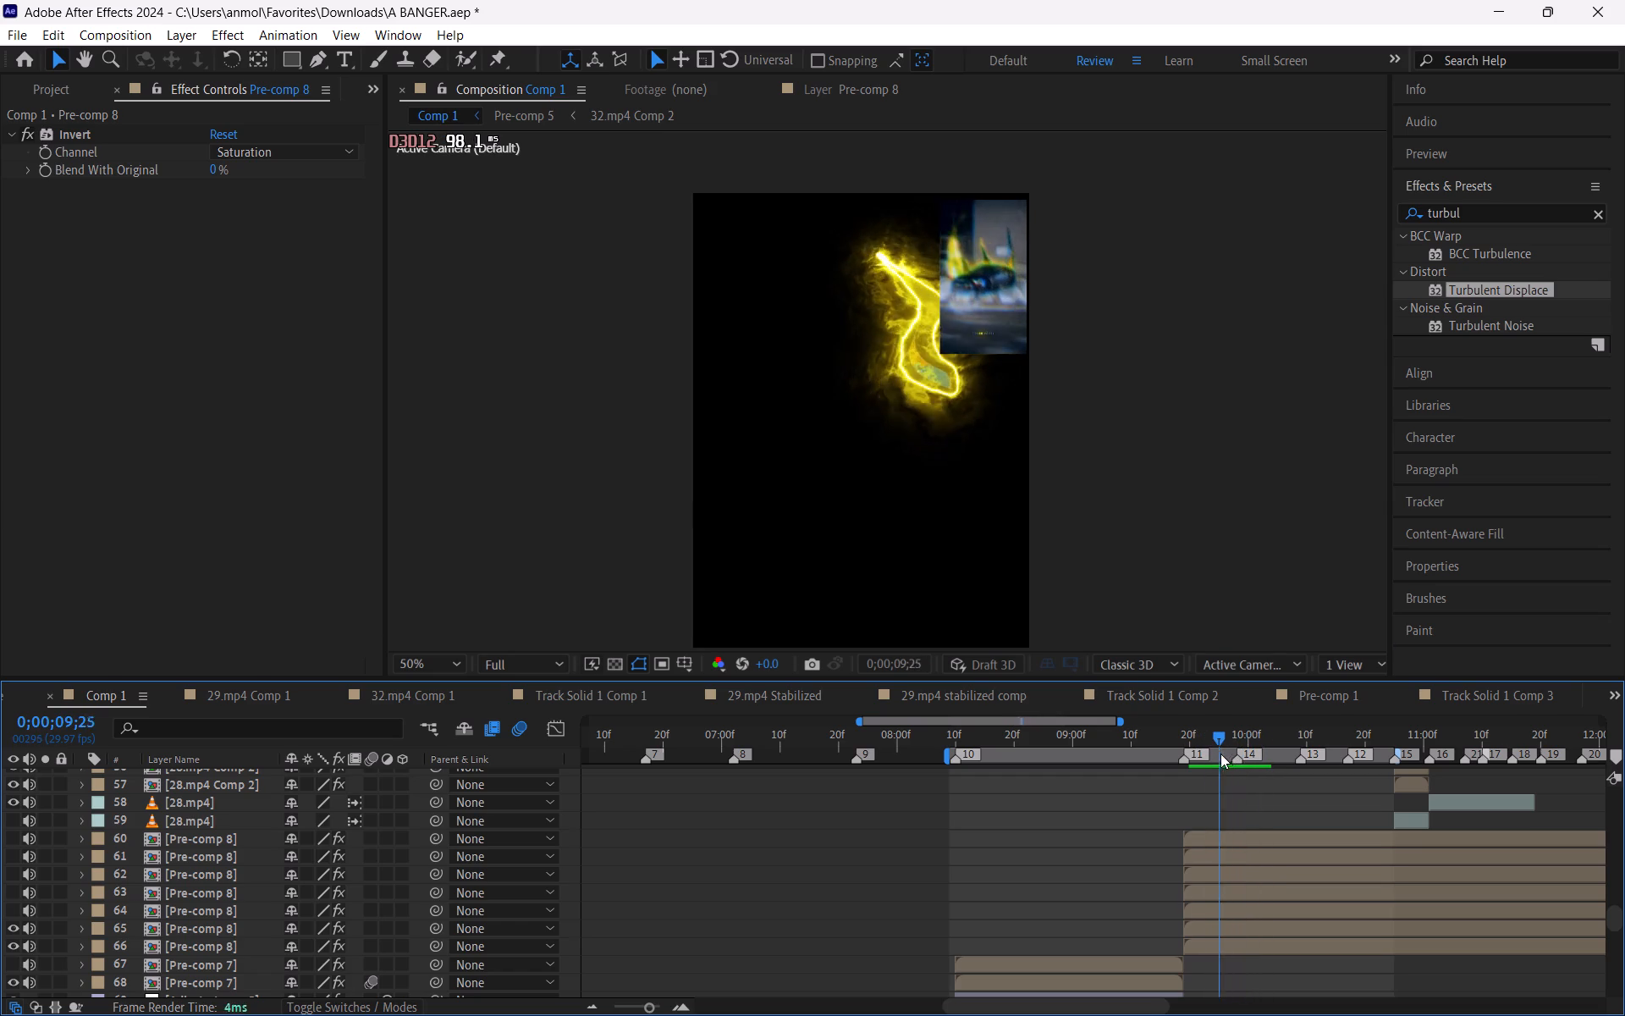
drag(1220, 754, 1312, 789)
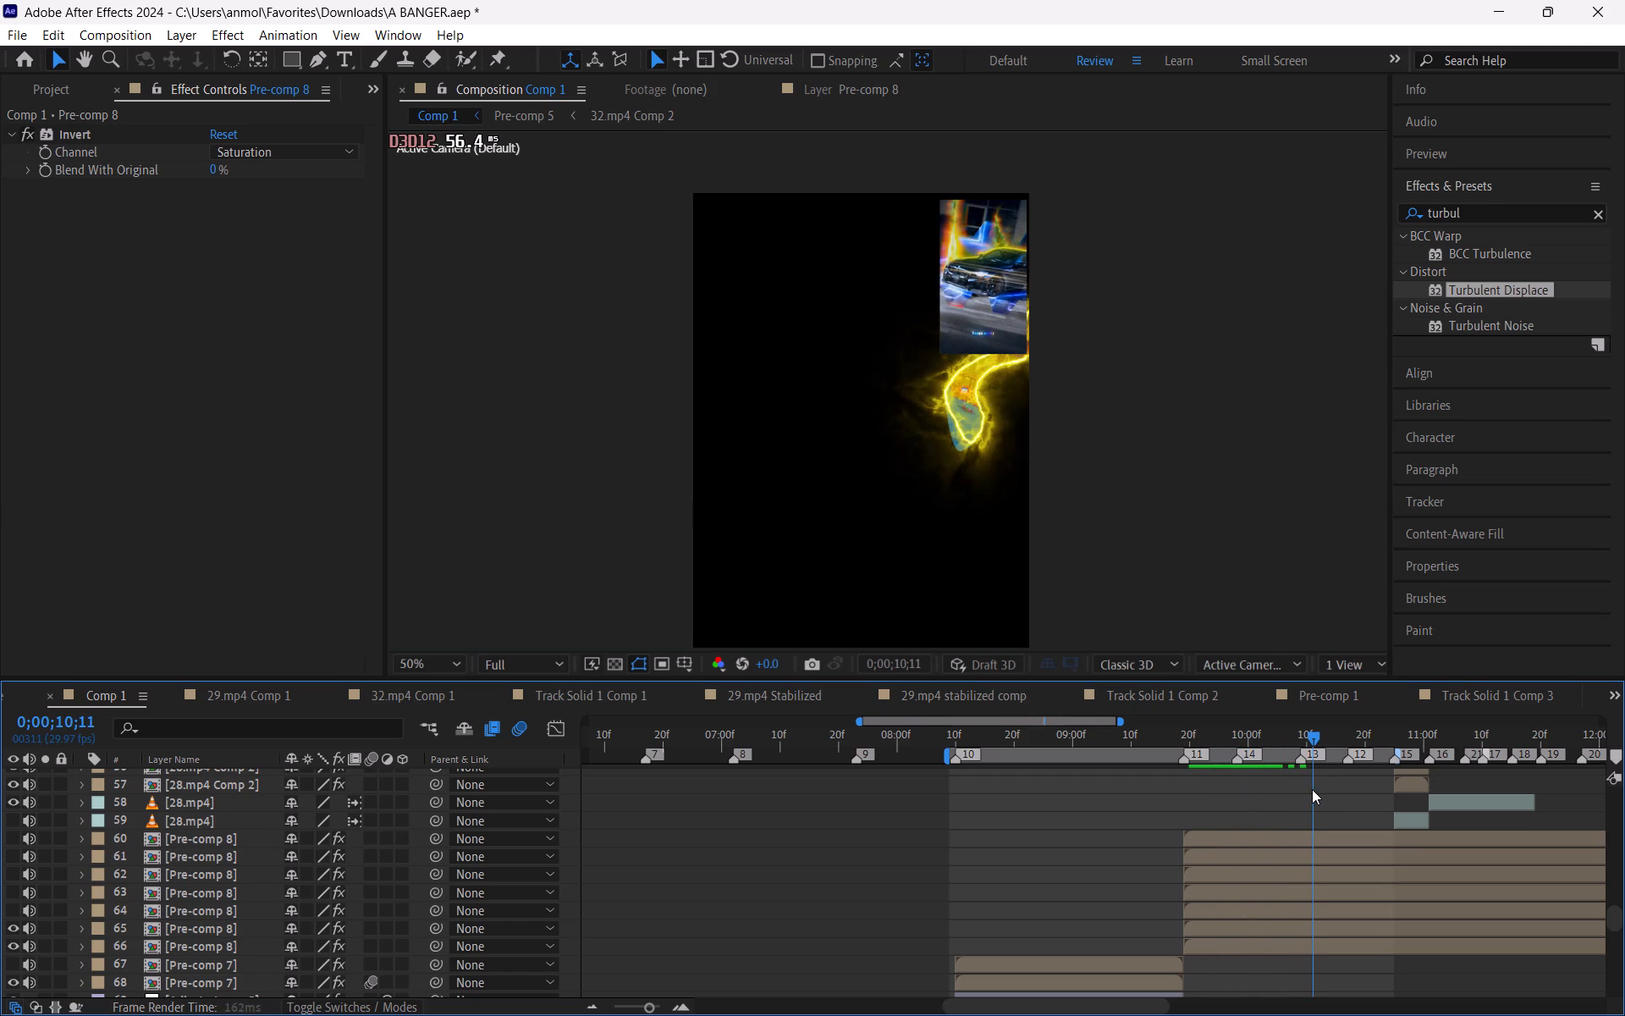
drag(1312, 789, 1220, 781)
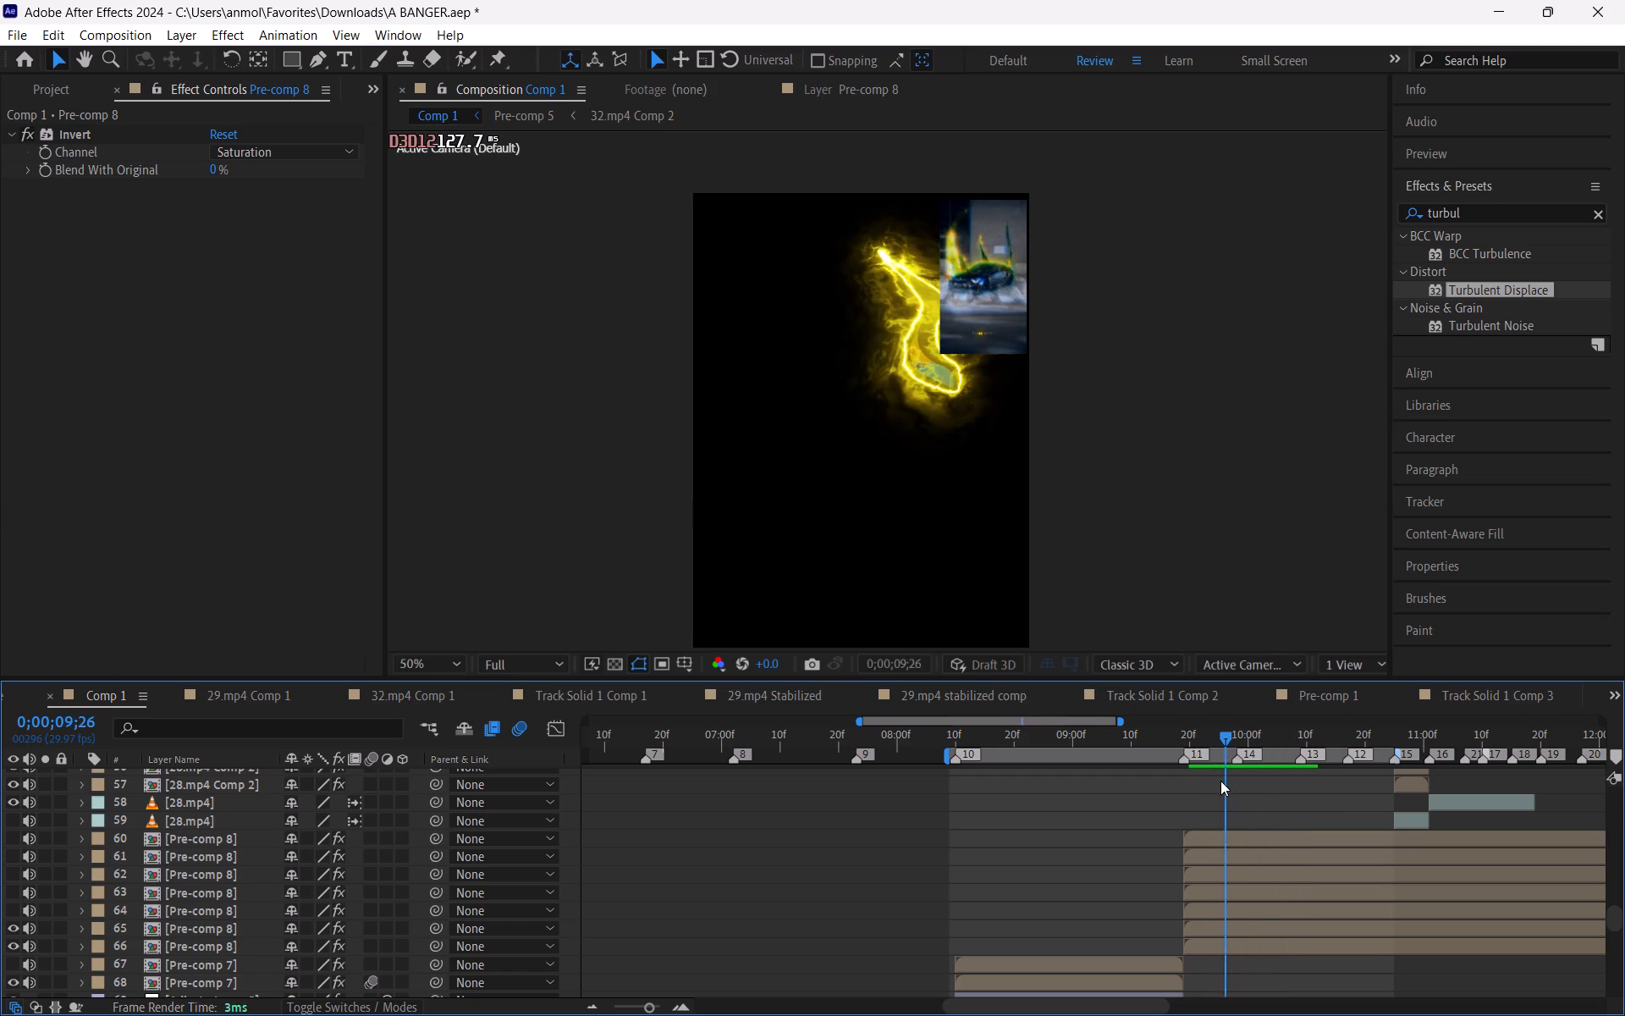
drag(1220, 781, 1213, 807)
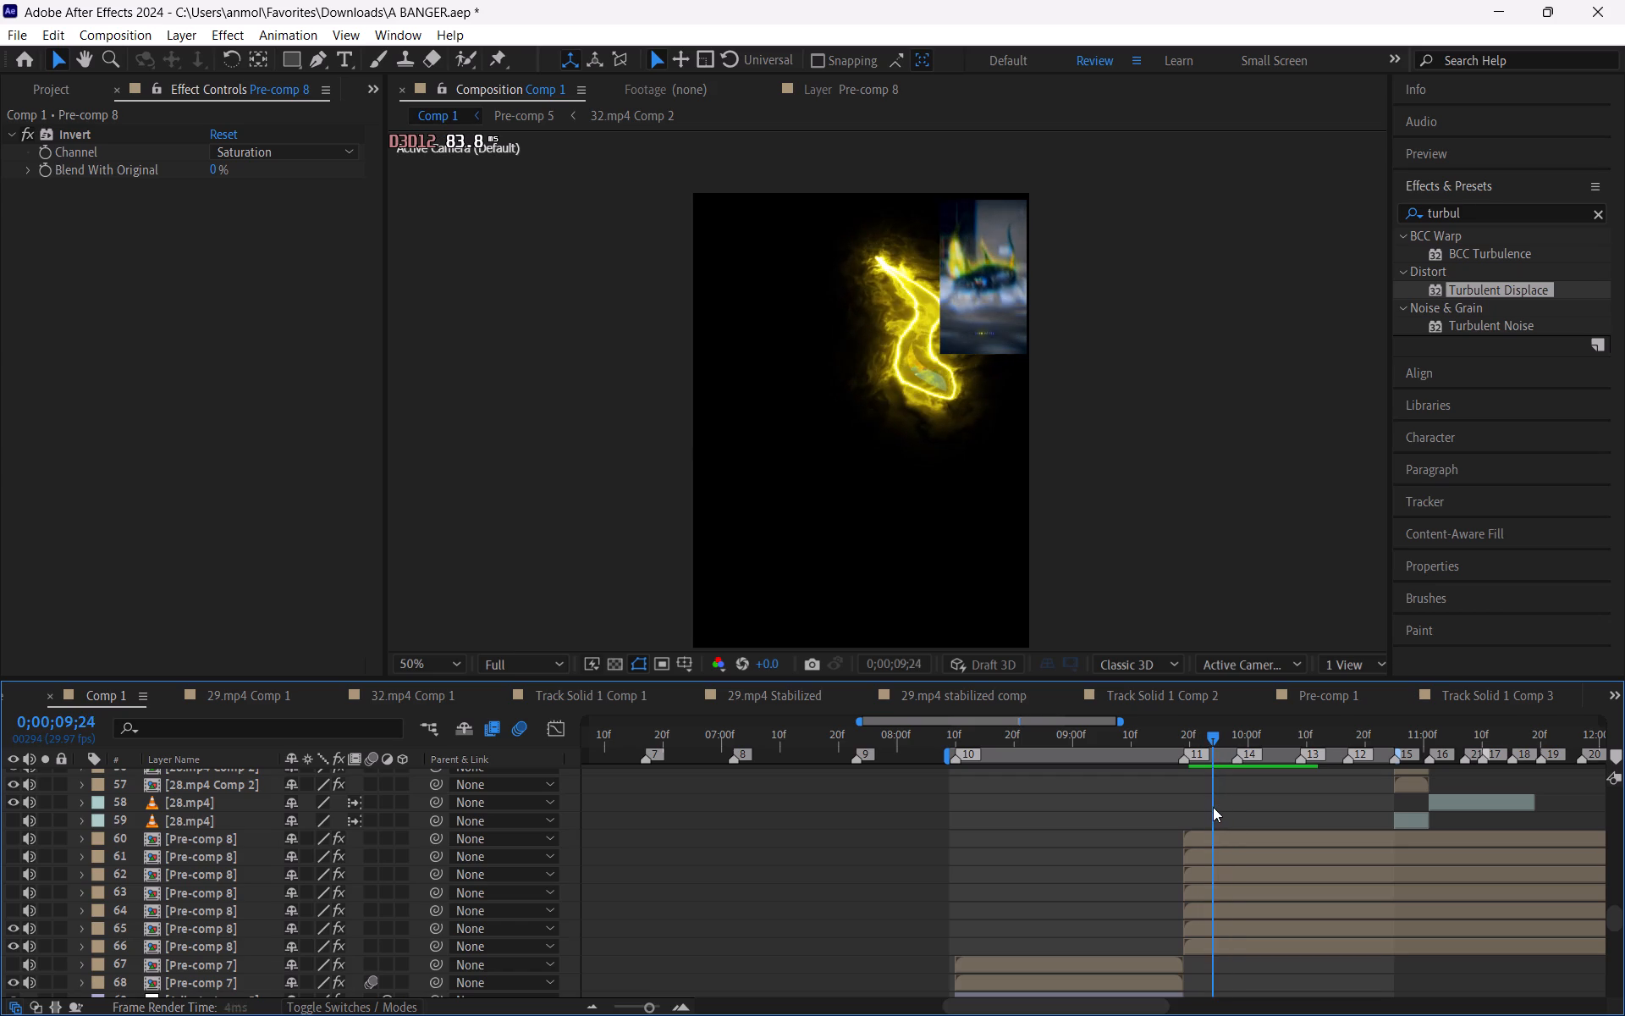
drag(1213, 807, 1206, 809)
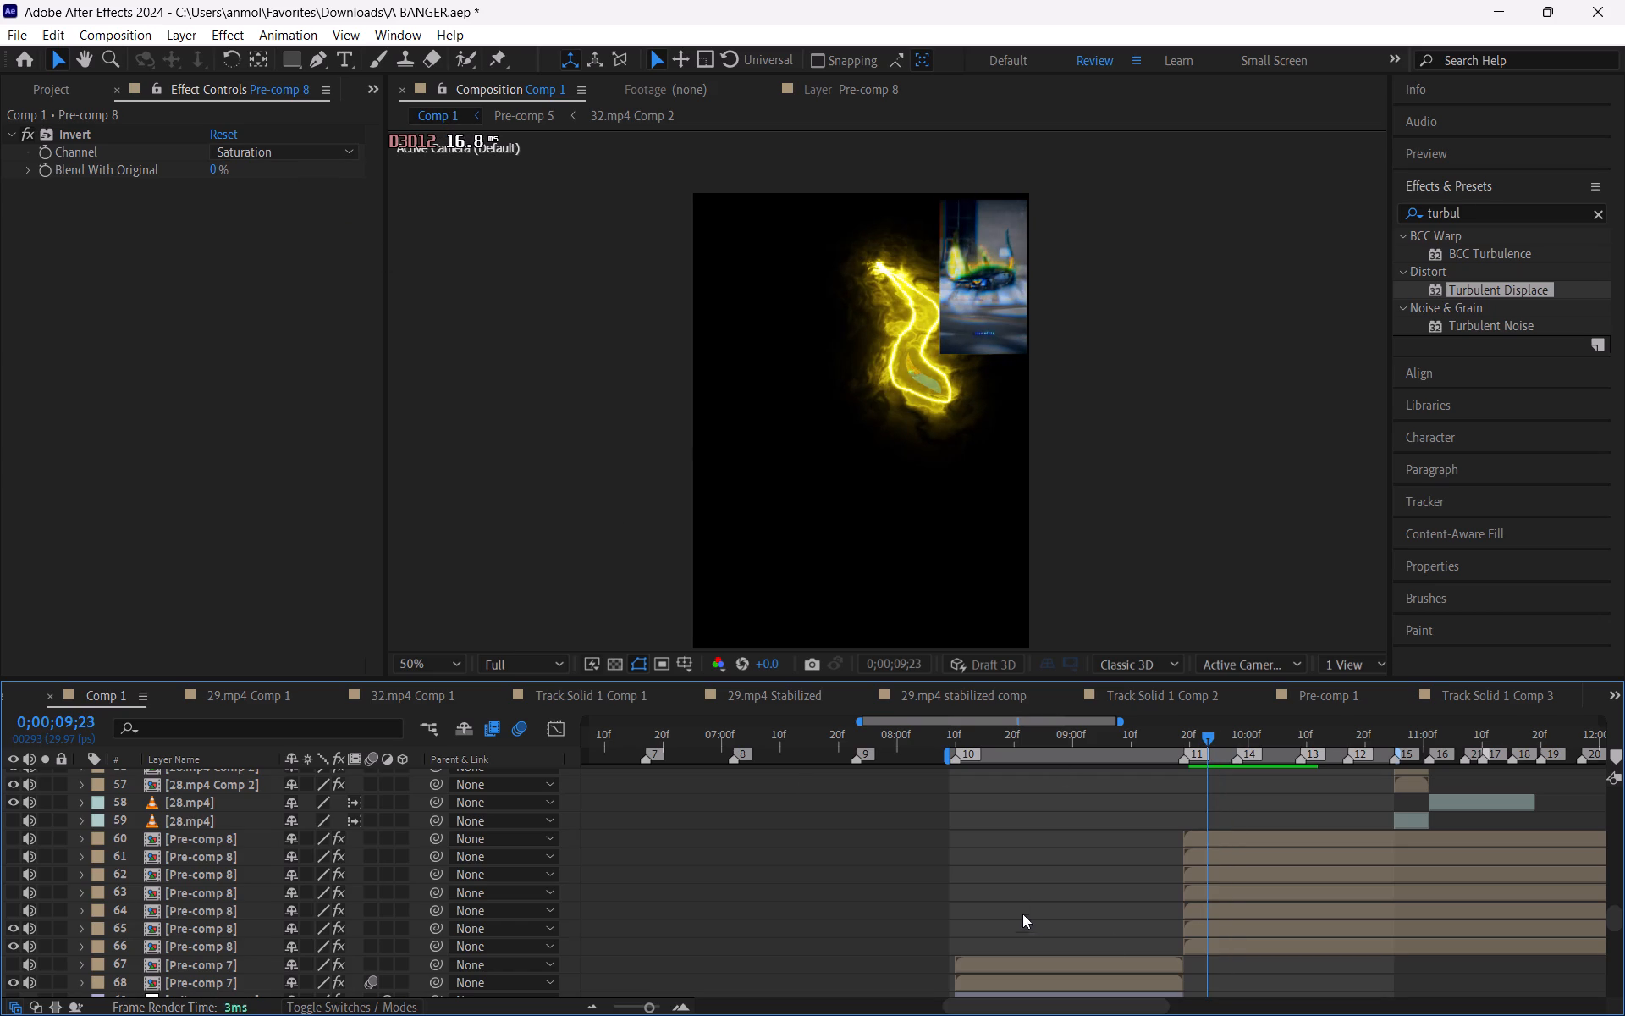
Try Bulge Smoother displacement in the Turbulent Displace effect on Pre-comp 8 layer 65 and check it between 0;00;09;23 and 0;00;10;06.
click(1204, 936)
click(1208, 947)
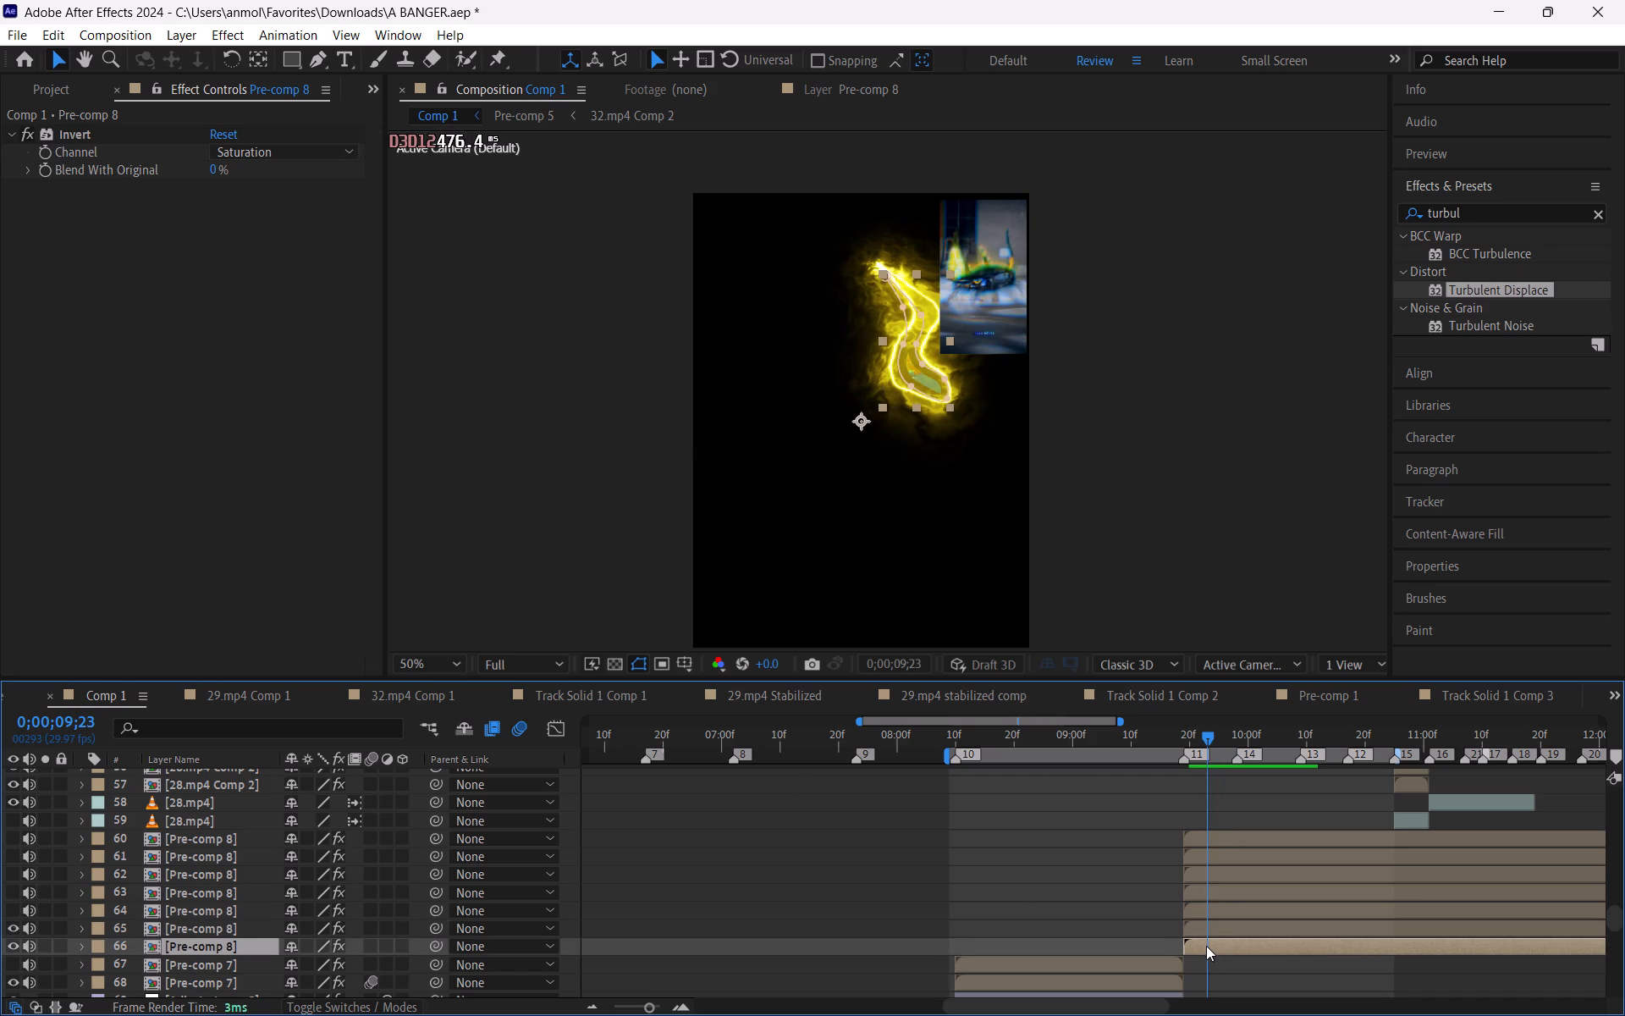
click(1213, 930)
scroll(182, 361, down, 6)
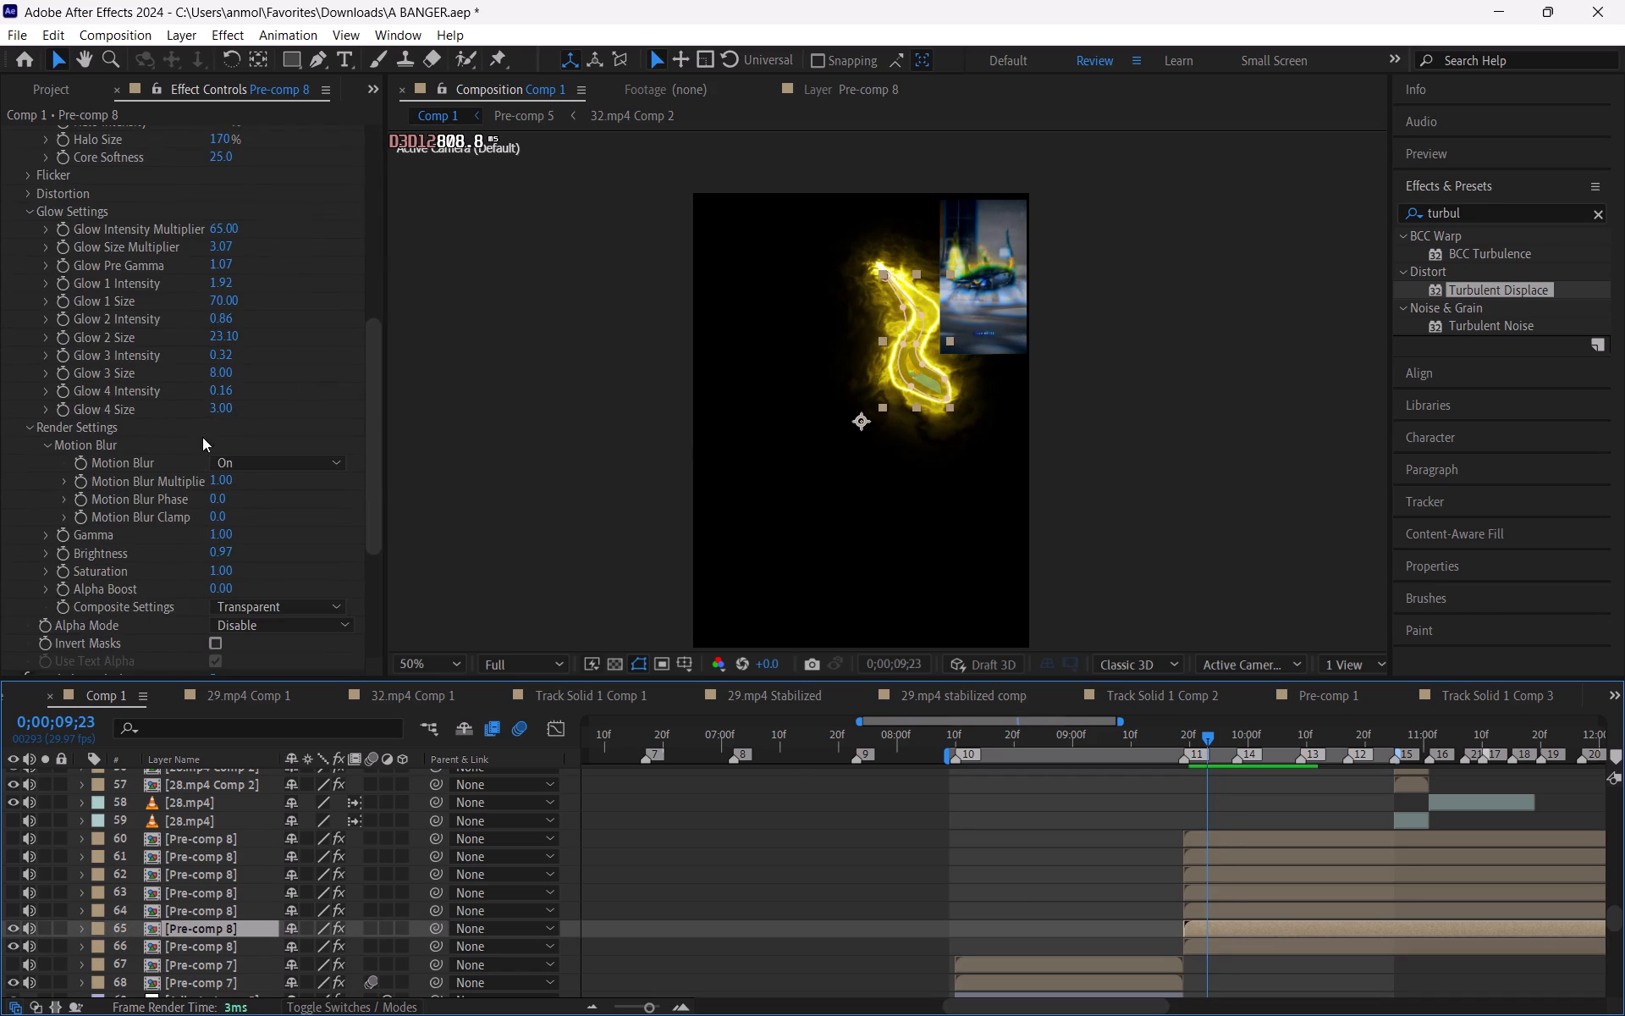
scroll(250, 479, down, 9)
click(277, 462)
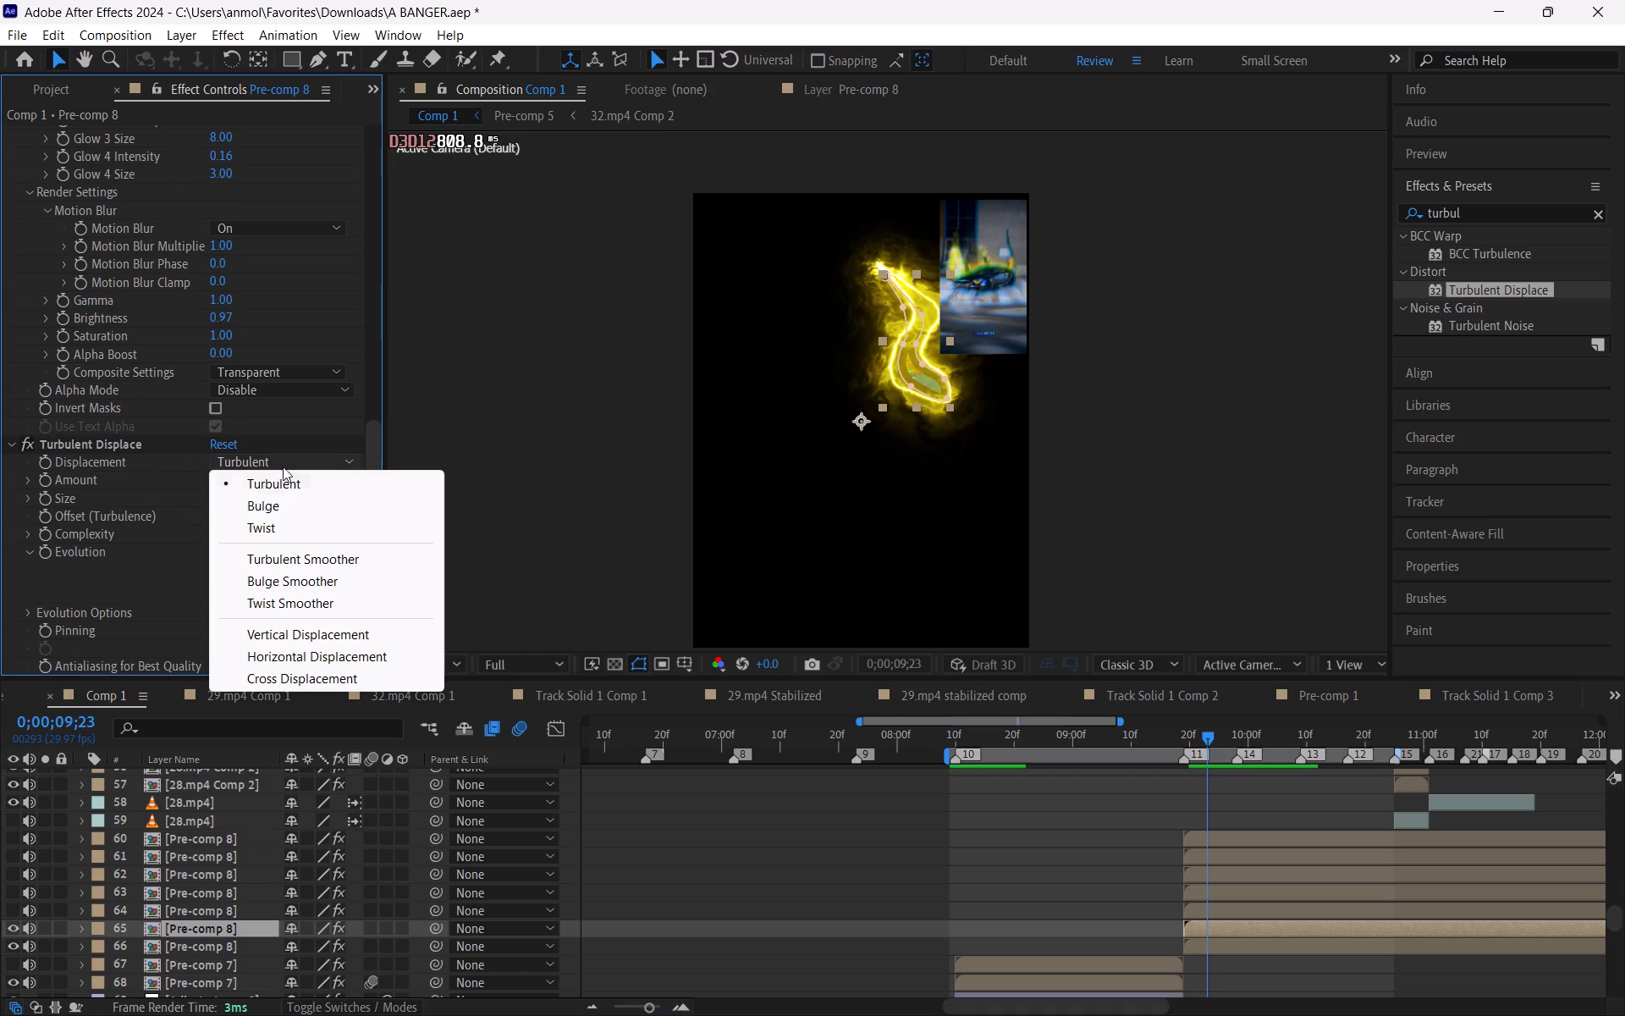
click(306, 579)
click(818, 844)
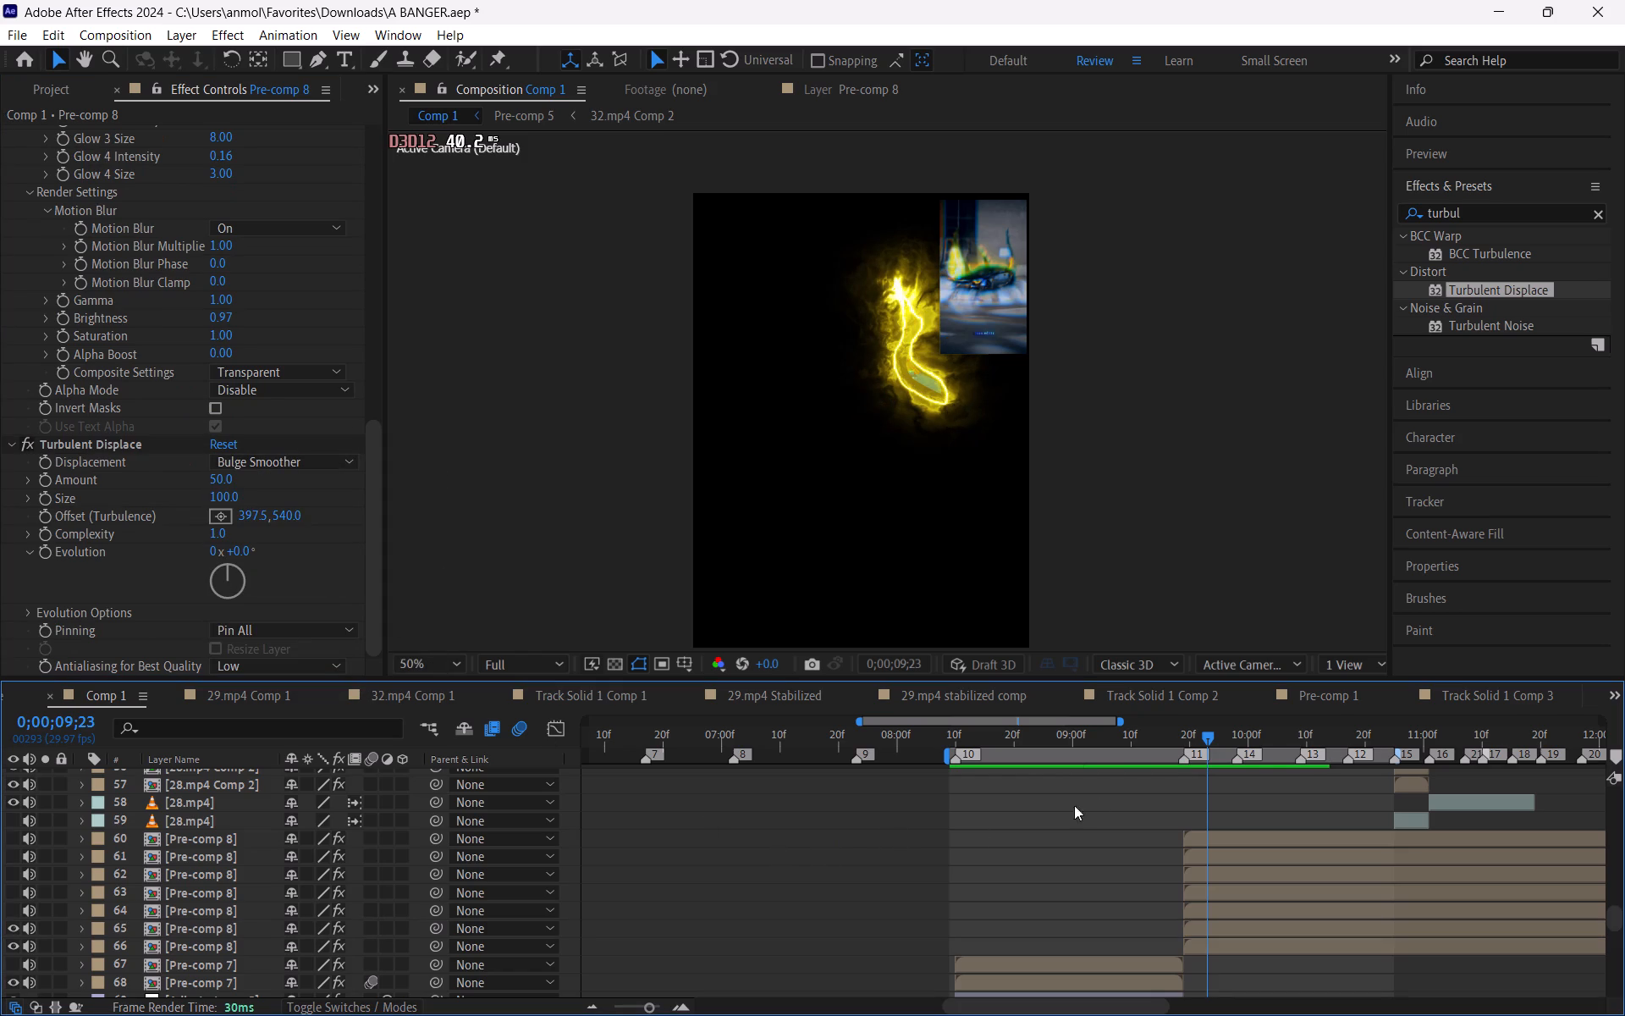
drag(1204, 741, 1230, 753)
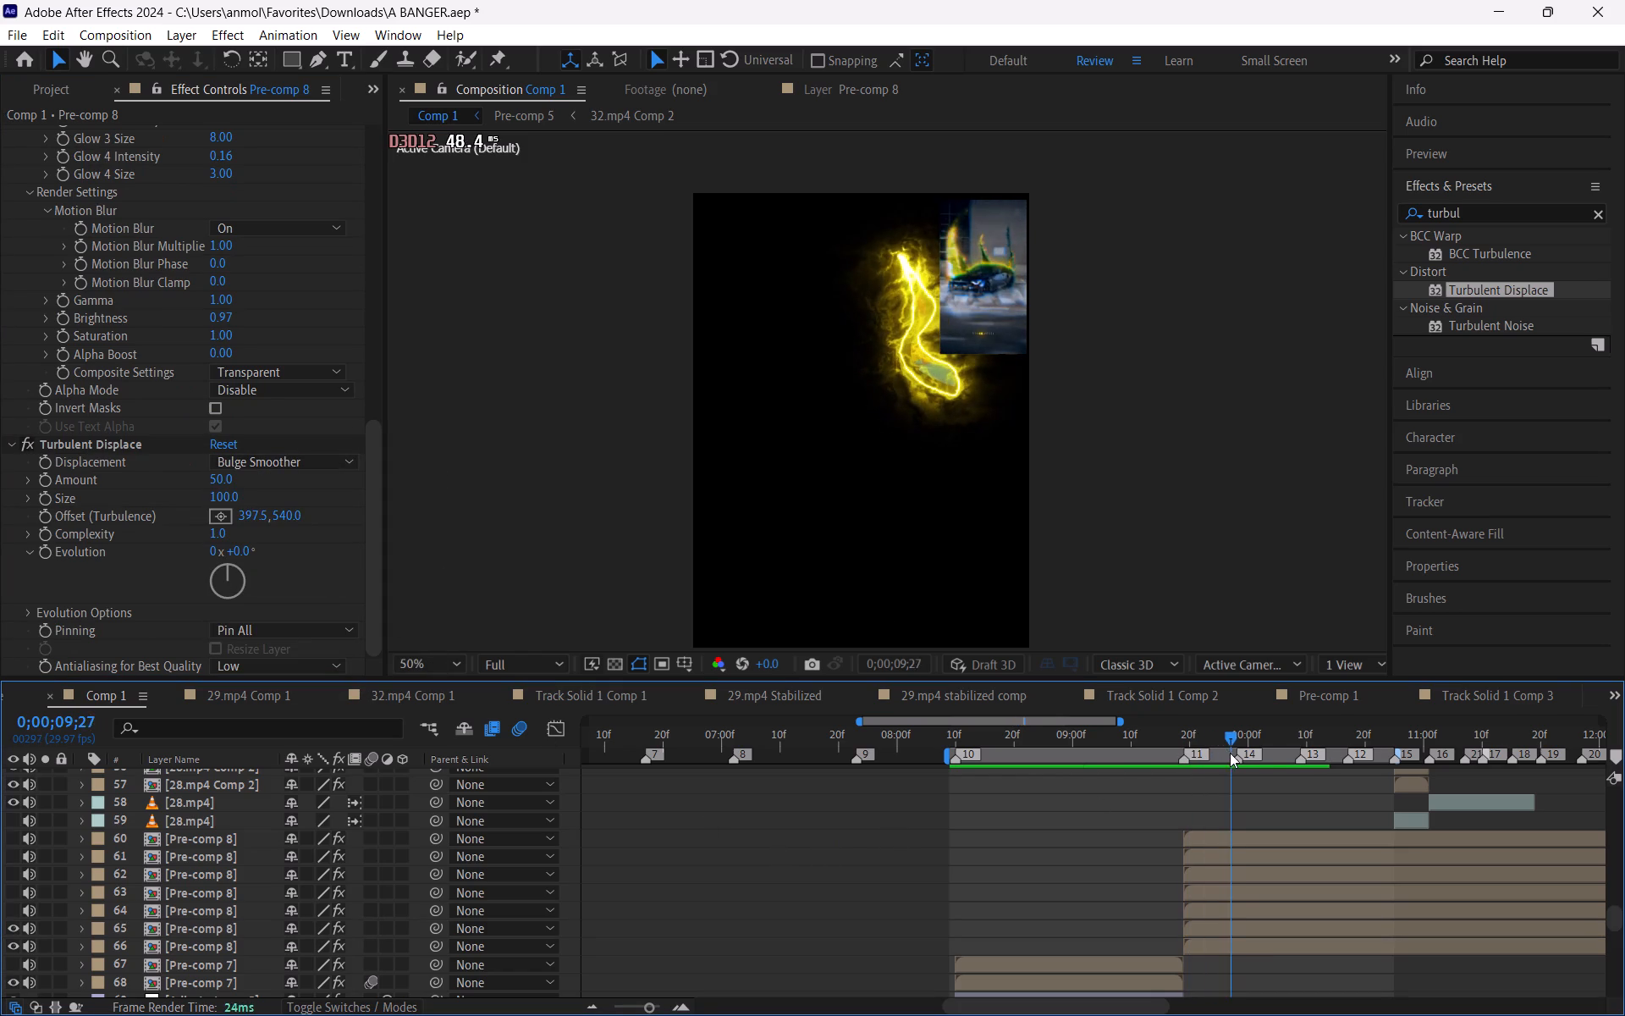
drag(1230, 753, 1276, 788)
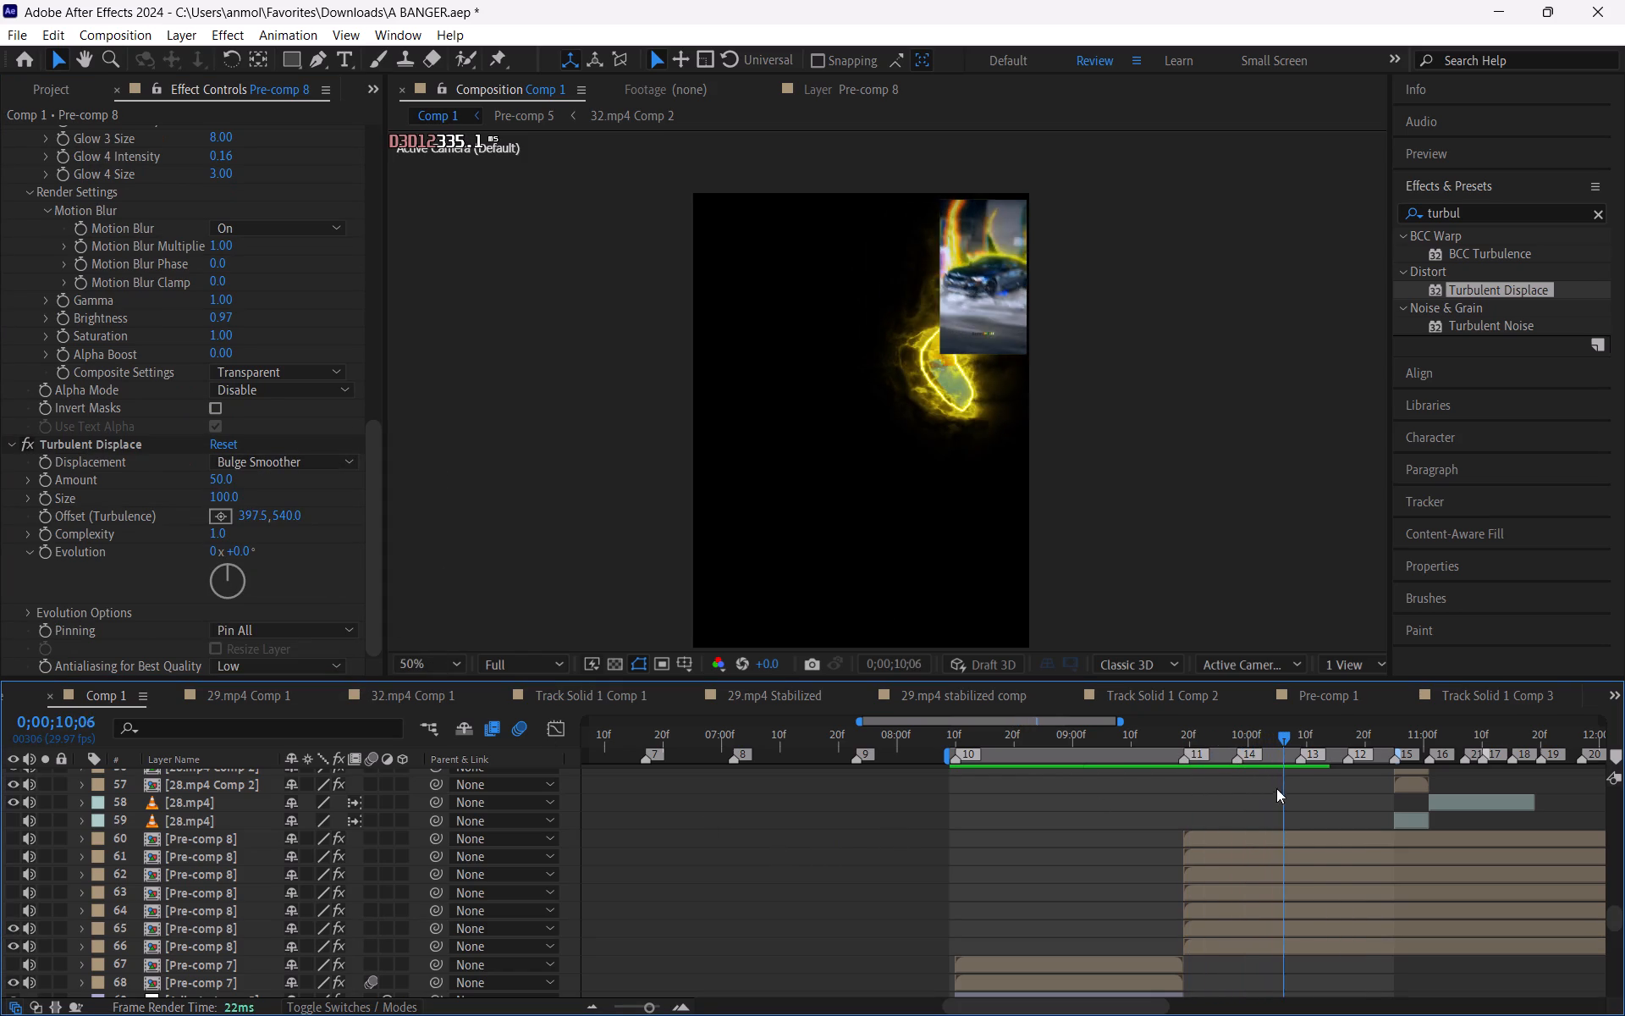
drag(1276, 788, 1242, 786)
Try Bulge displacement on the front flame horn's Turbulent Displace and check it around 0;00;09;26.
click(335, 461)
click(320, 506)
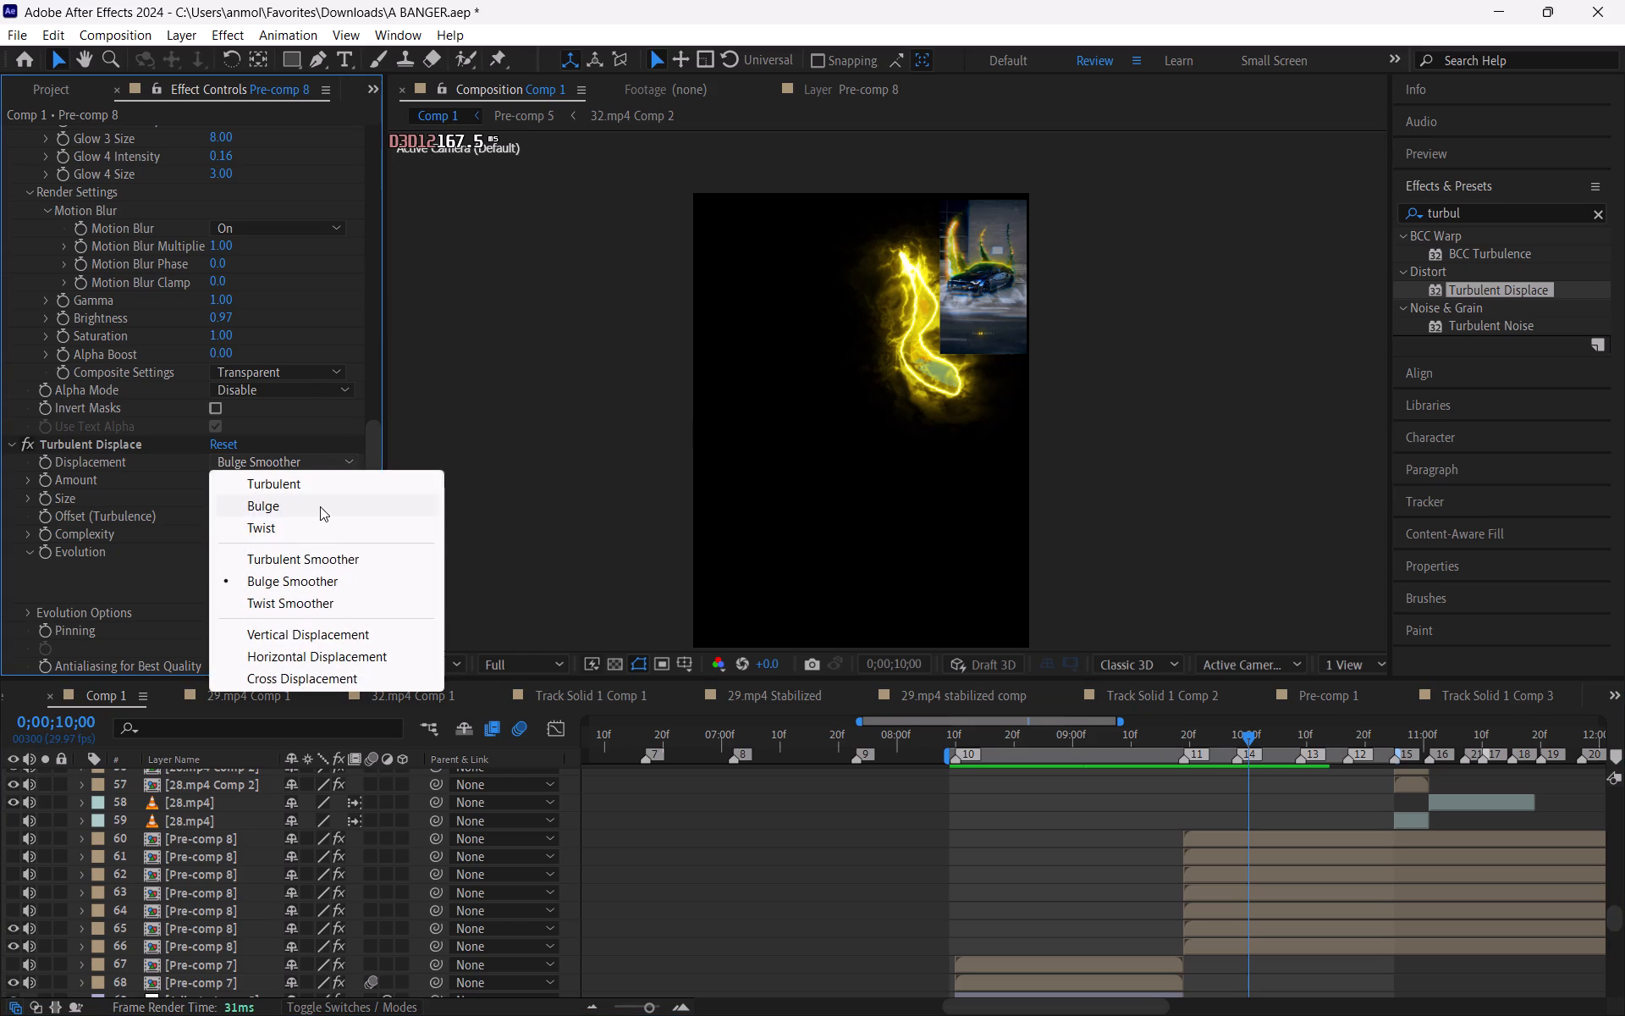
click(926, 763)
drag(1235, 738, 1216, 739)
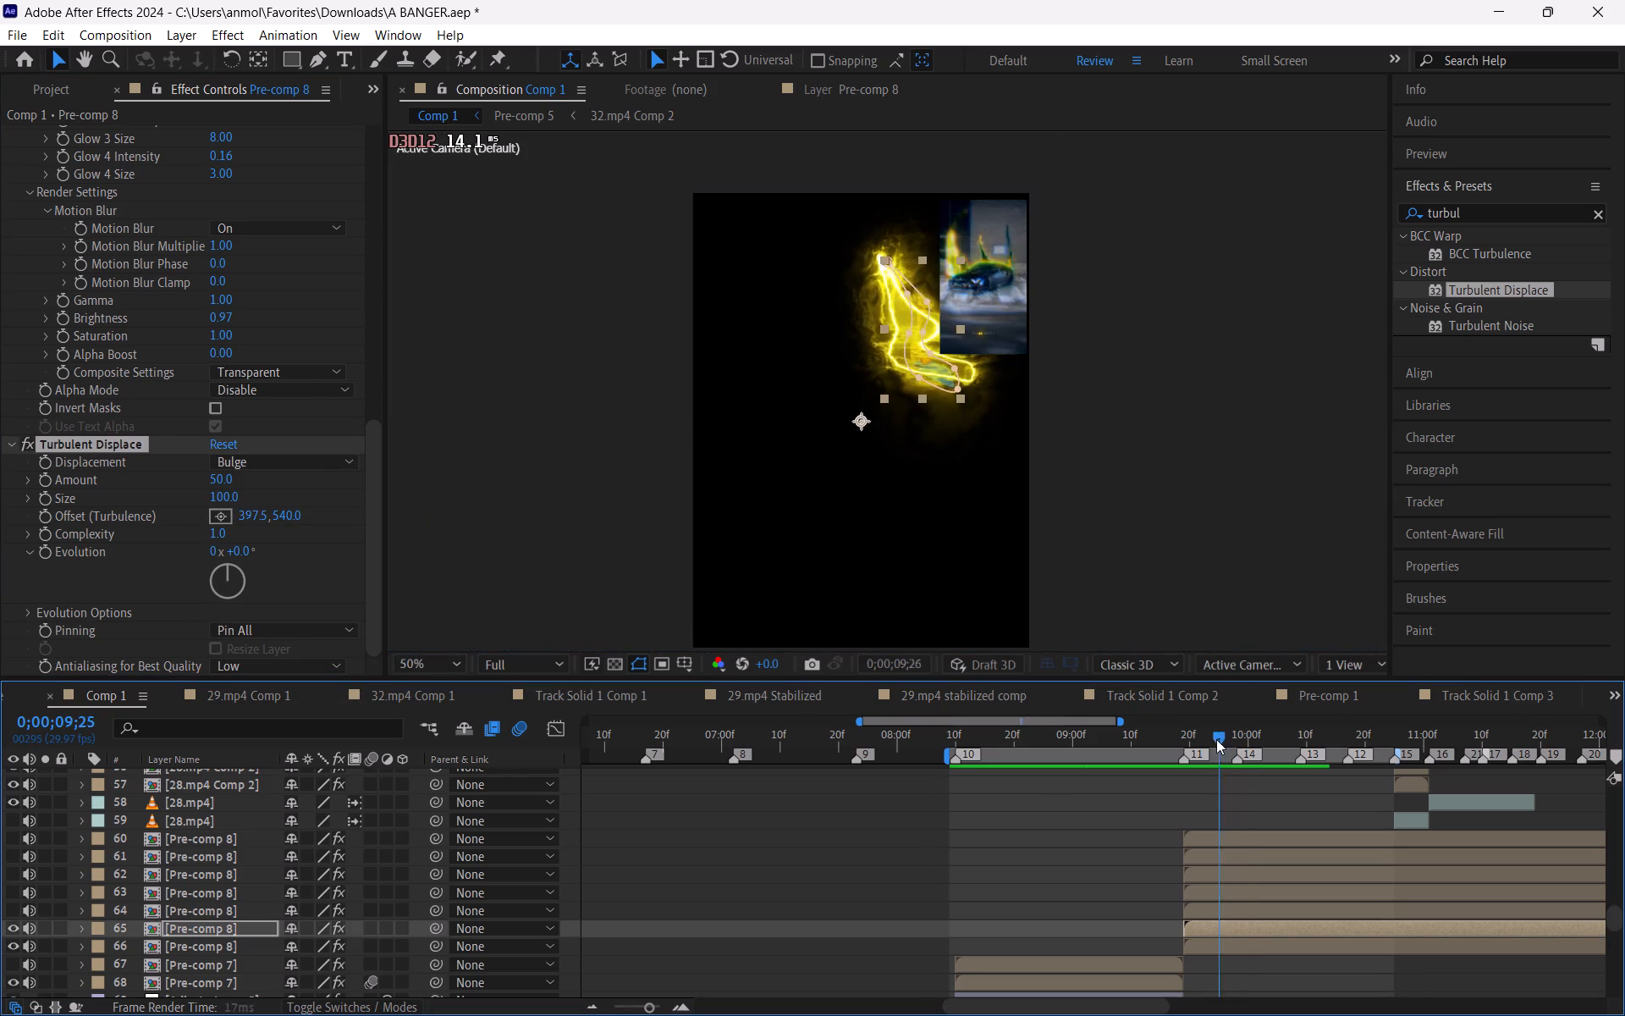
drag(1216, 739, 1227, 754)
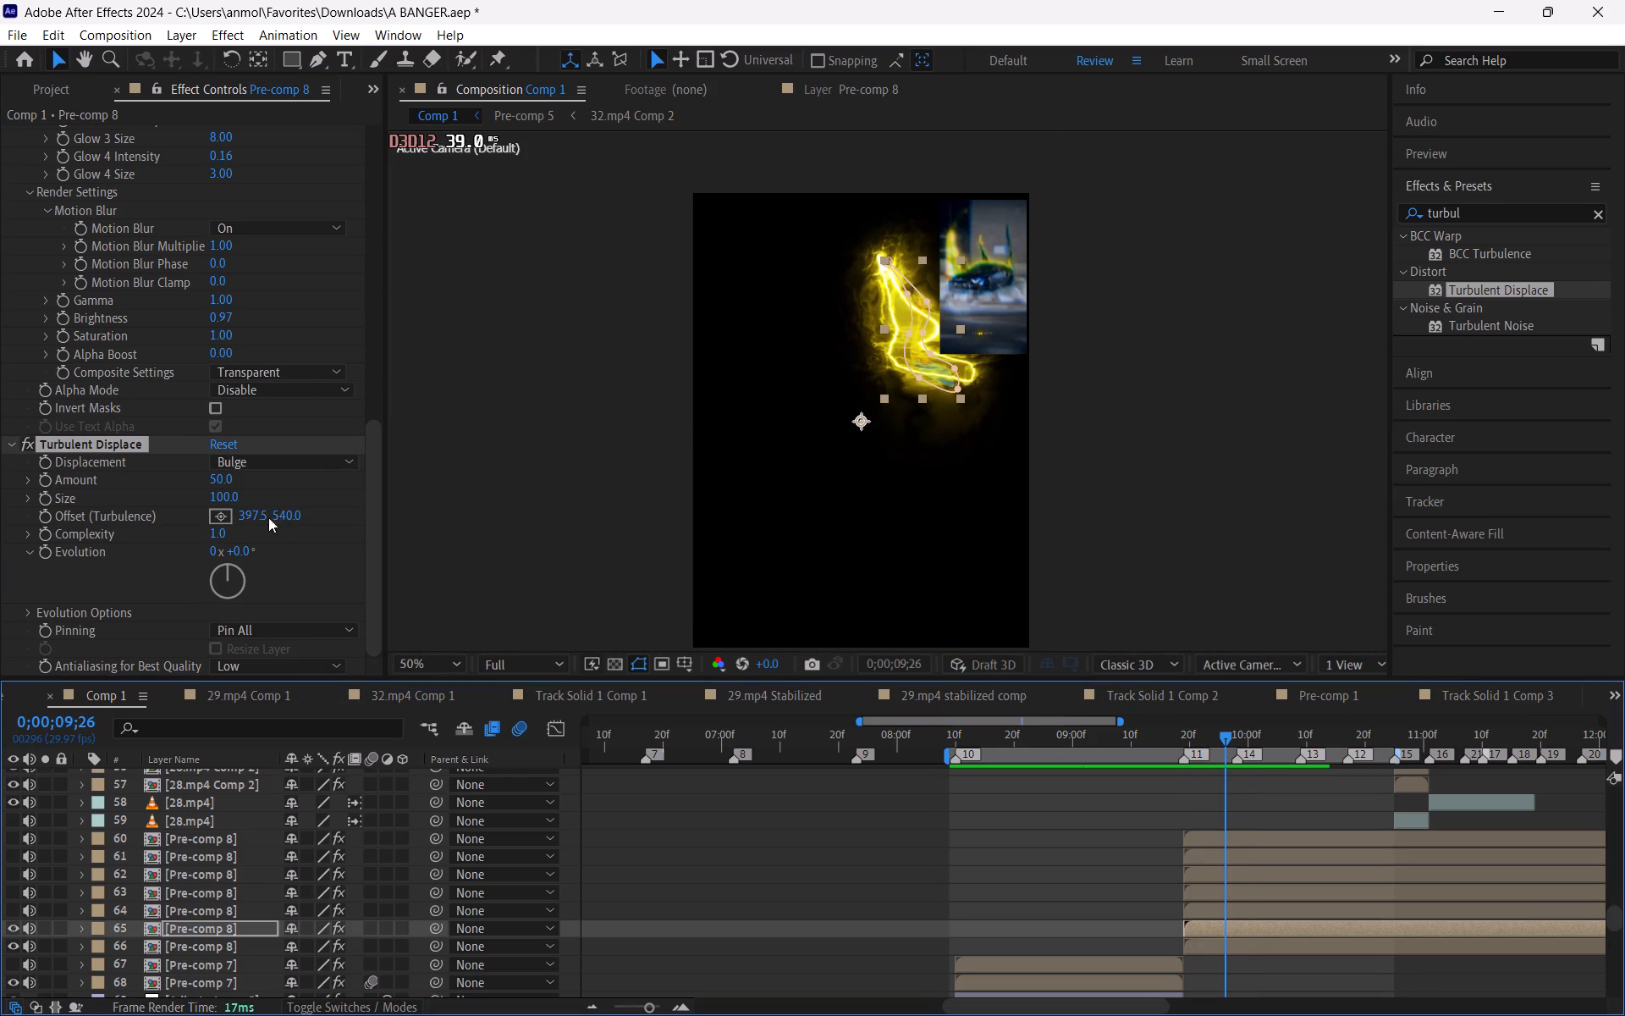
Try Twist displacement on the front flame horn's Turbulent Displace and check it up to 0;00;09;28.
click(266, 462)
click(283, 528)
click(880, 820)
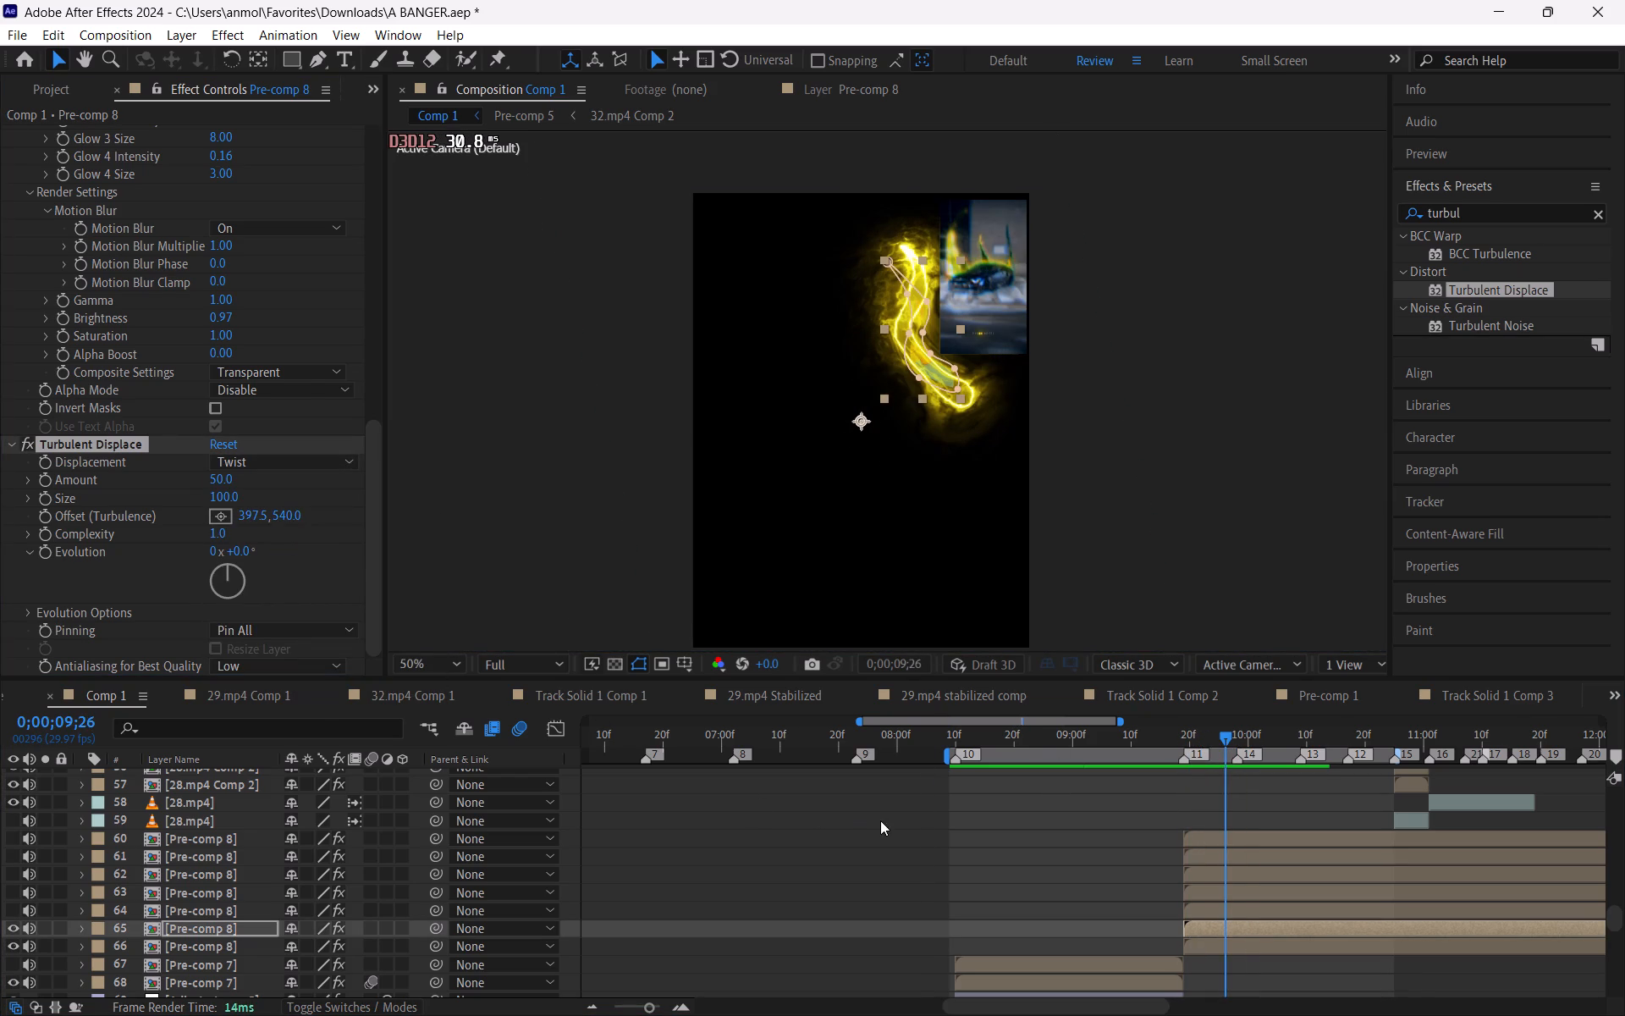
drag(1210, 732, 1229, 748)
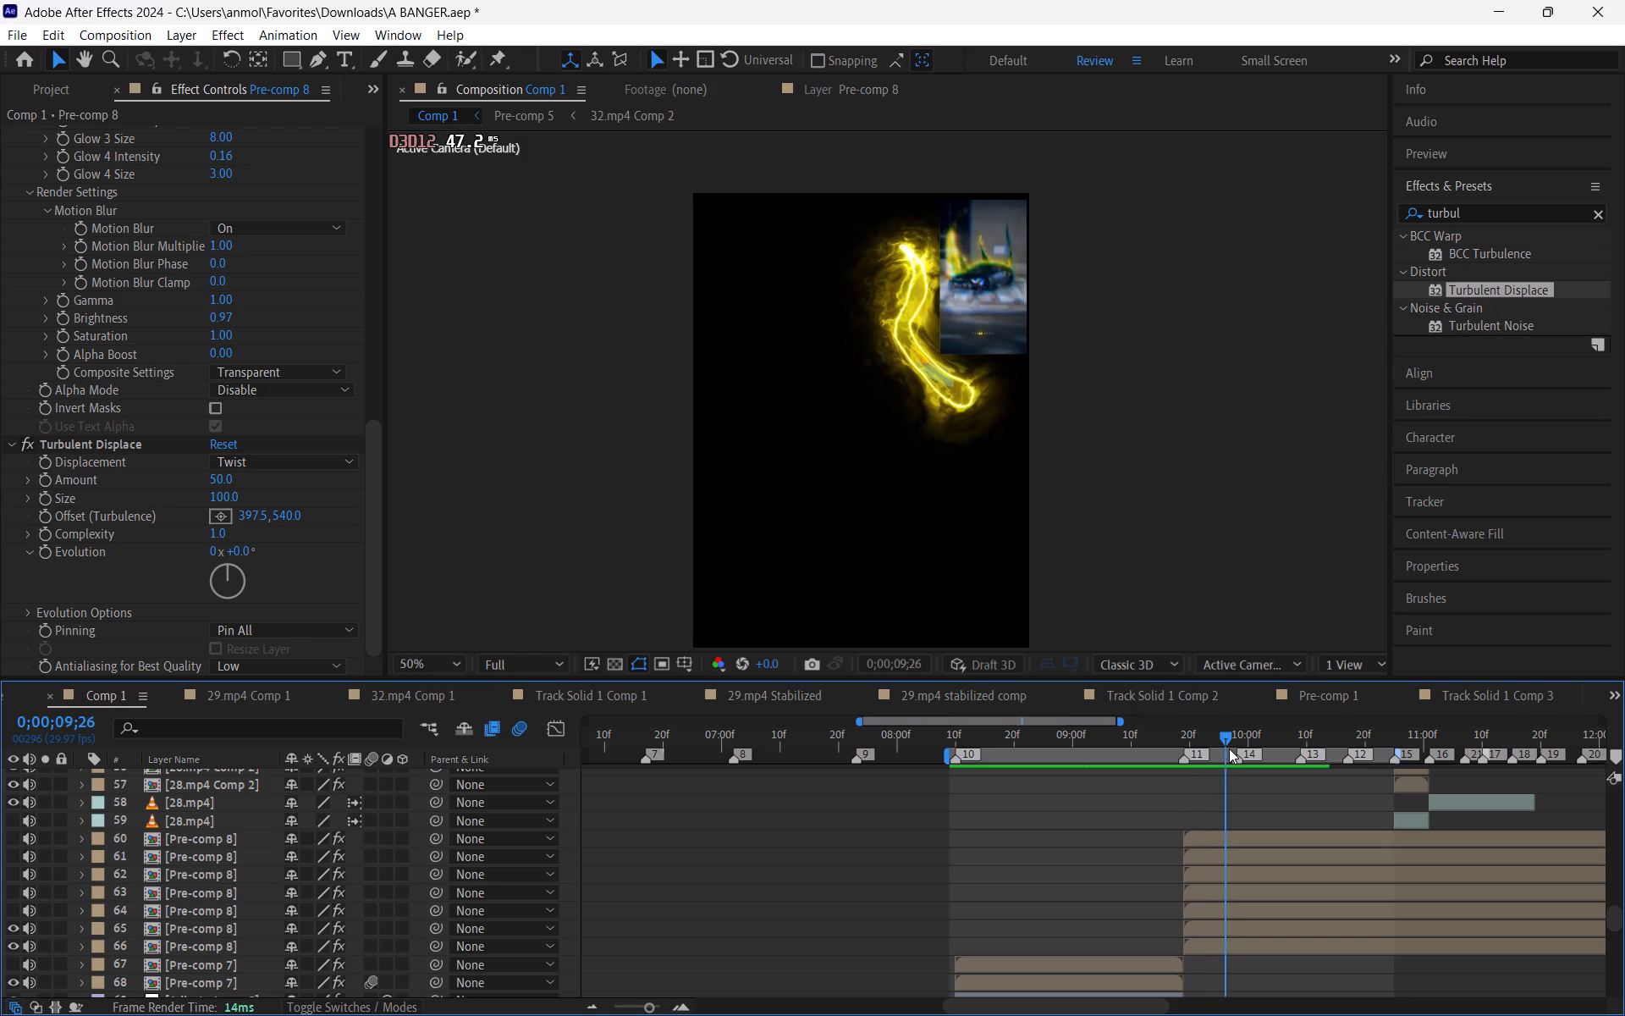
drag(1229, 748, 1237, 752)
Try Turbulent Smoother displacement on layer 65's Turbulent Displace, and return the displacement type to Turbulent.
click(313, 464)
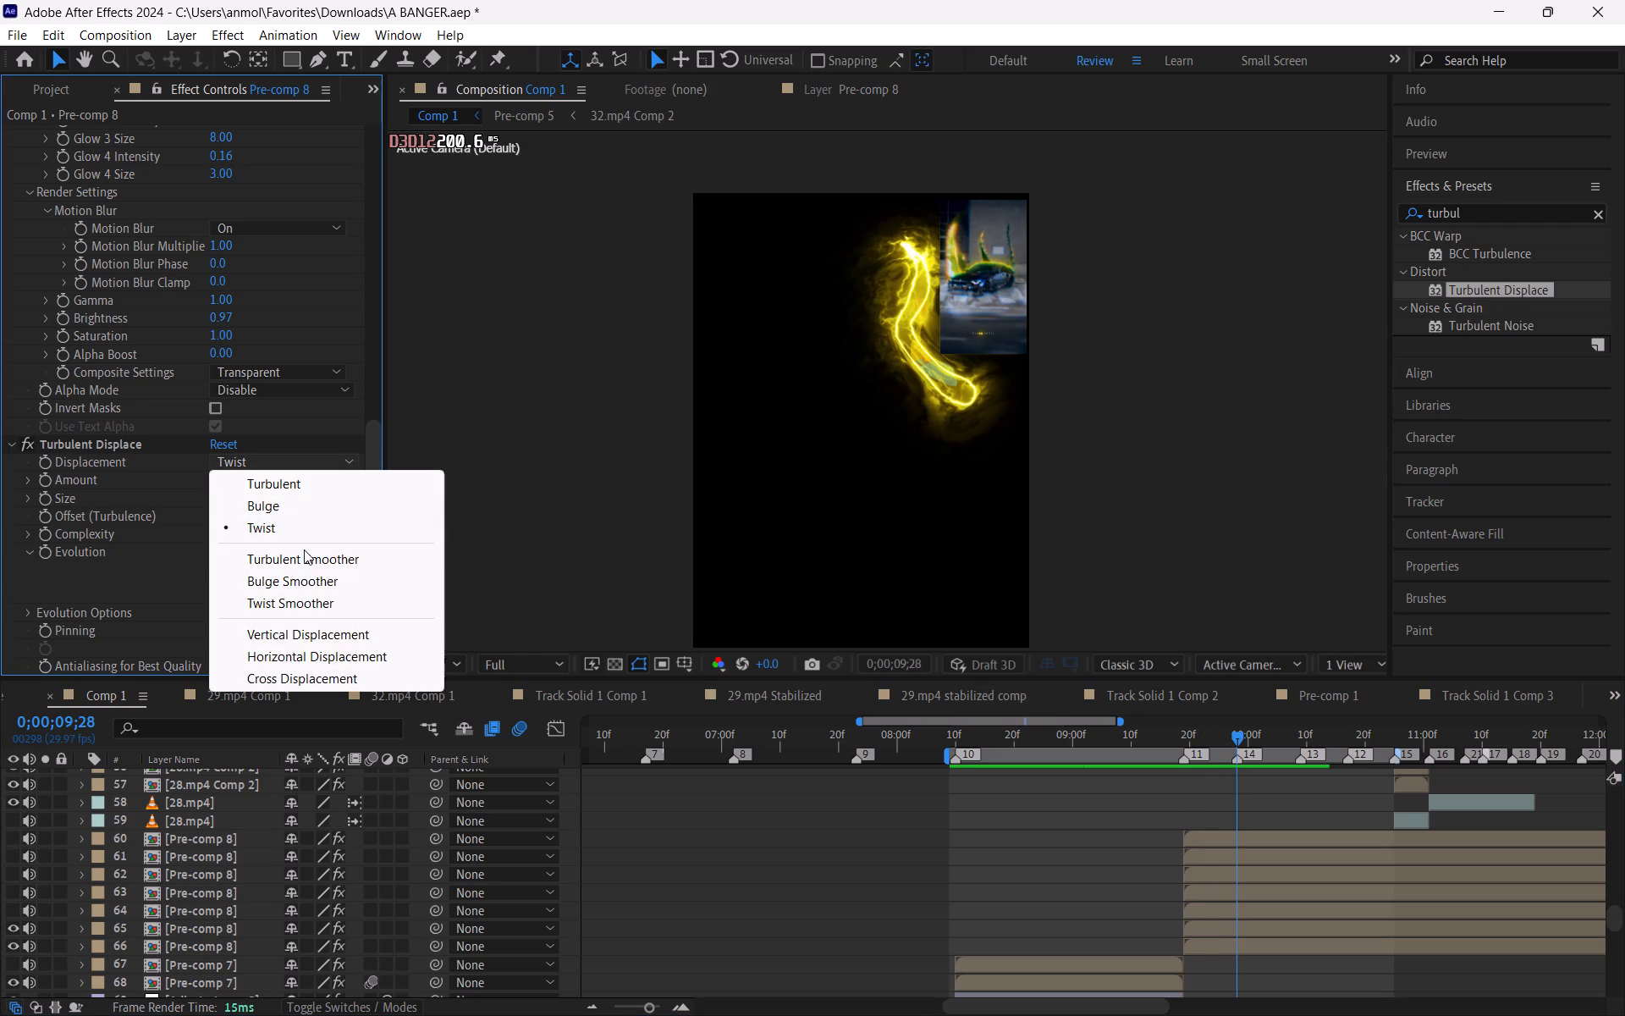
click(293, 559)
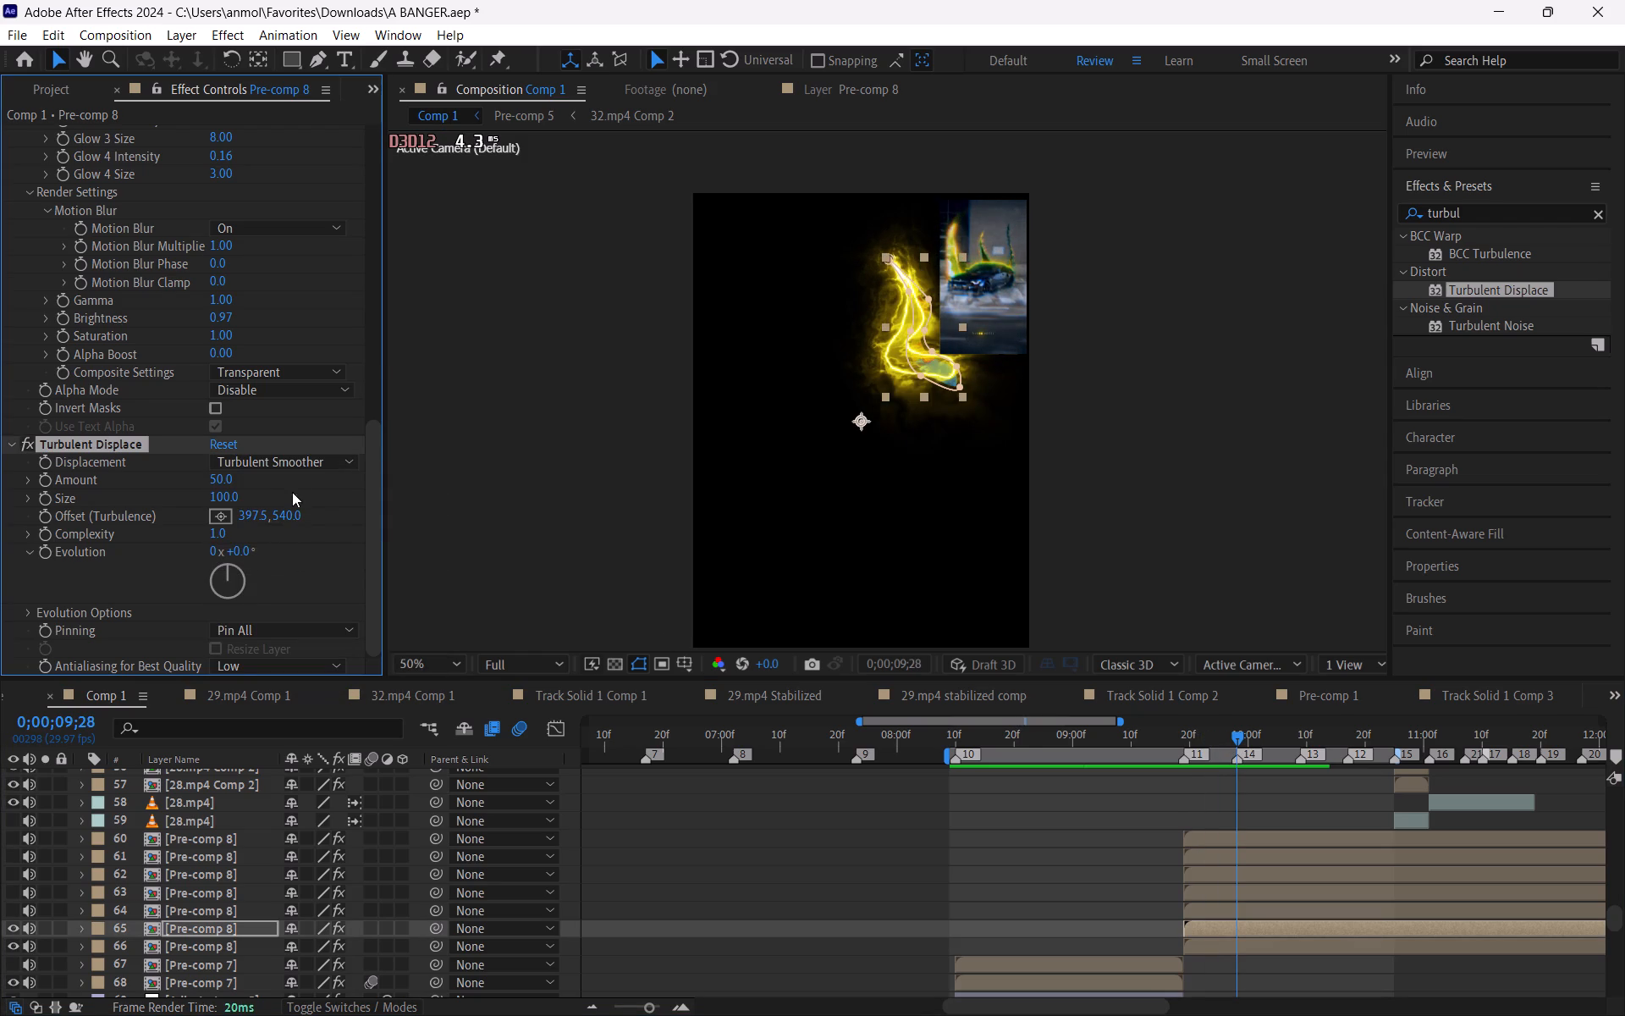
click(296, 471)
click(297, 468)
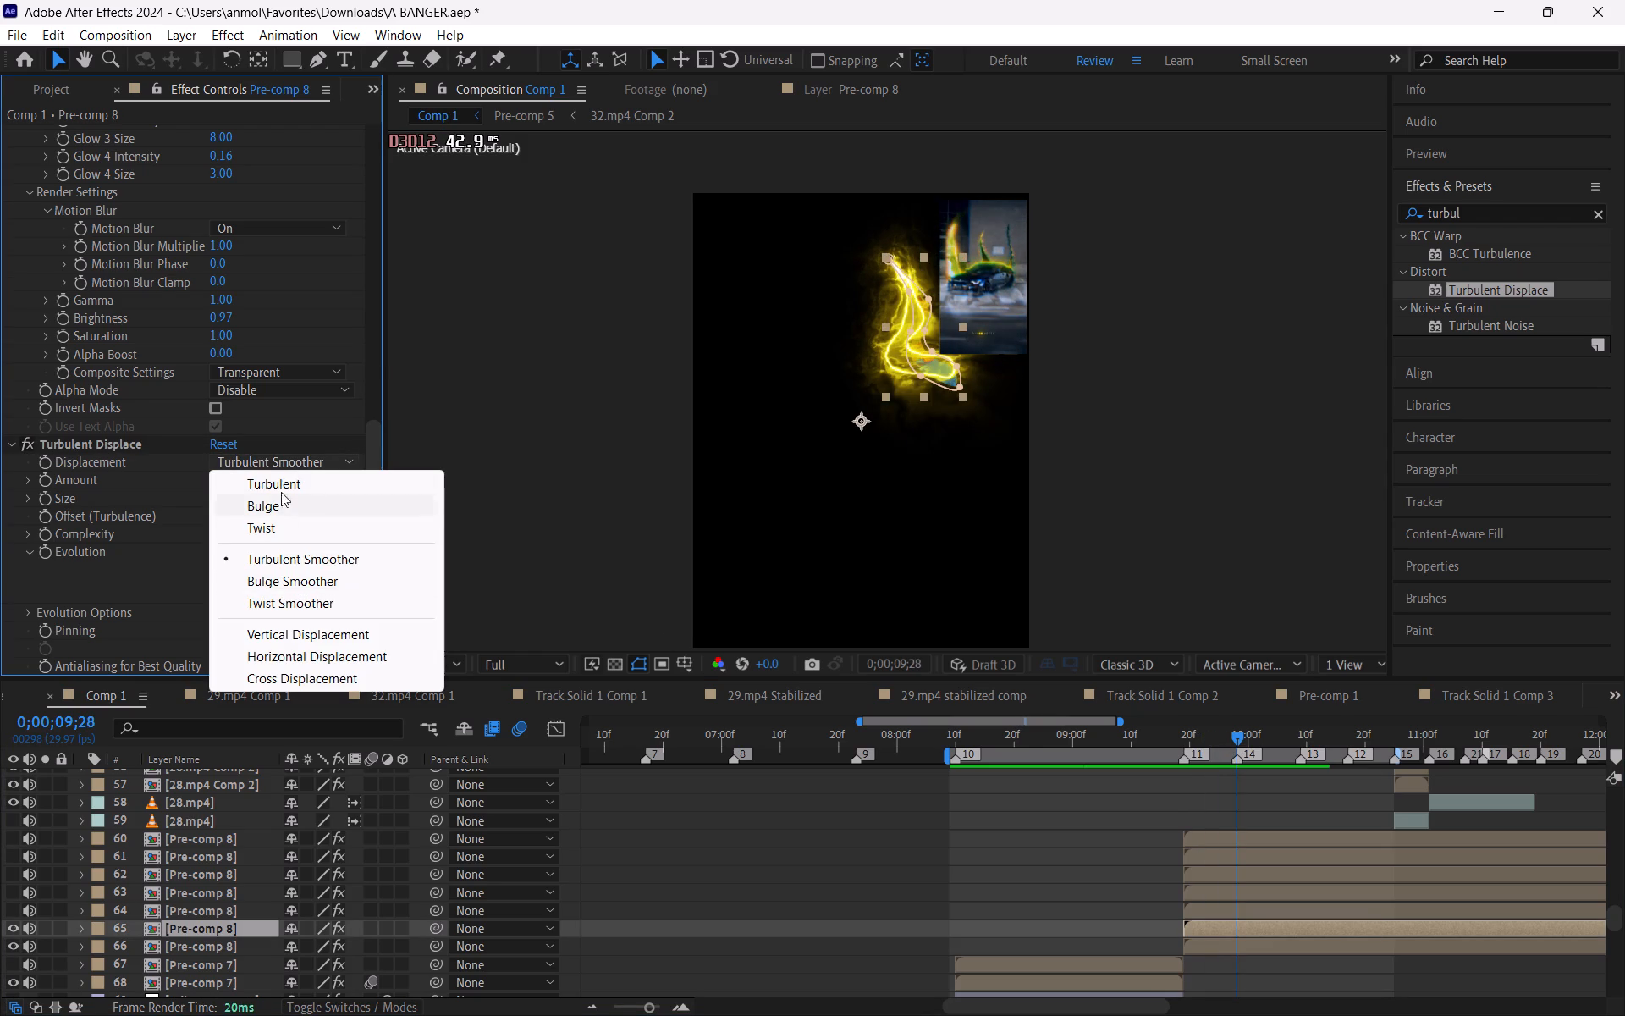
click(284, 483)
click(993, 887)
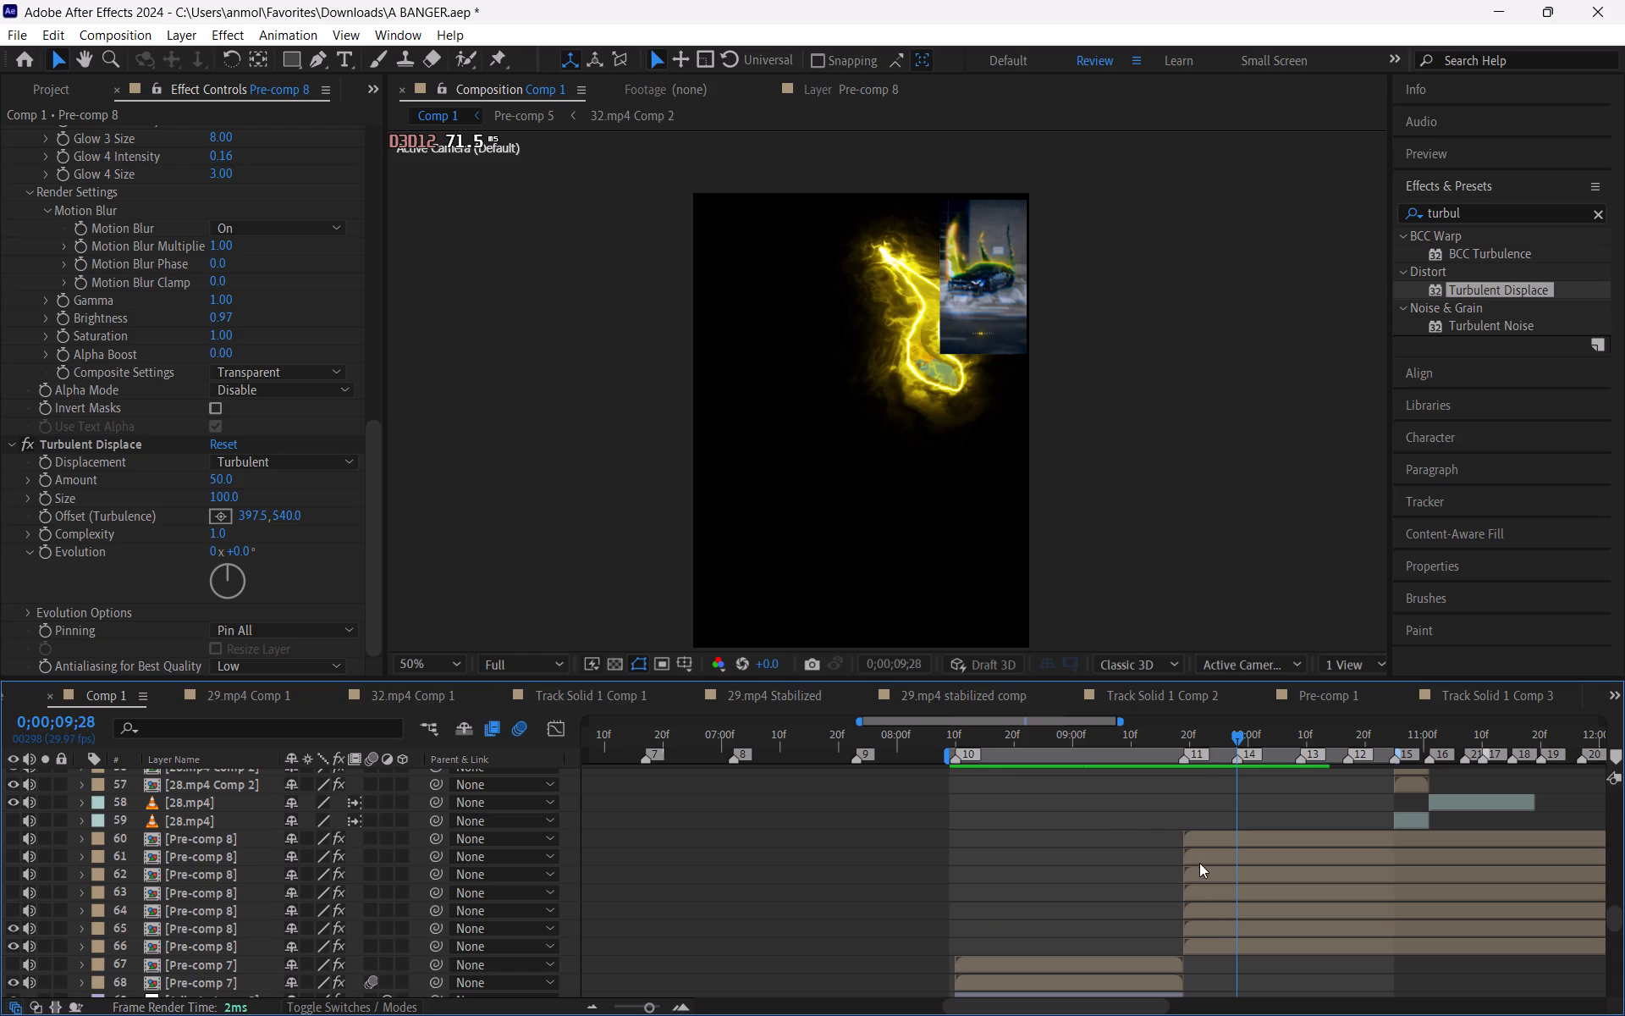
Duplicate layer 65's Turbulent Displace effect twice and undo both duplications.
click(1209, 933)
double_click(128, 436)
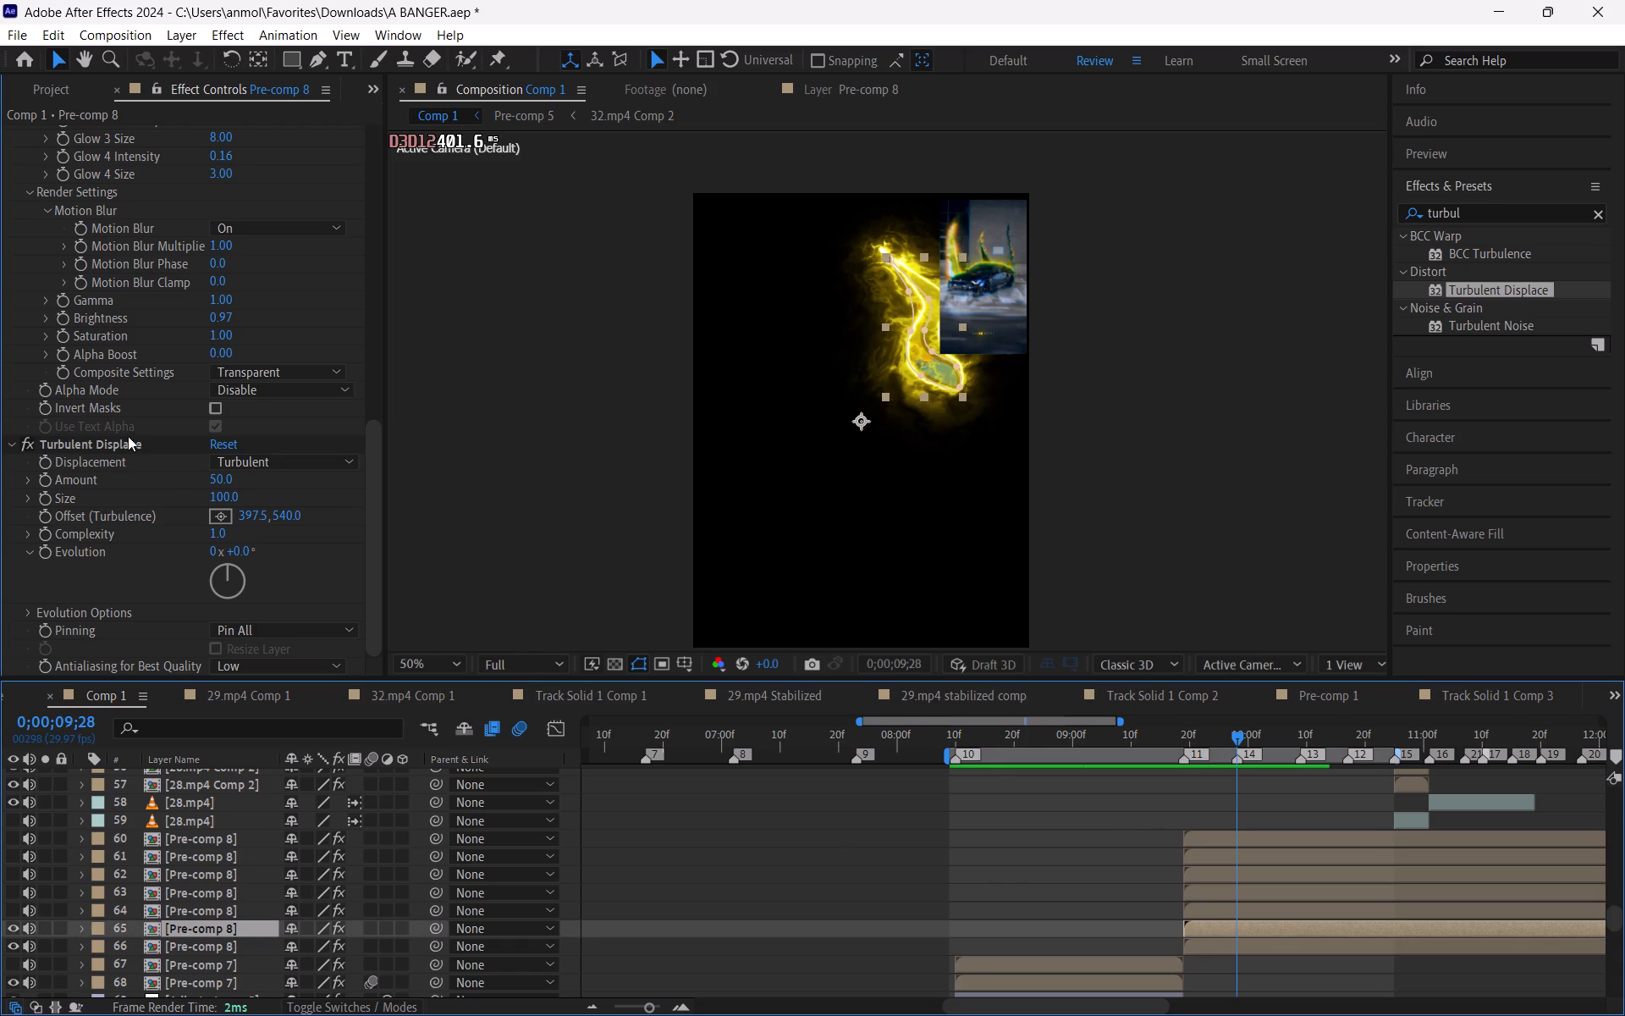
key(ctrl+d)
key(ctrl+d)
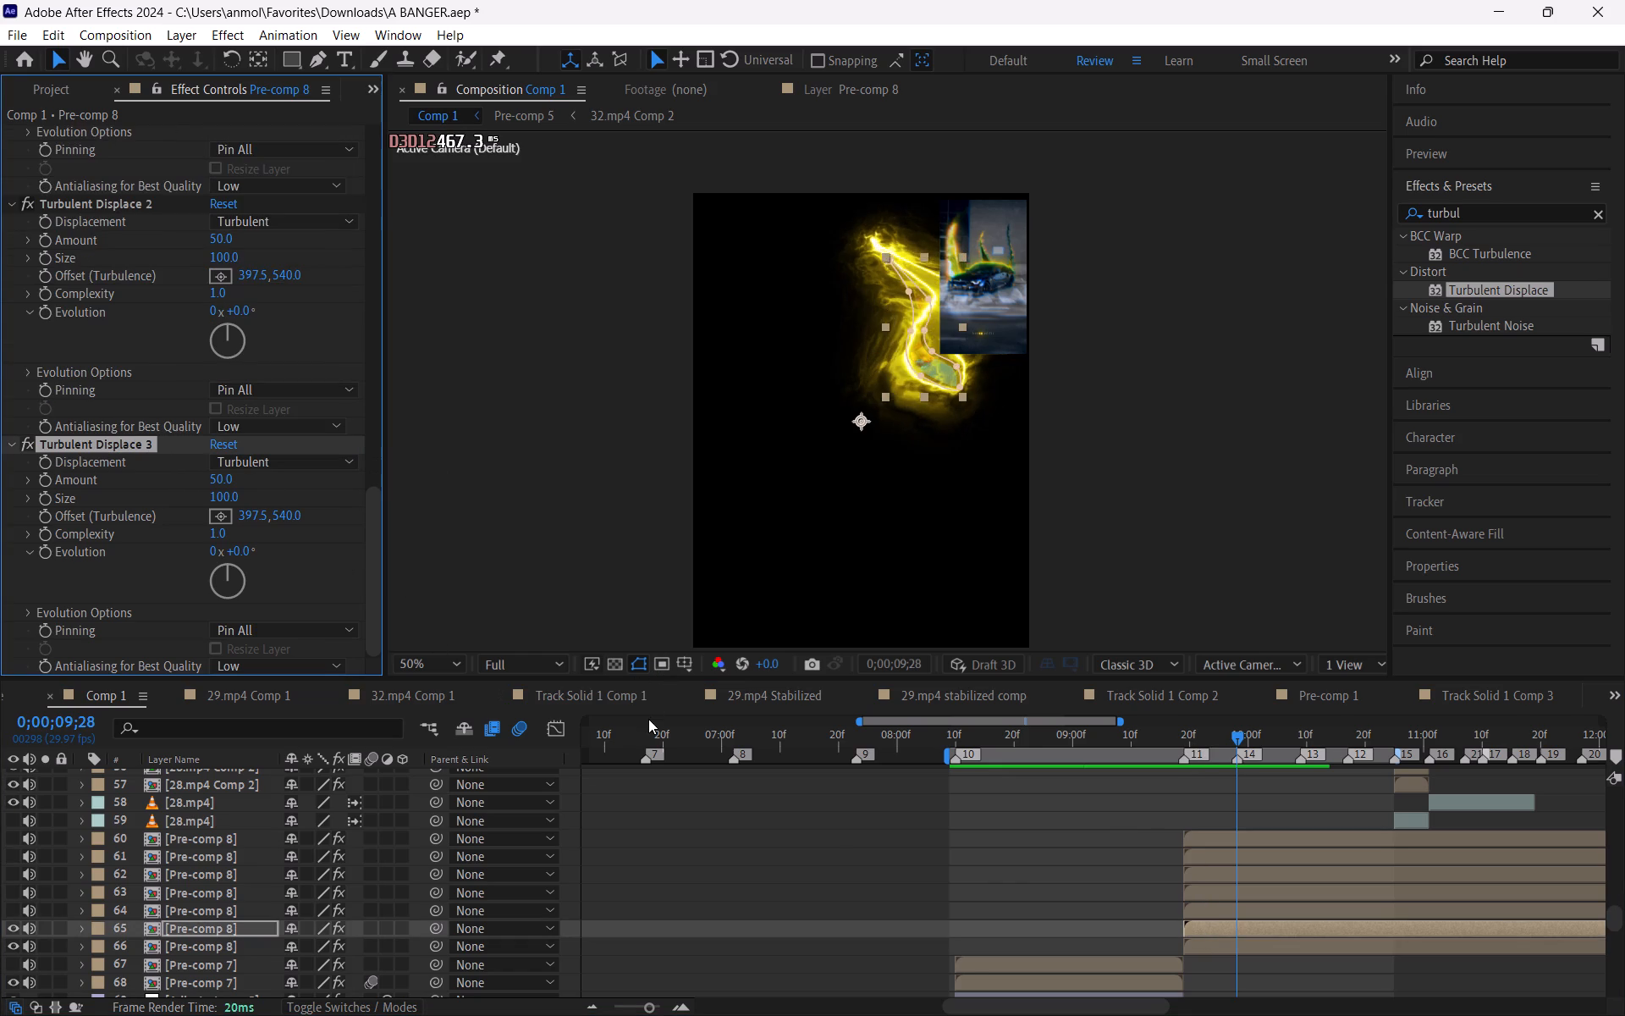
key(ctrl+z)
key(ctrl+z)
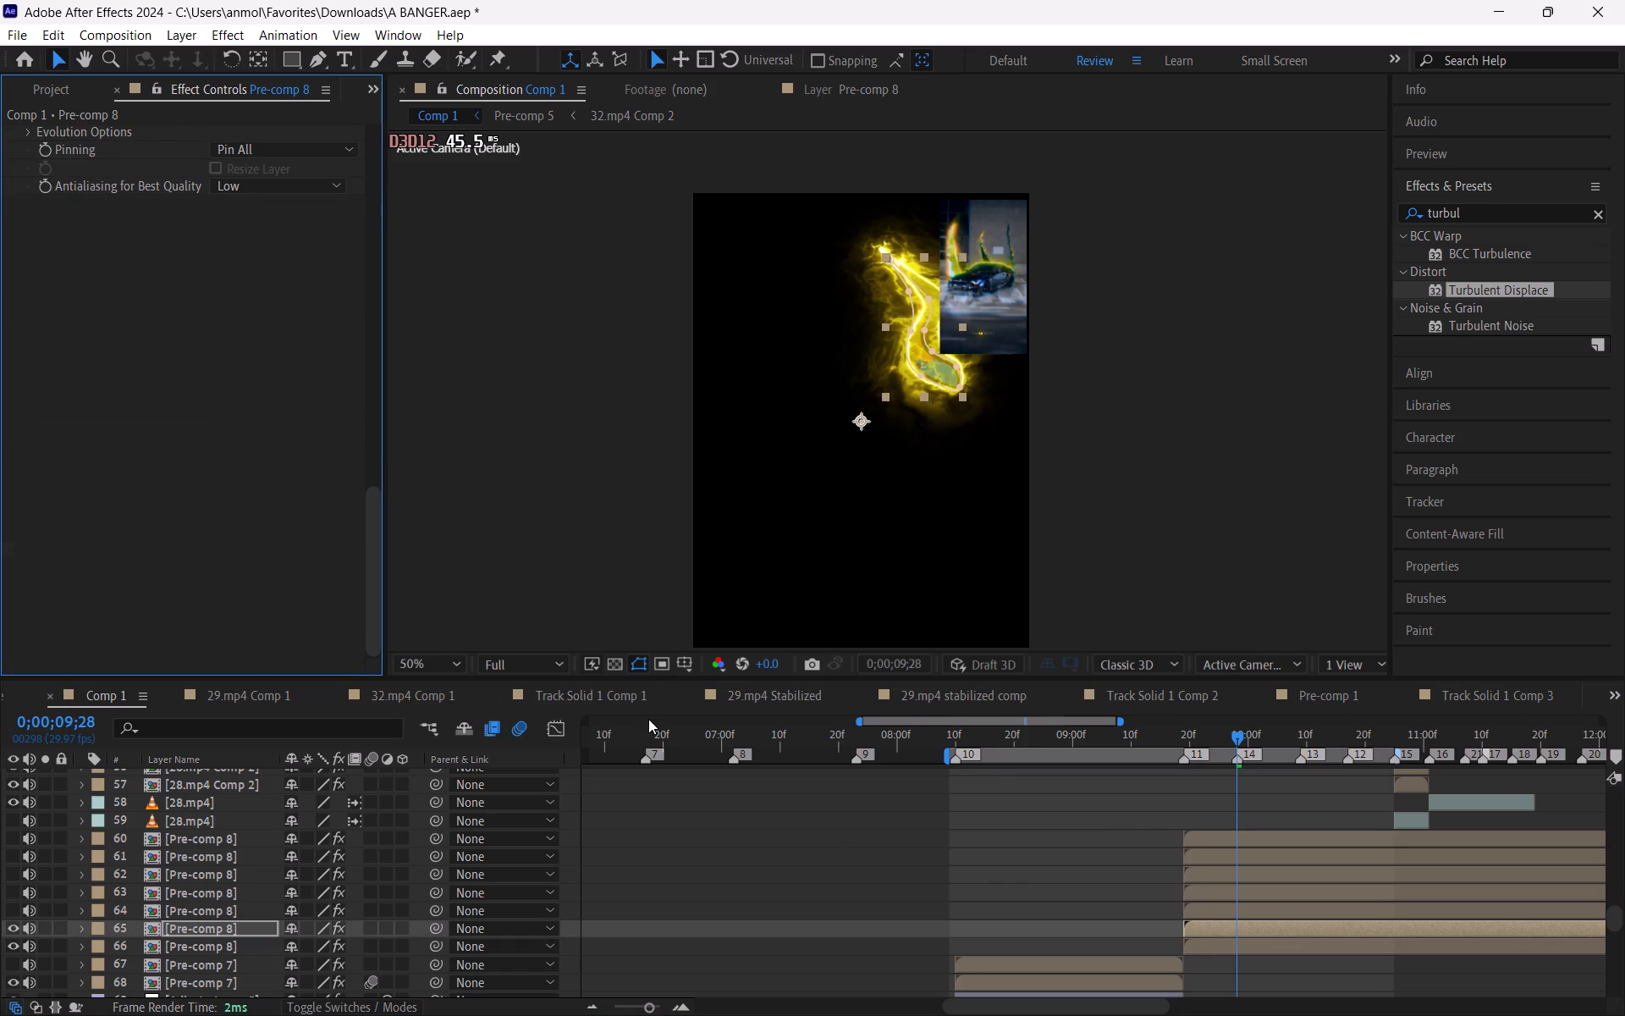
Copy the Turbulent Displace effect from Pre-comp 8 layer 65 and make hidden layers 60 through 64 visible again.
scroll(121, 445, up, 3)
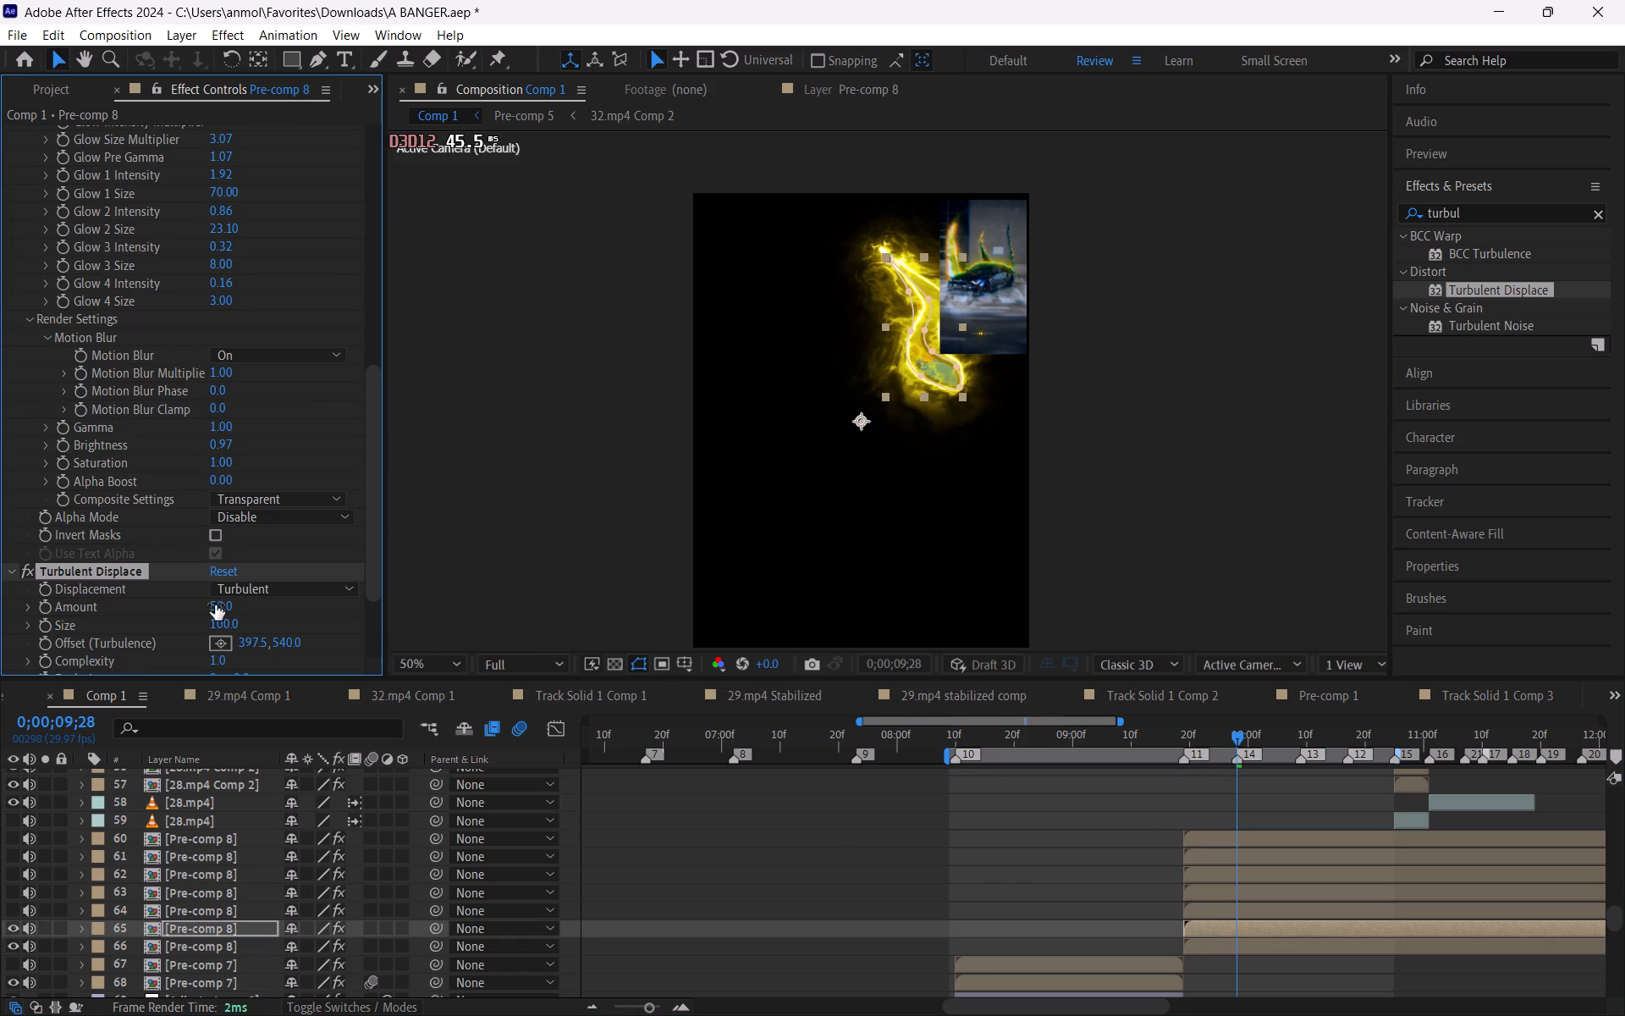
key(ctrl+c)
key(ctrl+c)
key(ctrl+c)
drag(16, 912, 16, 828)
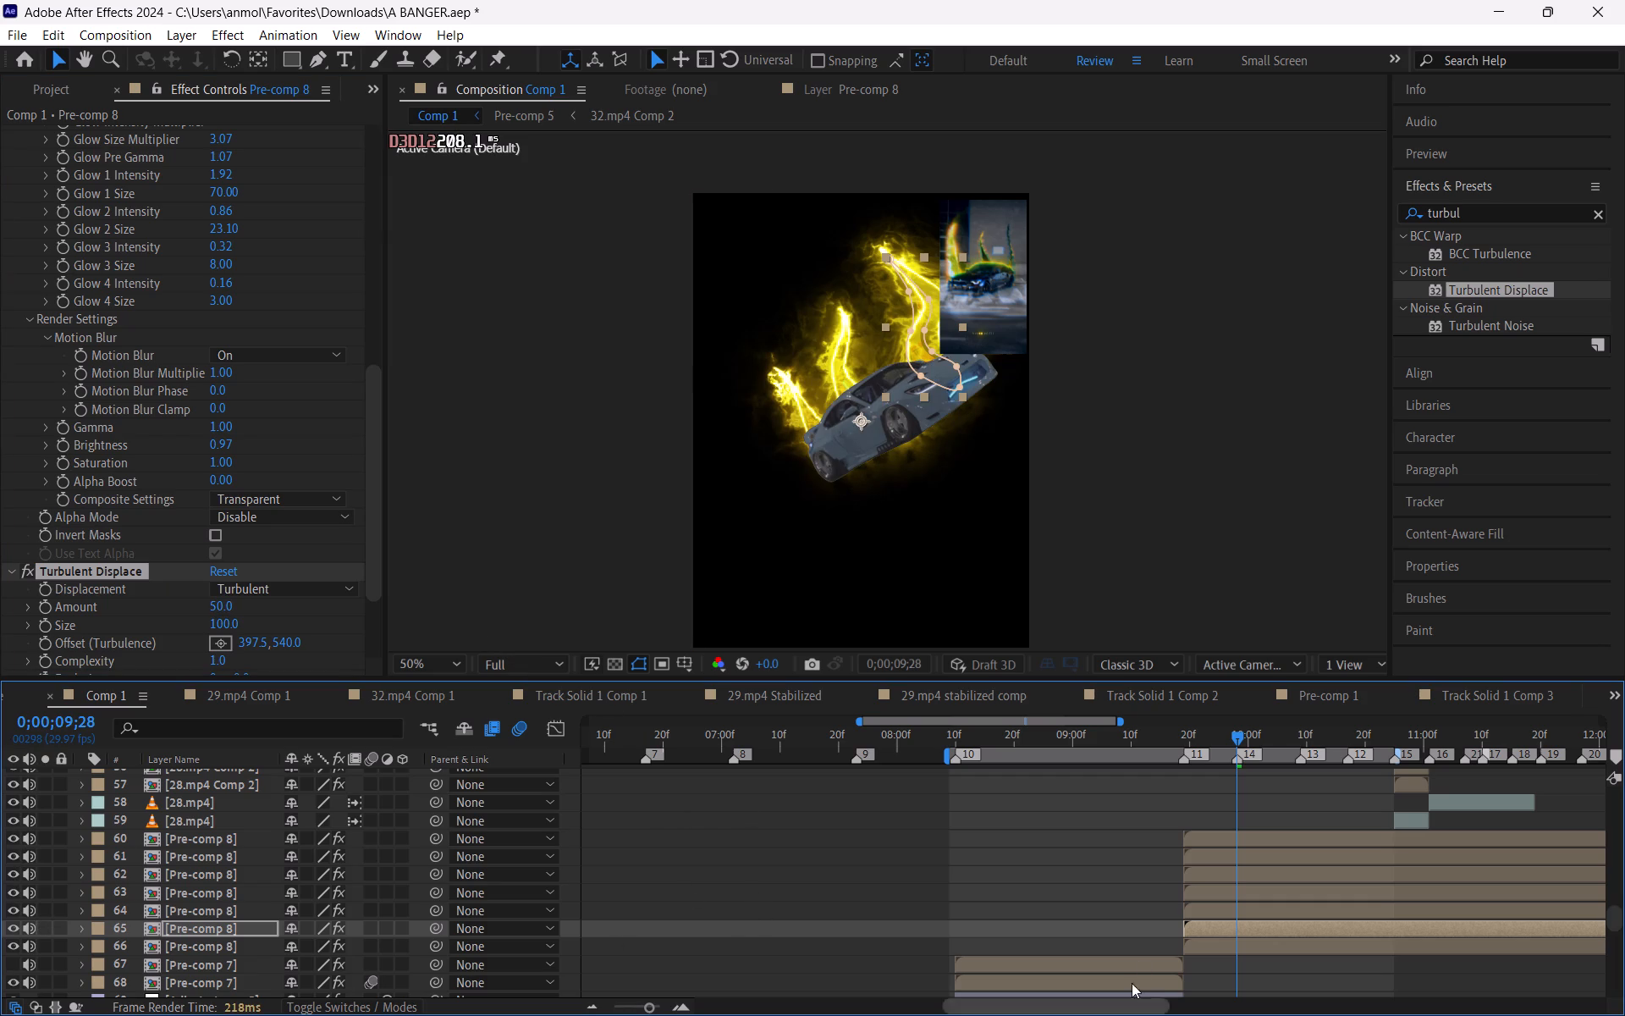
Paste Turbulent Displace onto Pre-comp 8 layers 63, 64, 62 and 61, and check the flame horns from 0;00;09;23 to 0;00;10;06.
click(1214, 913)
click(1215, 890)
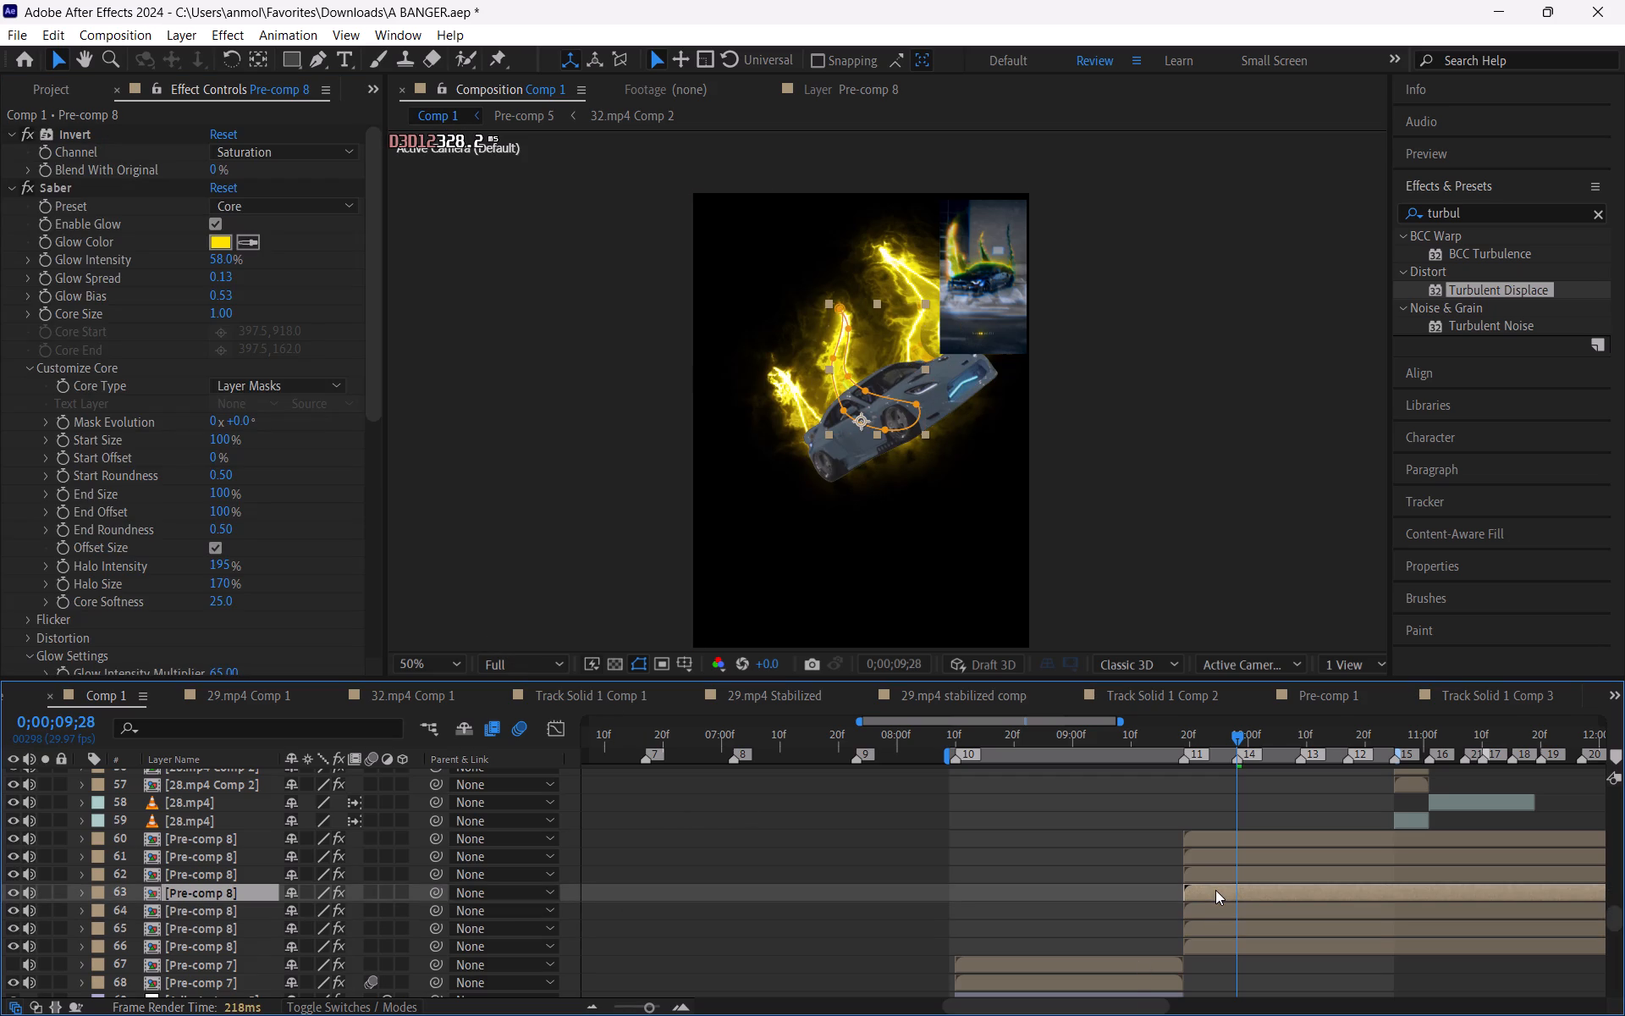
key(ctrl+v)
click(1225, 916)
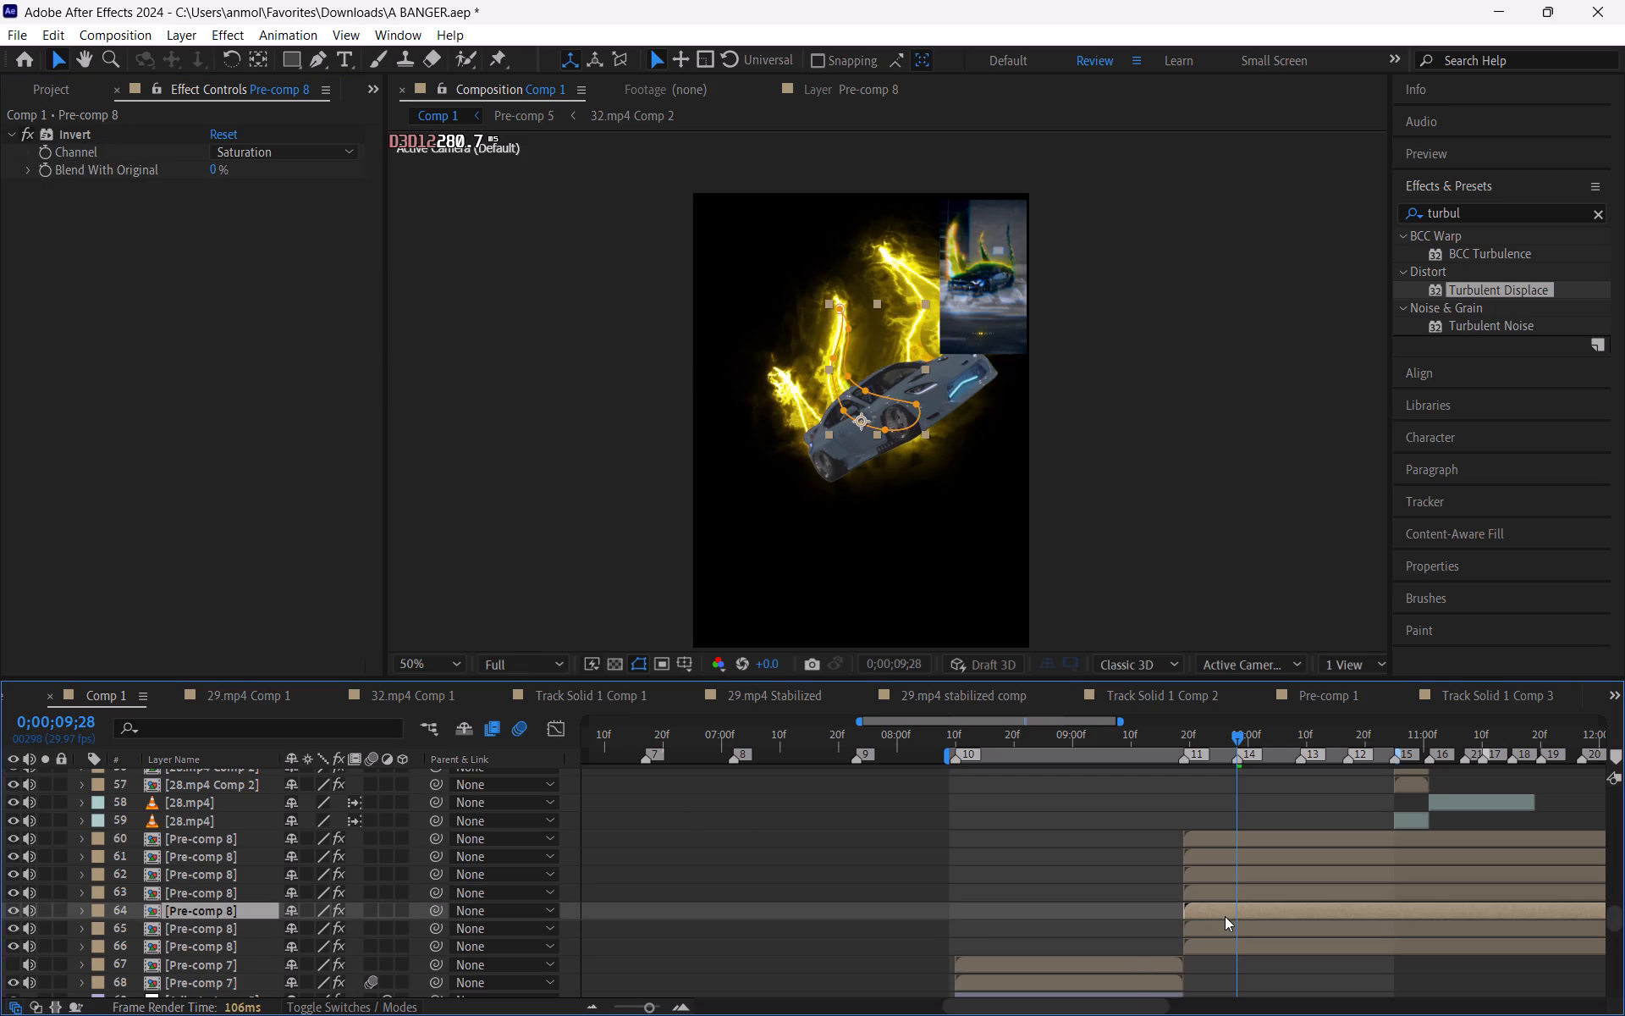
key(ctrl+v)
click(1229, 878)
key(ctrl+v)
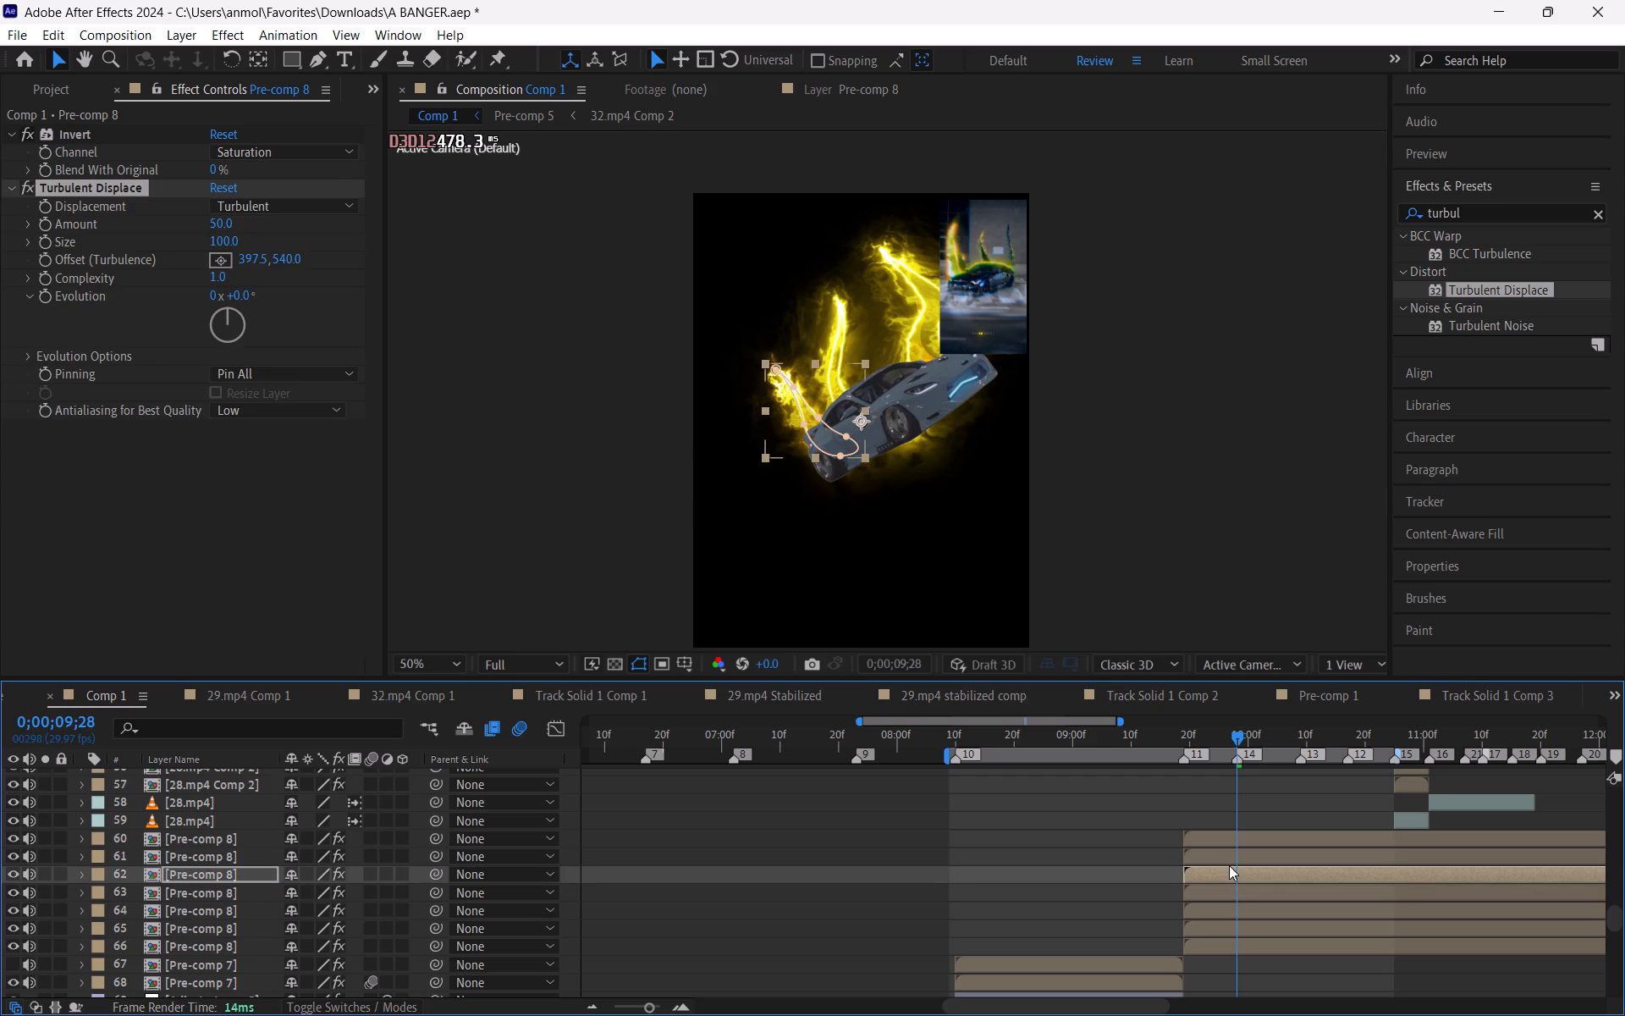
click(1229, 864)
key(ctrl+v)
click(1120, 873)
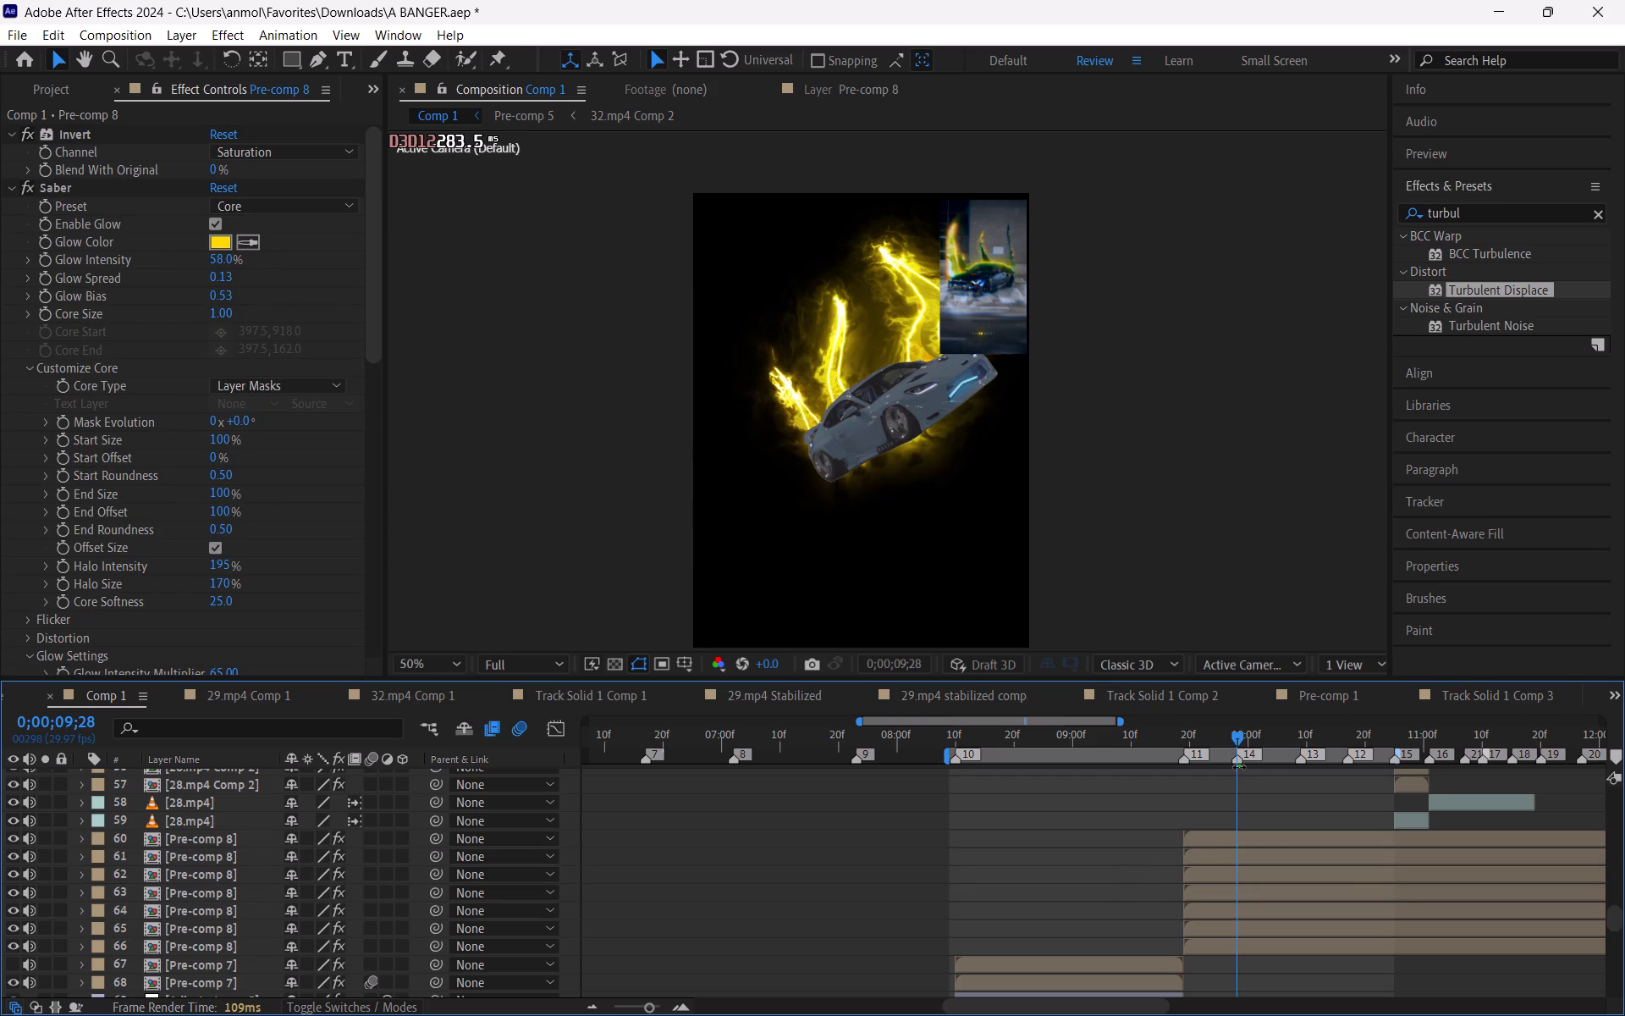
drag(1231, 742, 1204, 752)
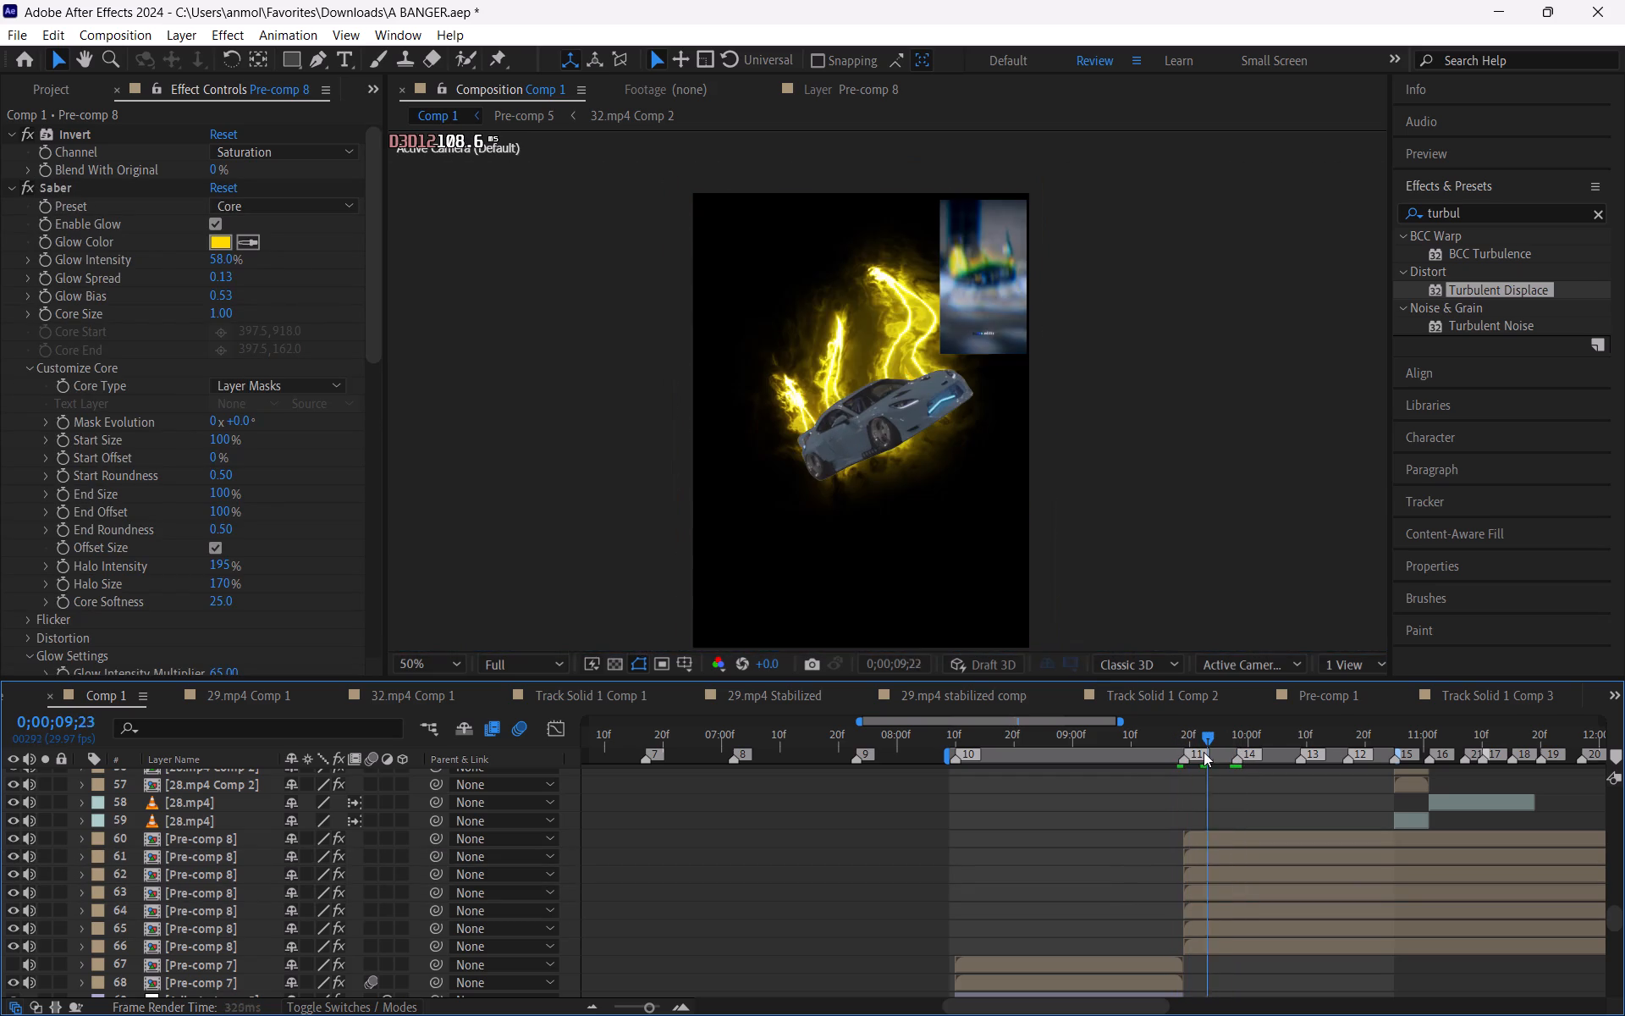
drag(1204, 752, 1229, 761)
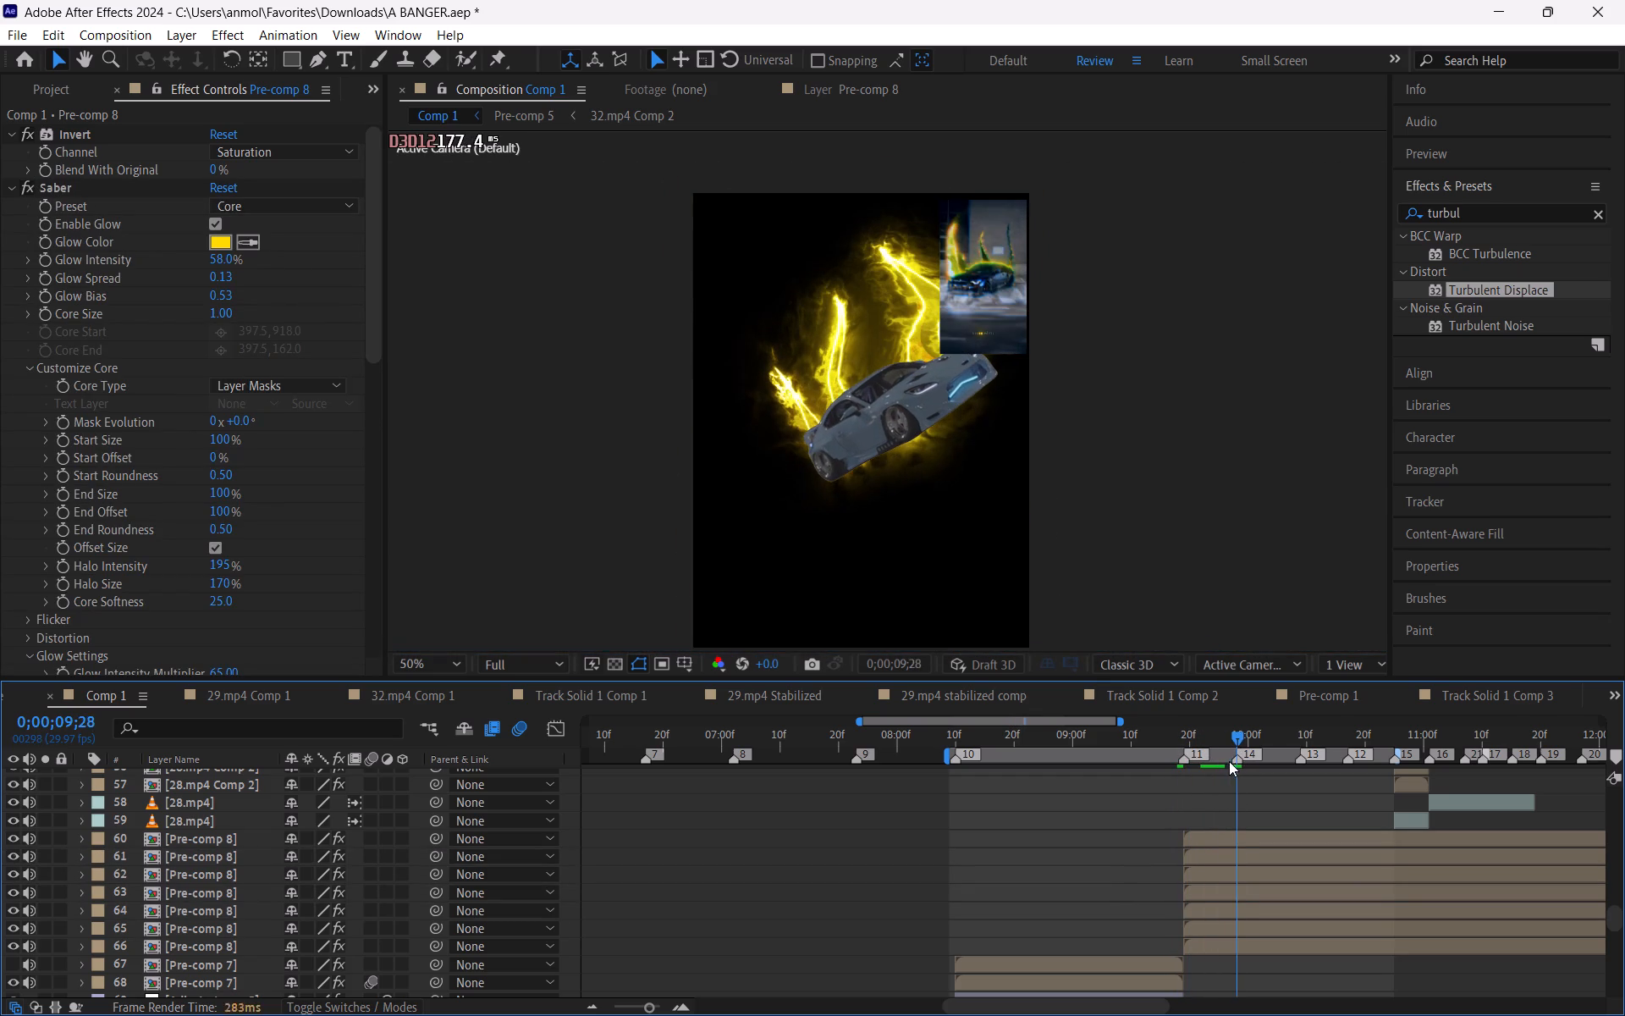
drag(1229, 761, 1276, 780)
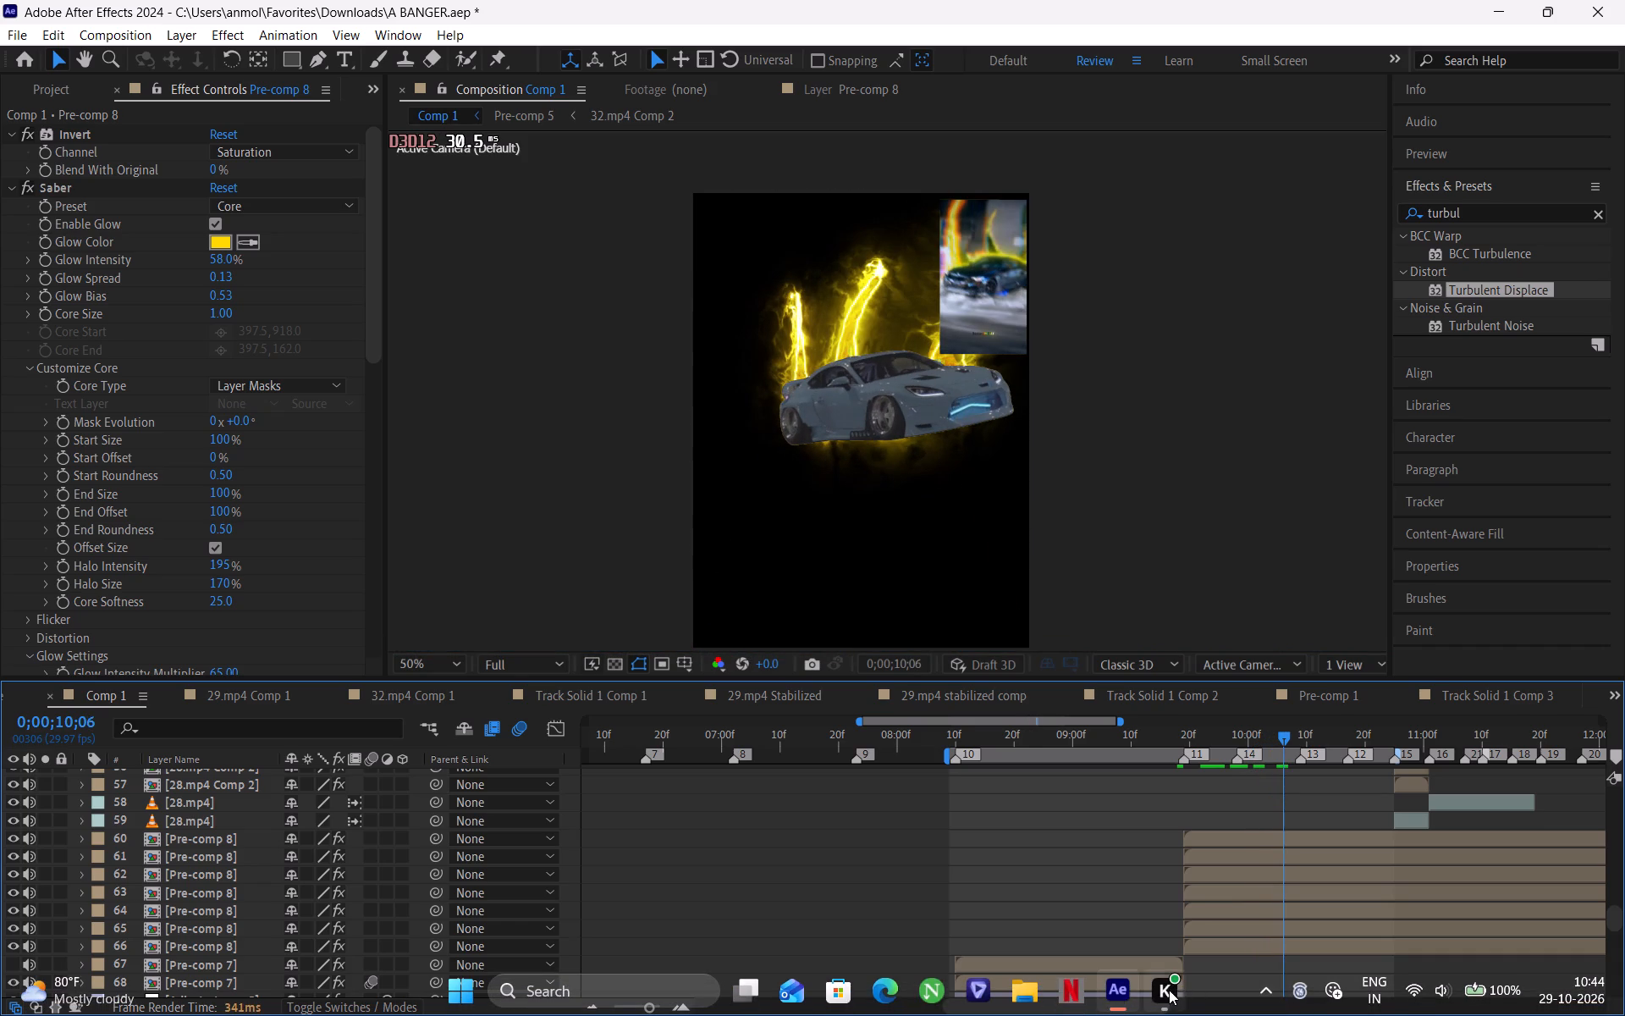
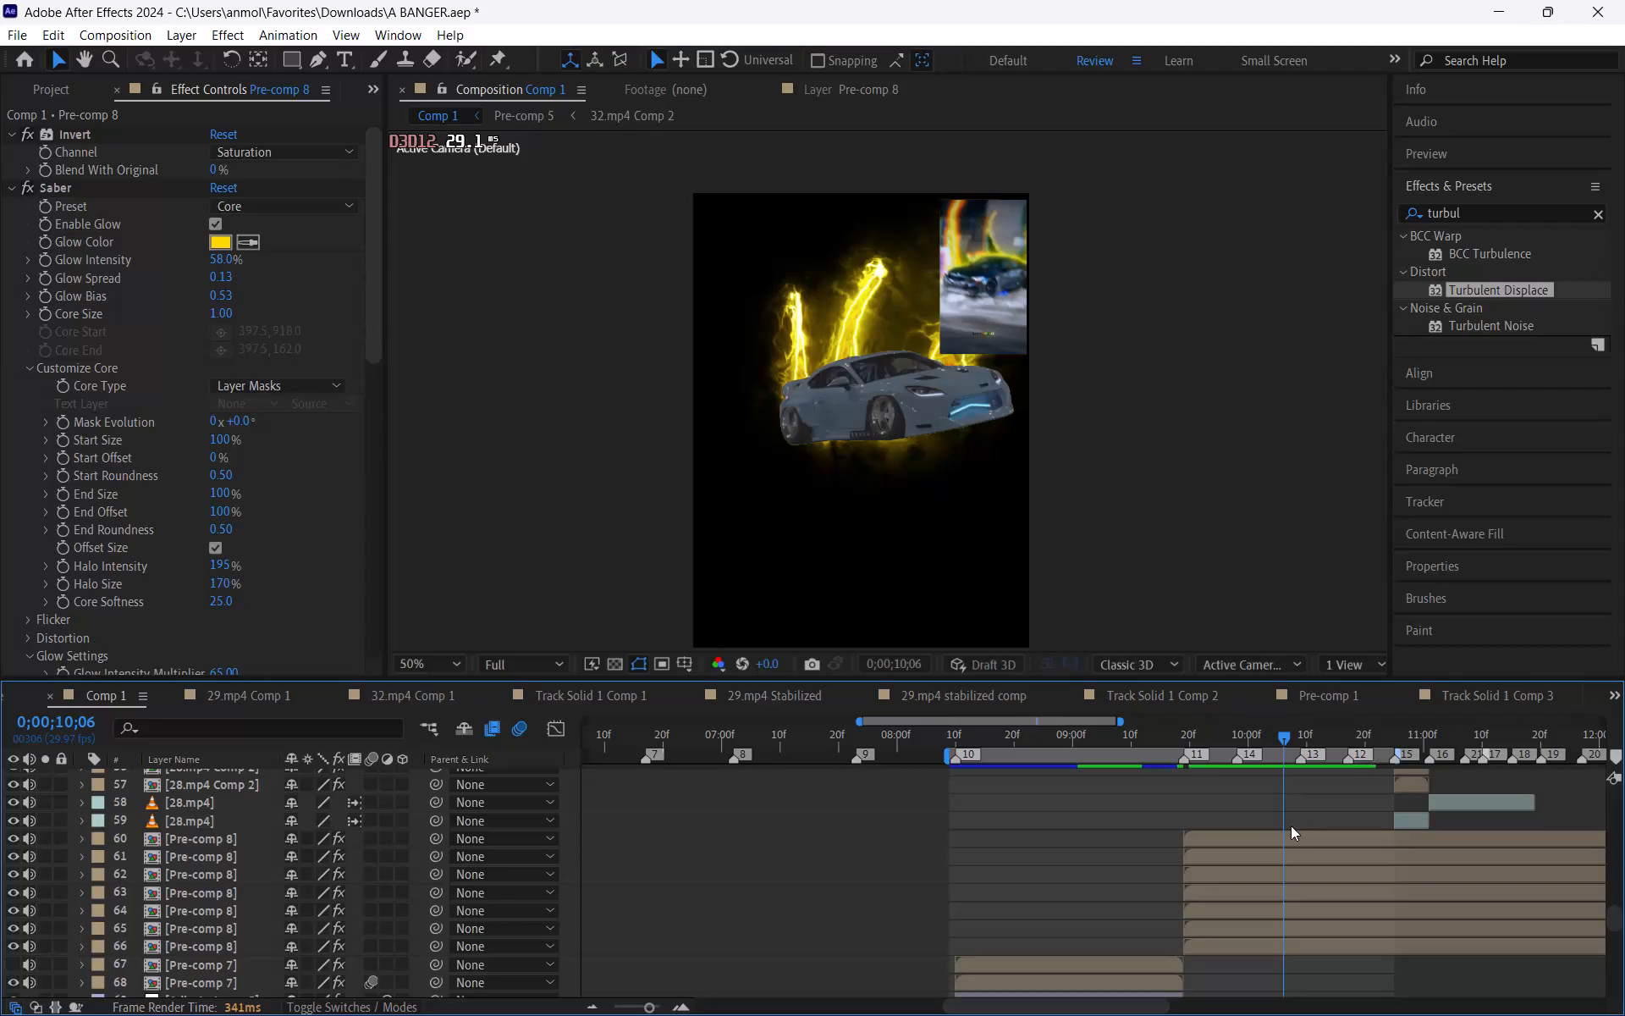
Play back the car and cat edit to review the flame horns, and set the current time to 0;00;09;19.
key(space)
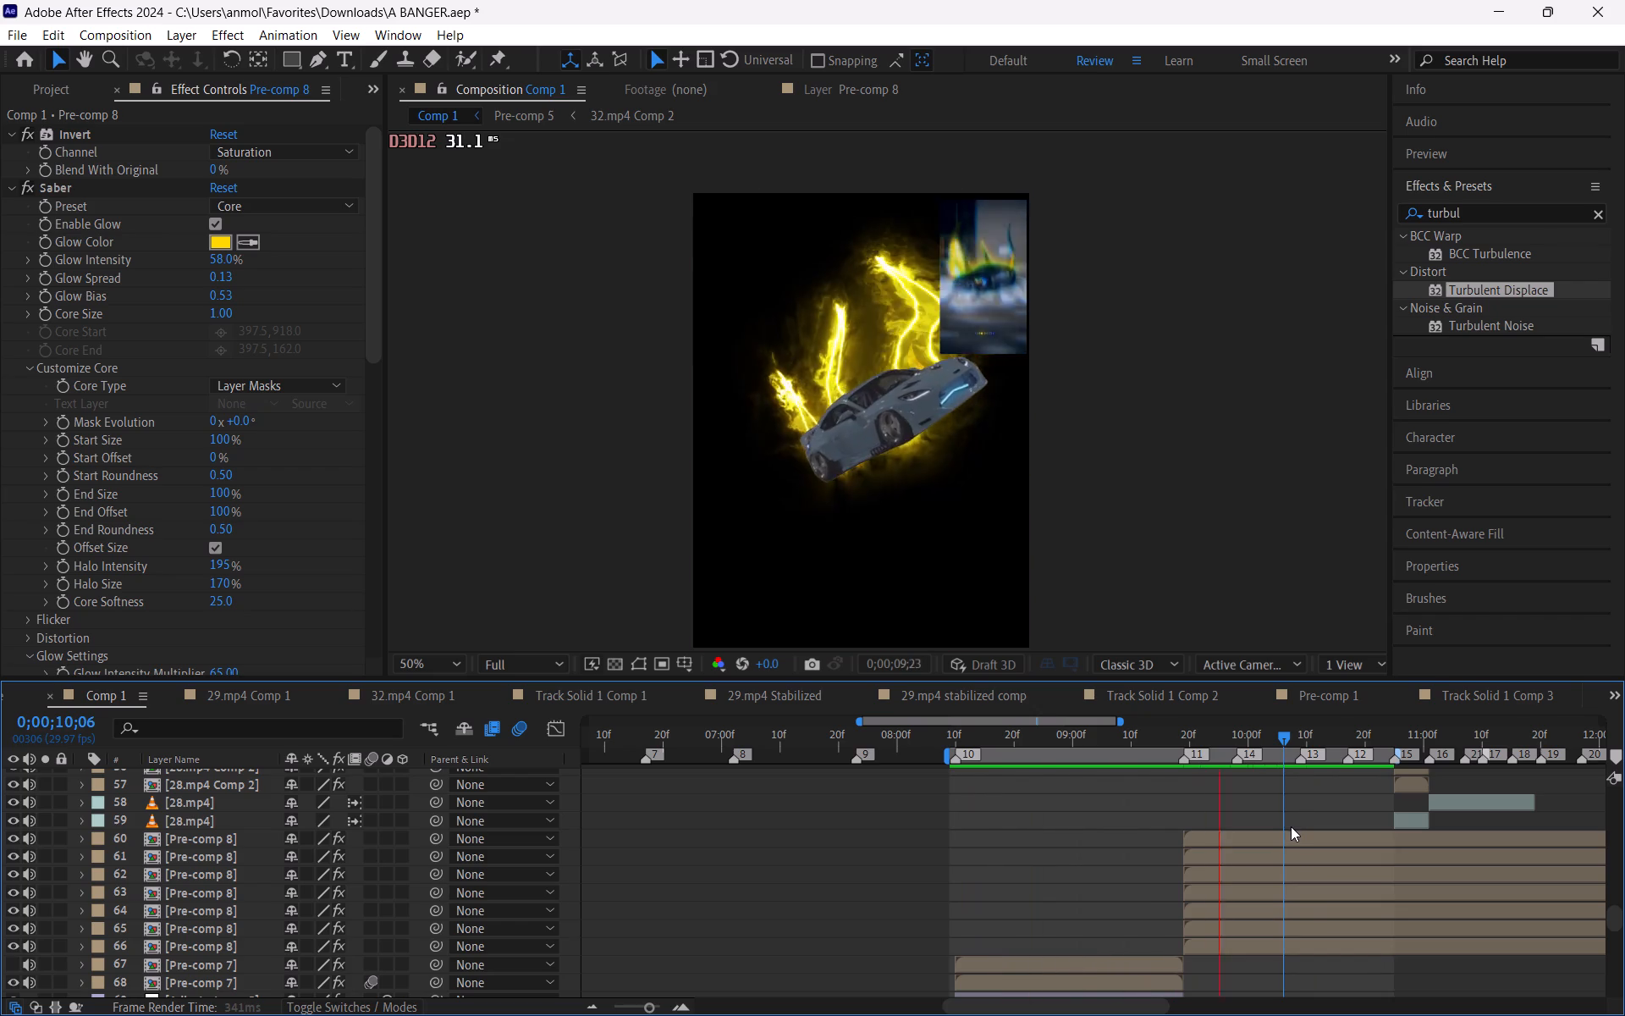
drag(1195, 721, 1190, 725)
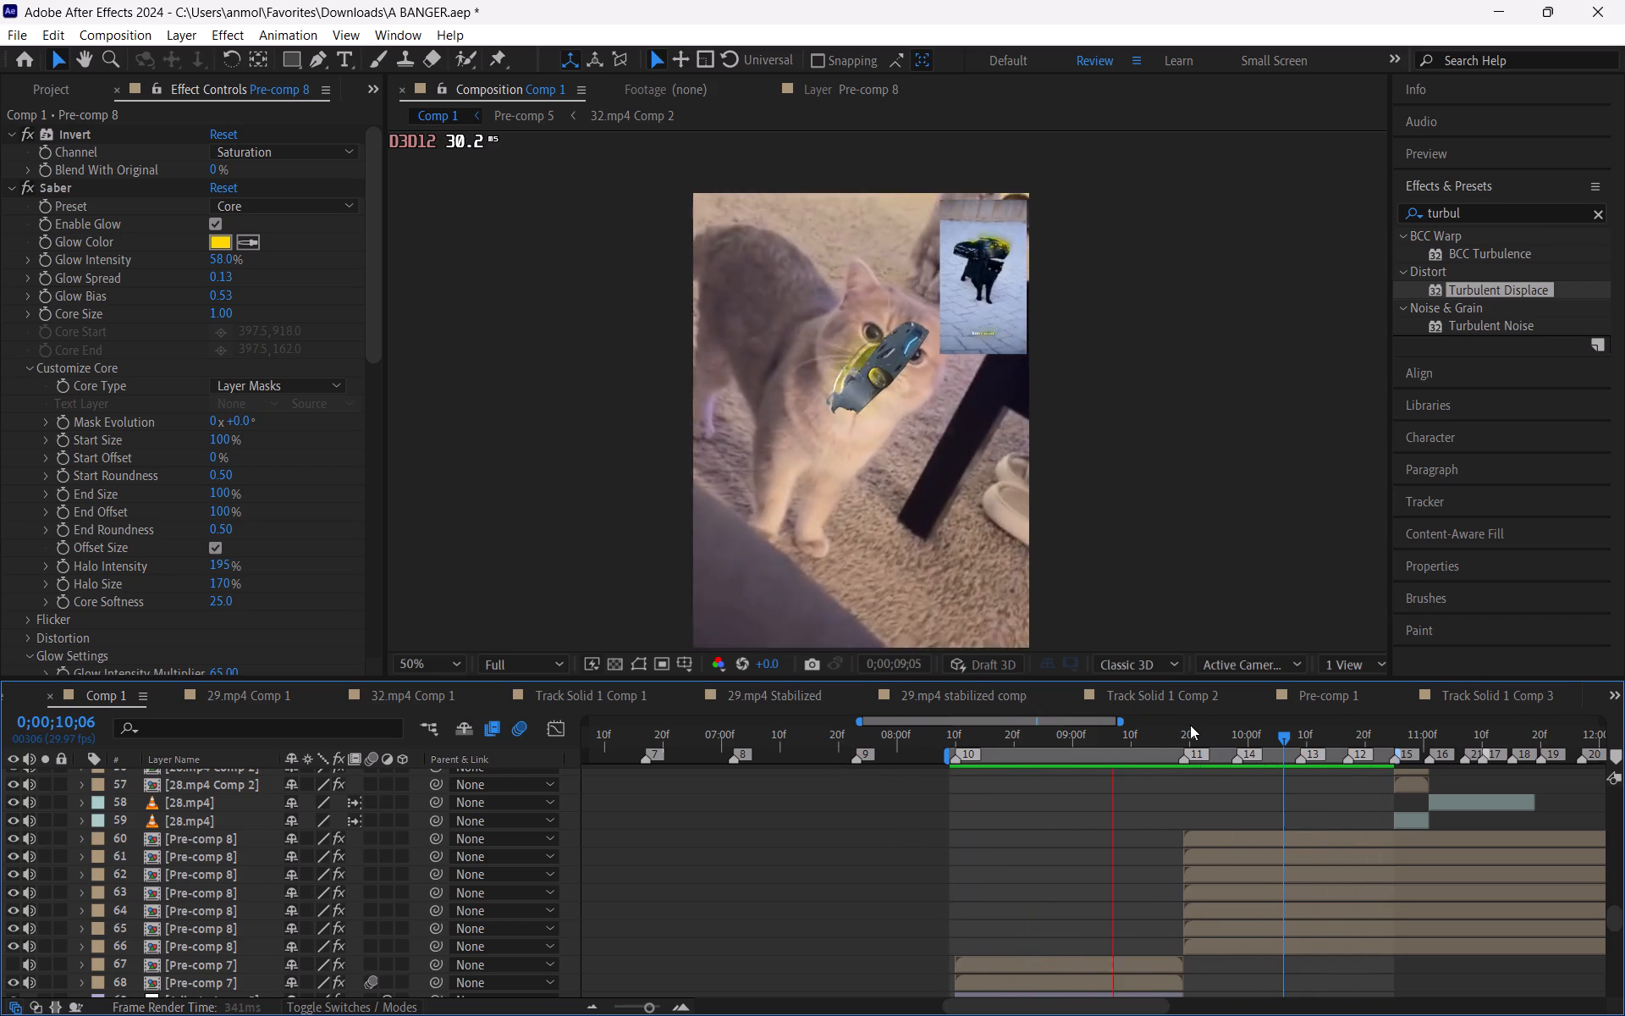
drag(1190, 725, 1188, 733)
click(1187, 737)
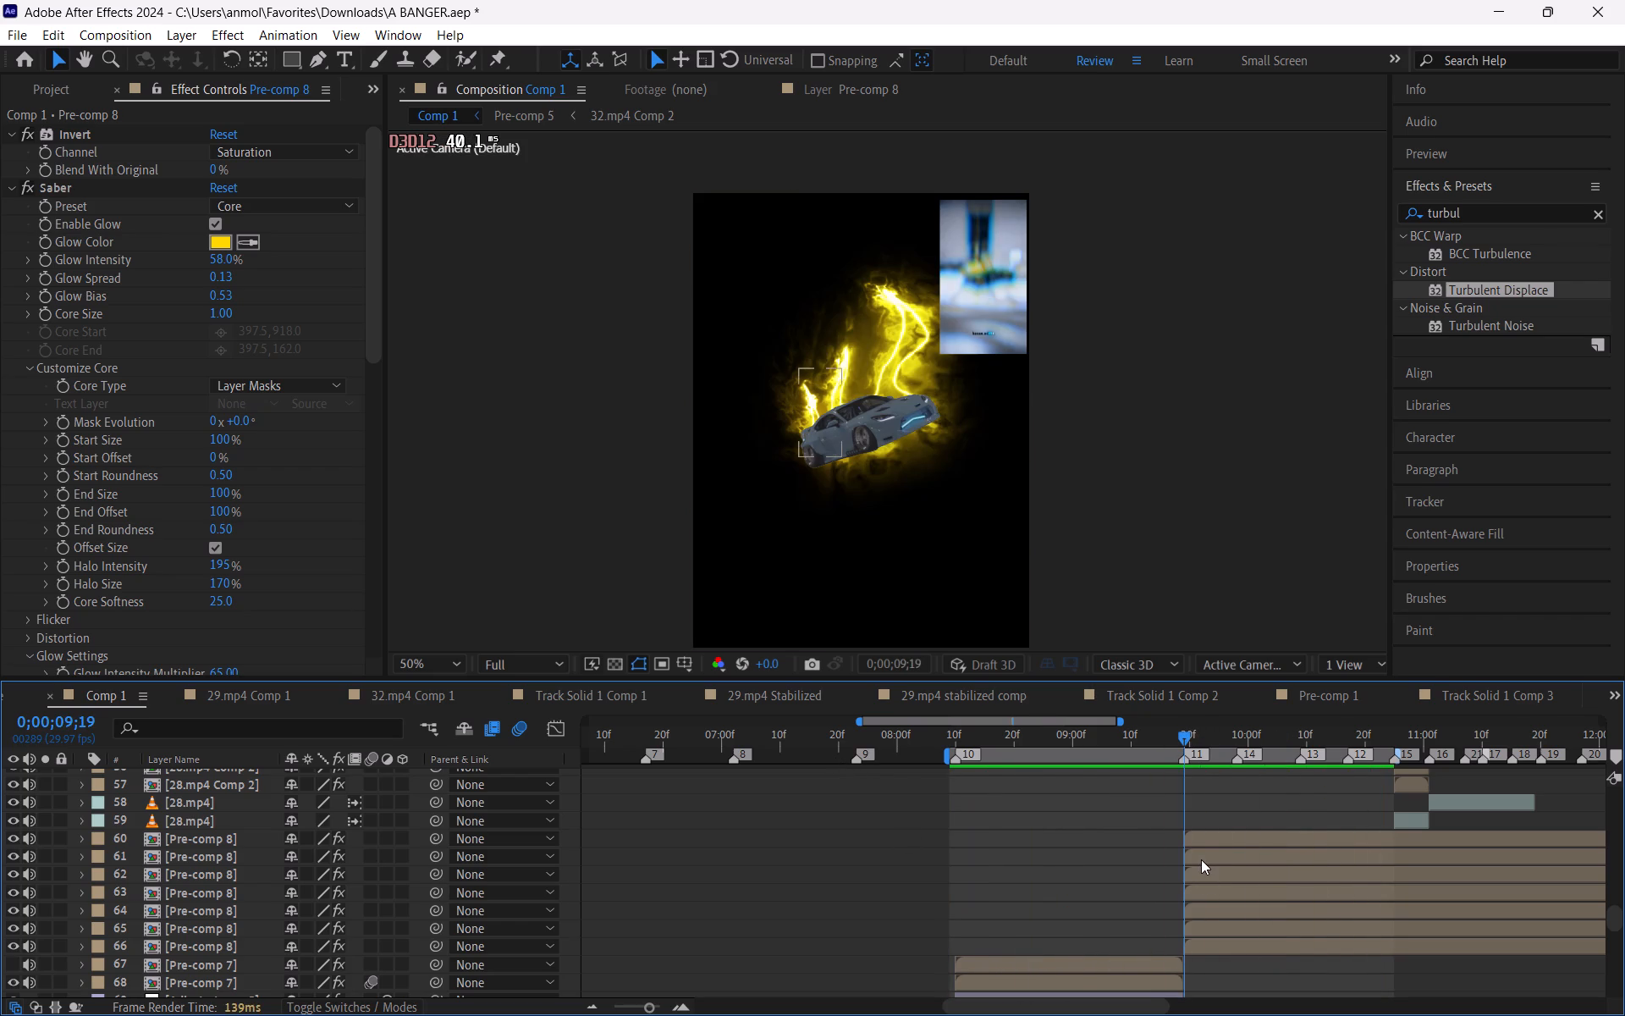
Rename Pre-comp 8 layer 62, the one without Saber below layer 61, as mask.
click(1201, 859)
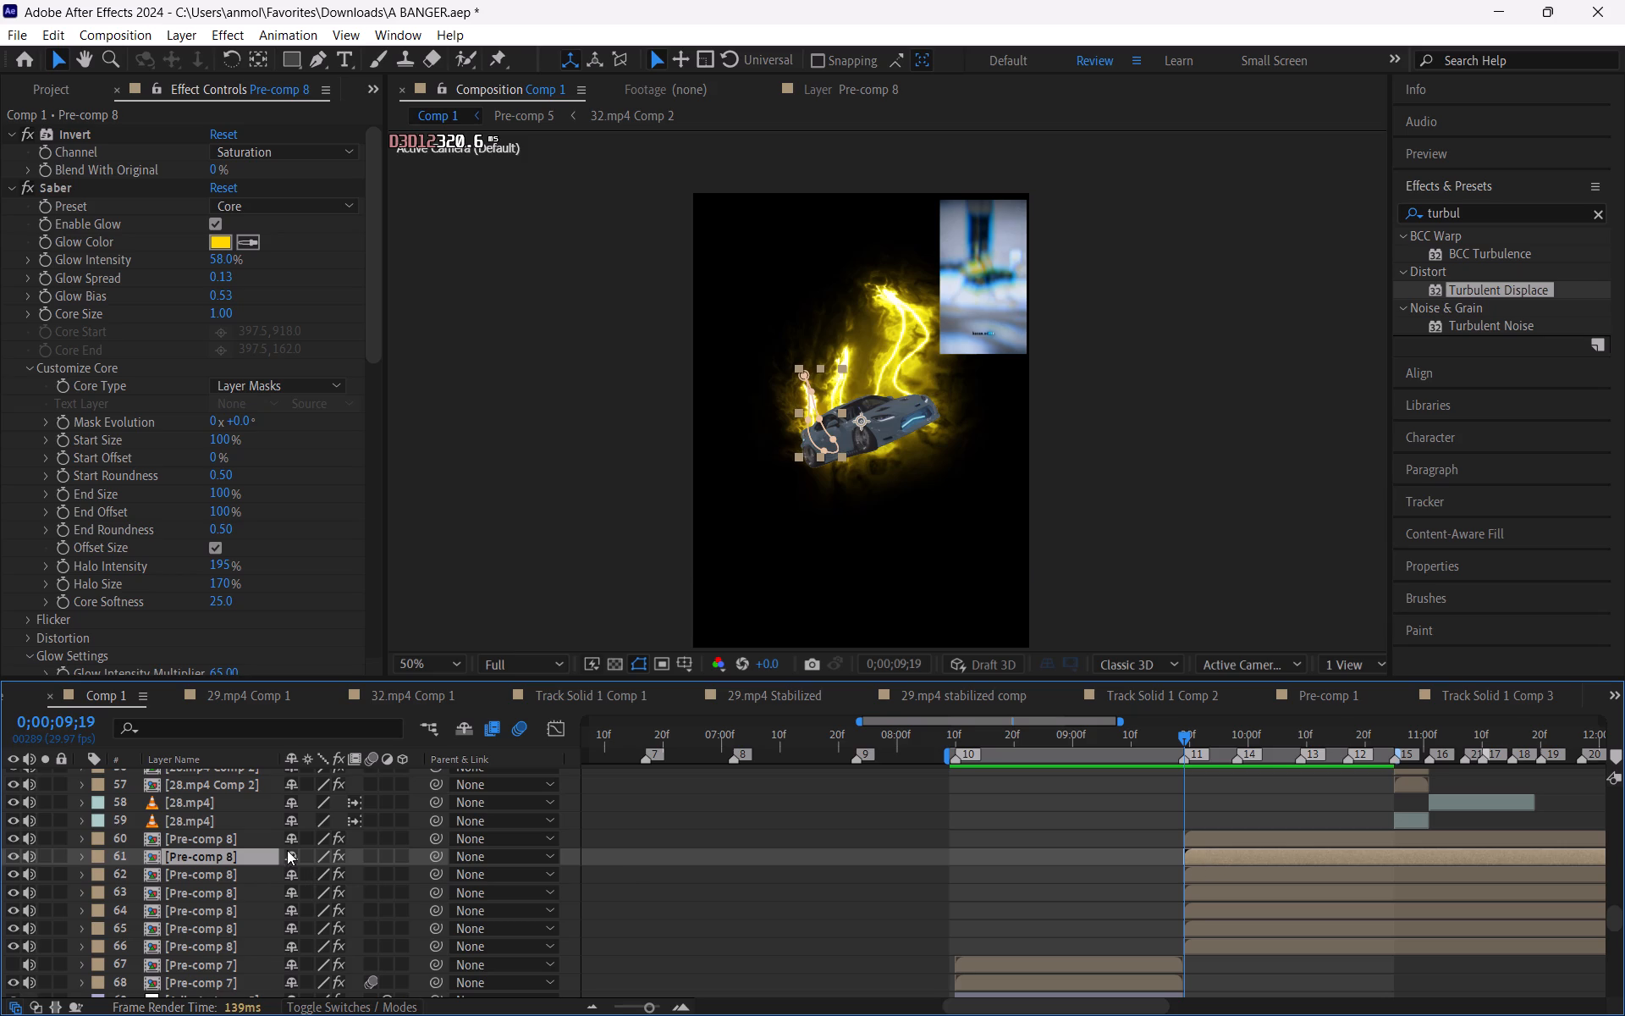
scroll(127, 459, up, 5)
click(1211, 871)
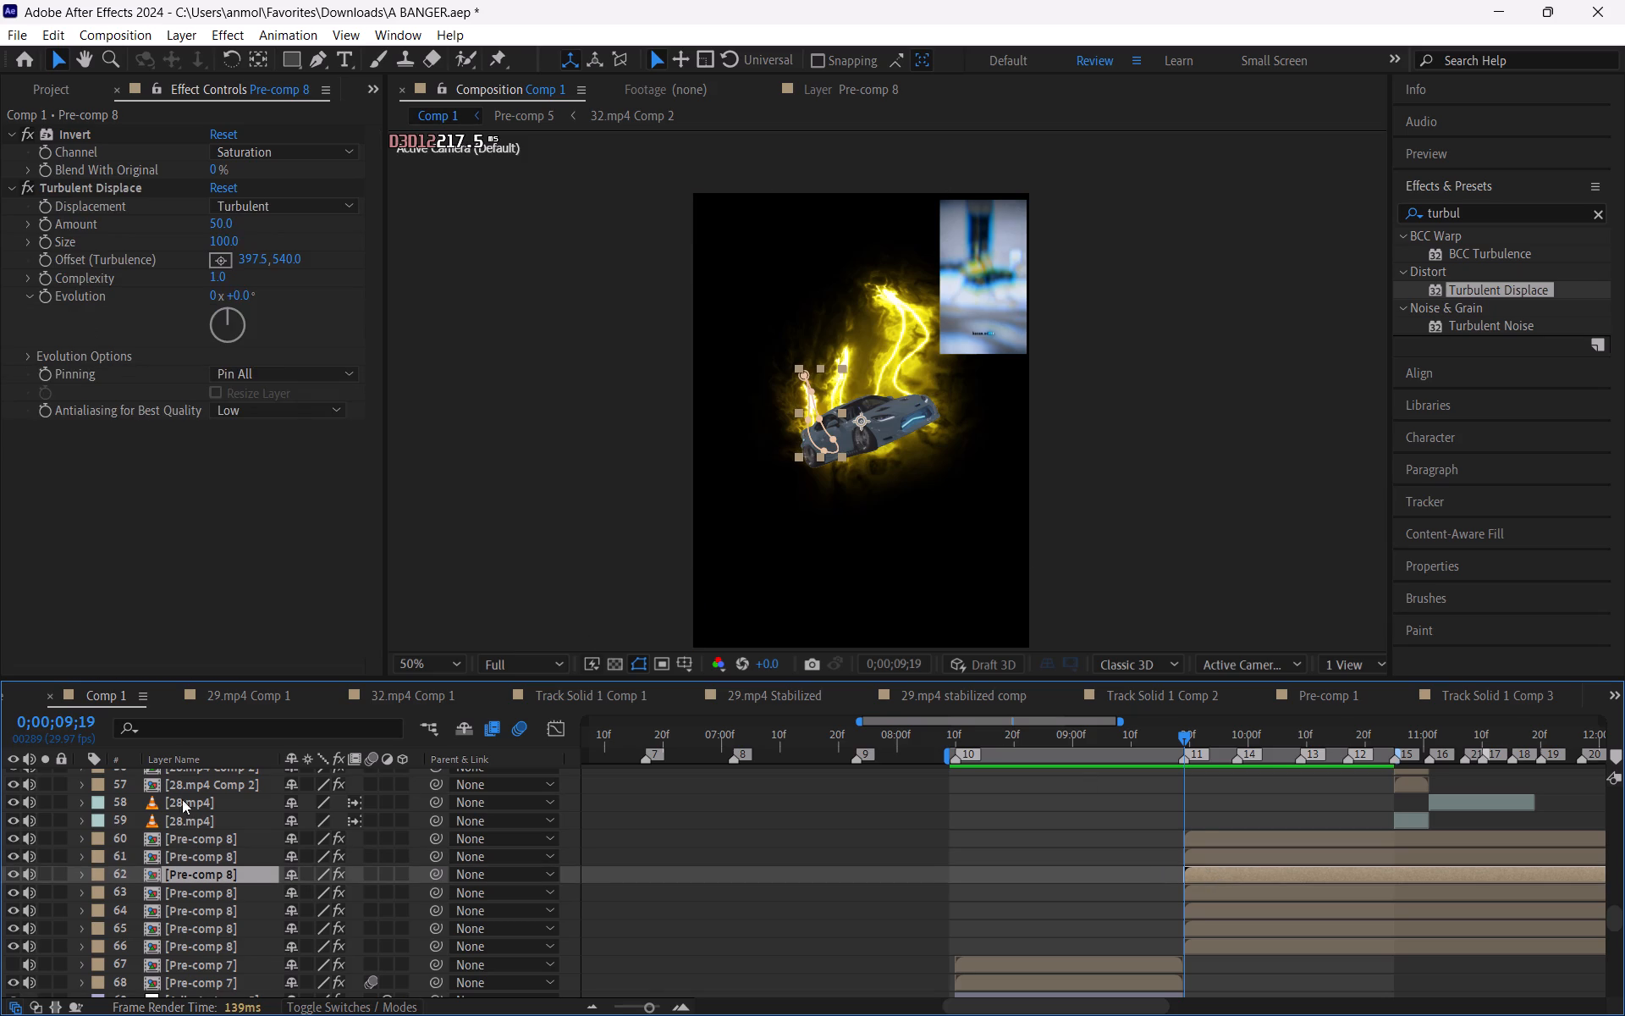
right_click(196, 874)
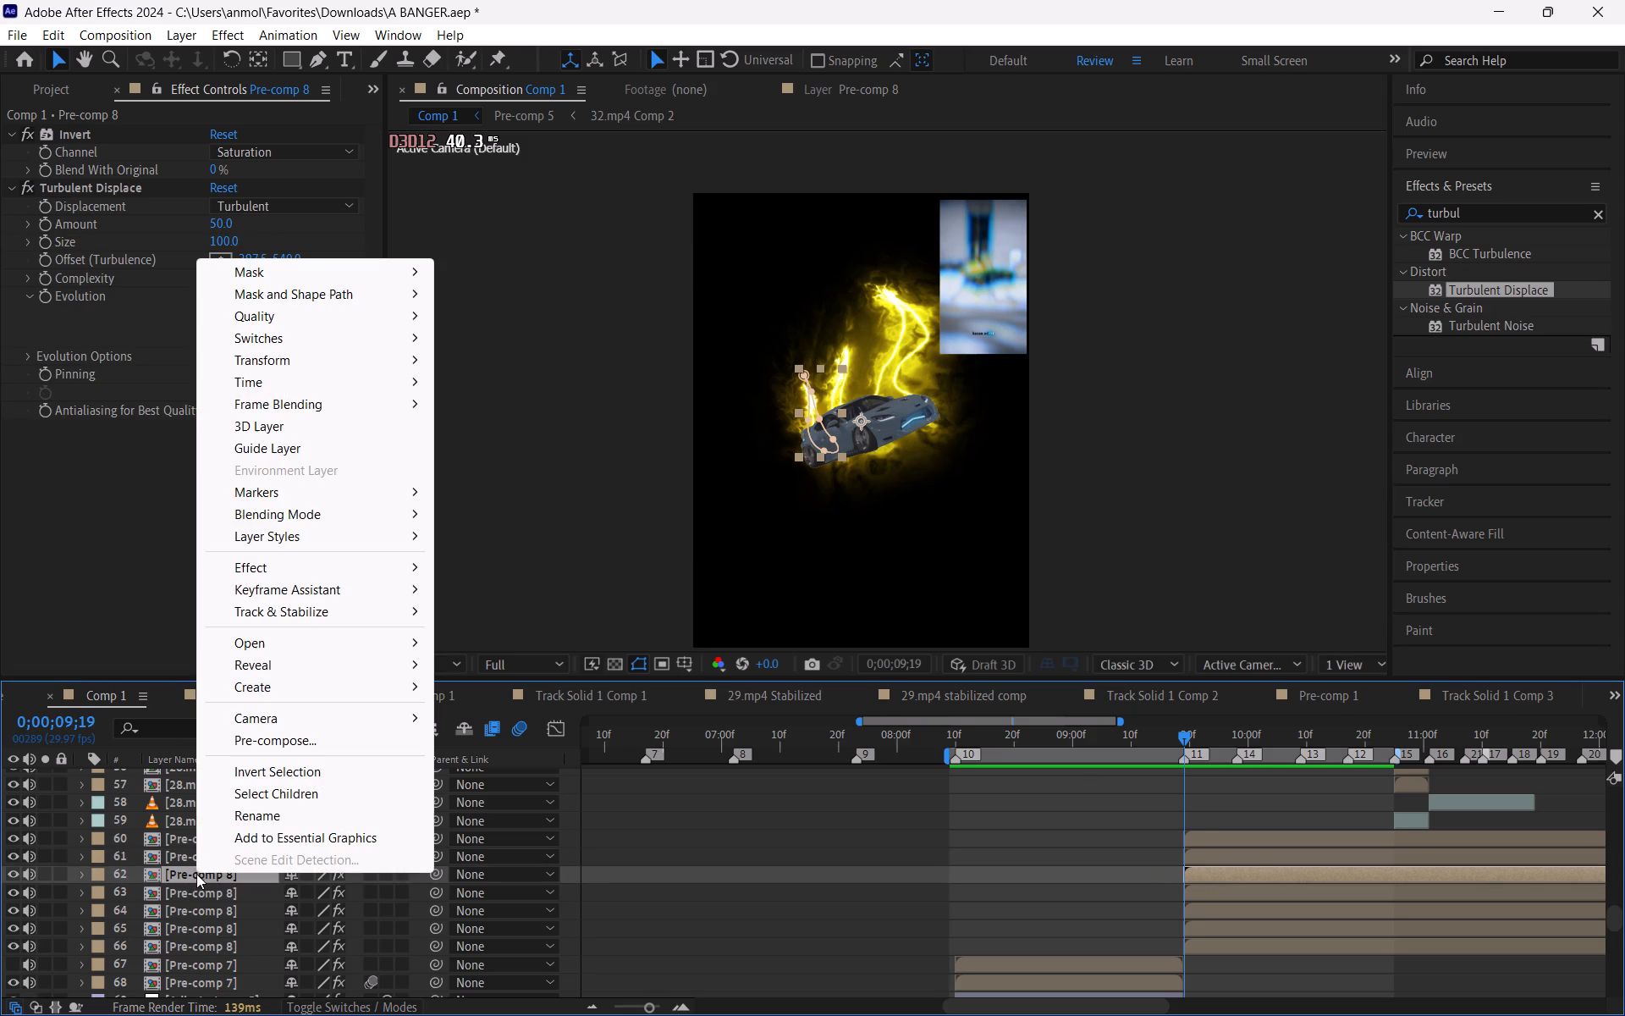
click(267, 822)
text(mask)
key(Return)
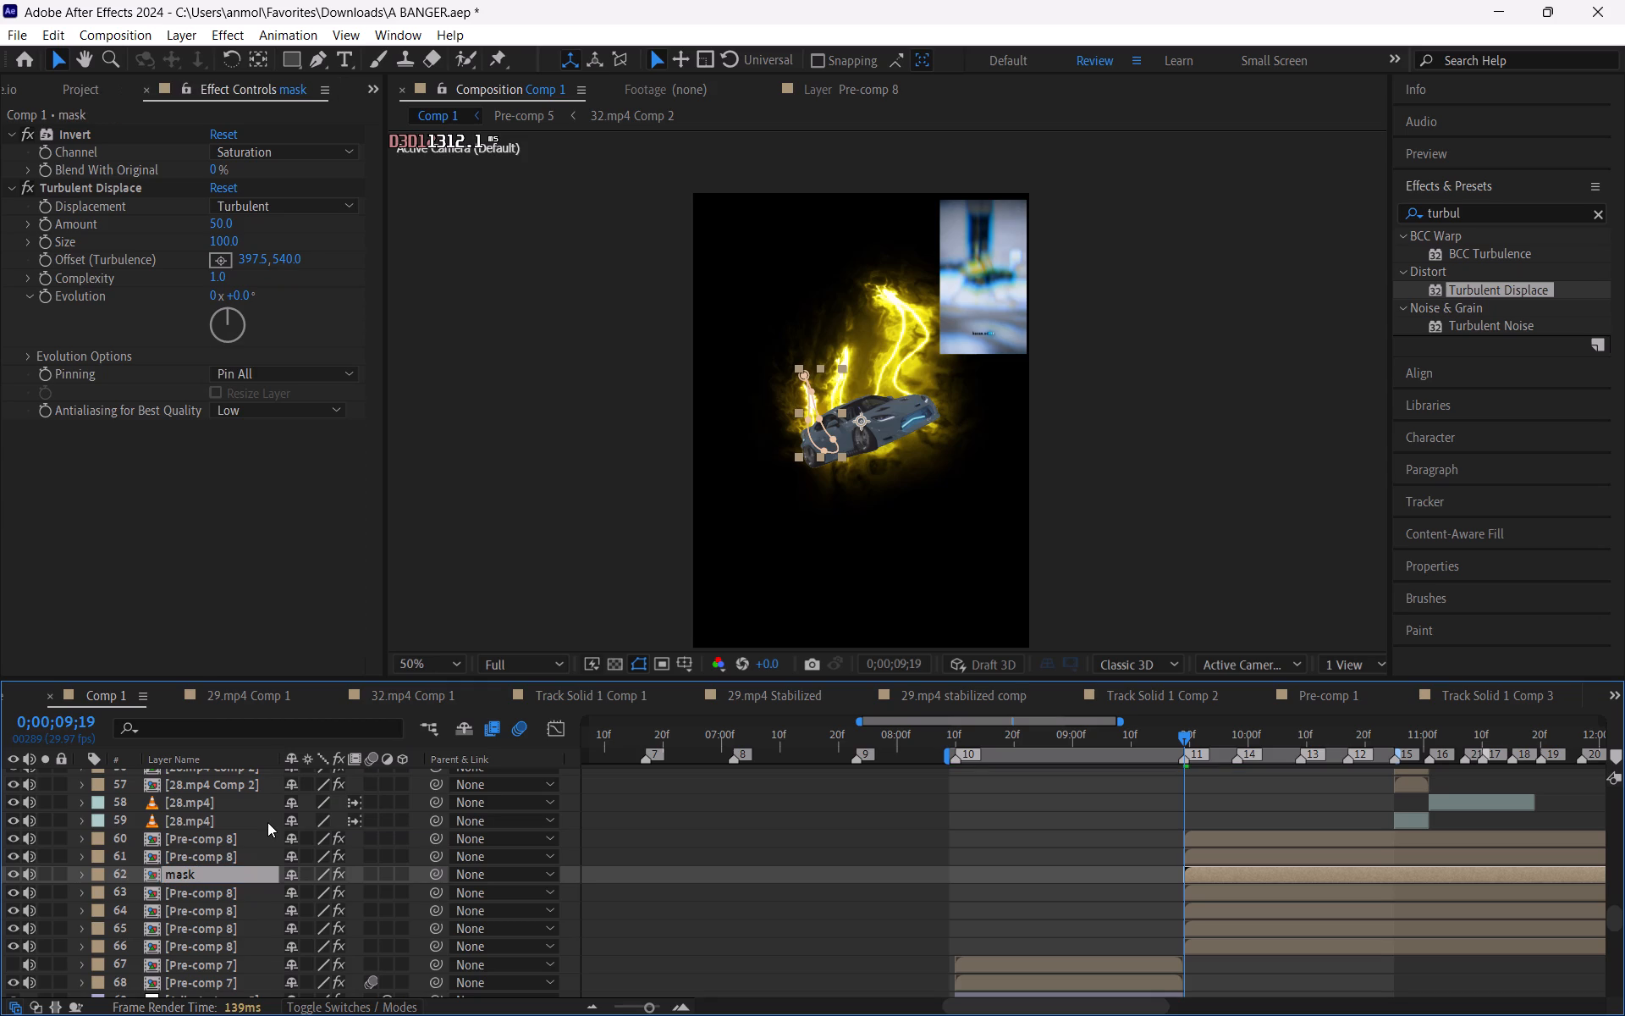
Rename Pre-comp 8 layer 64, which has Turbulent Displace but no Saber, as mask 2.
click(244, 879)
click(241, 890)
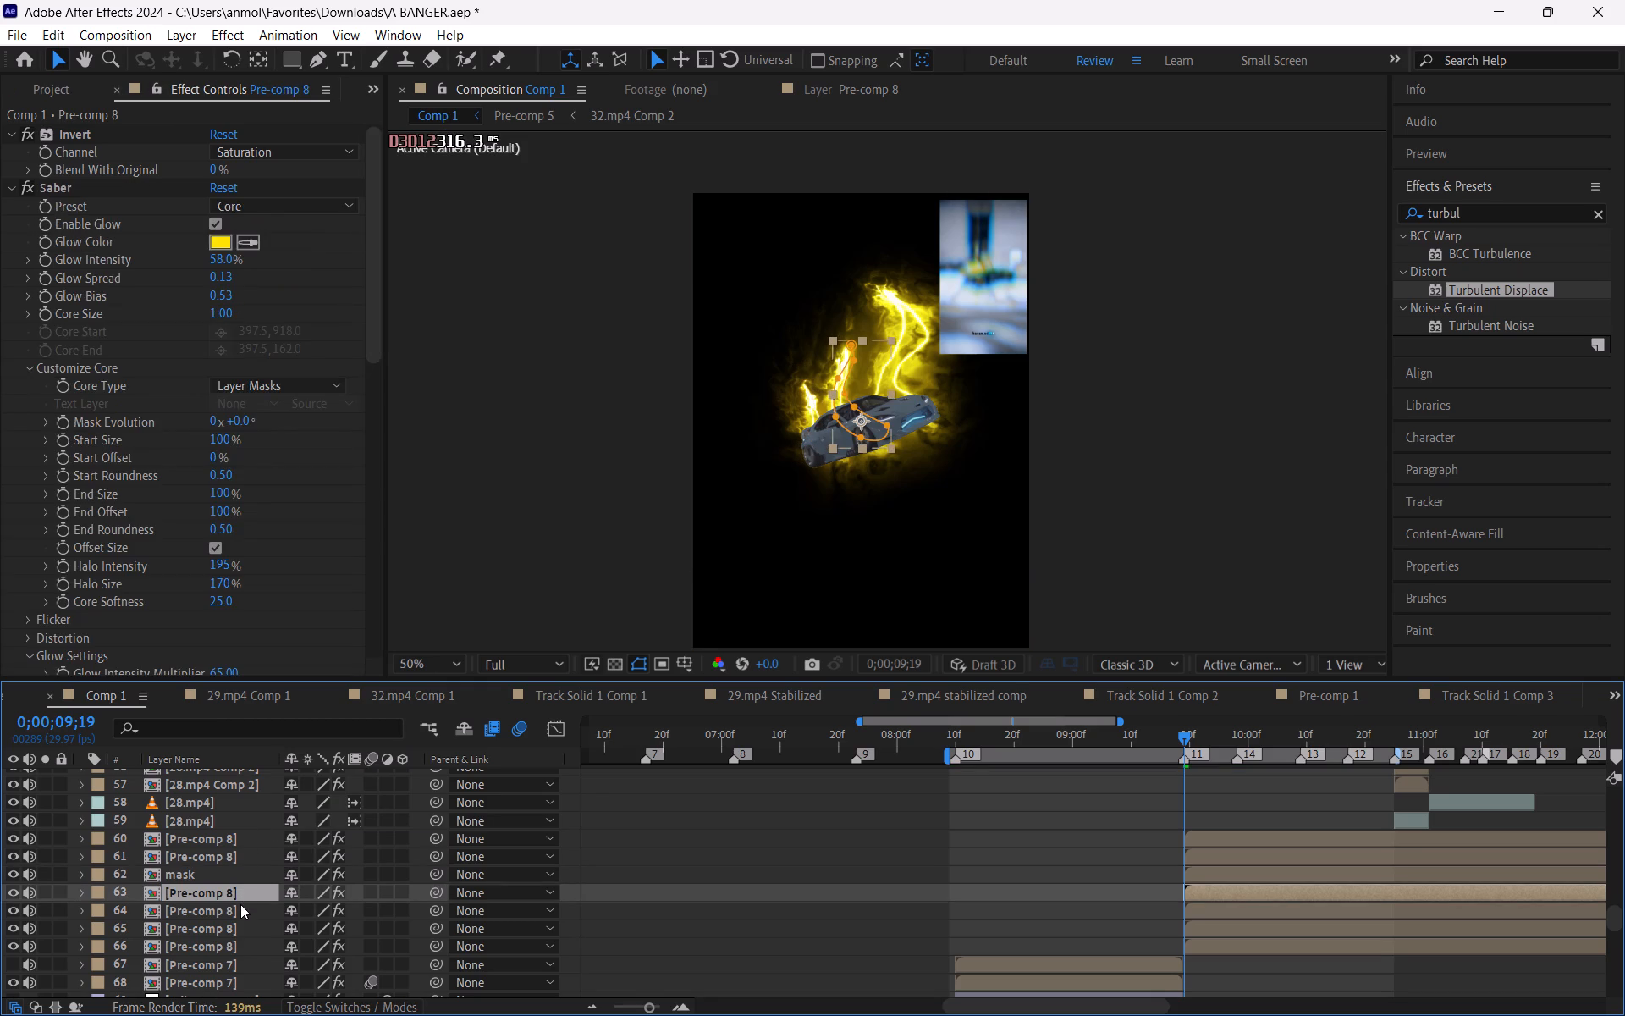
click(240, 906)
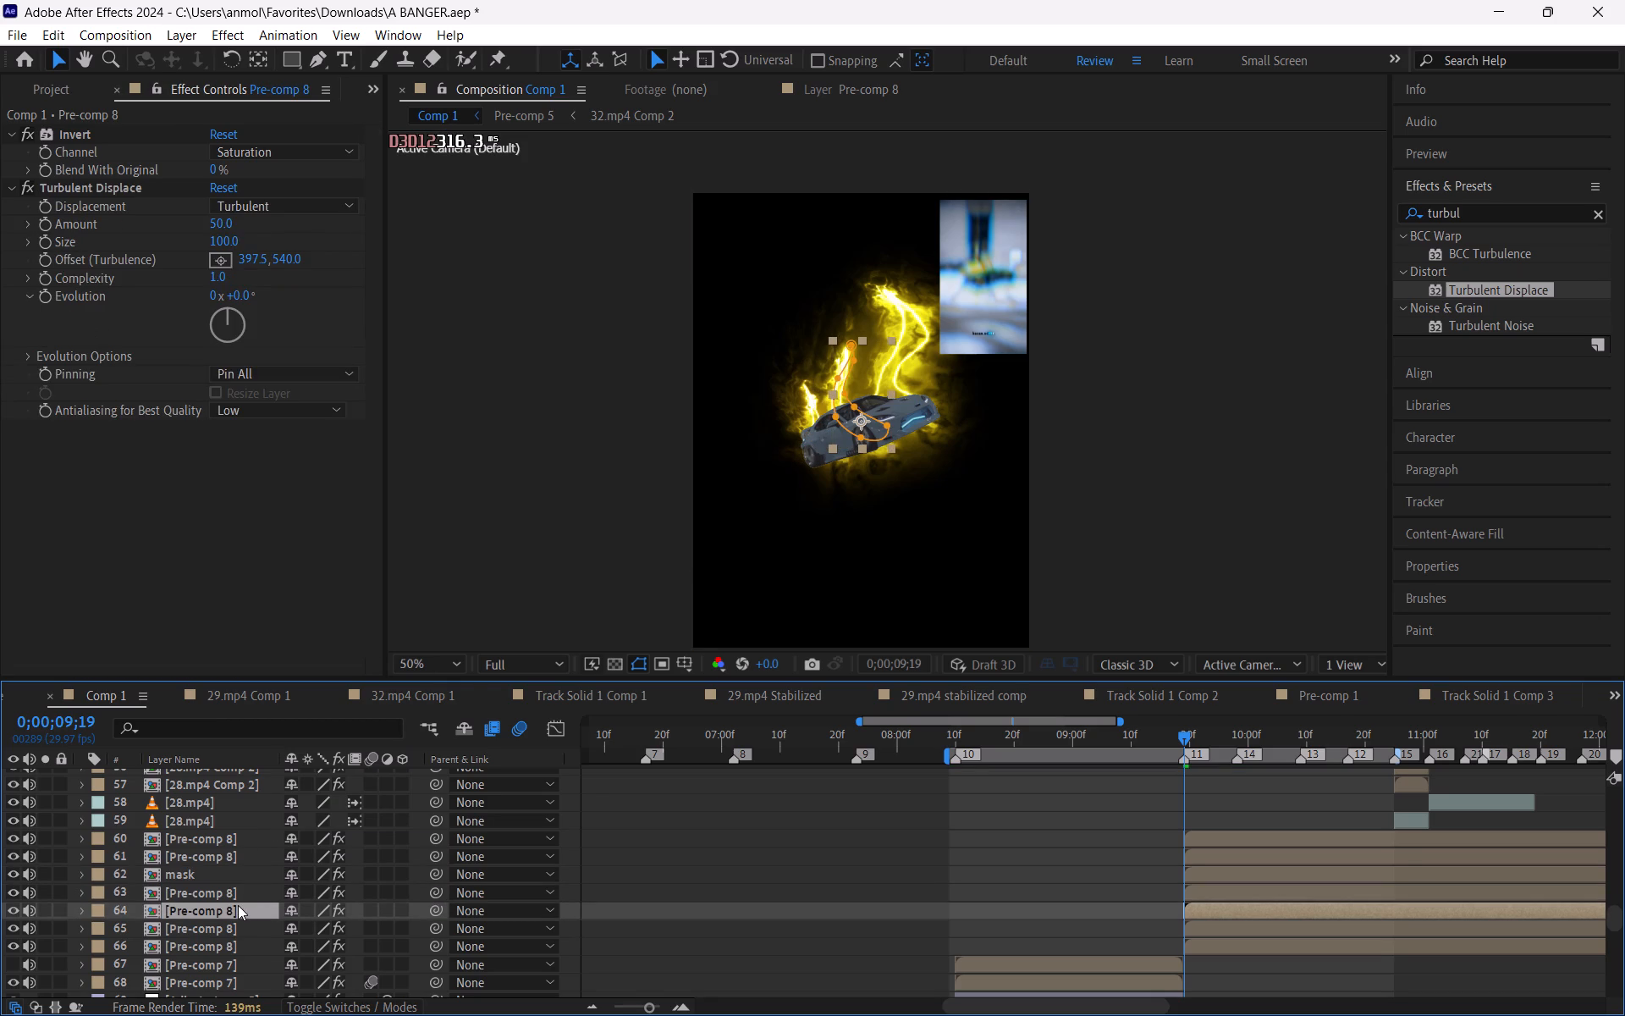
right_click(238, 905)
click(264, 853)
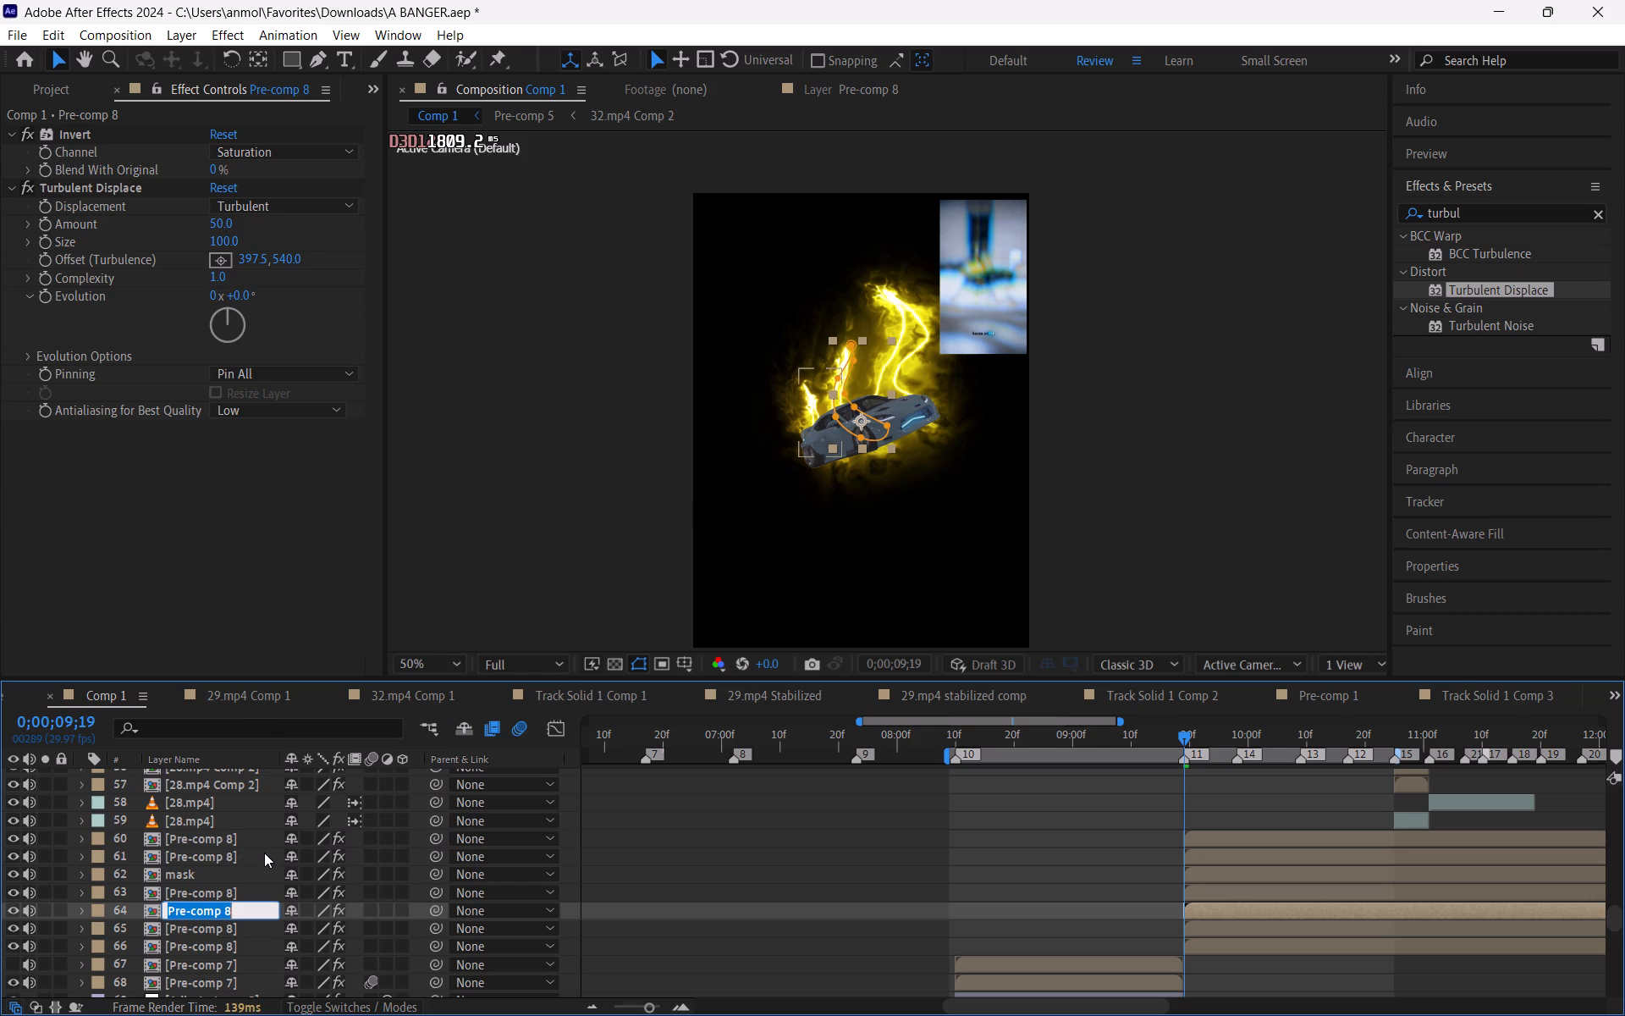
text(mast)
key(BackSpace)
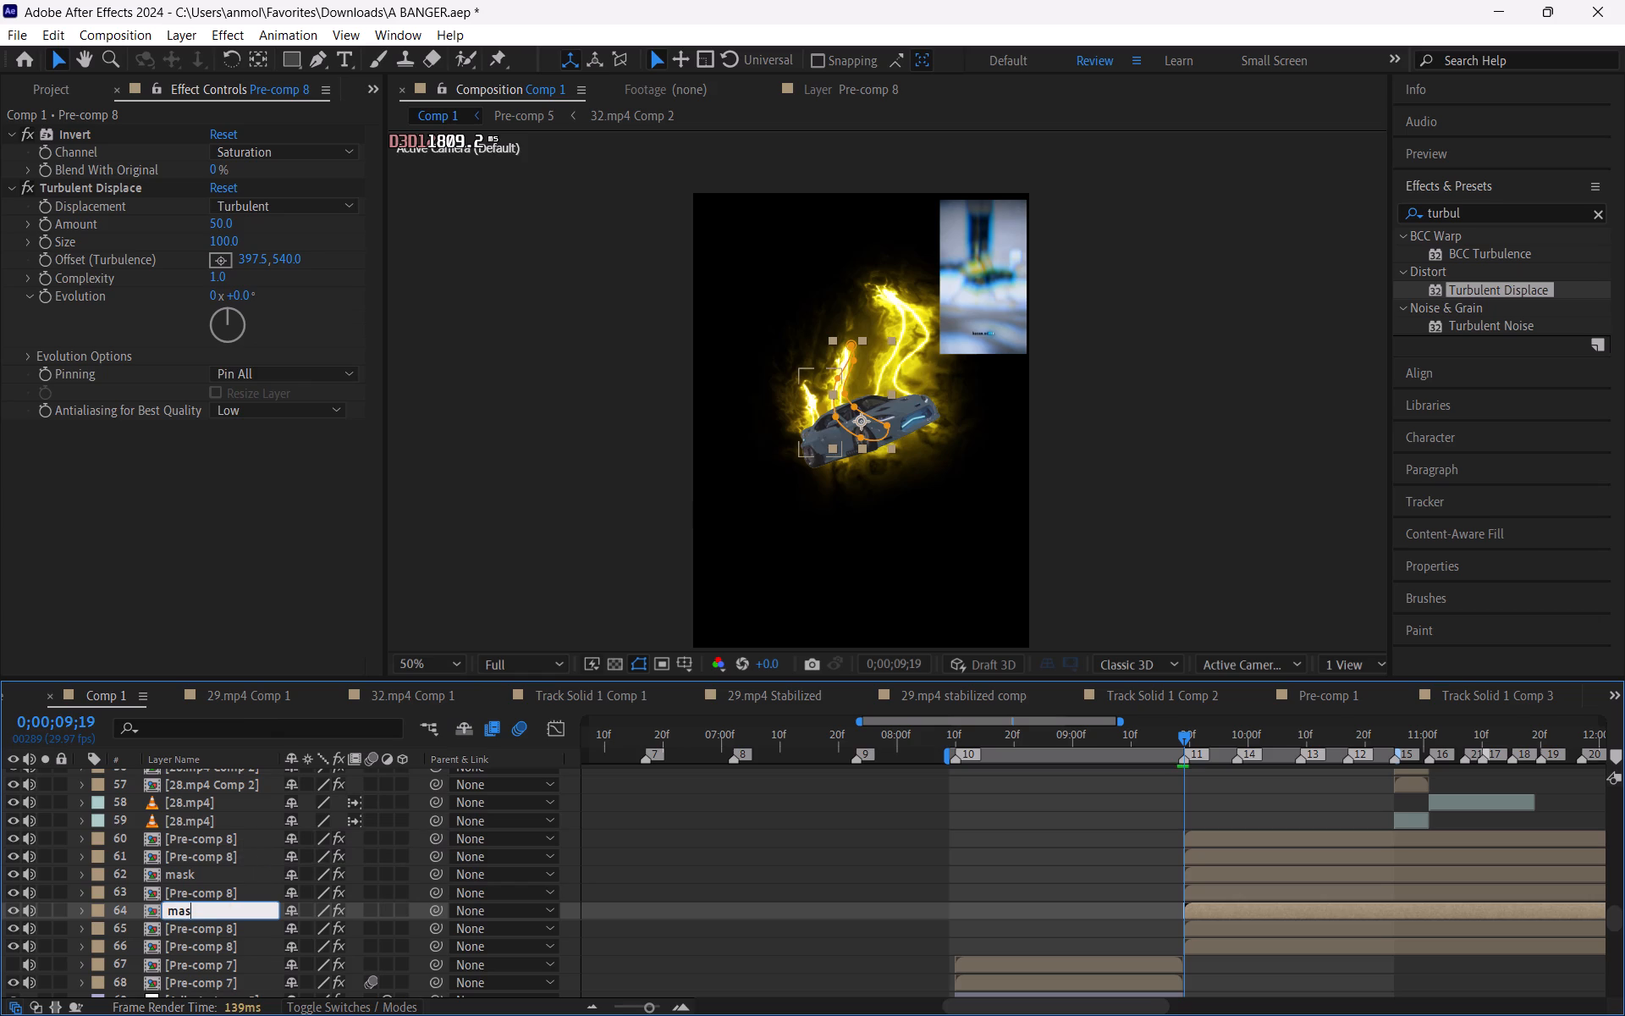
key(k)
key(space)
text(2)
key(Return)
Rename Pre-comp 8 layer 66, which has only the Invert effect, as mask 3.
click(204, 927)
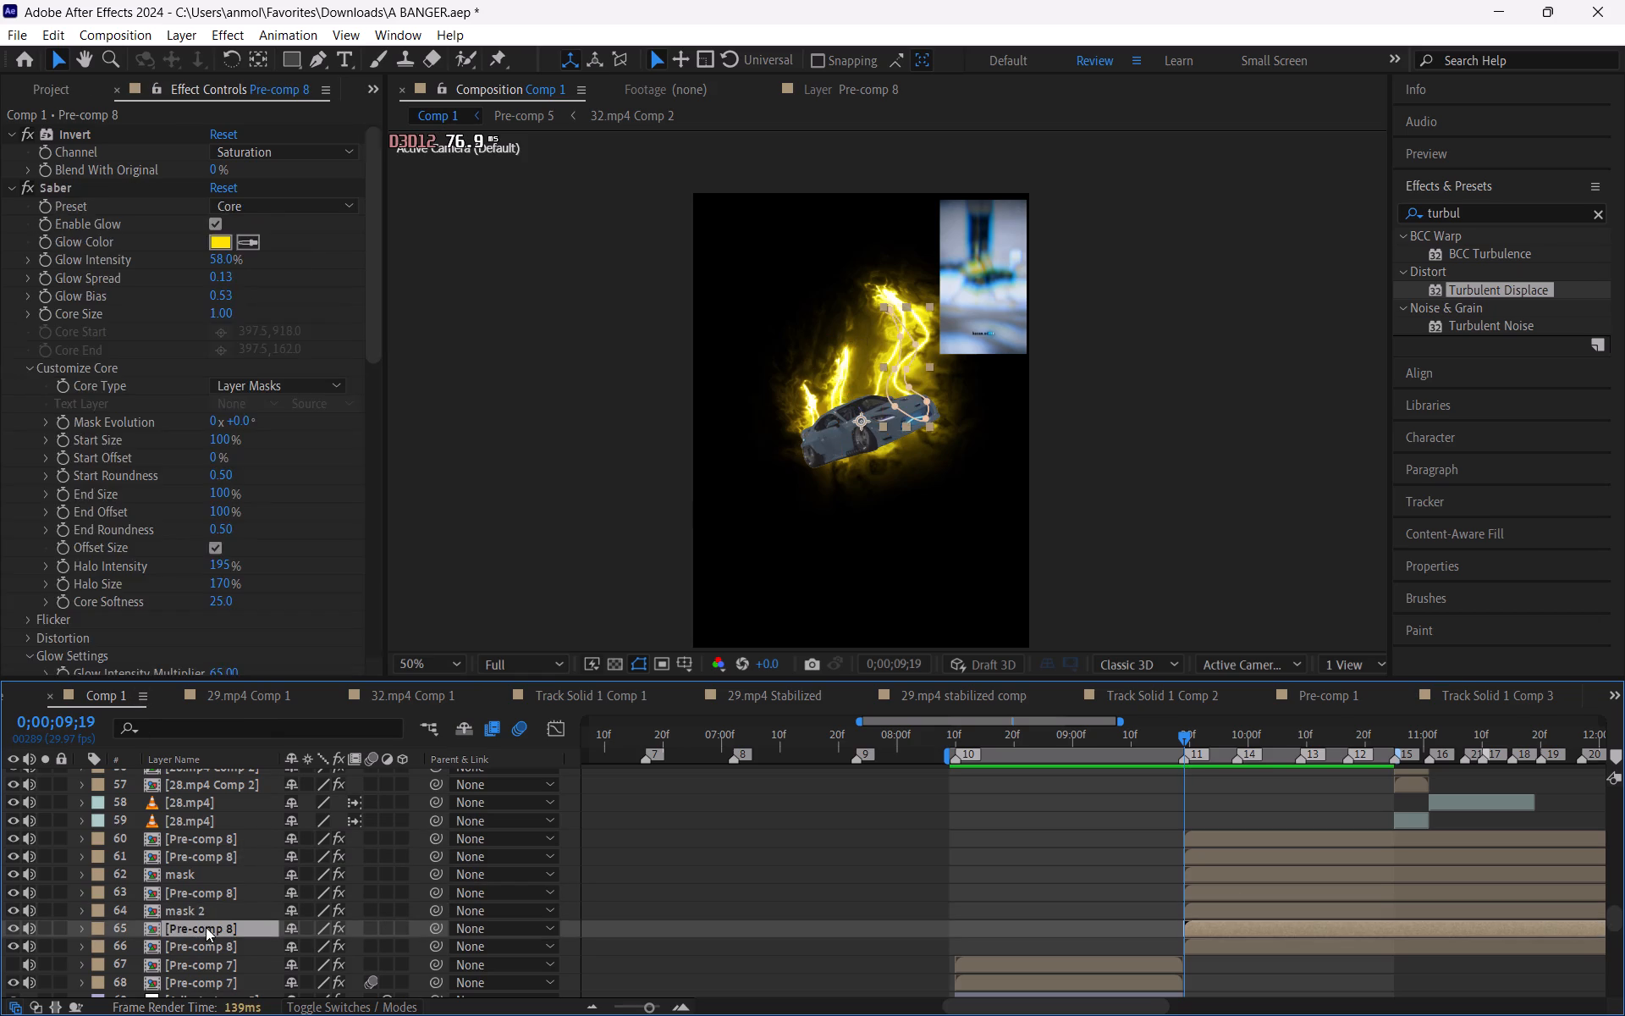
click(209, 940)
right_click(213, 948)
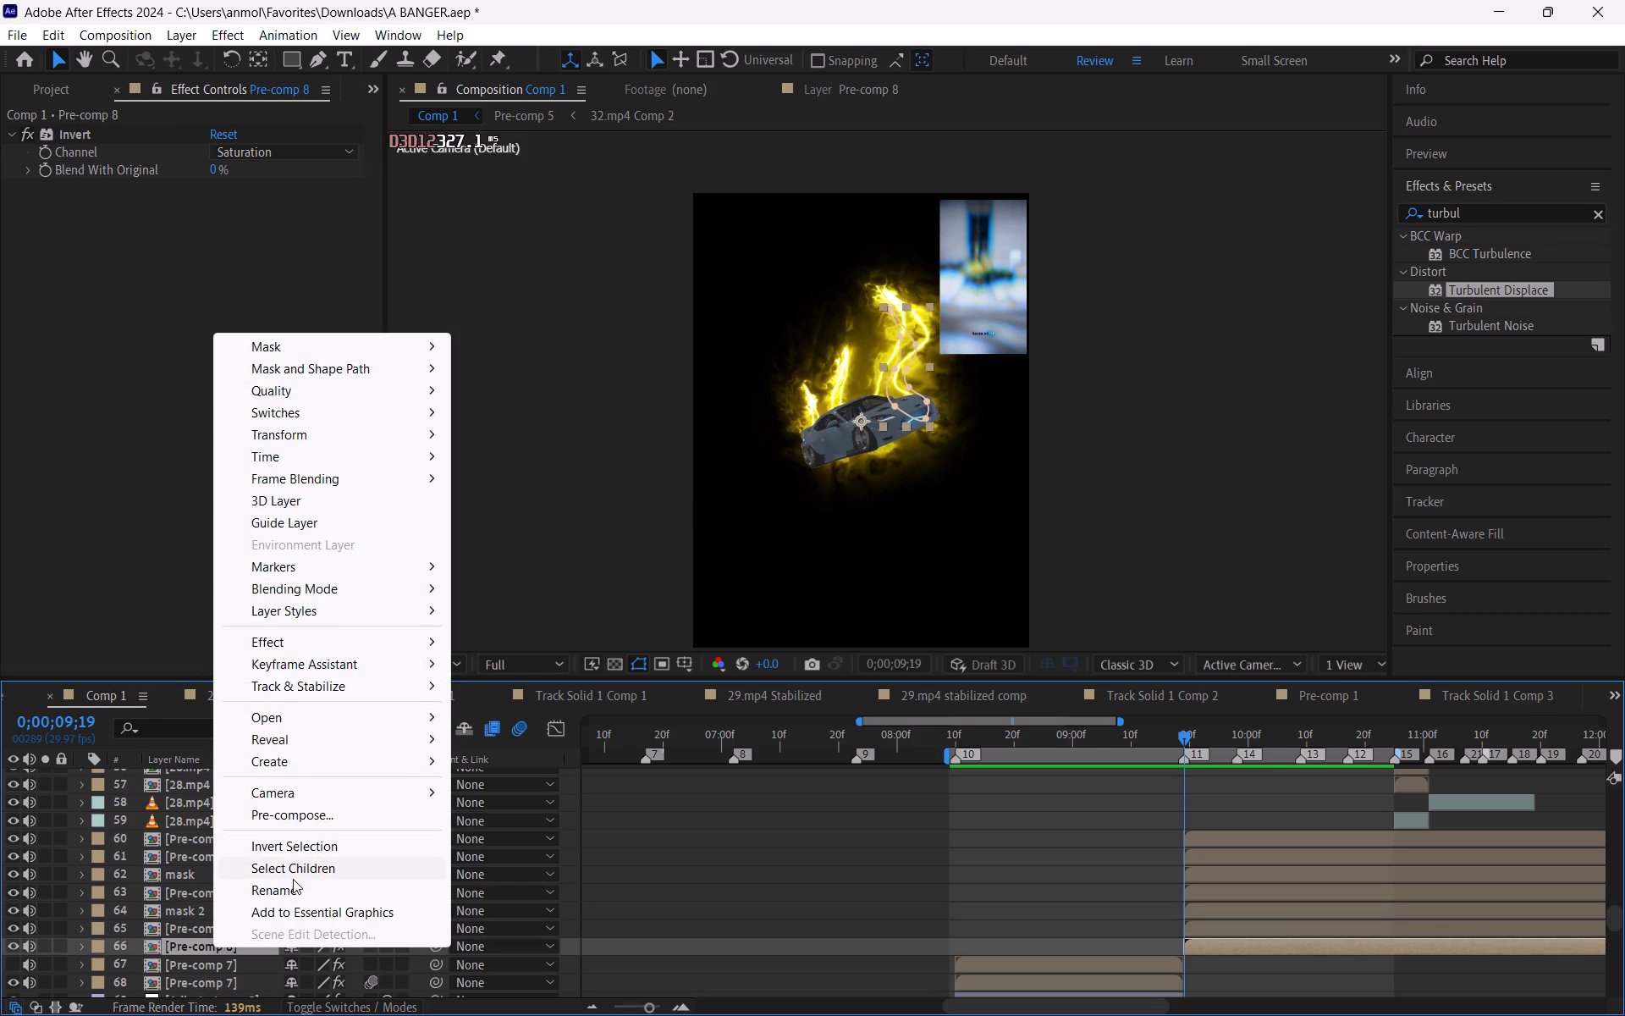
click(289, 889)
text(mask)
key(space)
text(3)
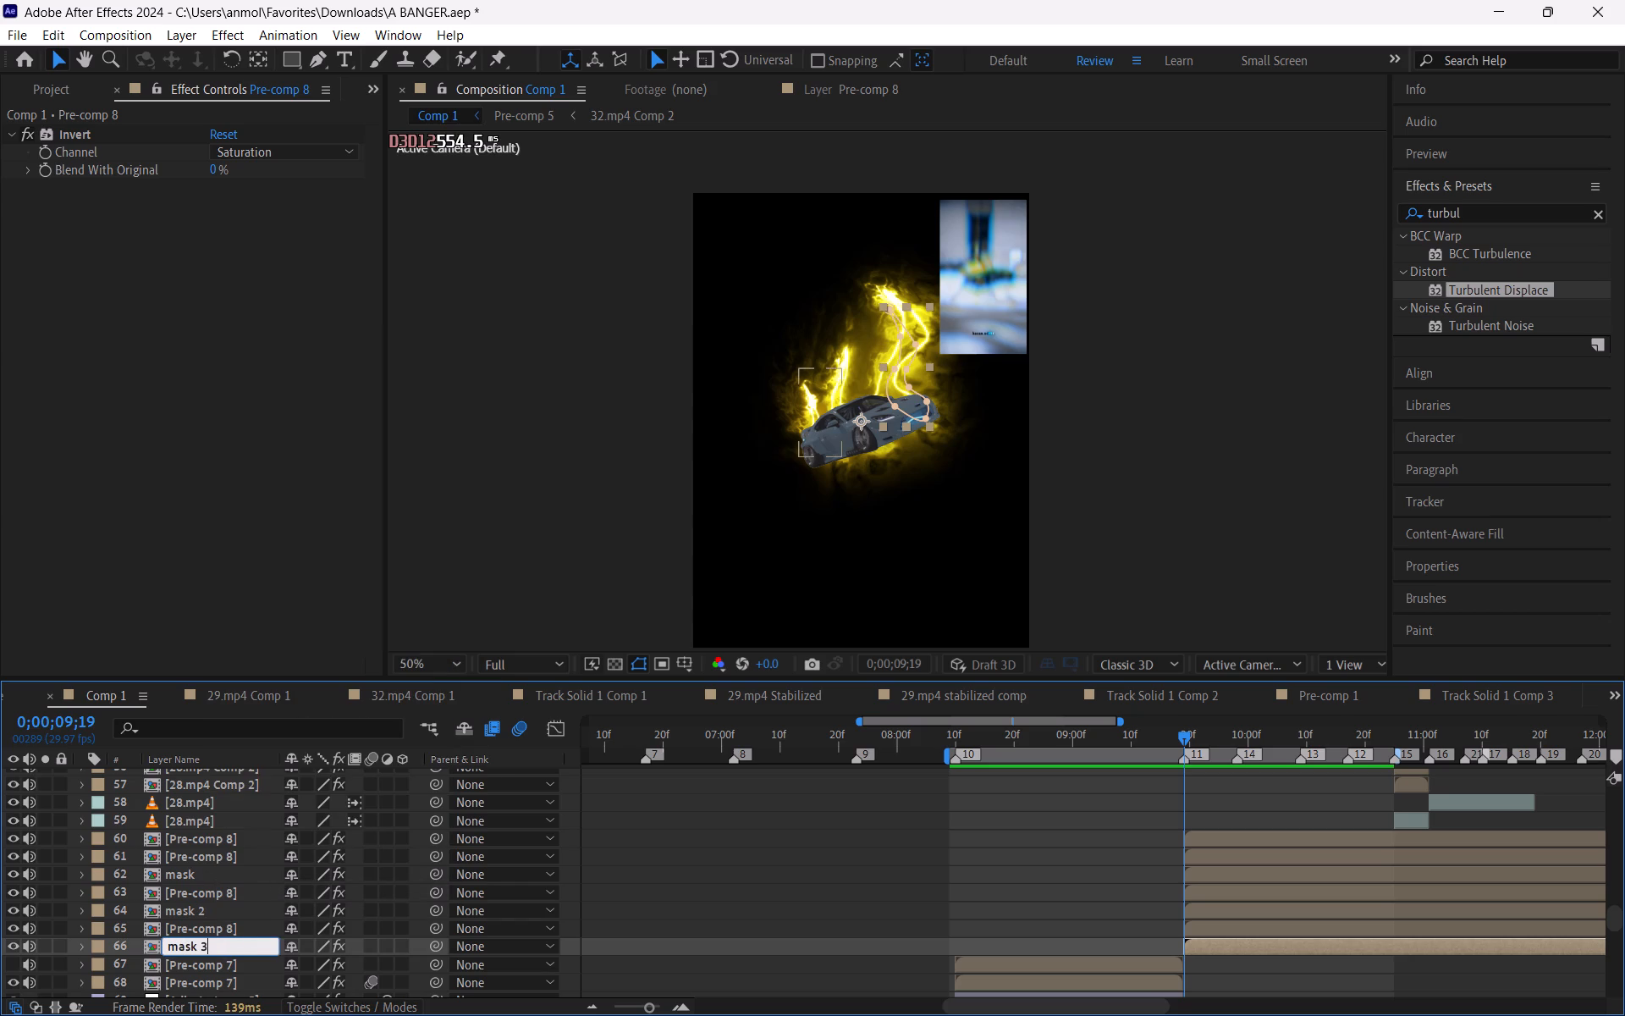
key(Return)
click(1124, 824)
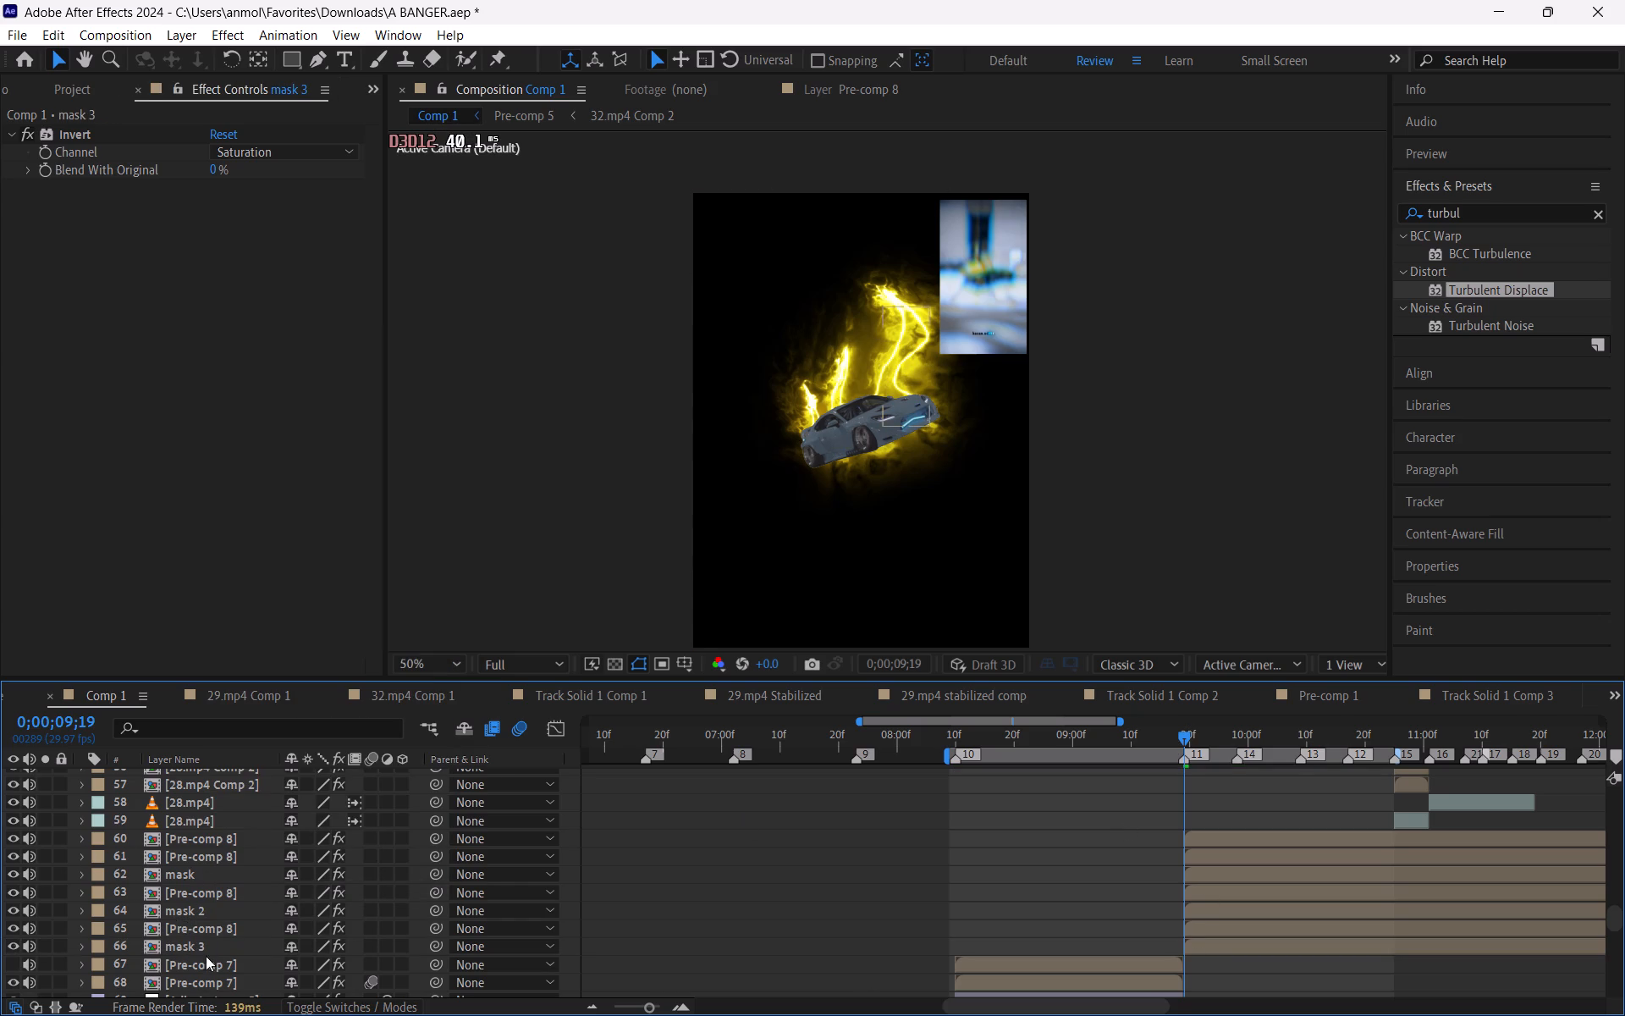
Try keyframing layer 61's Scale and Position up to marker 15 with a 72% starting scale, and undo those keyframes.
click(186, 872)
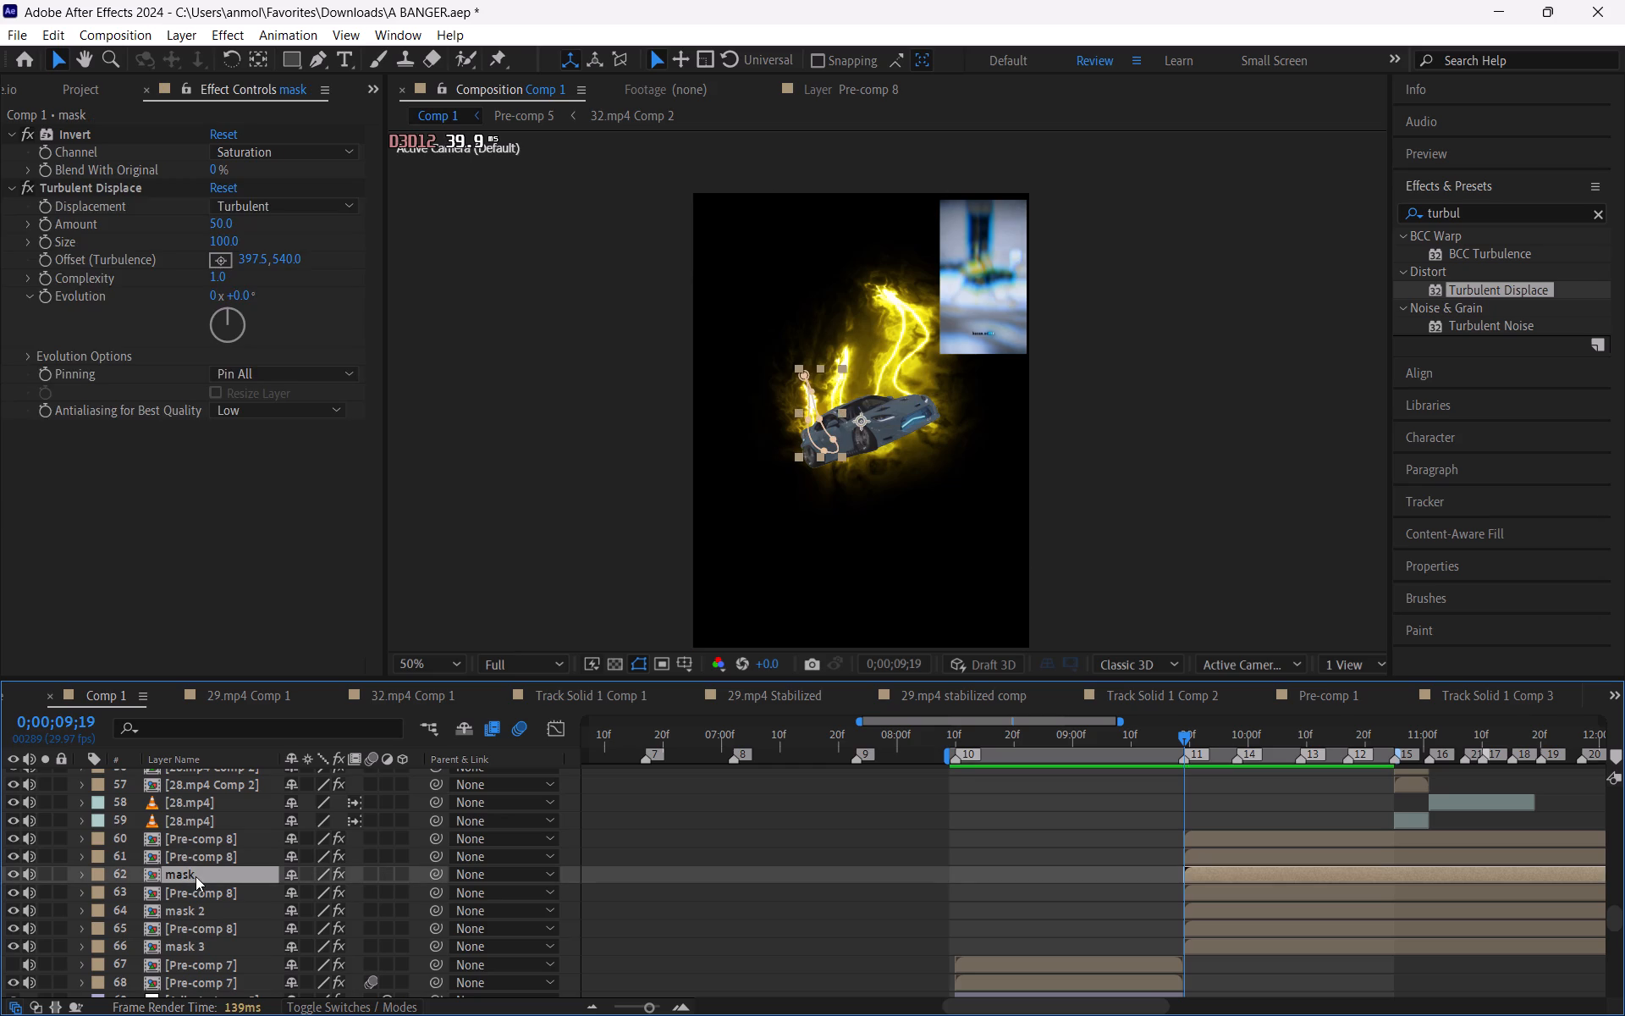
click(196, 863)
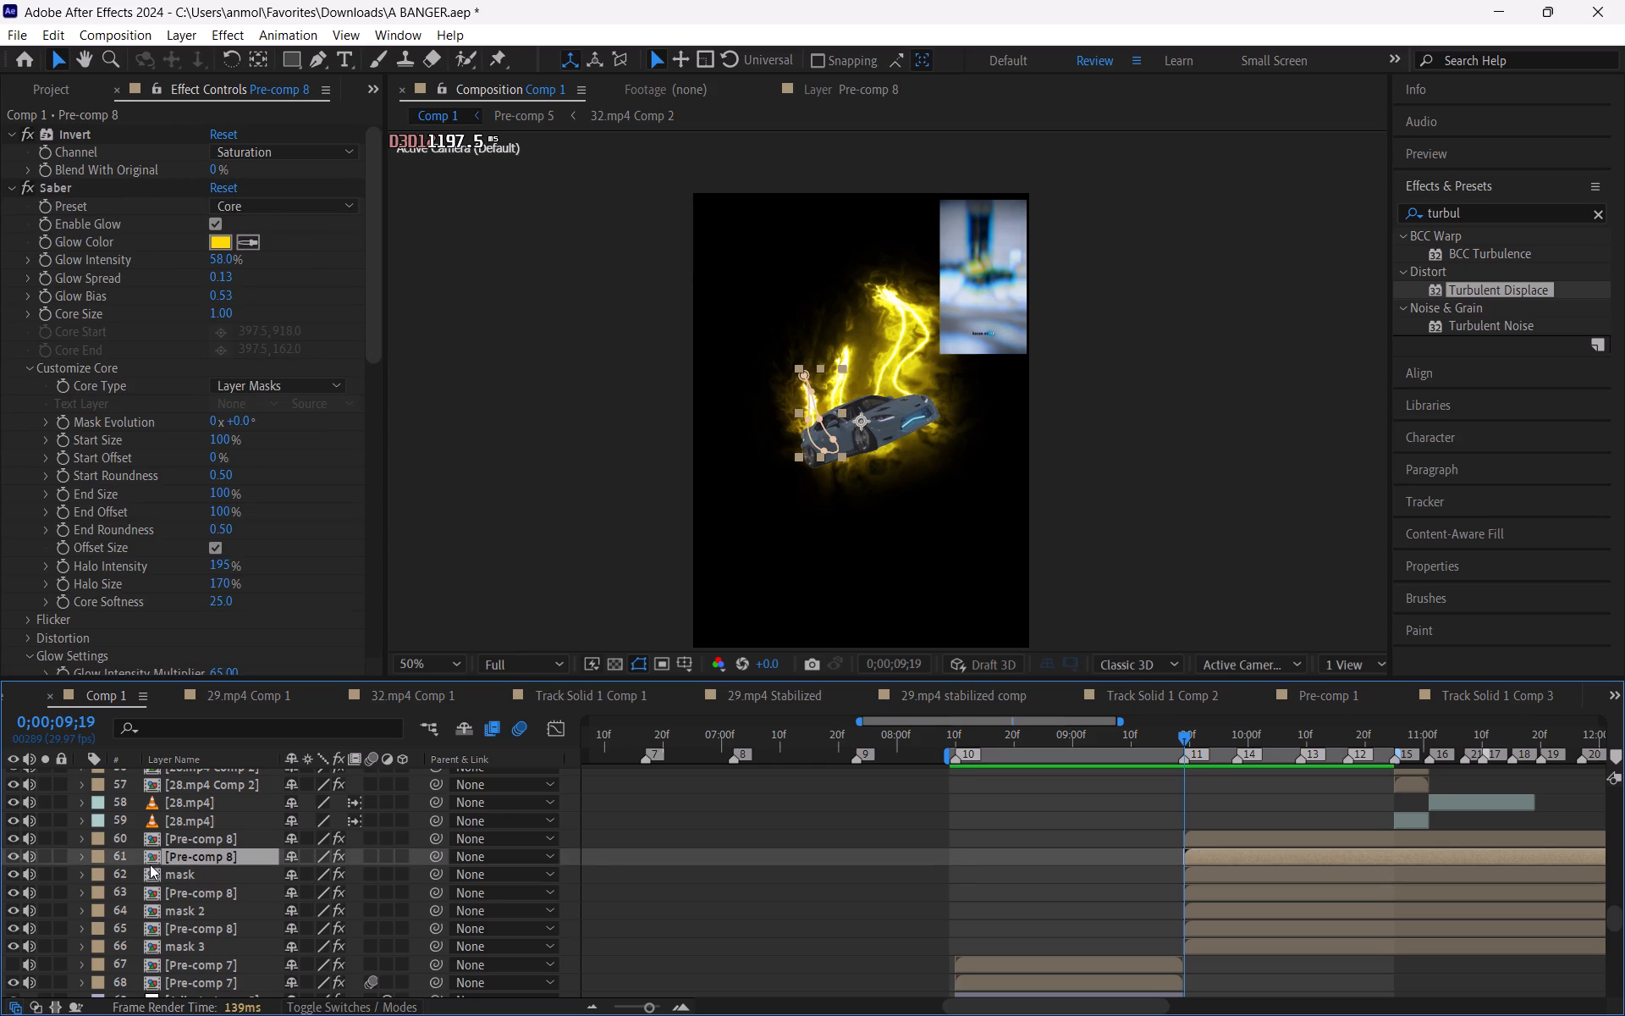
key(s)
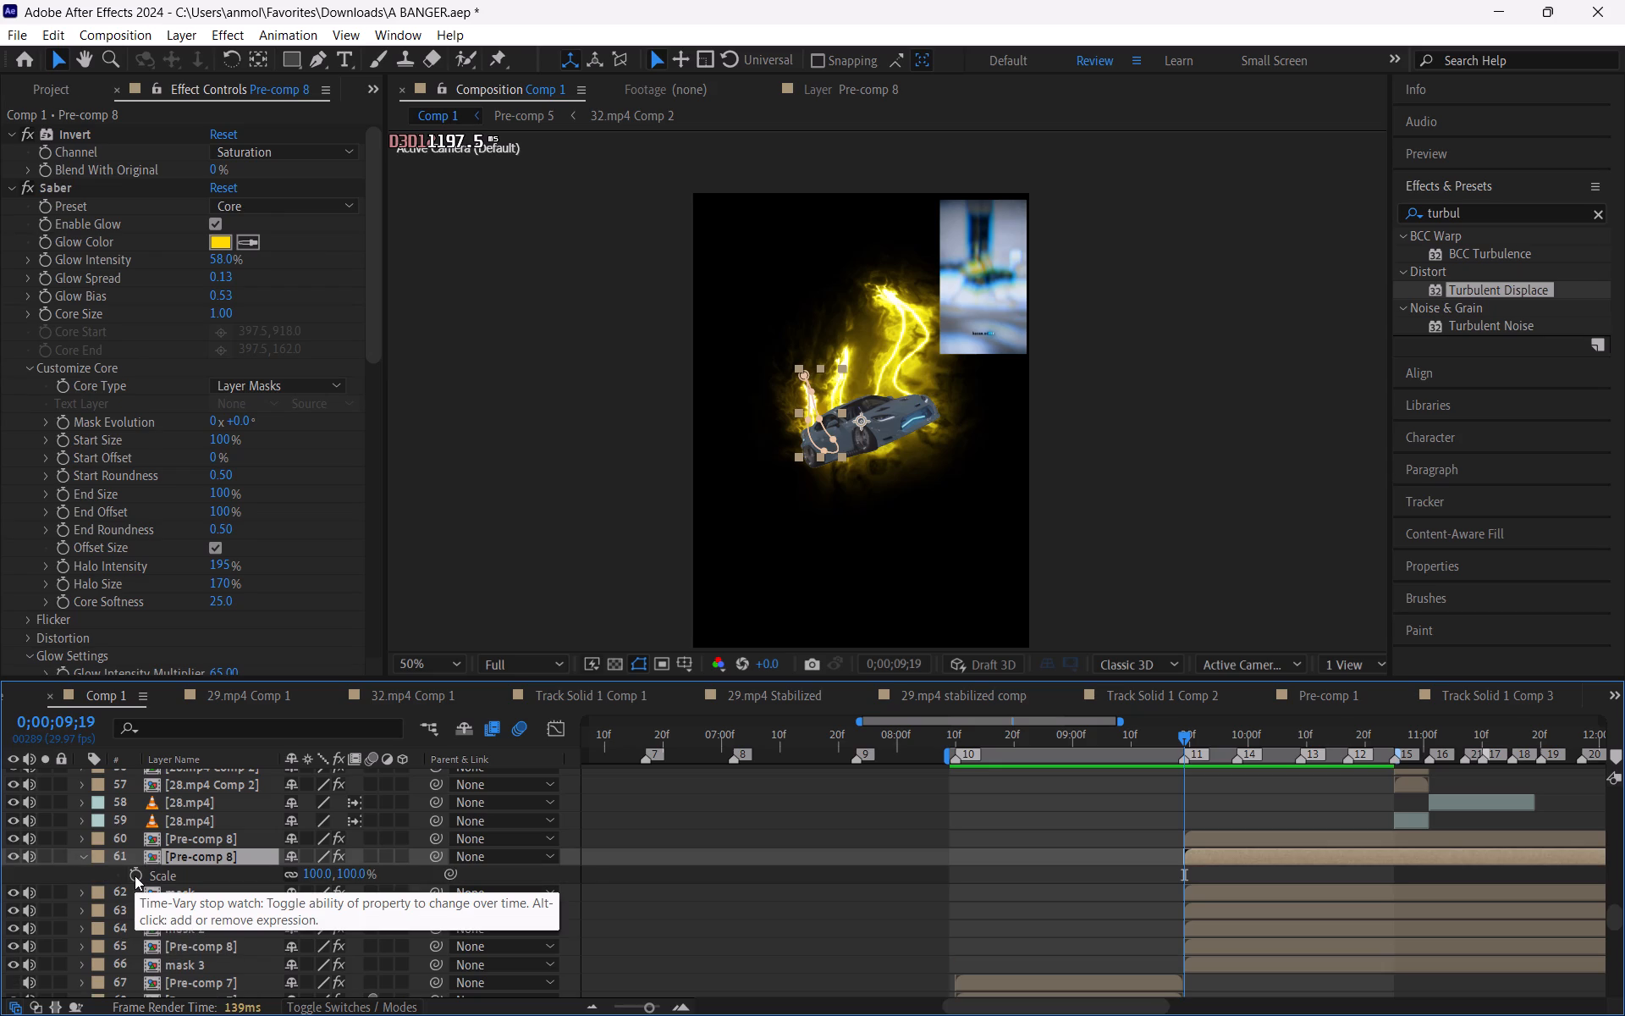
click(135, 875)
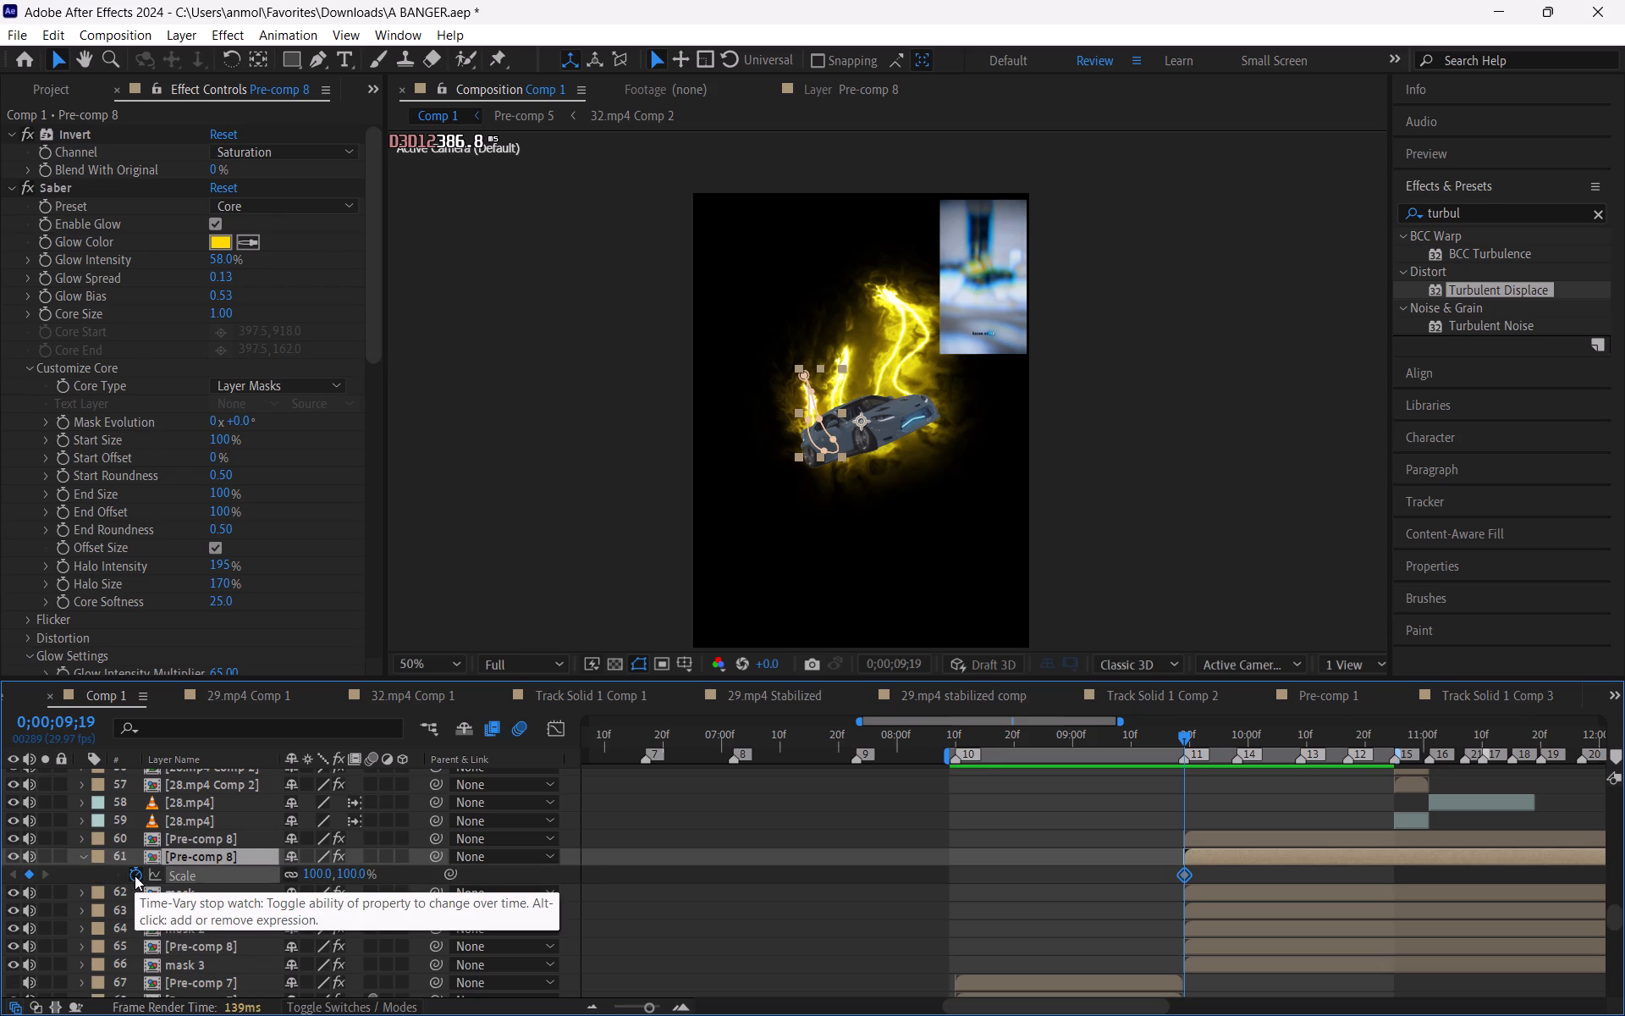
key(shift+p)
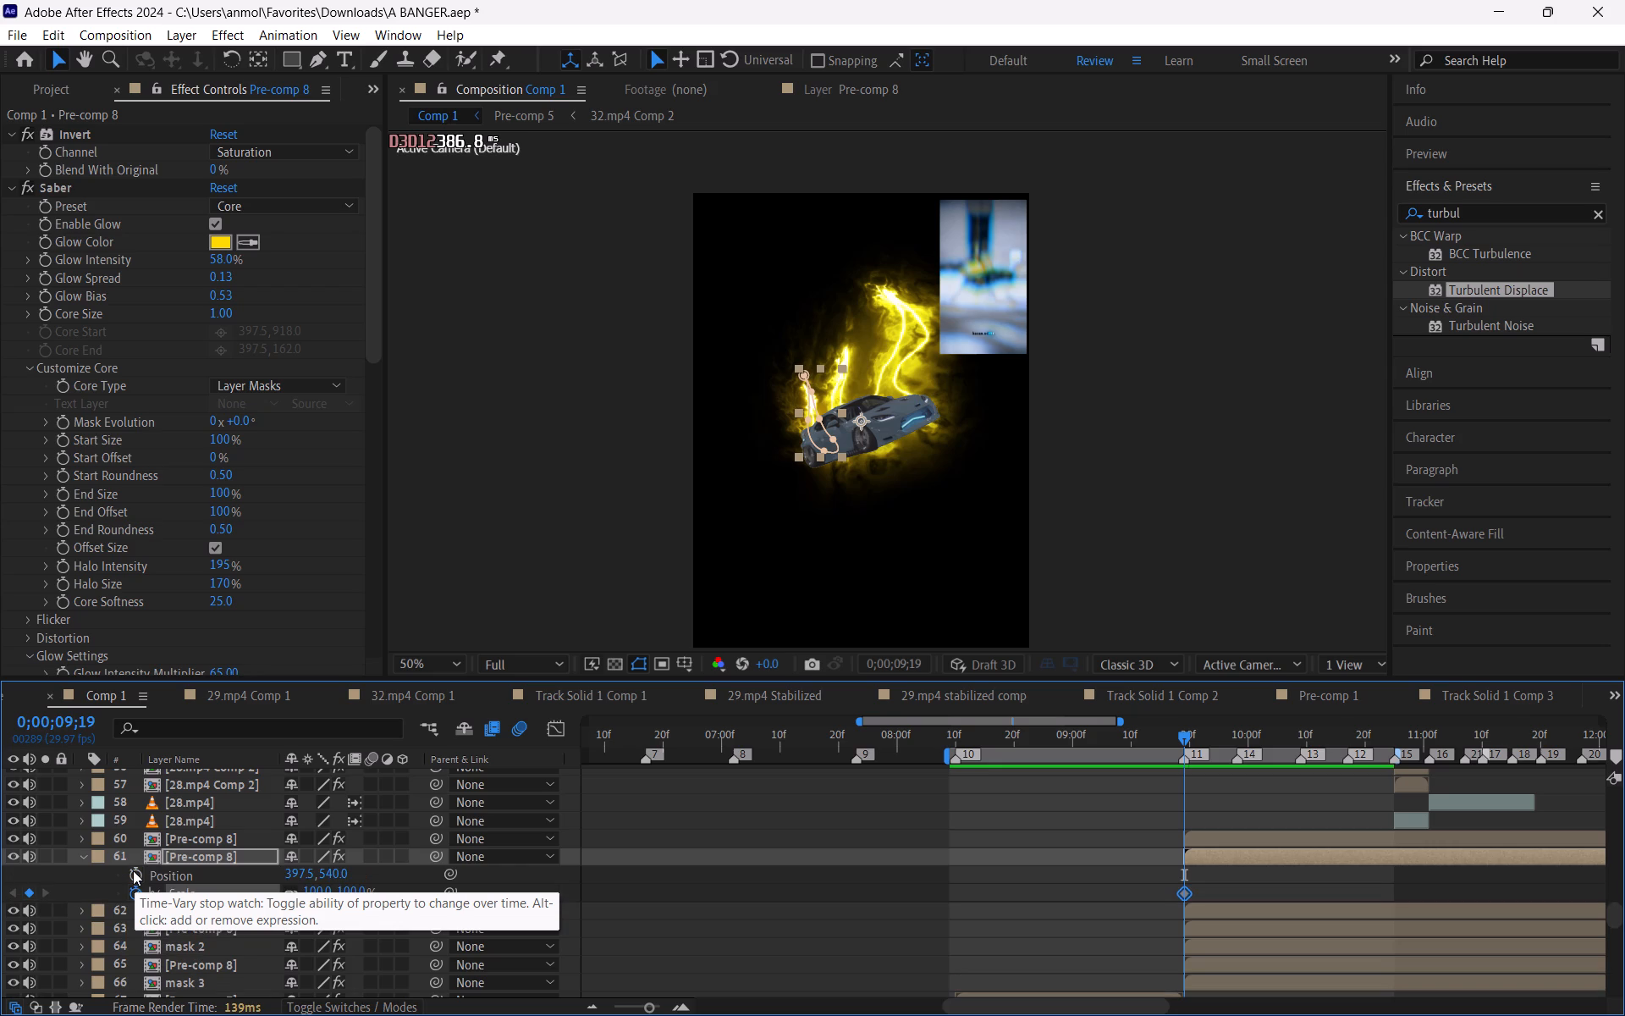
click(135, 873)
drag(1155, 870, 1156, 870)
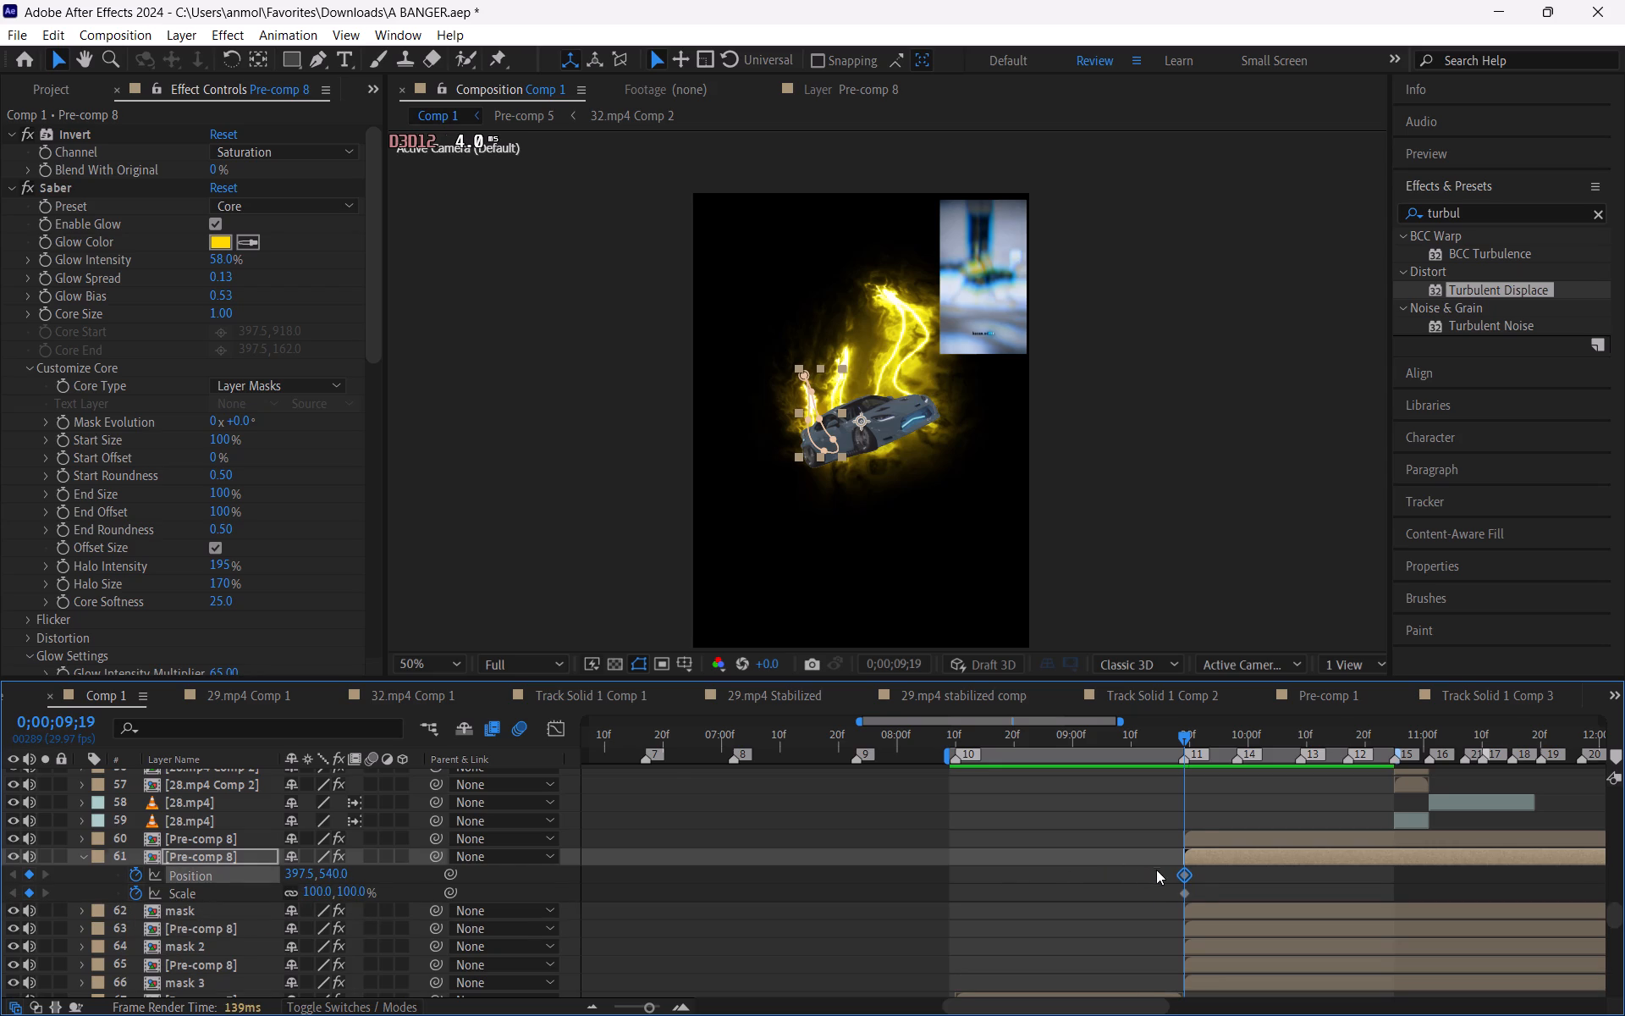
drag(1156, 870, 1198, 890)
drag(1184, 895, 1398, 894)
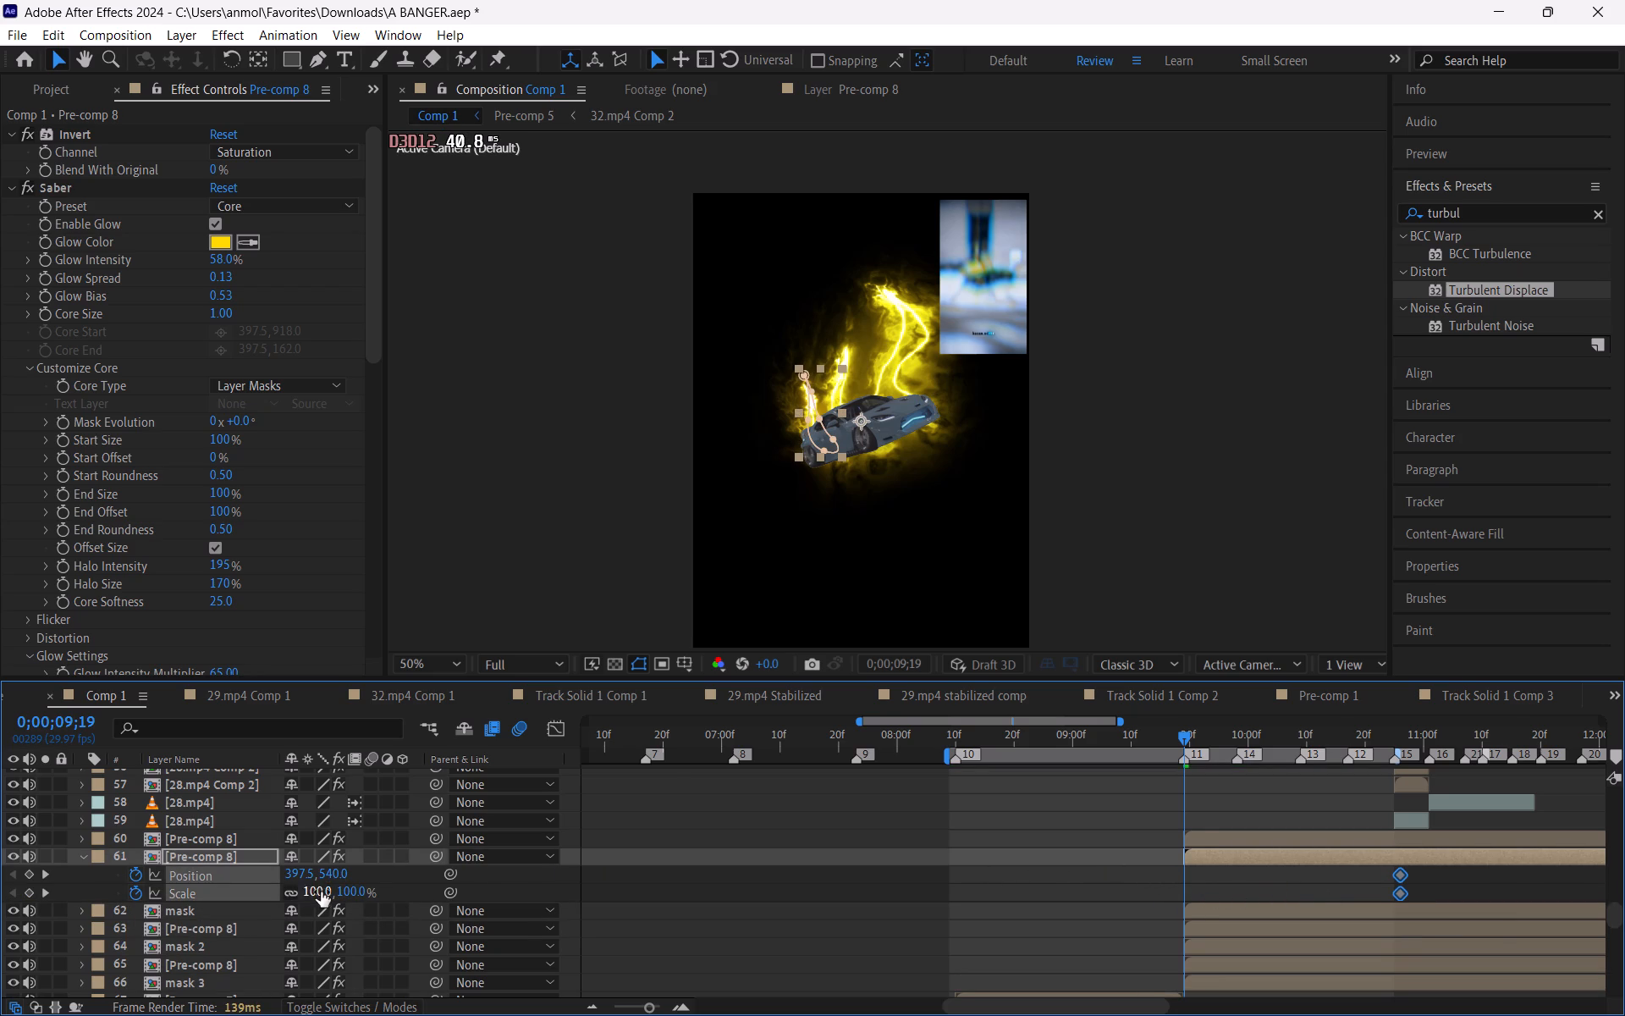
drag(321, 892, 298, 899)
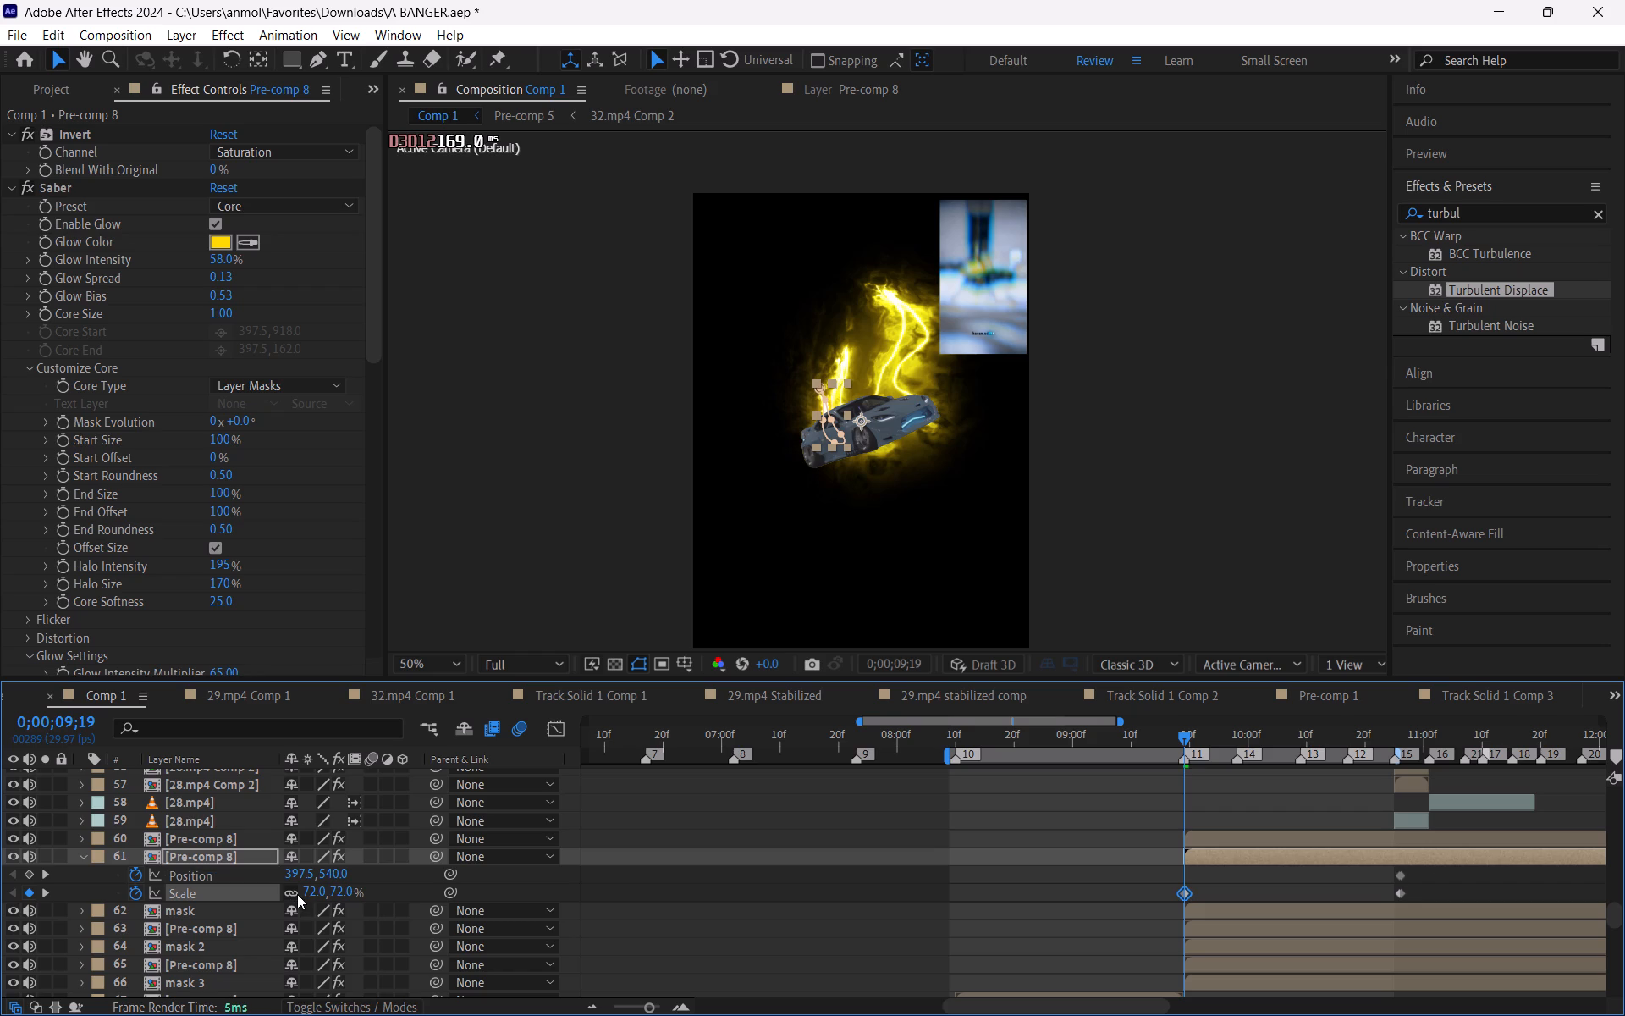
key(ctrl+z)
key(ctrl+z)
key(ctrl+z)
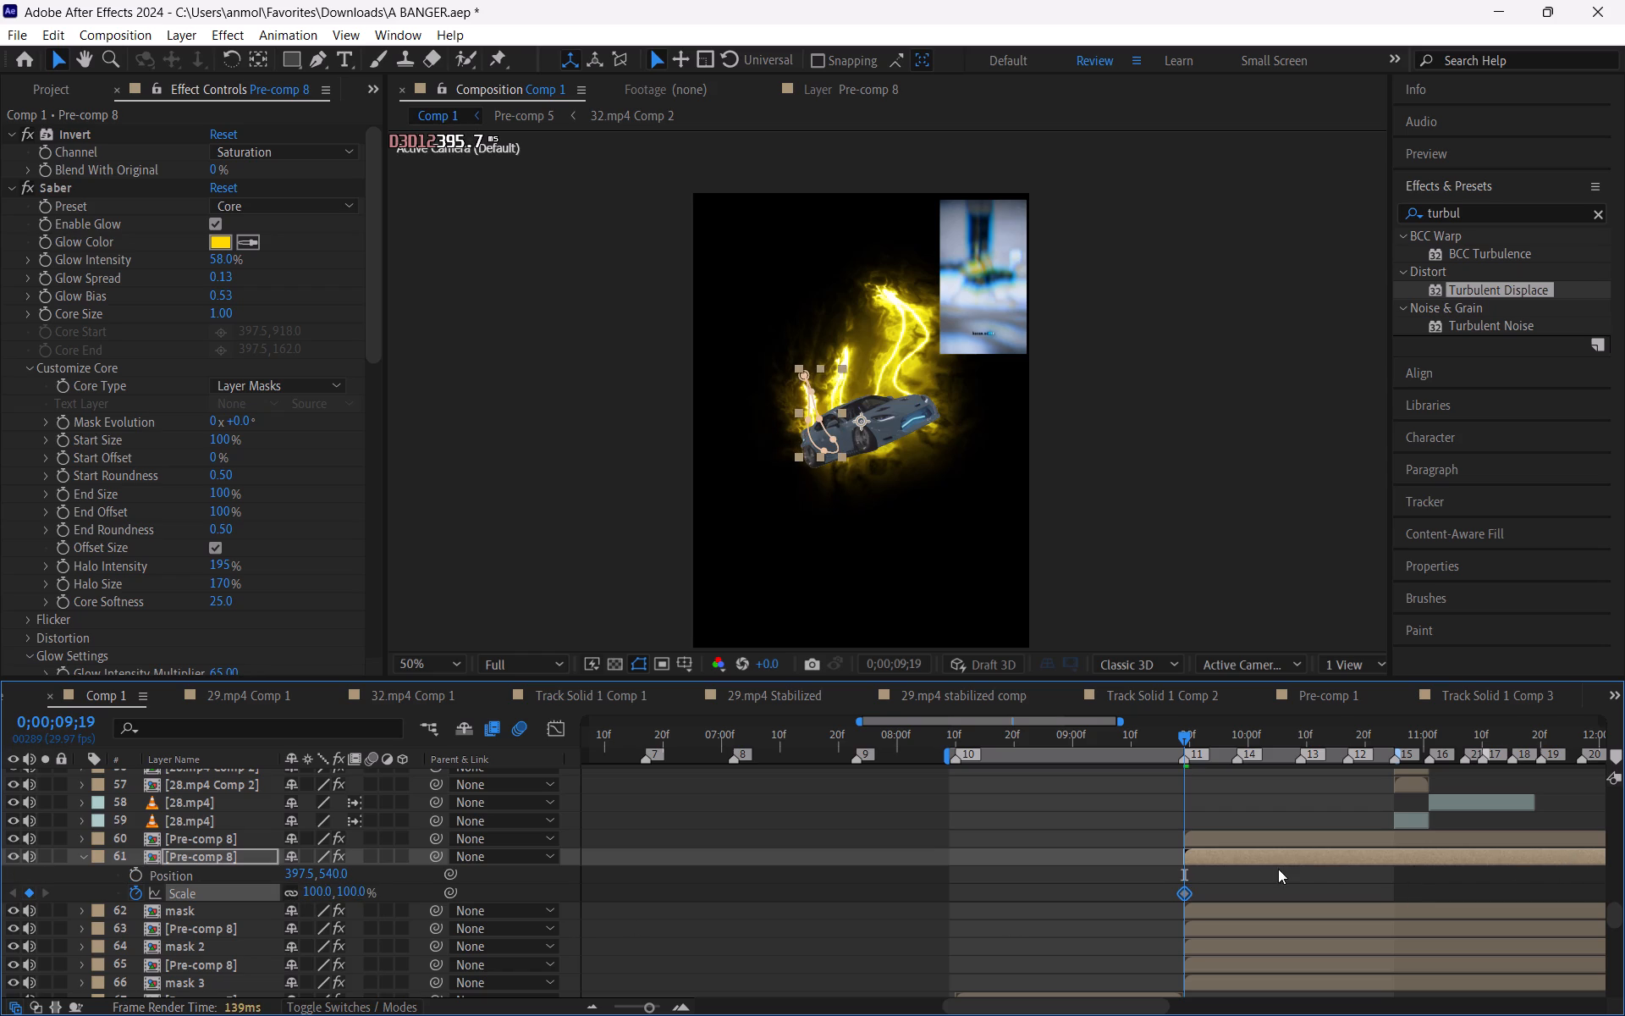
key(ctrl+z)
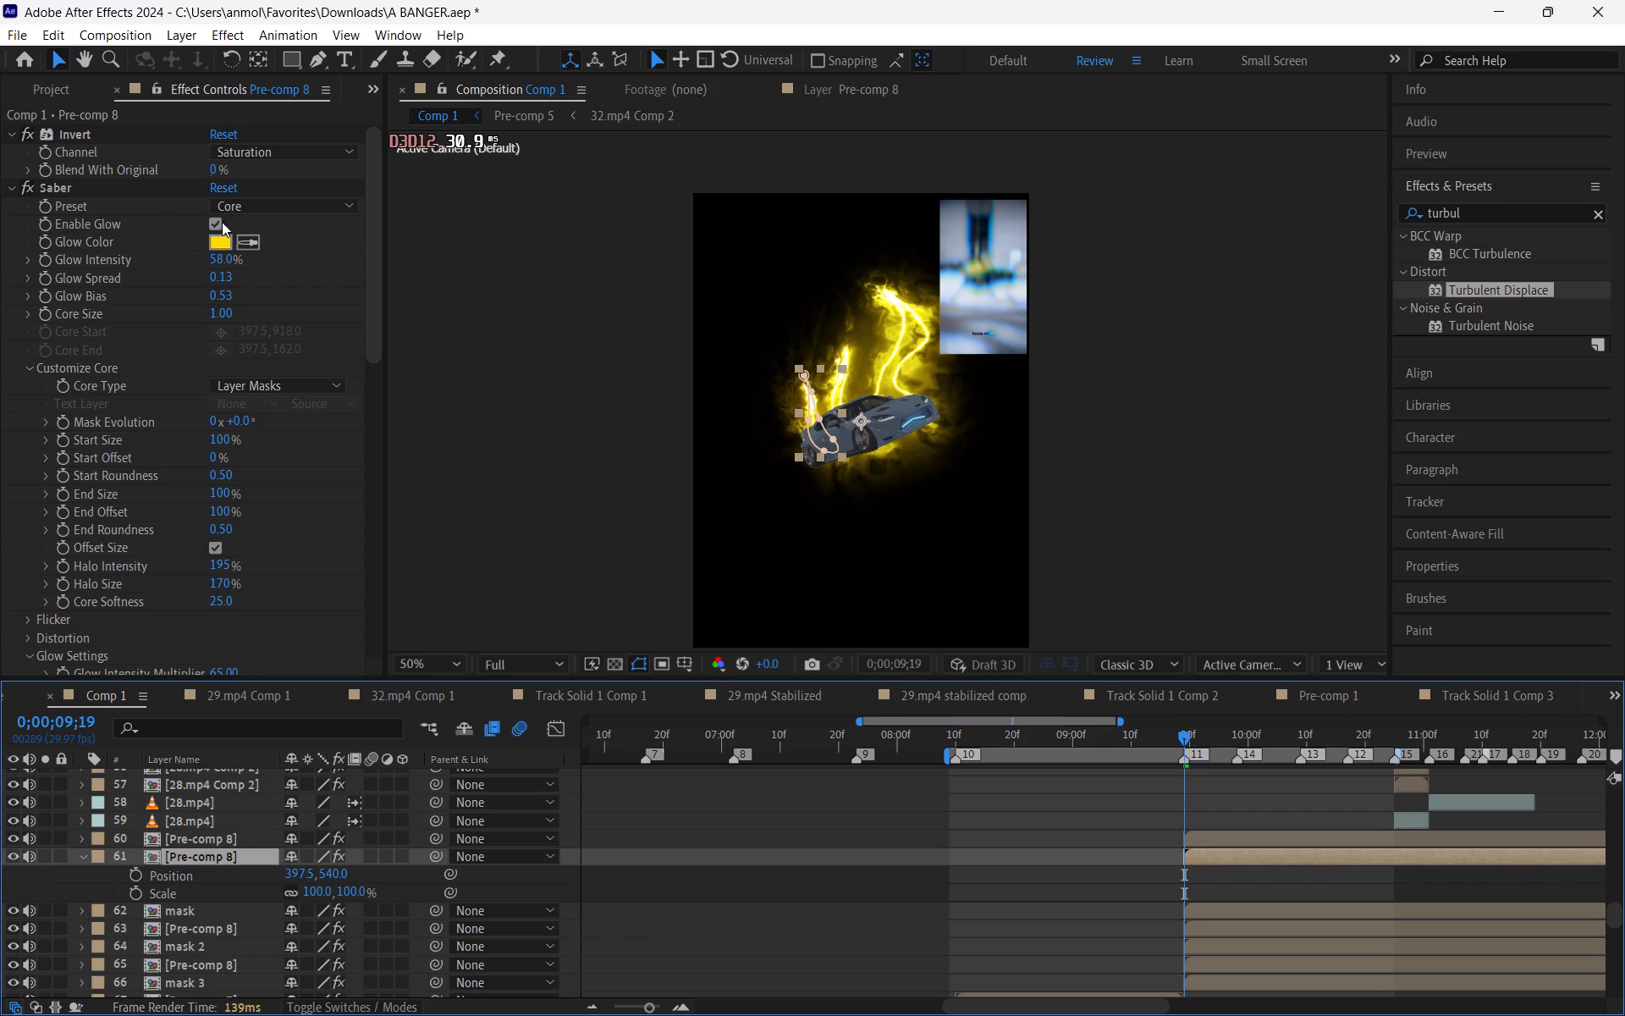
Centre the anchor point of Pre-comp 8 layer 61 on its flame horn content.
ctrl+double_click(257, 60)
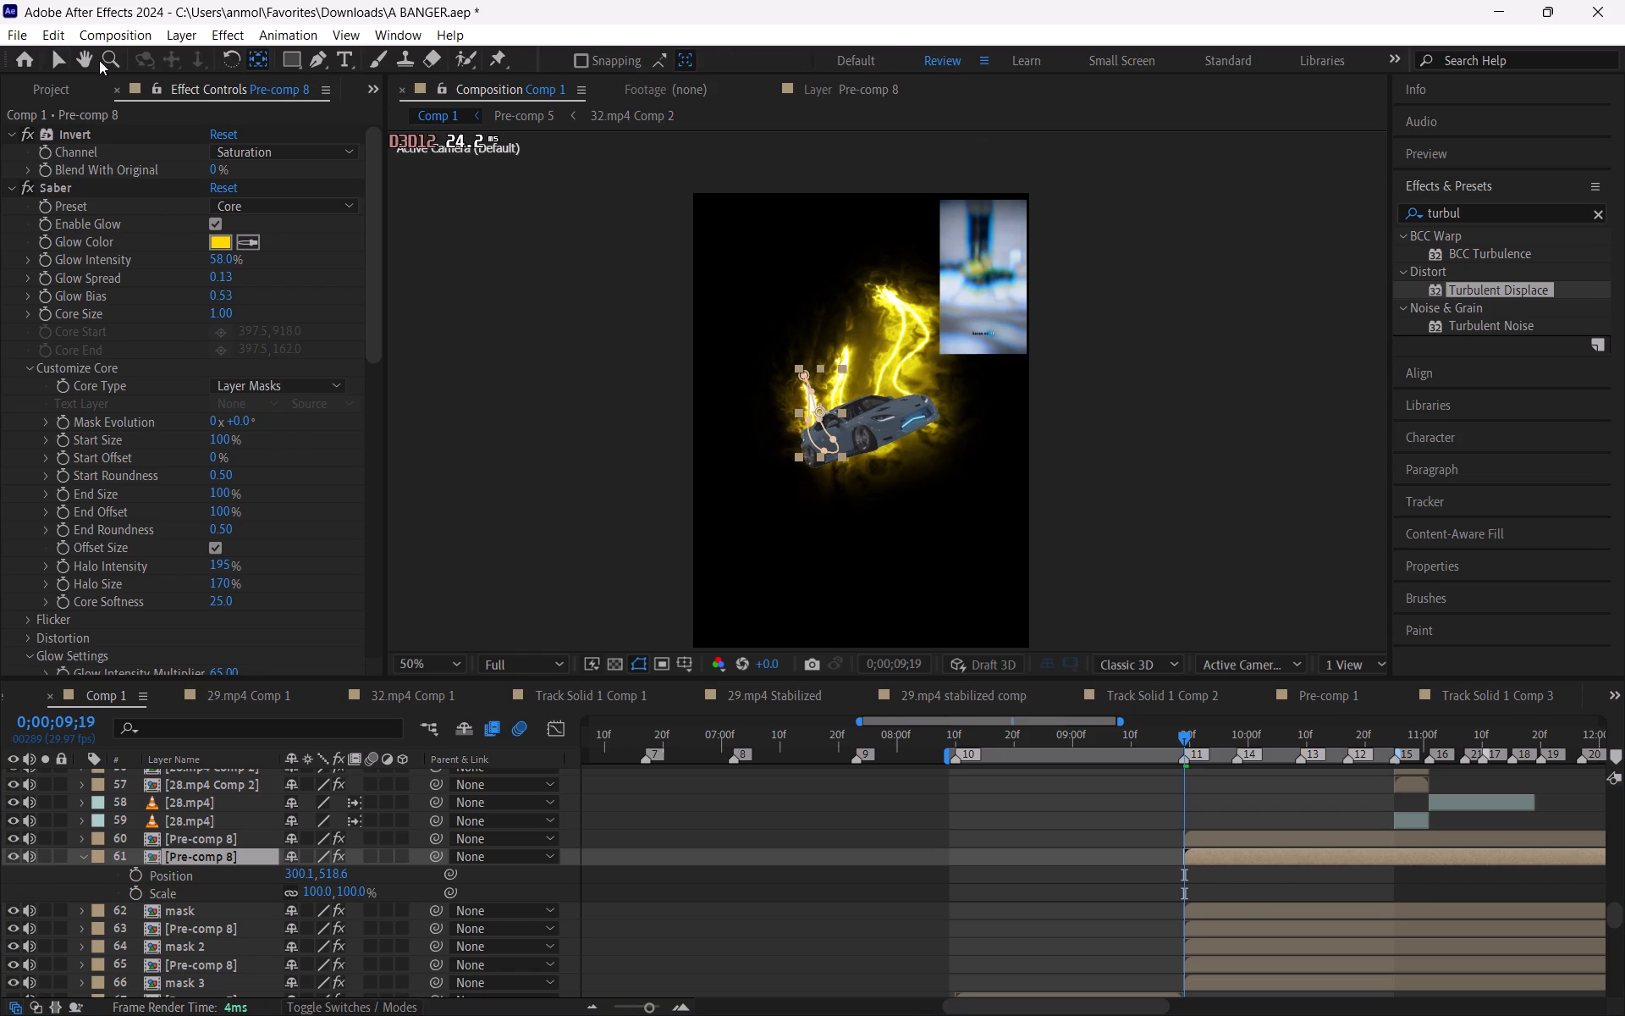
click(56, 55)
Add Position and Scale keyframes to layer 61 and move both to marker 15 as the end of the animation.
drag(139, 880, 141, 897)
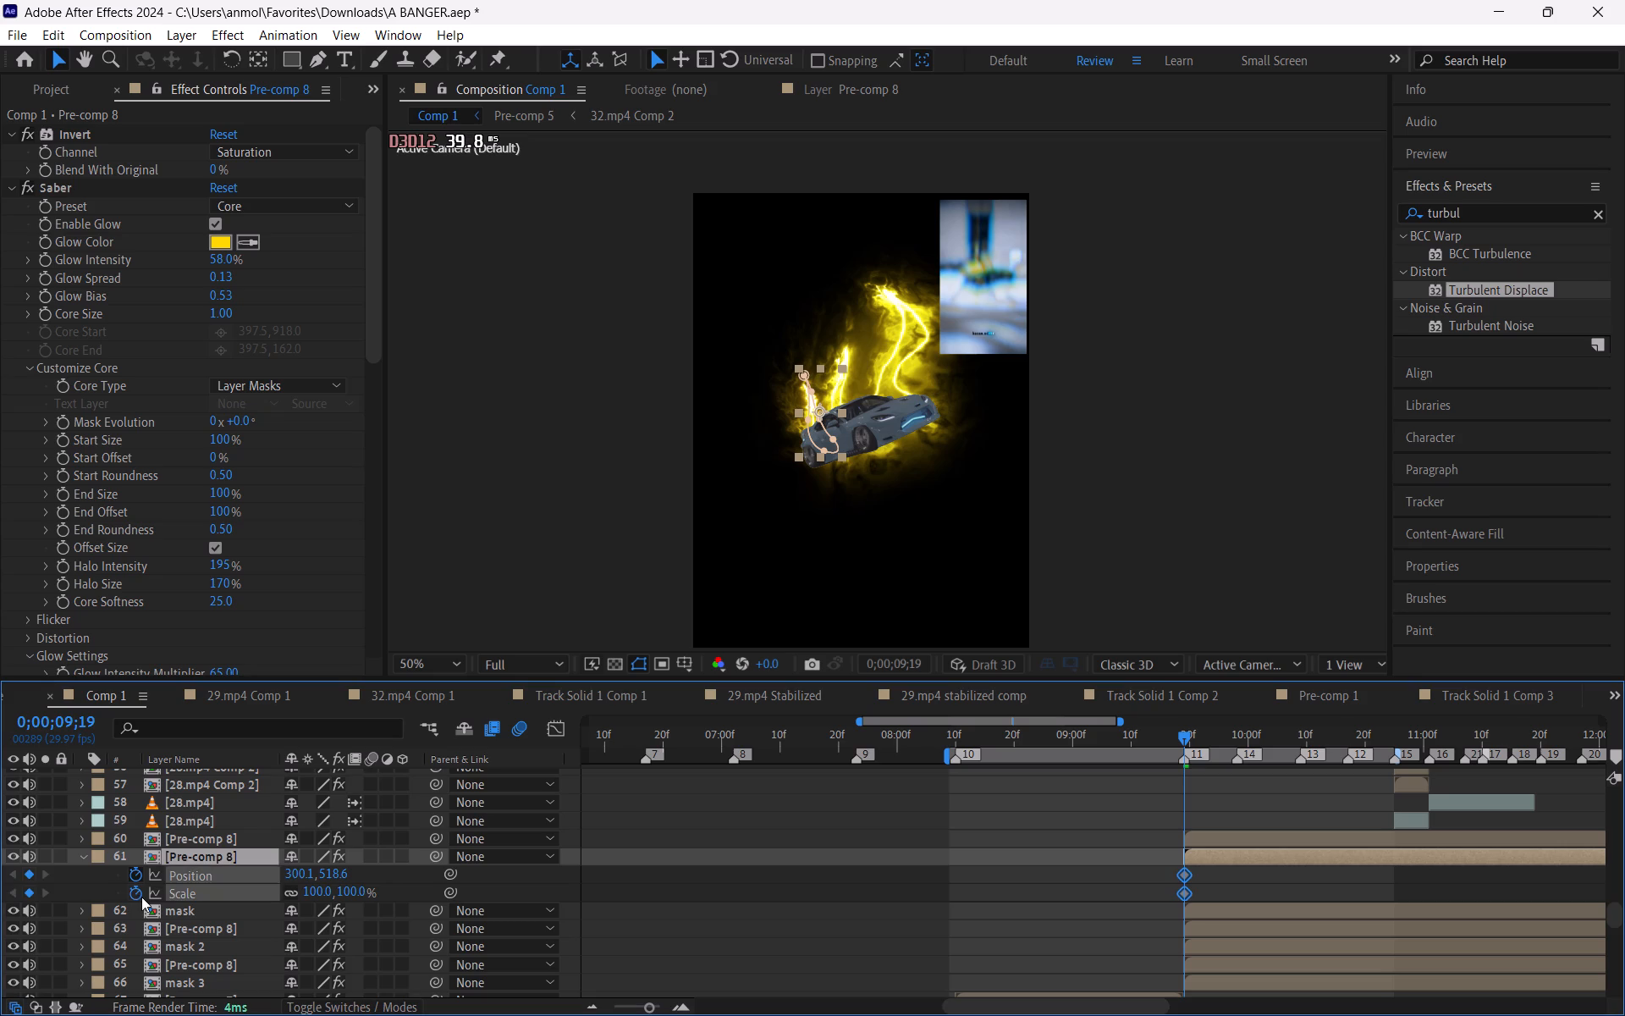
drag(141, 897, 141, 897)
drag(1187, 892, 1341, 896)
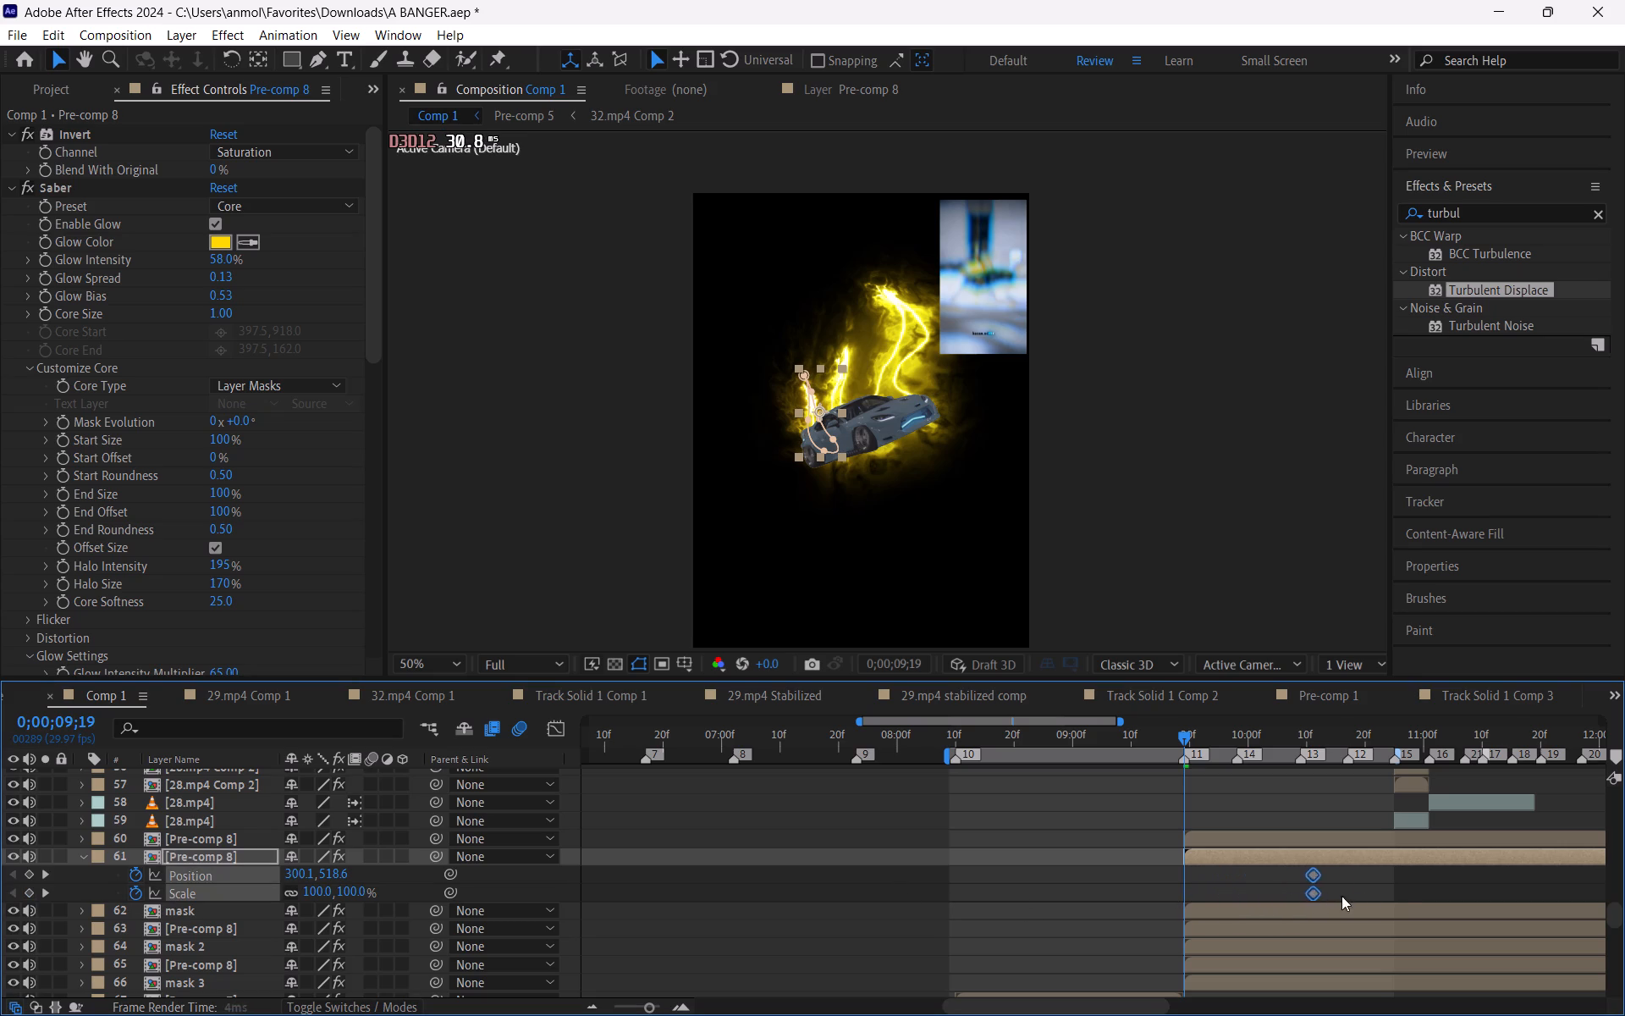
drag(1341, 896, 1402, 896)
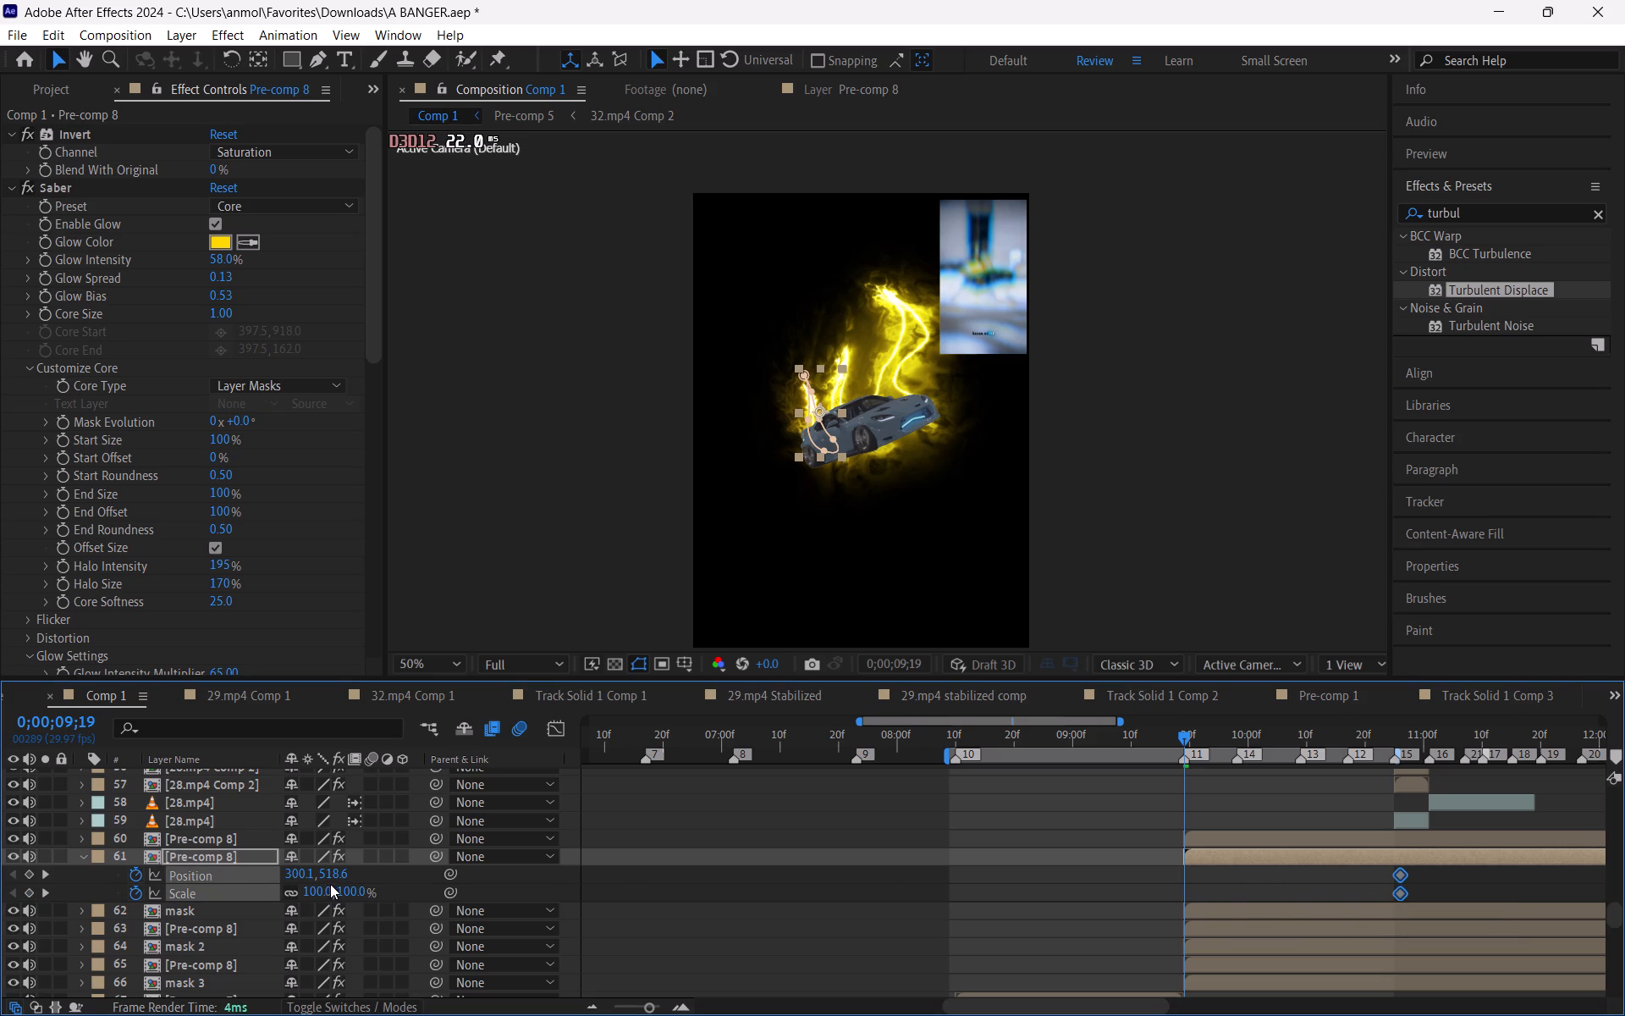
Set layer 61's starting keyframes at 0;00;09;19 to 39% scale and position 300.1, 573.6, and check the growth up to 0;00;10;15.
drag(322, 889, 276, 899)
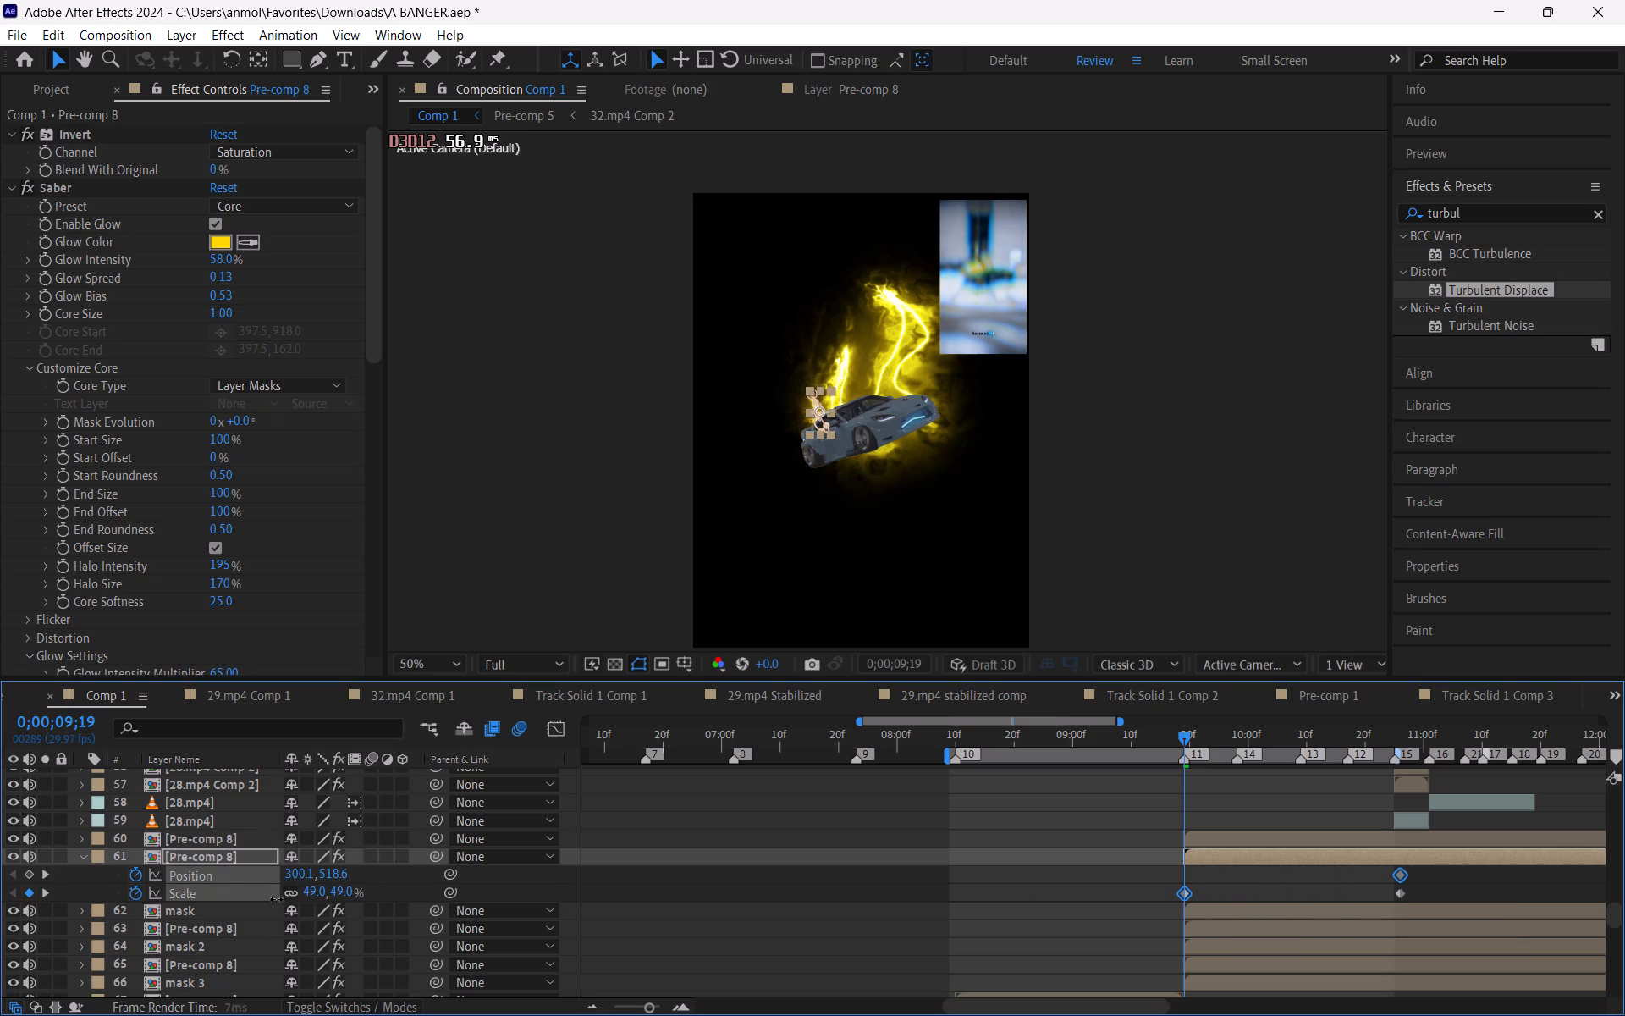
drag(276, 899, 271, 901)
drag(300, 877, 311, 875)
key(ctrl+z)
drag(327, 874, 359, 877)
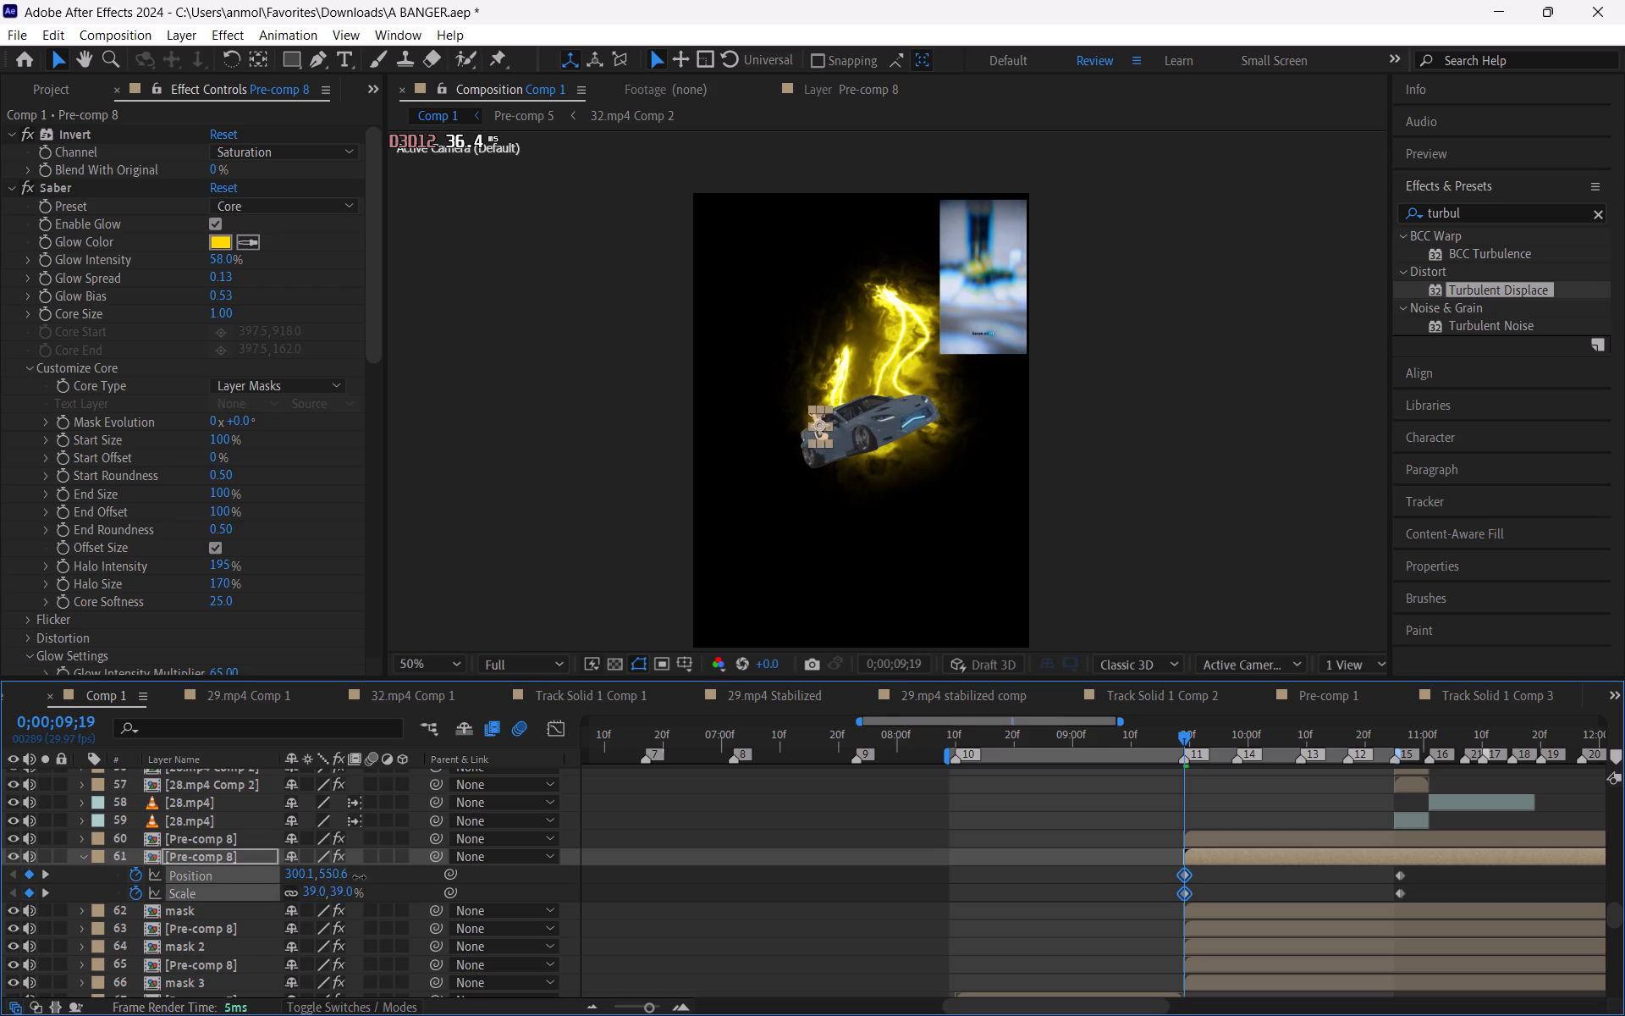
drag(359, 877, 378, 881)
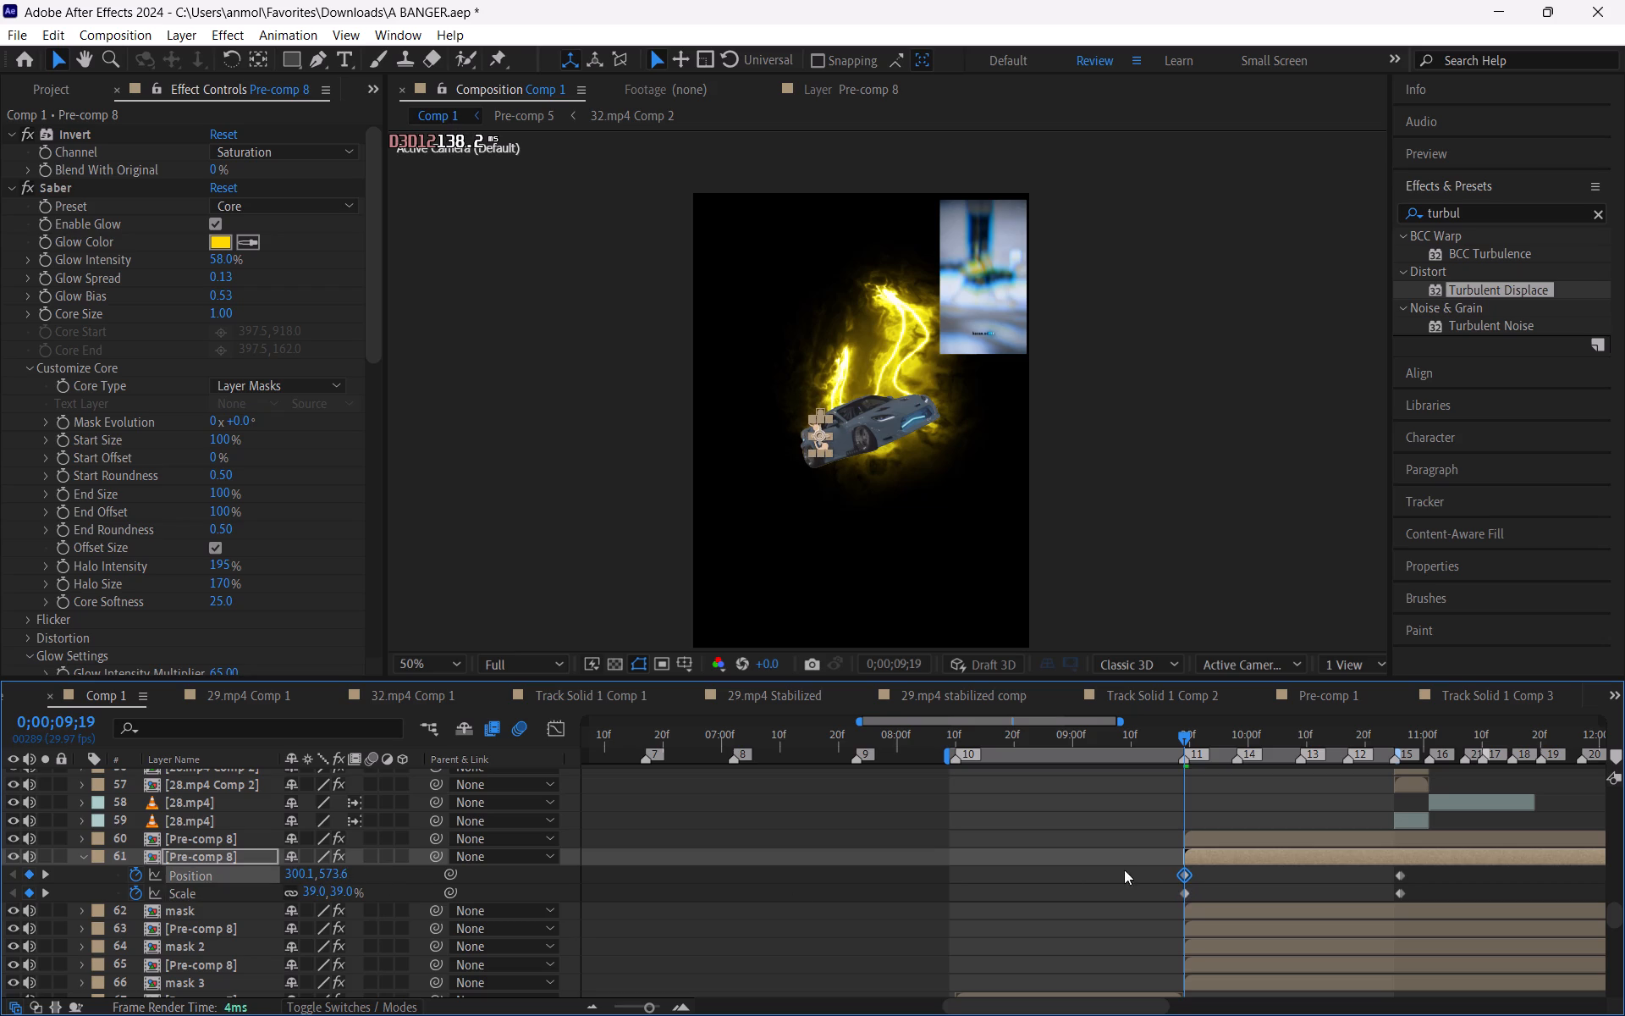
click(1114, 849)
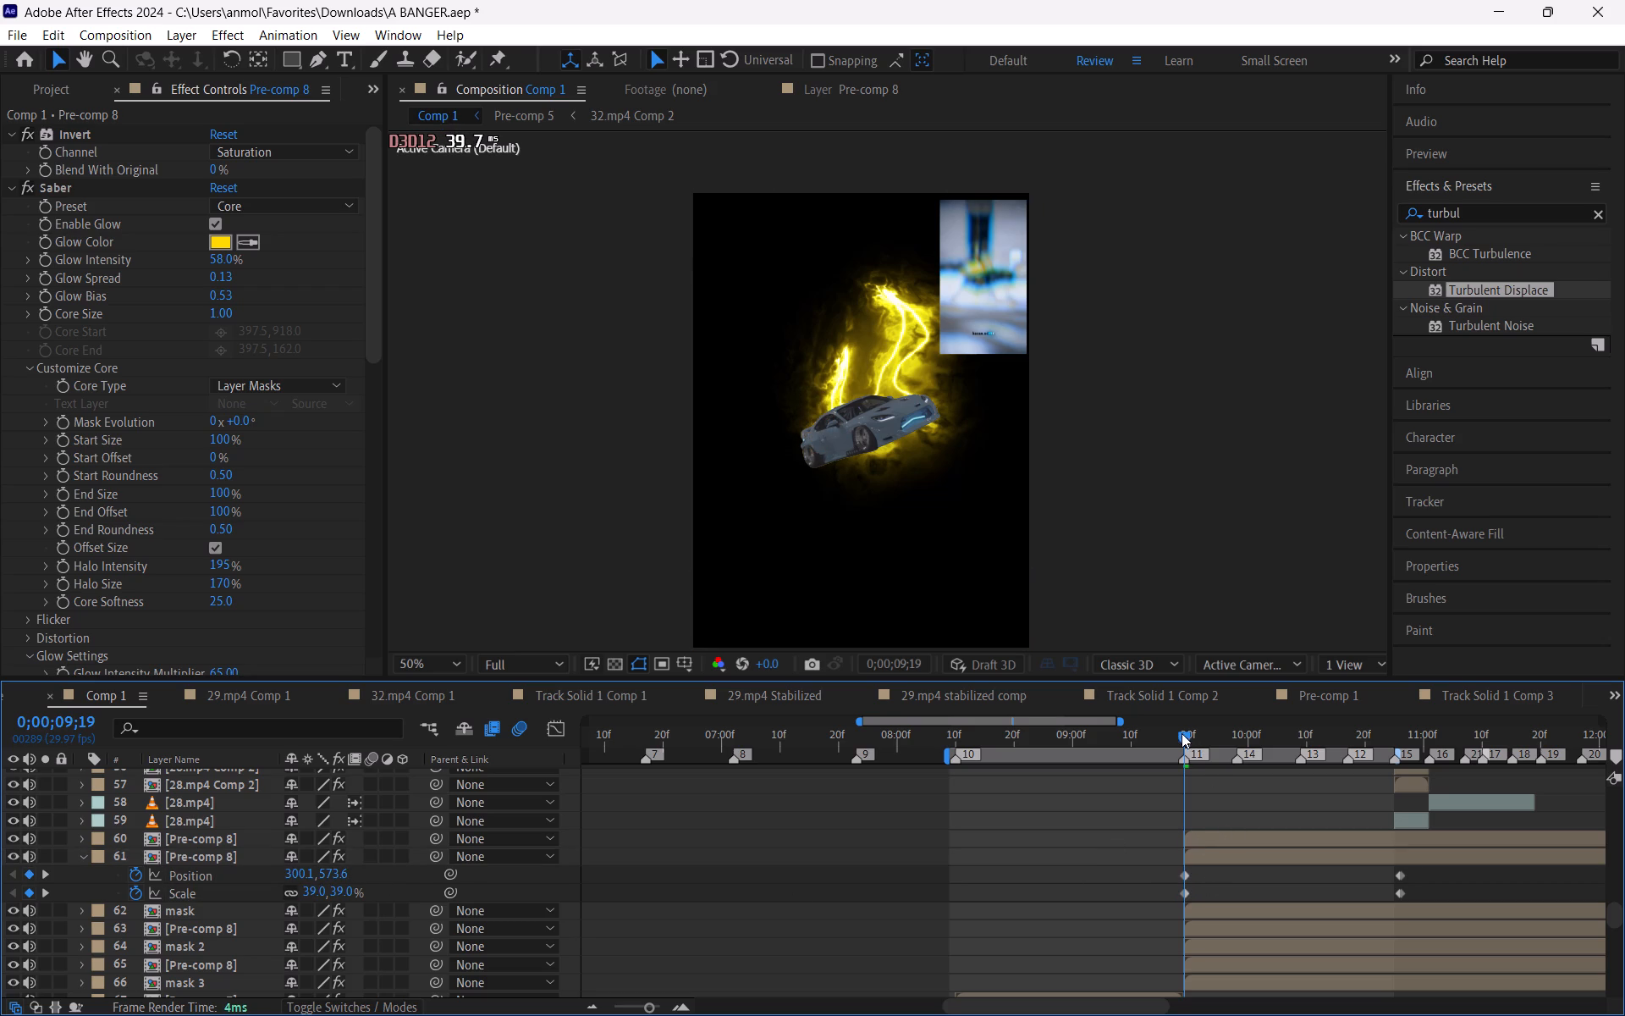
drag(1182, 733, 1335, 770)
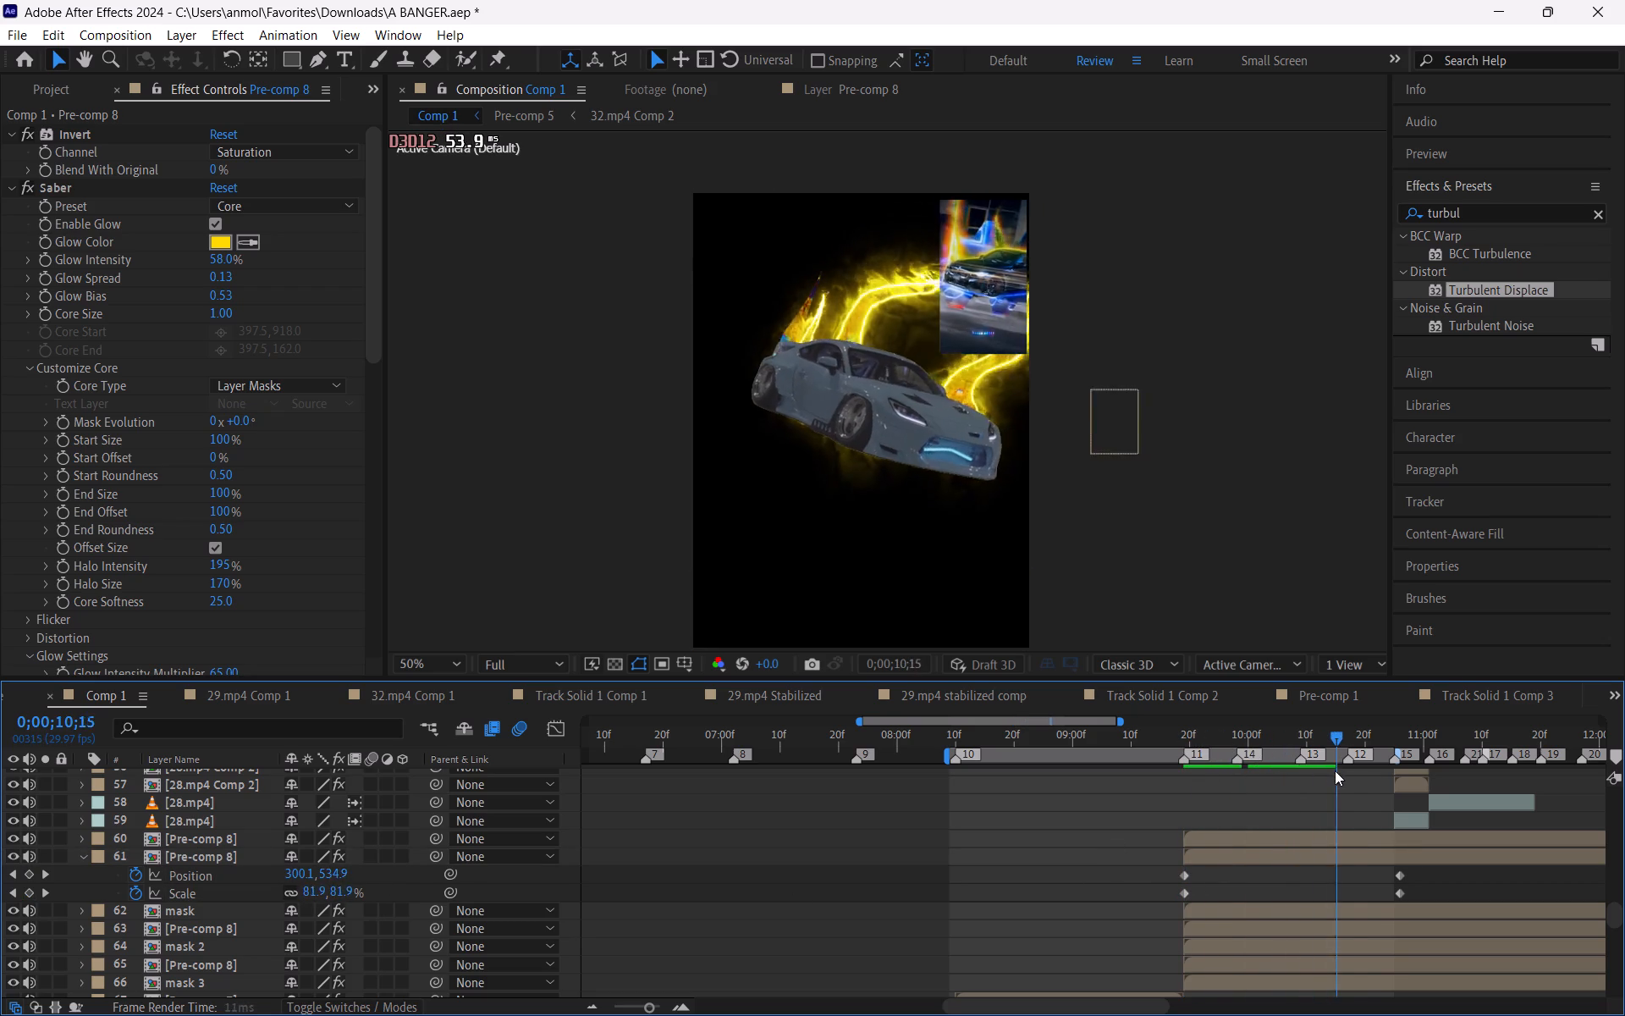
Check layer 61's growth between 0;00;09;19 and 0;00;10;21, and undo its Position and Scale keyframes.
drag(1335, 770, 1297, 783)
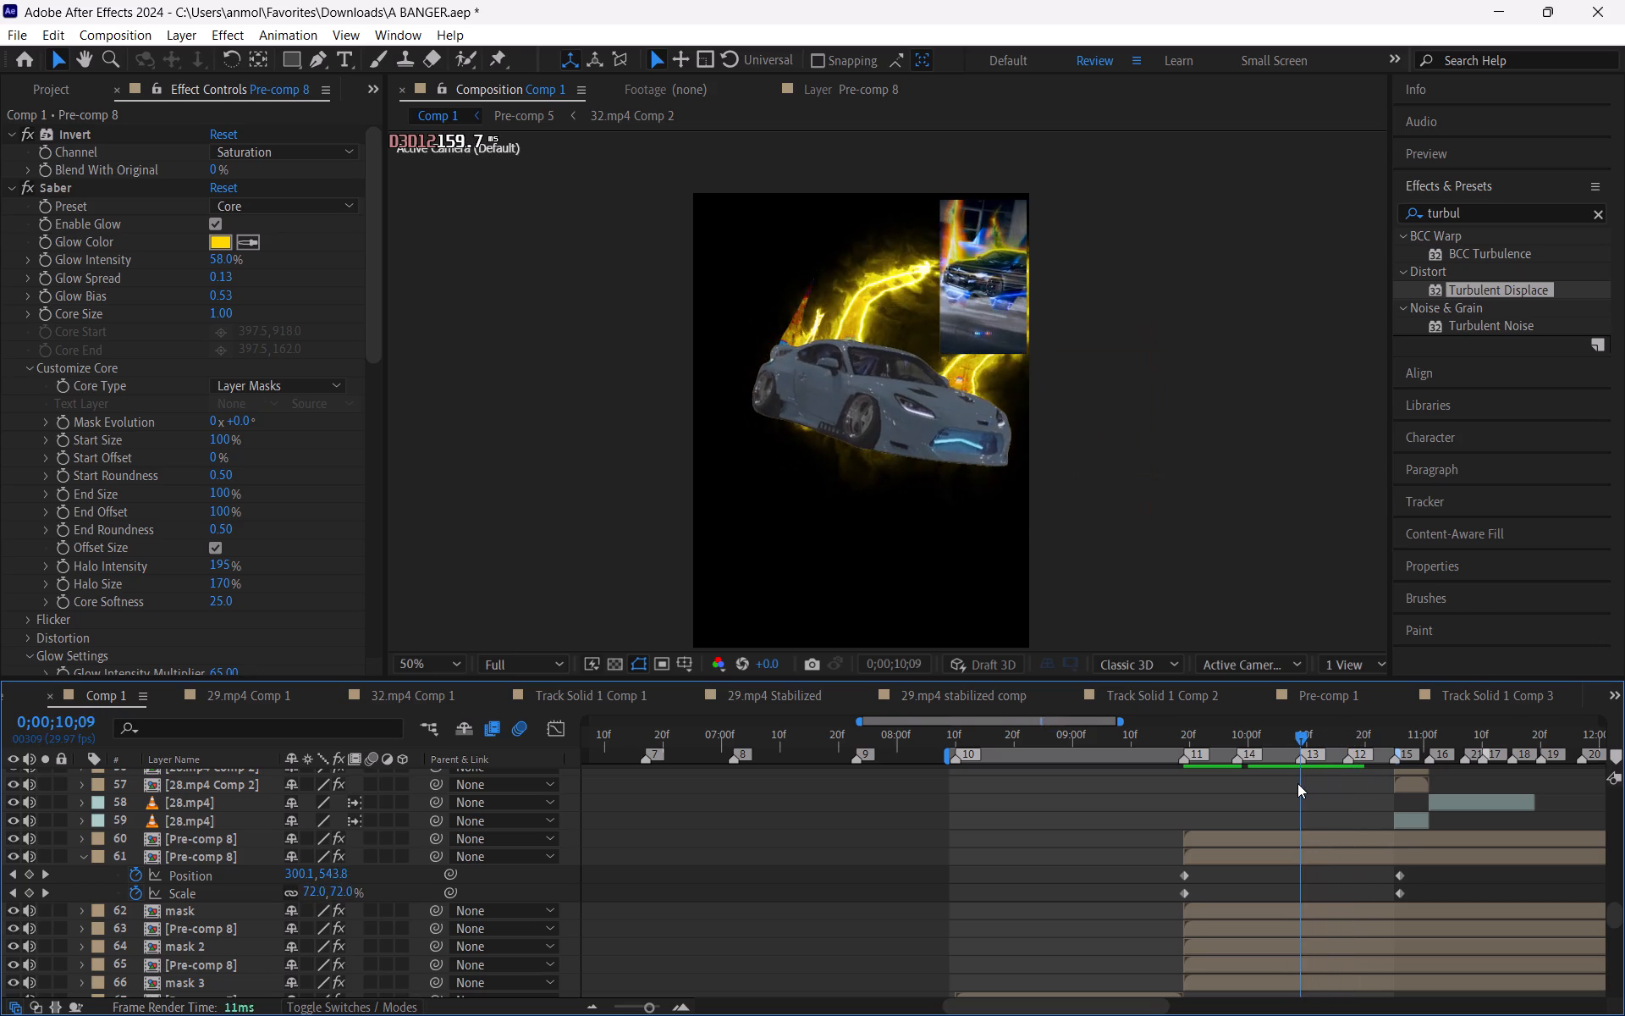
drag(1297, 783, 1369, 800)
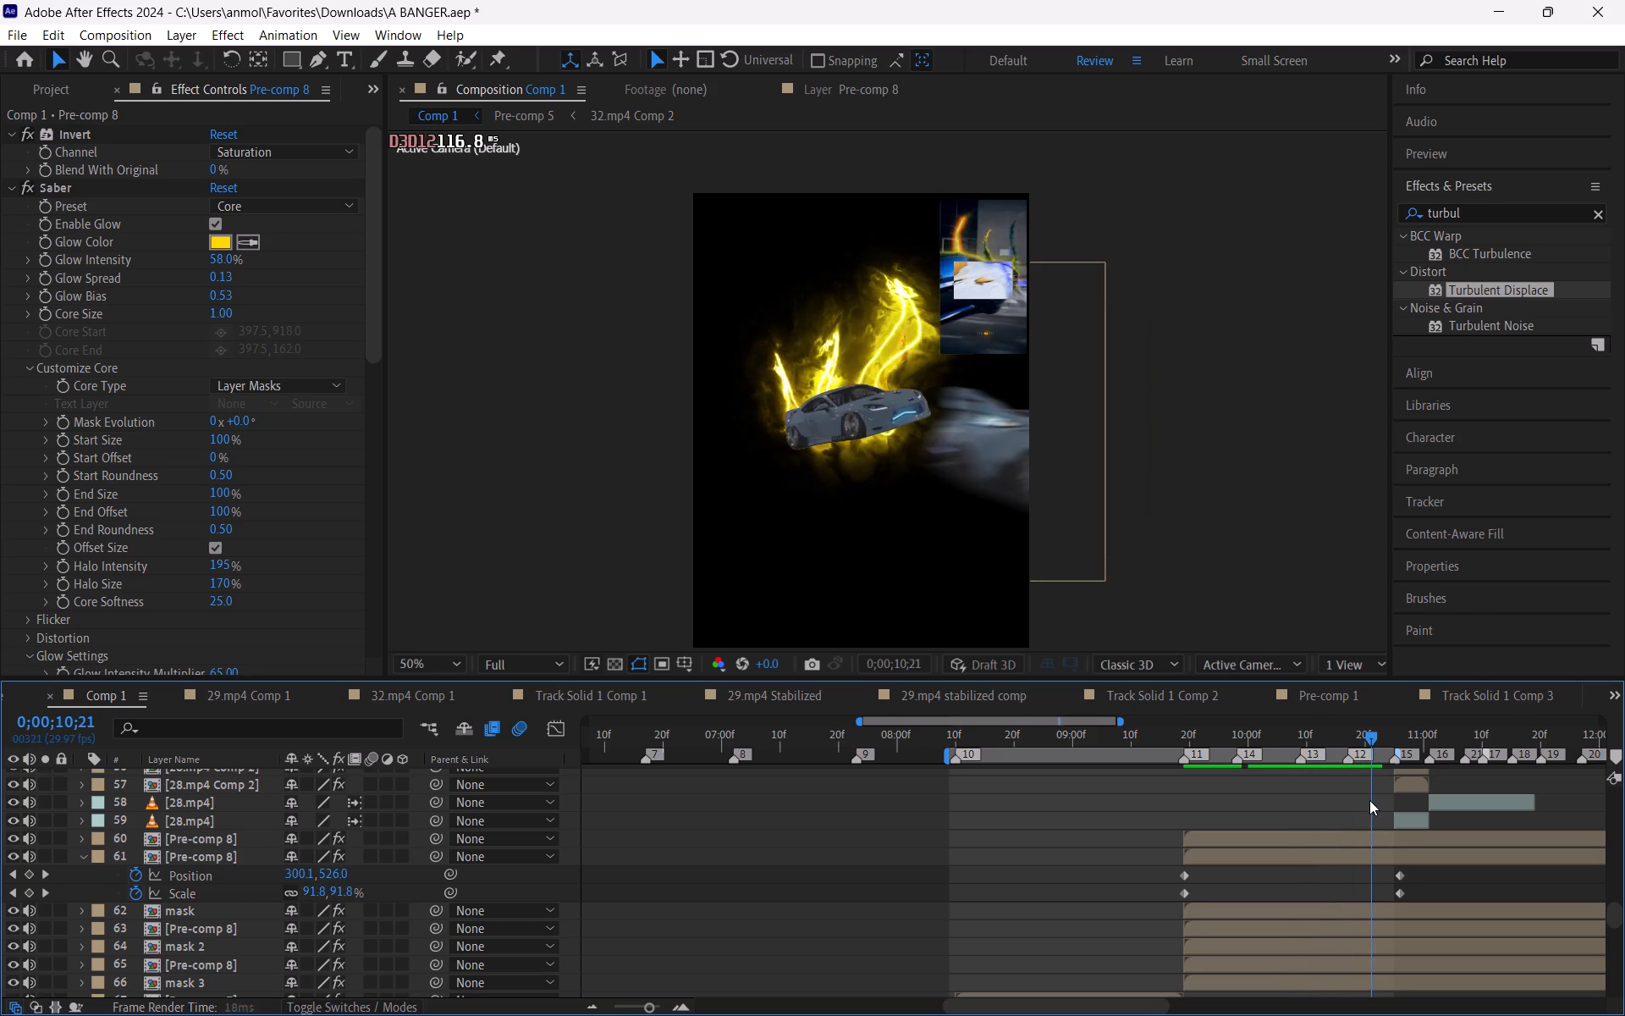
drag(1369, 800, 1224, 811)
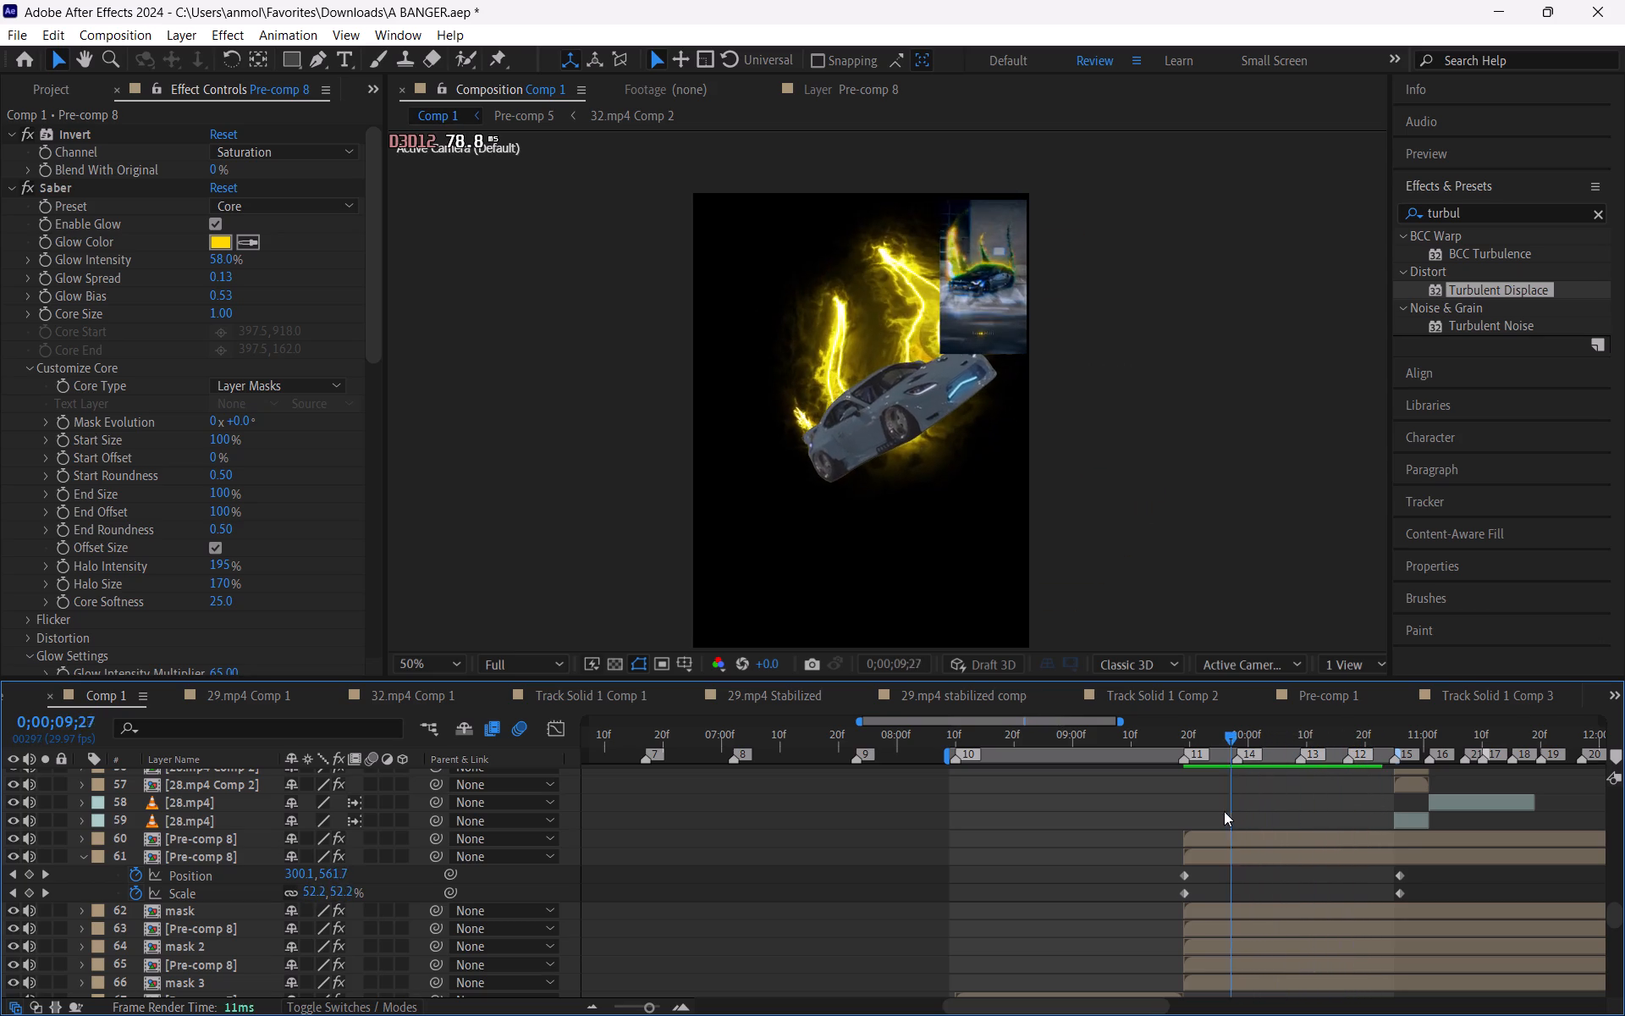
drag(1224, 811, 1204, 814)
key(ctrl+z)
key(ctrl+z)
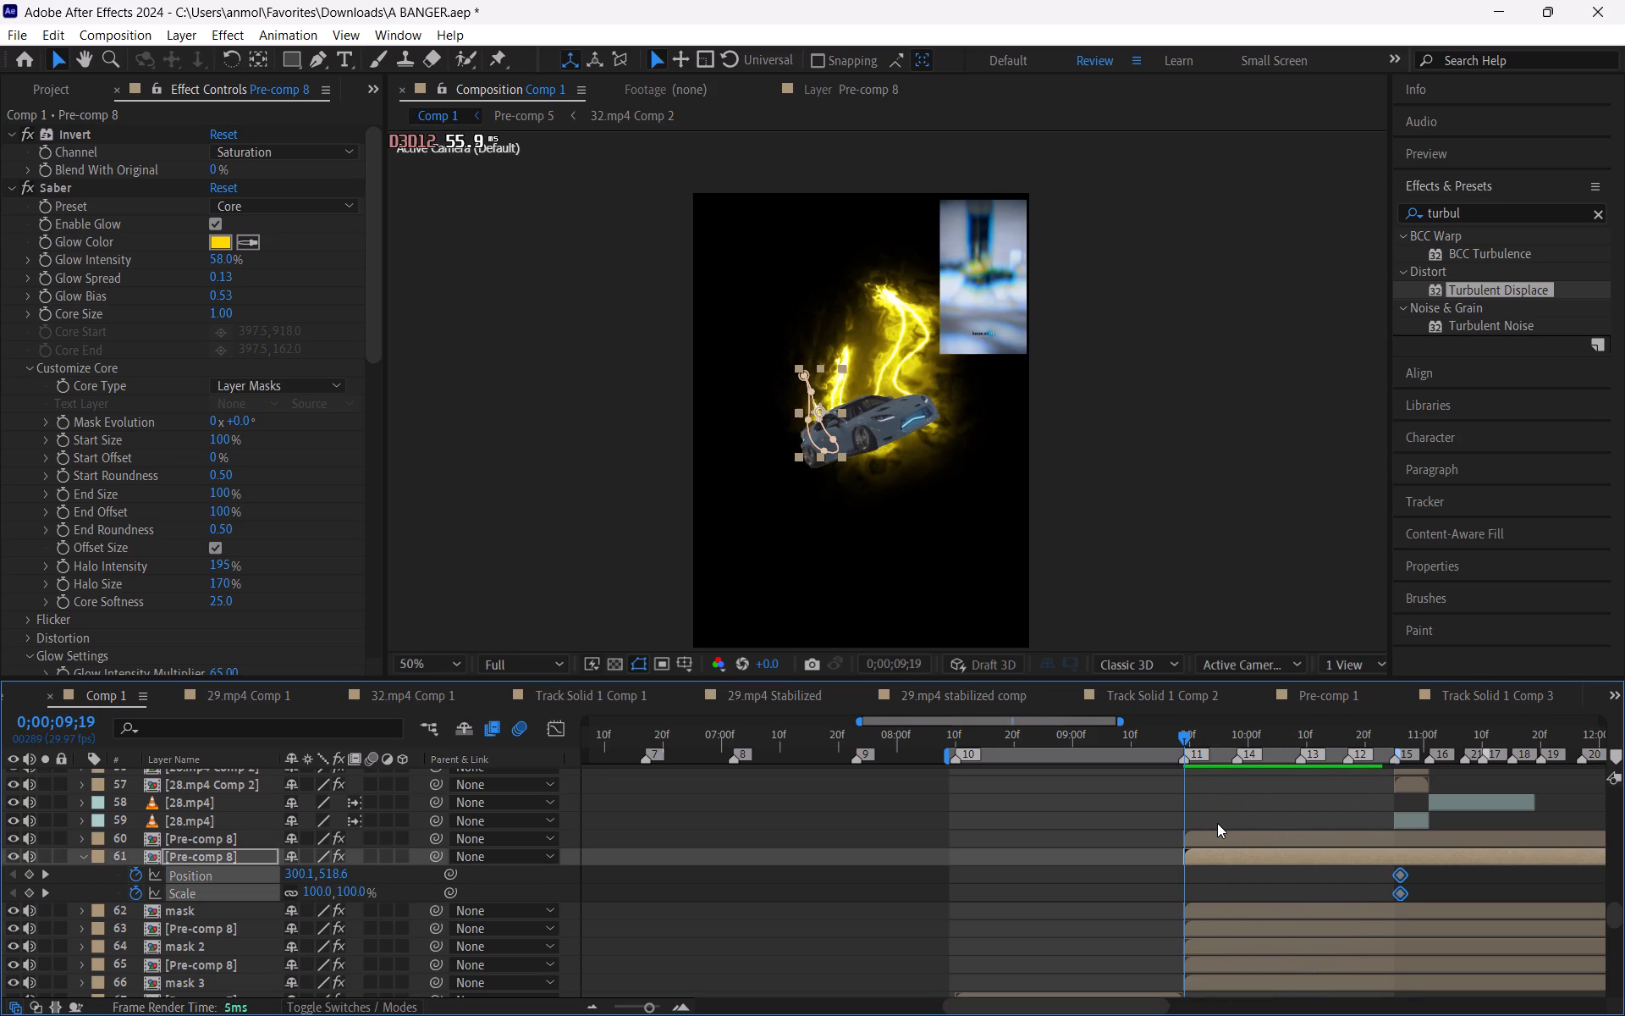
key(ctrl+z)
key(ctrl+z)
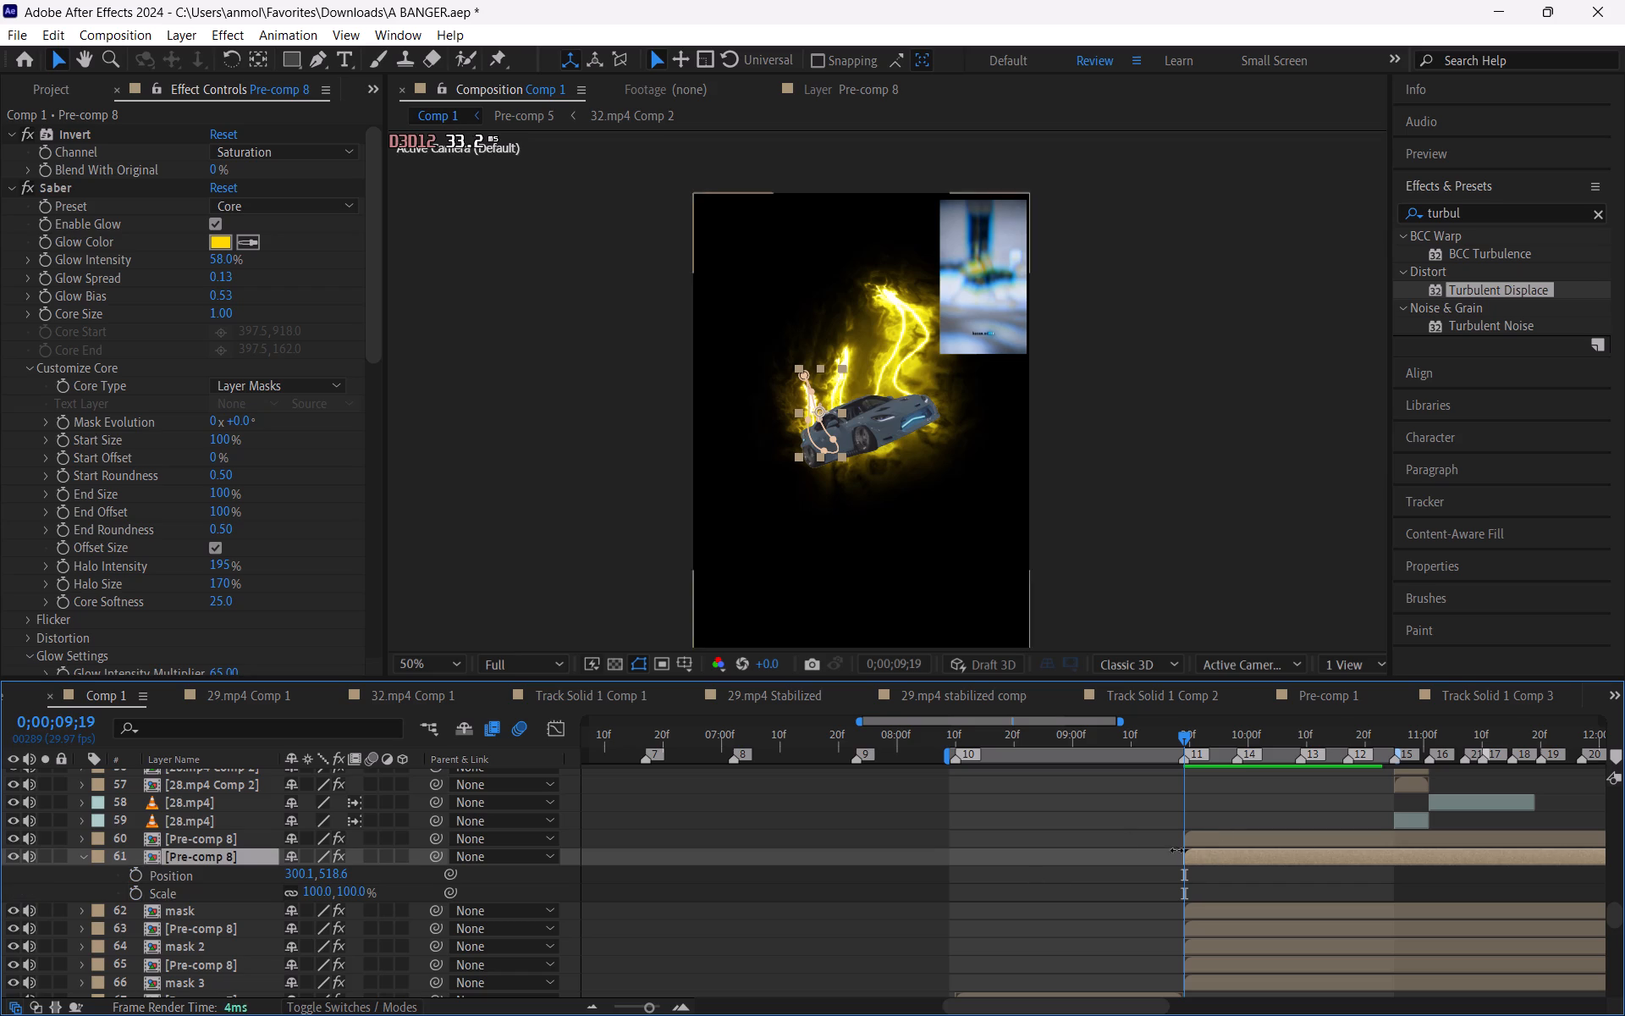
Show the Position and Scale properties of mask layer 62 alongside those of Pre-comp 8 layer 61.
click(1222, 840)
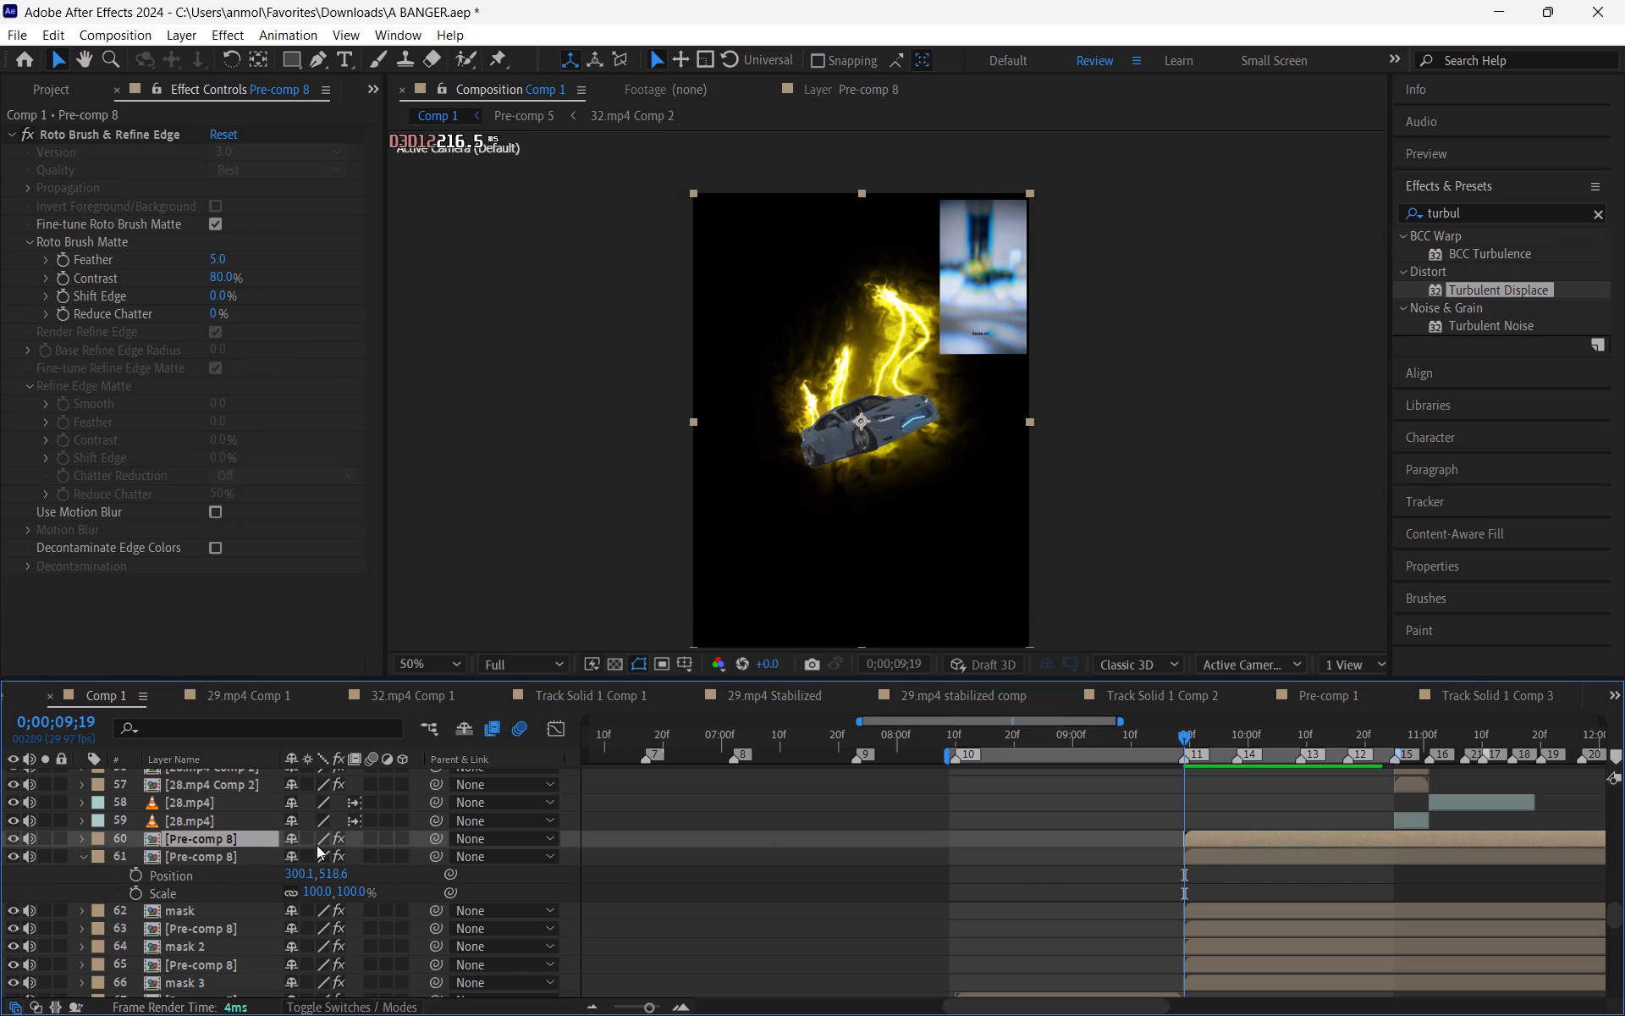
click(178, 853)
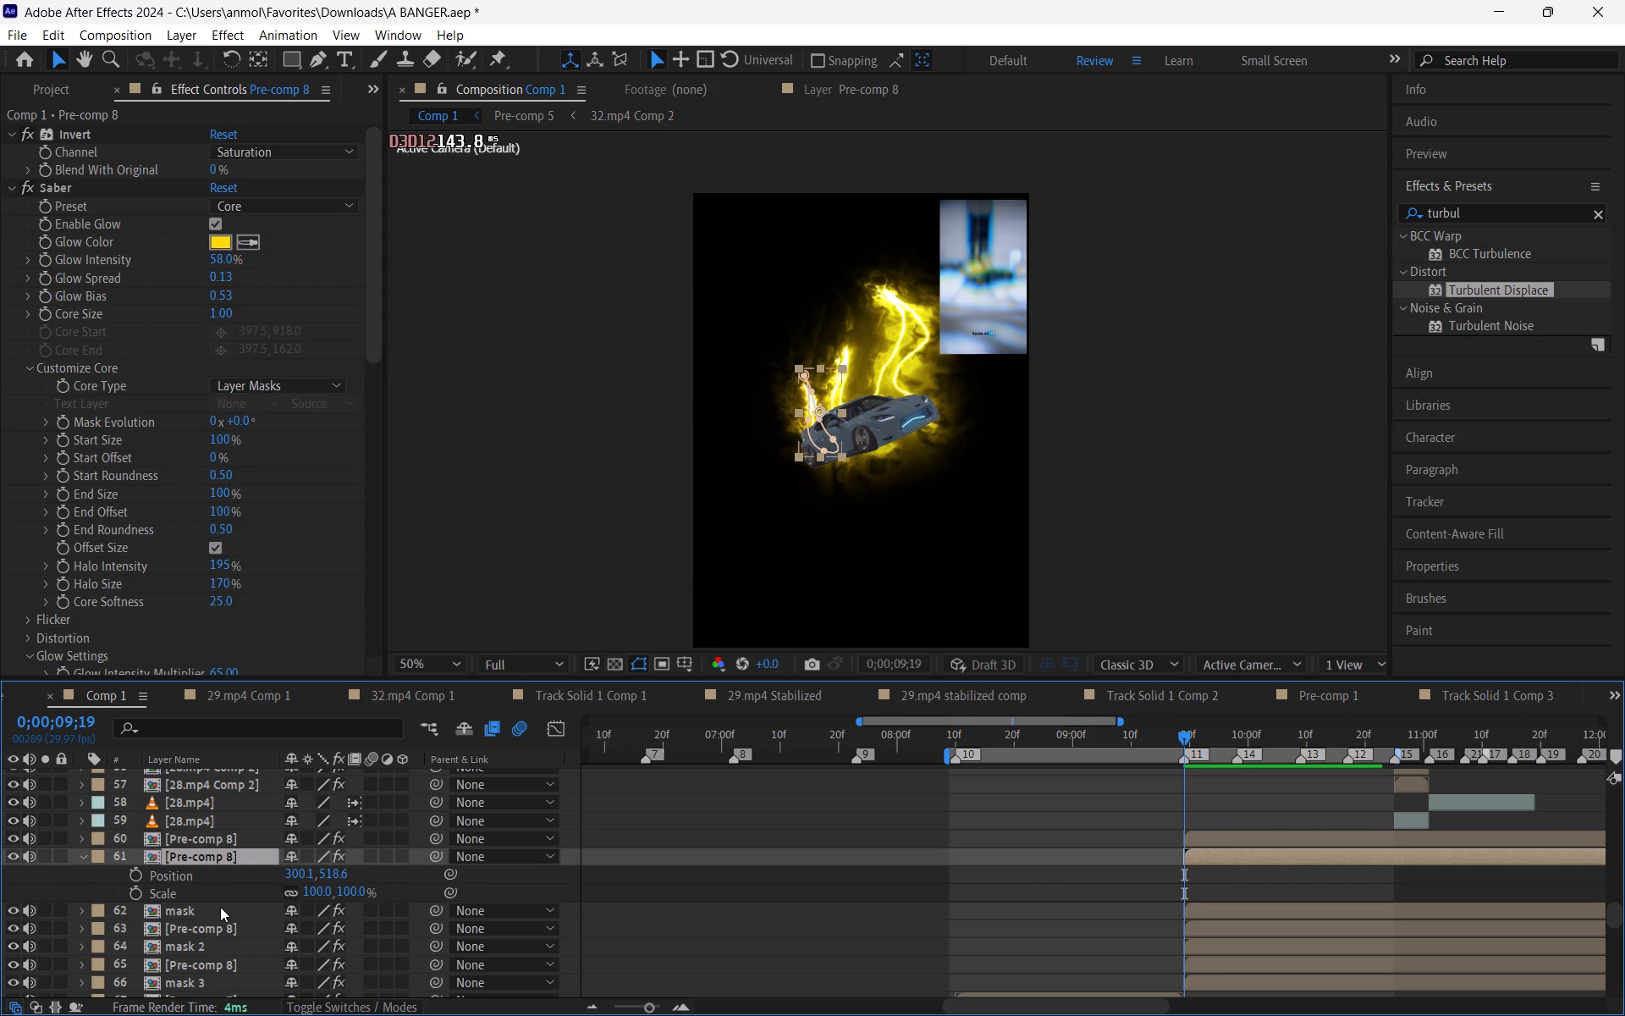
click(222, 911)
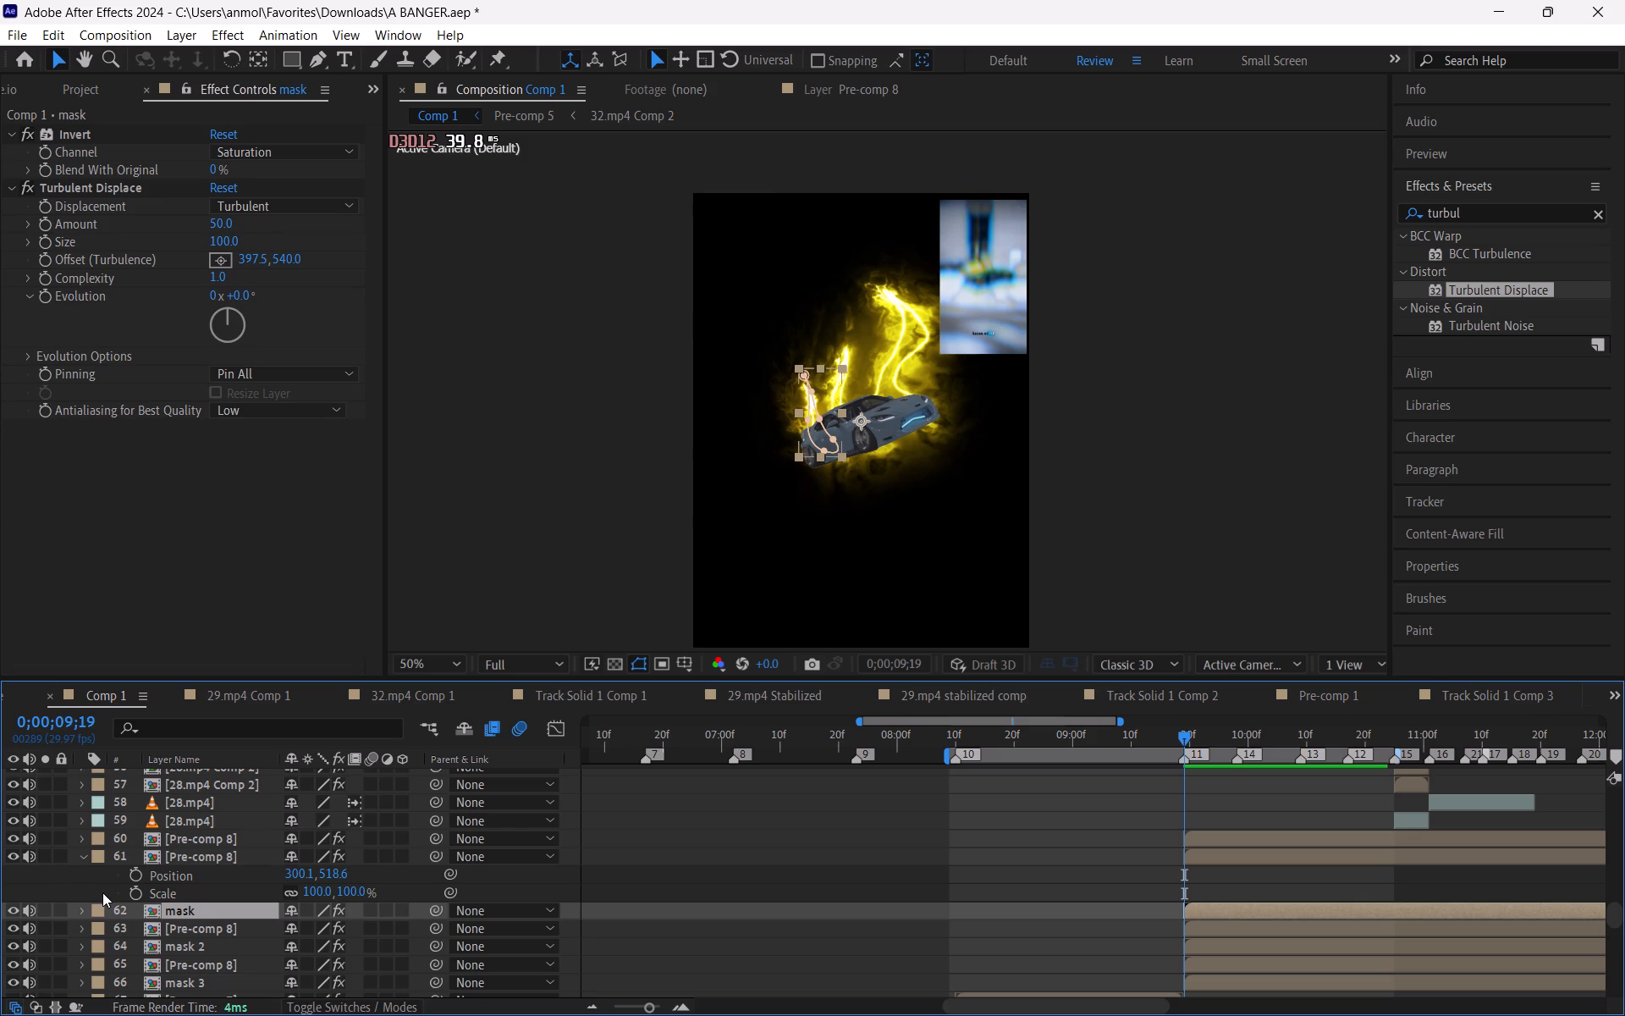
key(s)
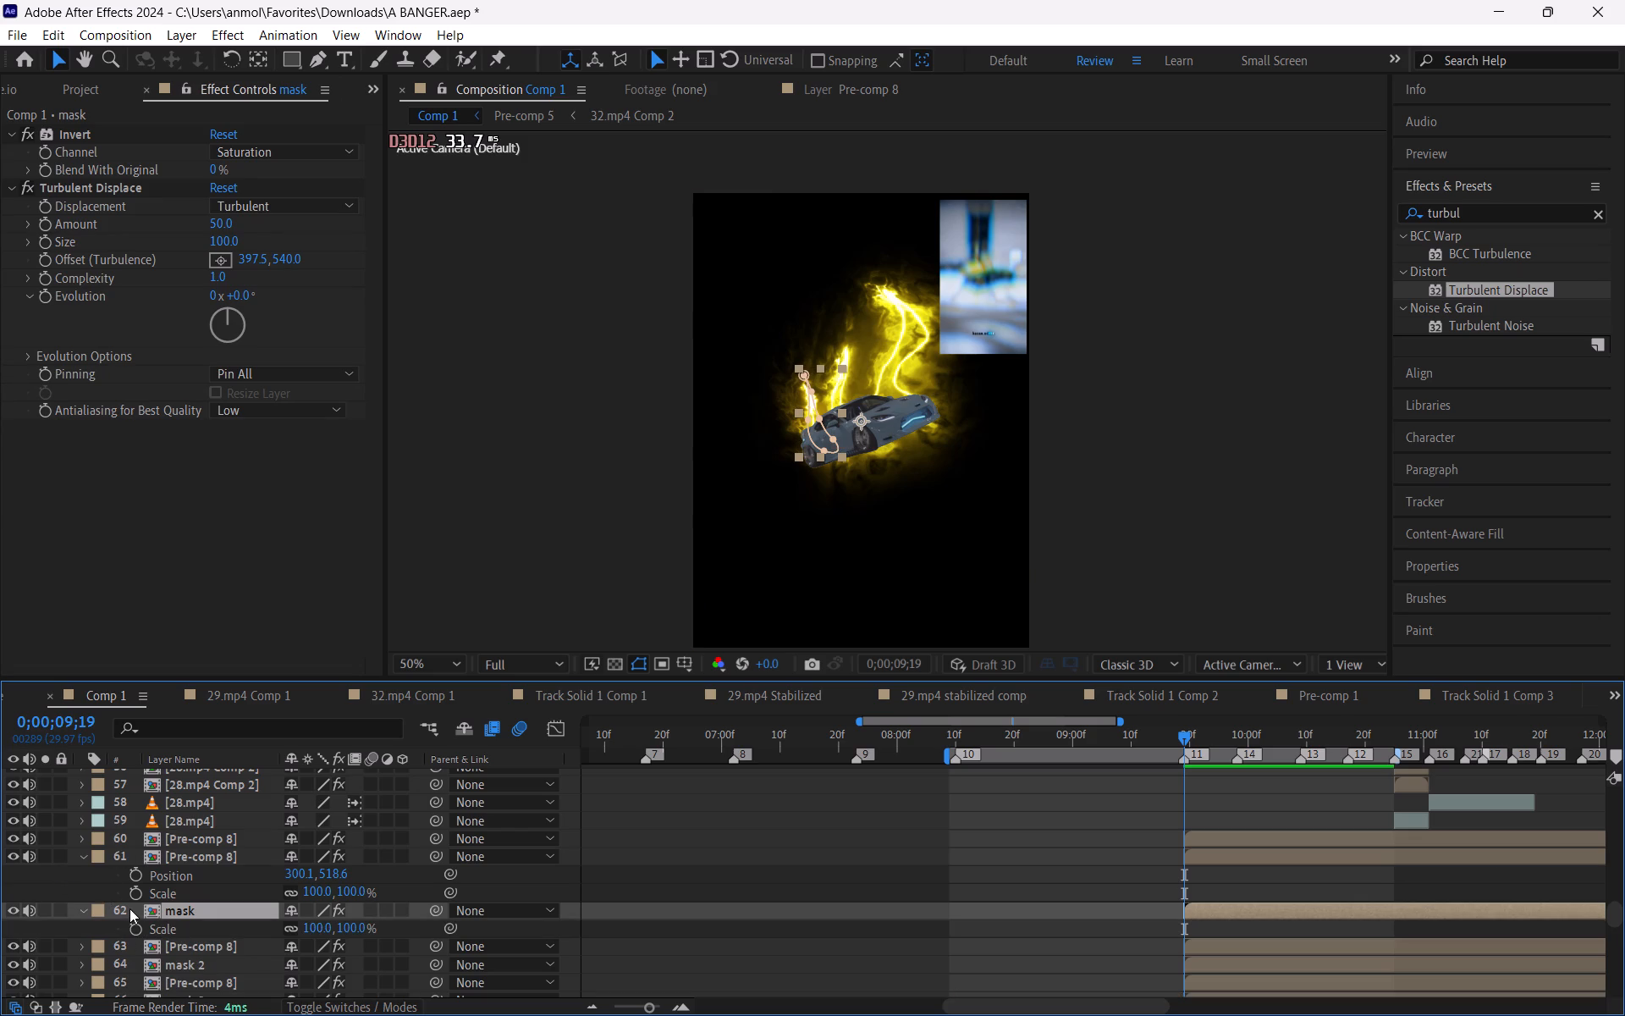
key(shift+p)
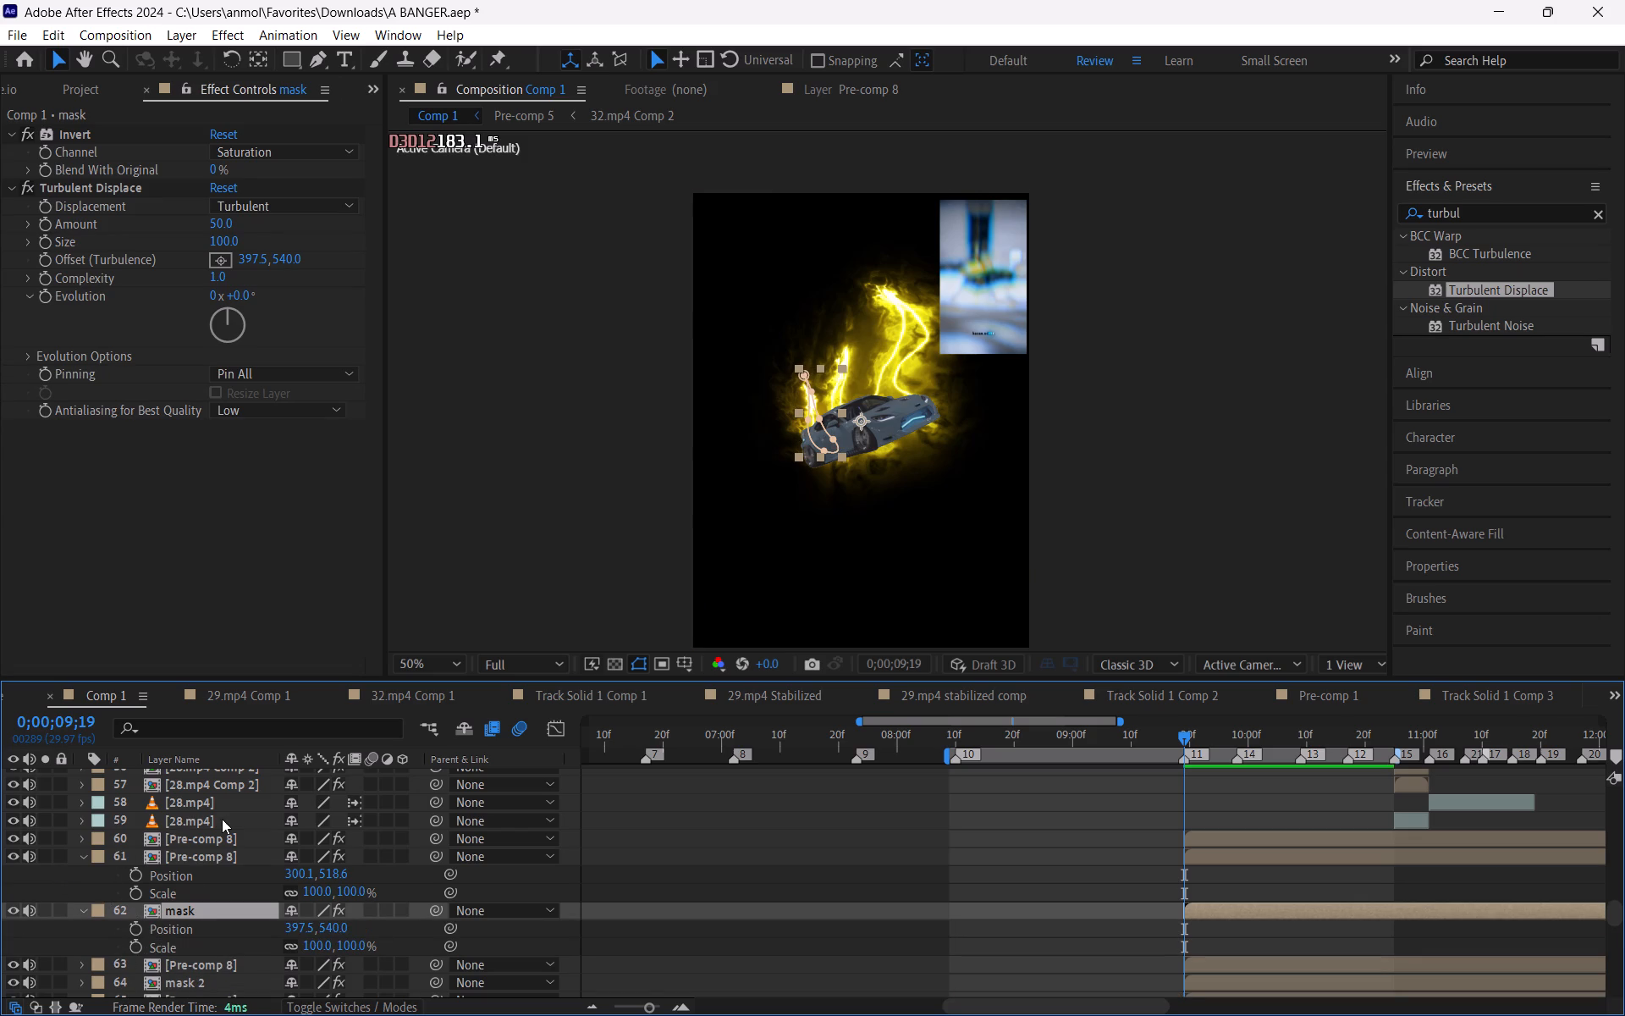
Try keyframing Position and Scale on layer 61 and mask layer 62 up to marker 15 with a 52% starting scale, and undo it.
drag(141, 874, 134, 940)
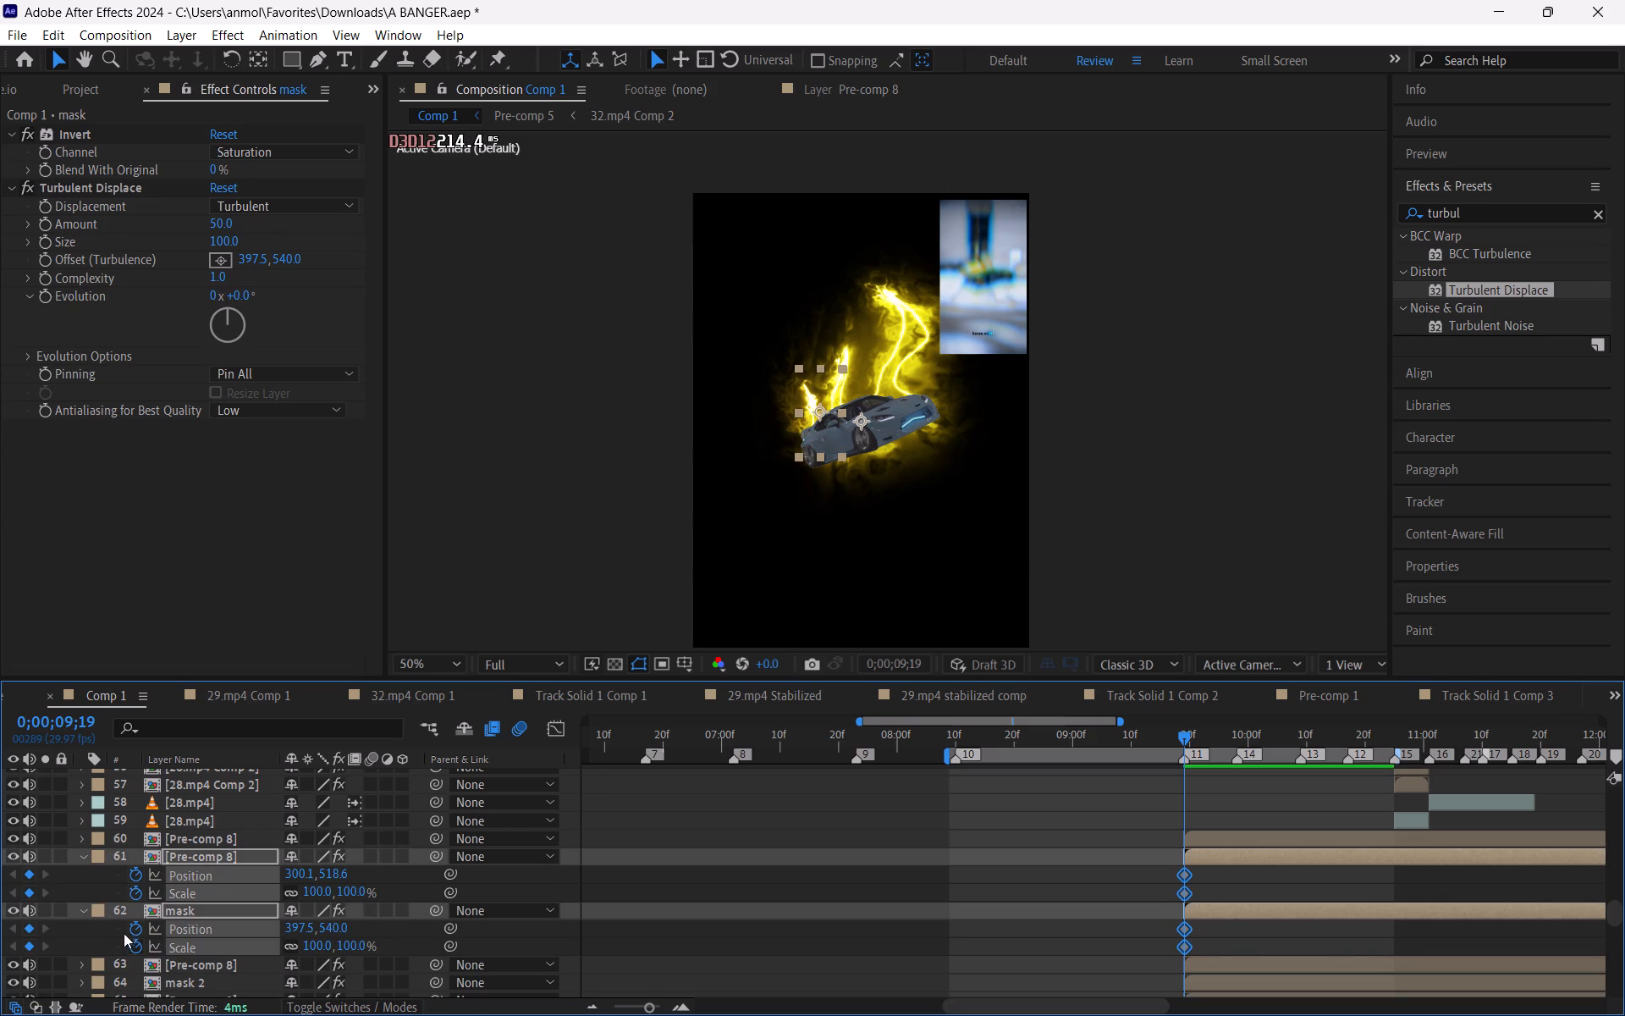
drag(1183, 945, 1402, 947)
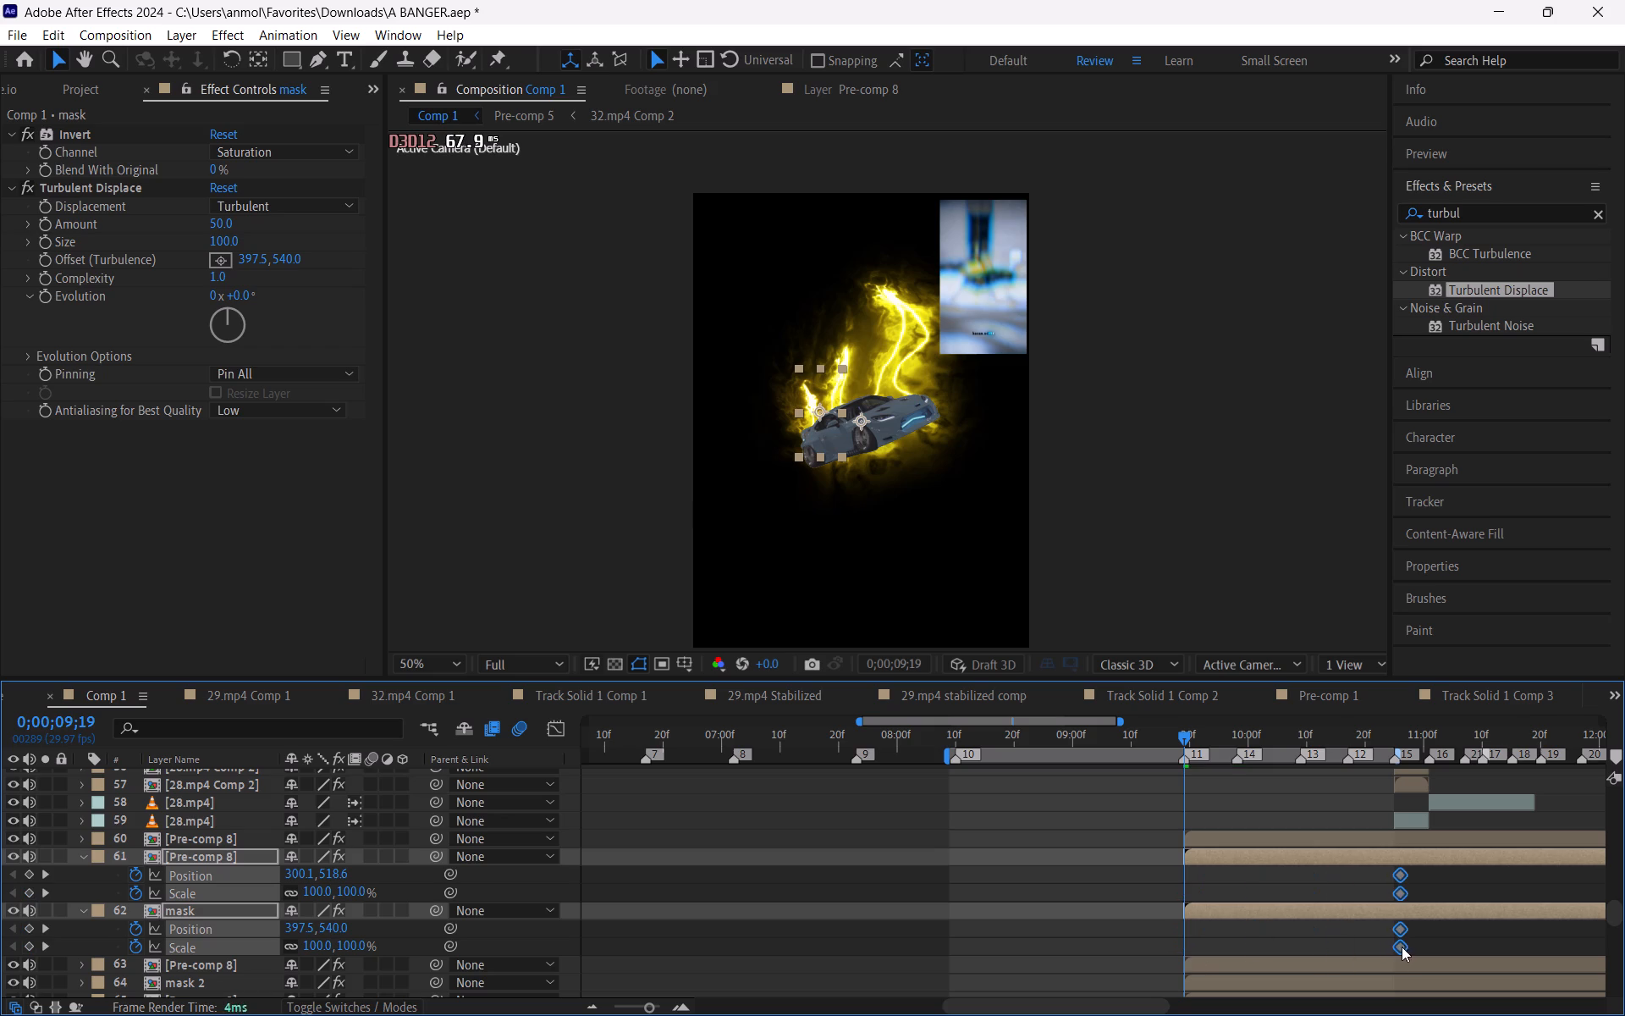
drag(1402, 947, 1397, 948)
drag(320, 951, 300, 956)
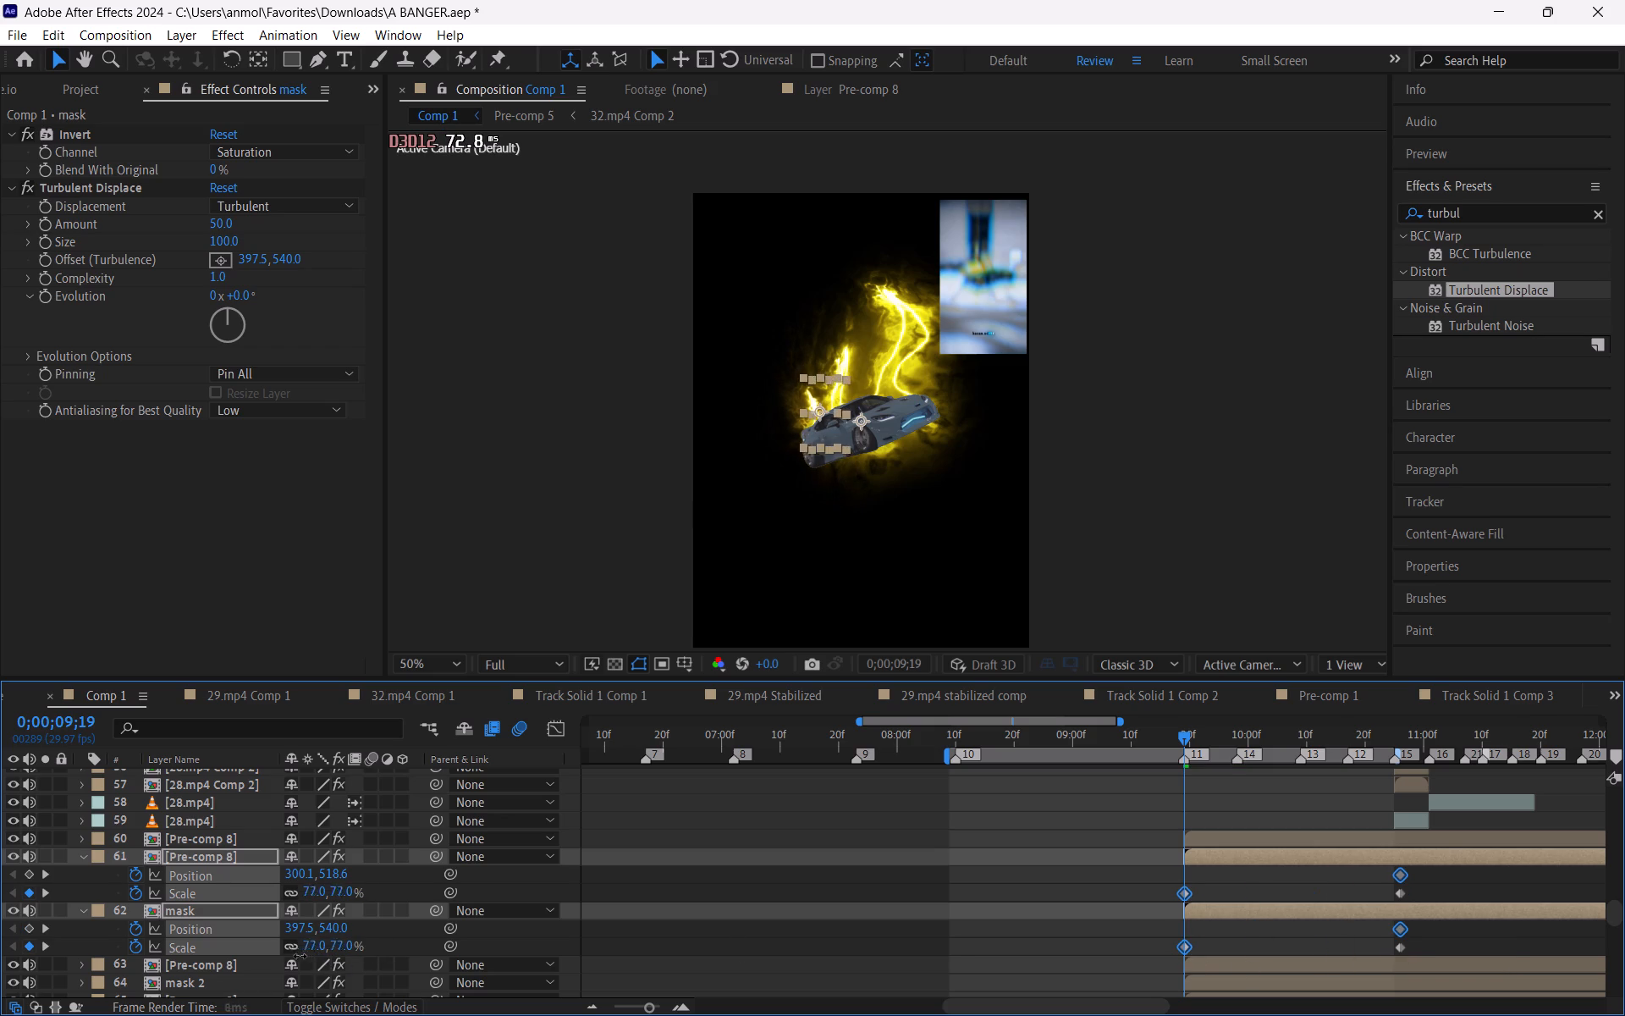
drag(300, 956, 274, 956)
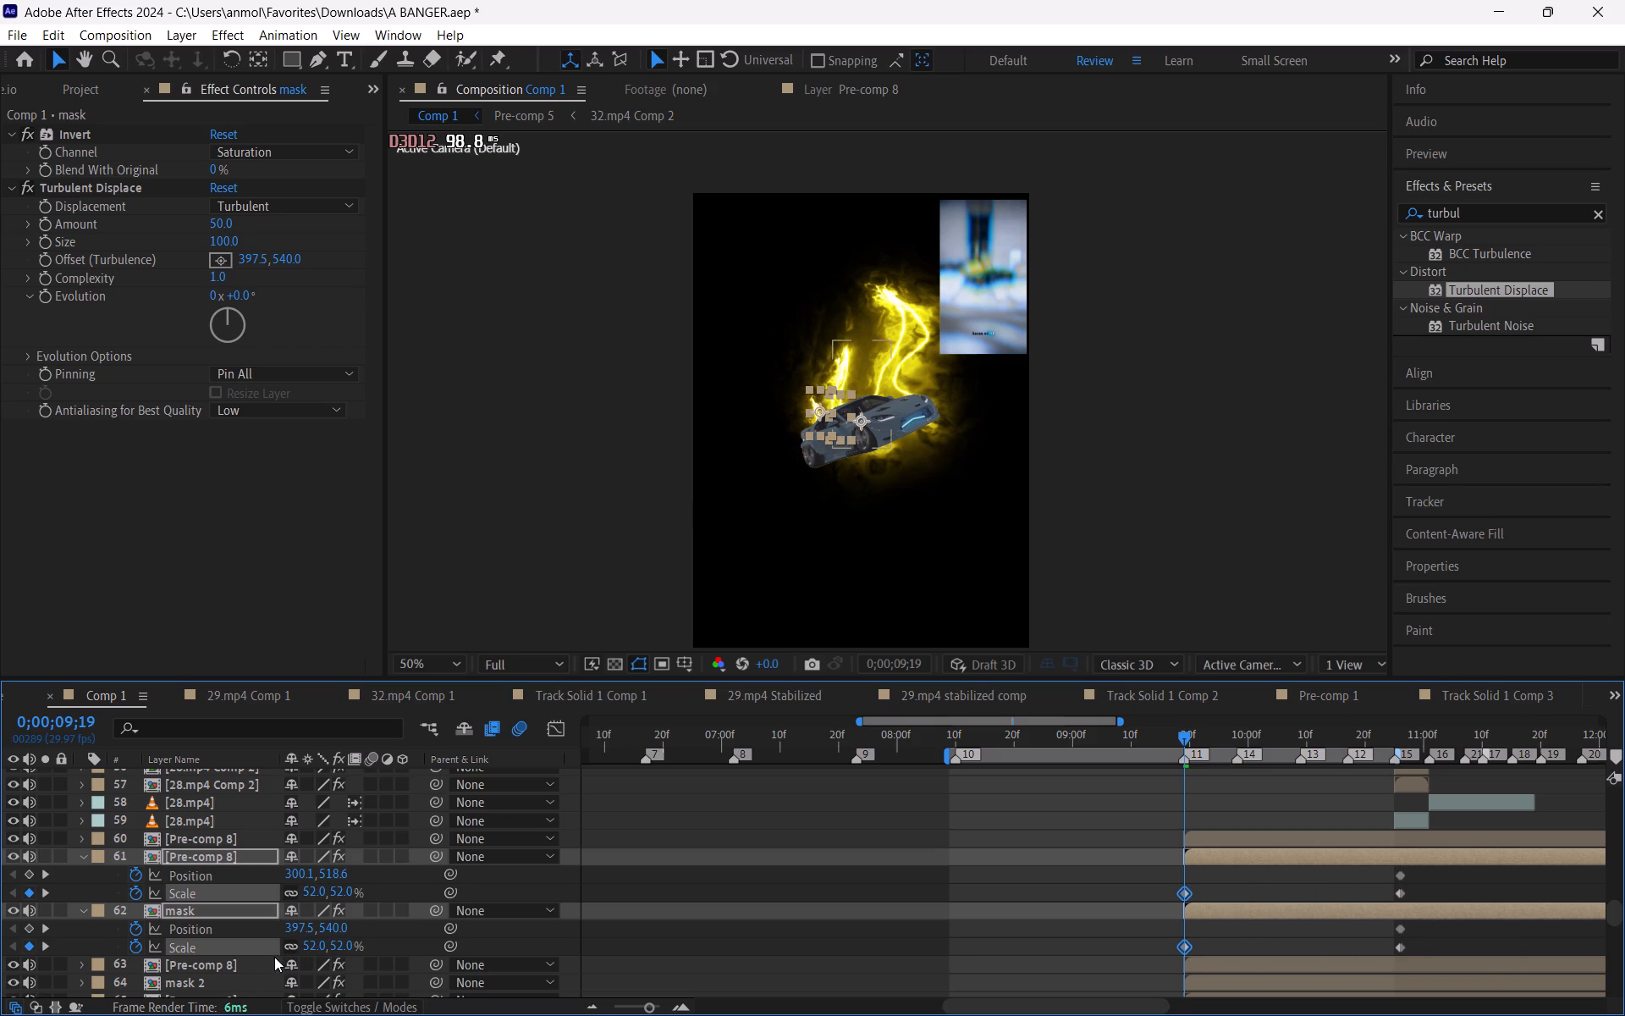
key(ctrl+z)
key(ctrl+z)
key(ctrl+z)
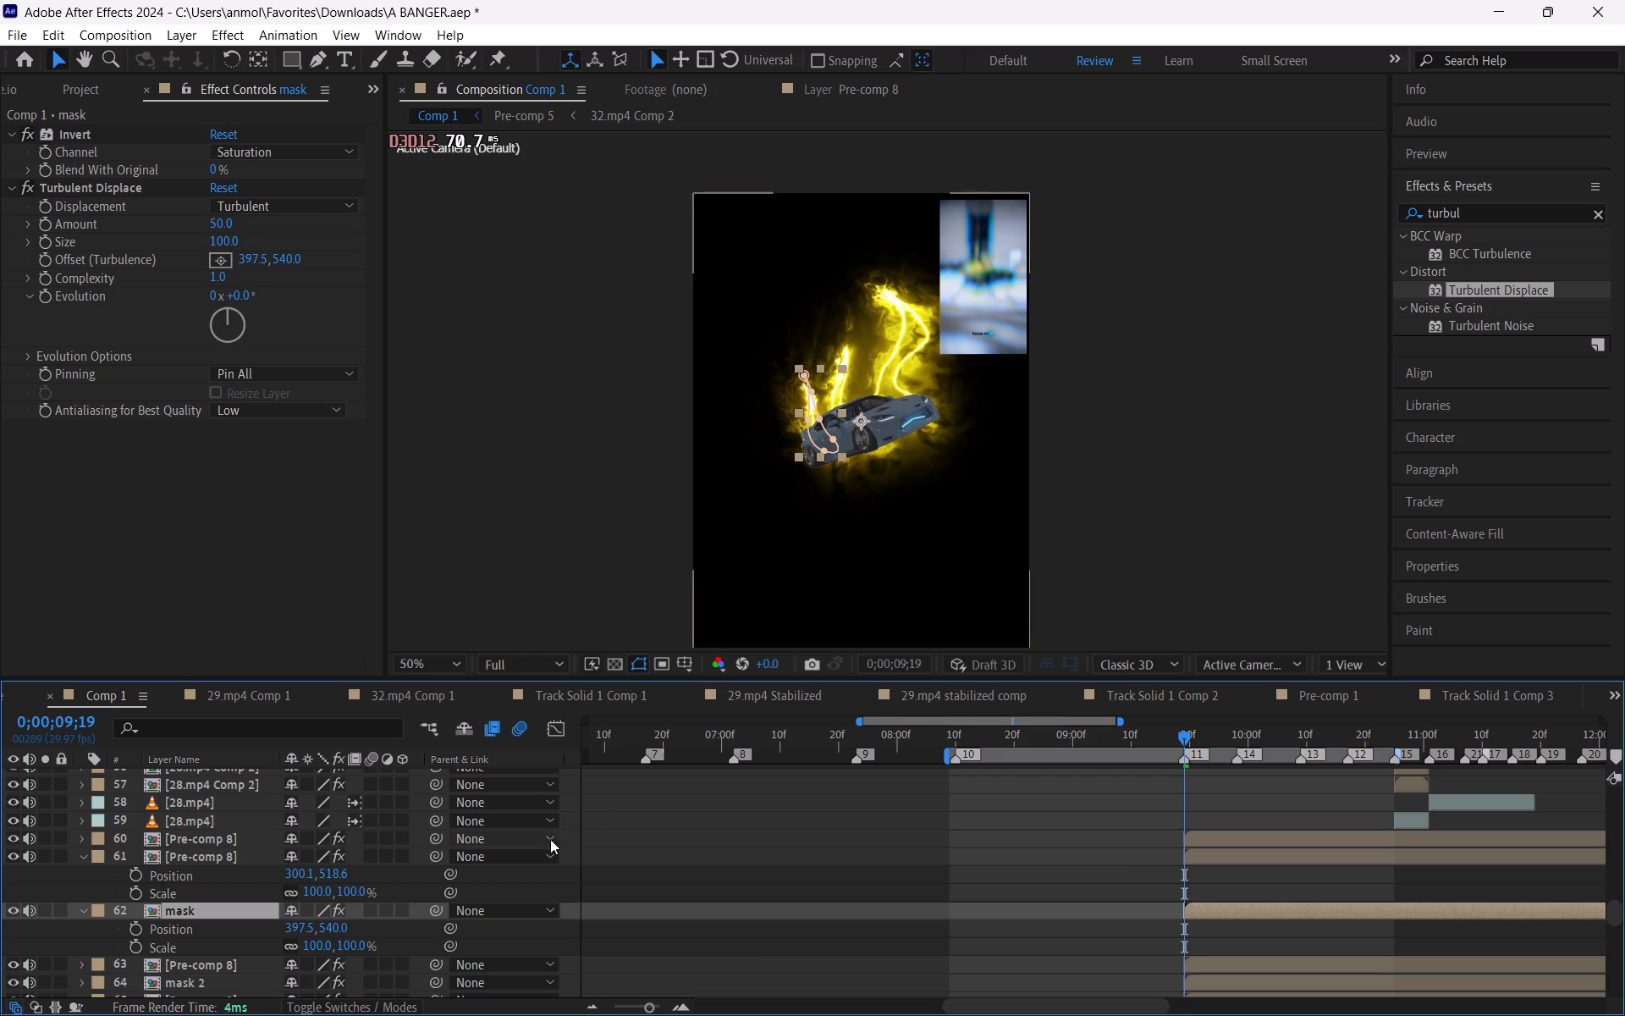
Centre the anchor point of mask layer 62 on its flame horn content.
ctrl+double_click(259, 61)
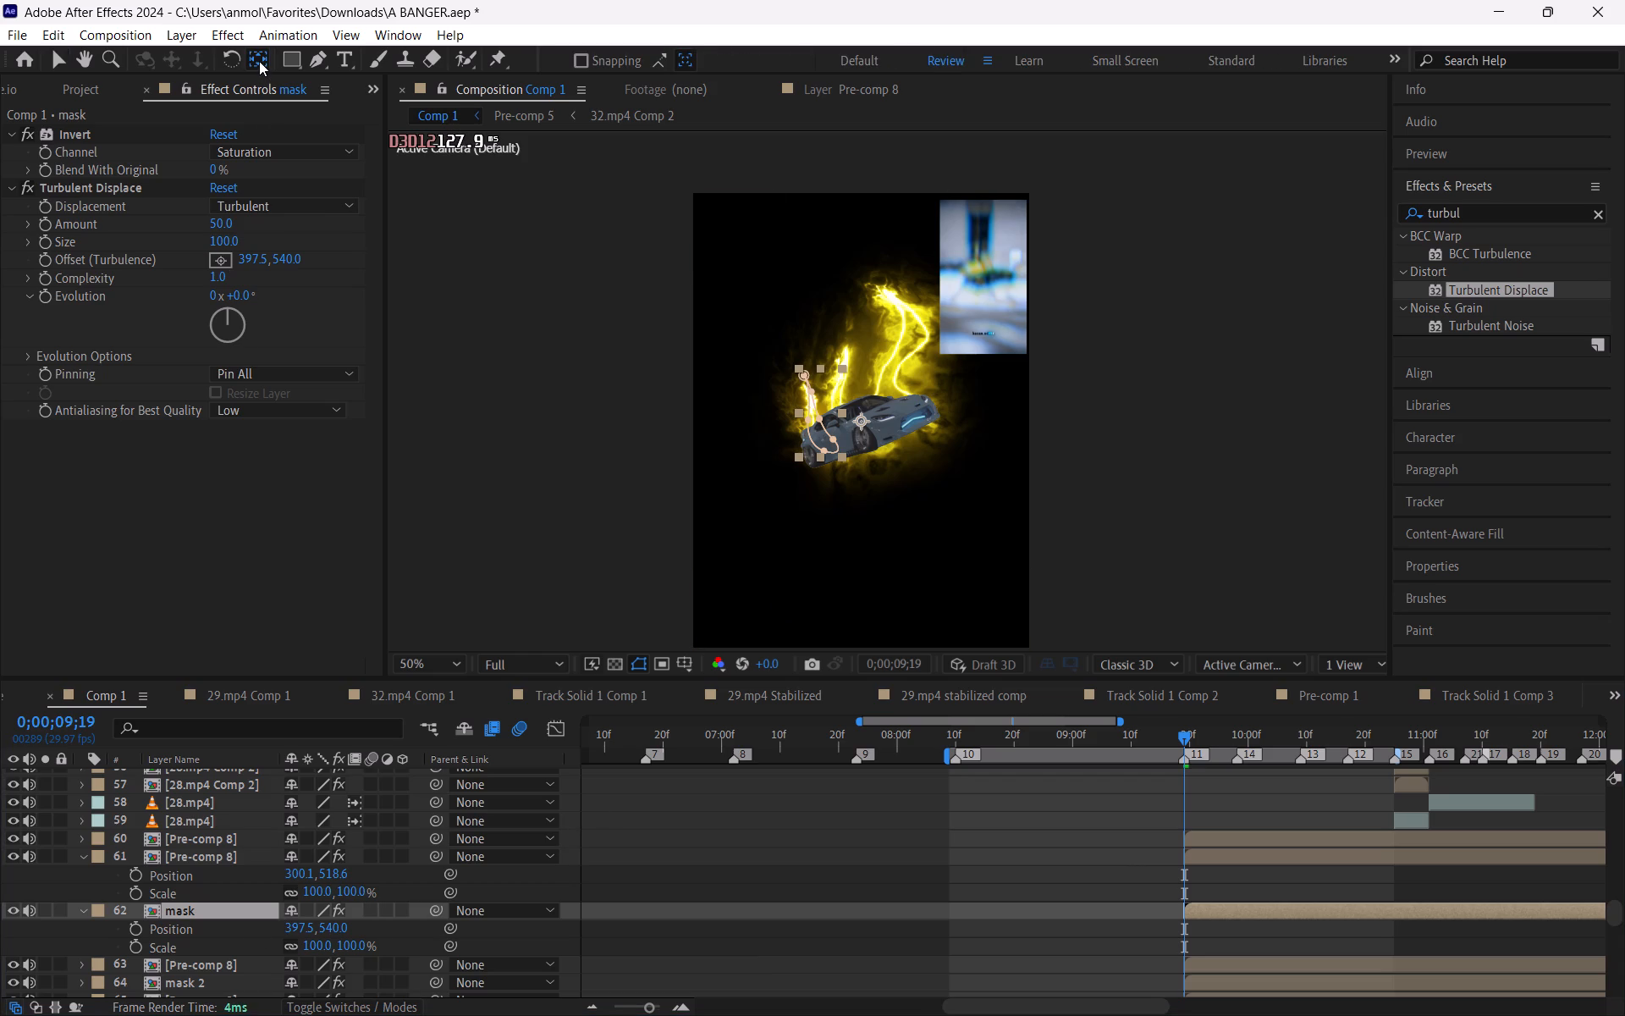
click(58, 52)
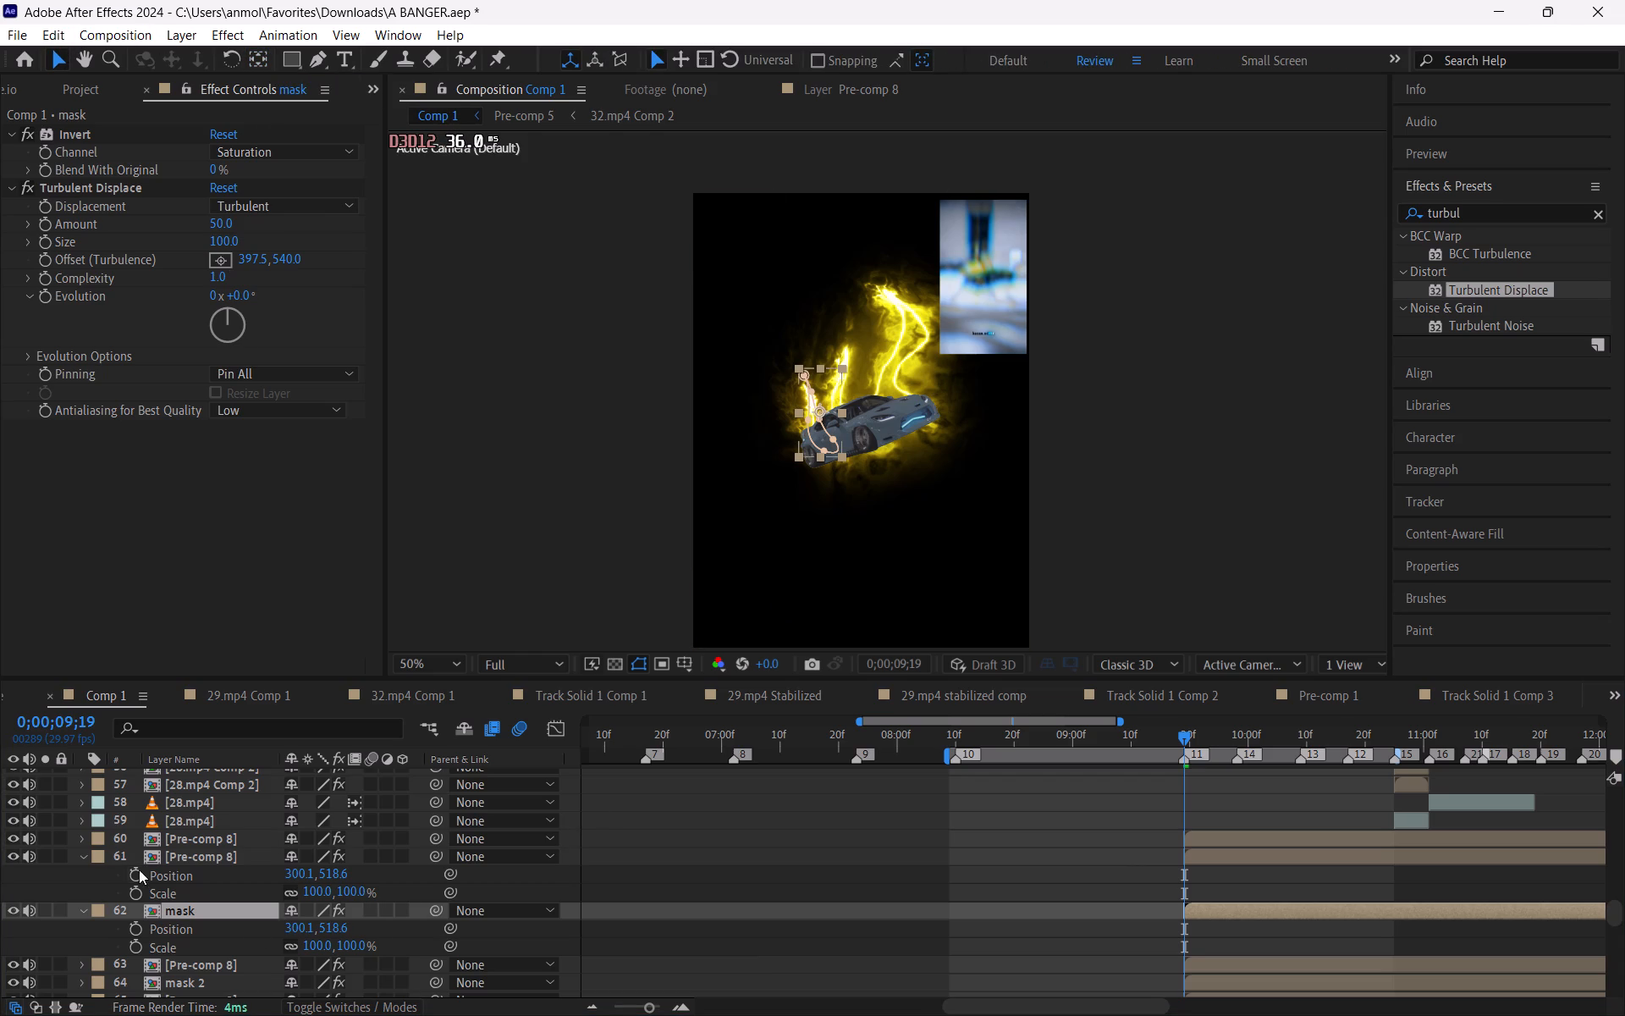
Add Position and Scale keyframes to layer 61 and mask layer 62, and move all four to marker 15.
drag(139, 873, 146, 947)
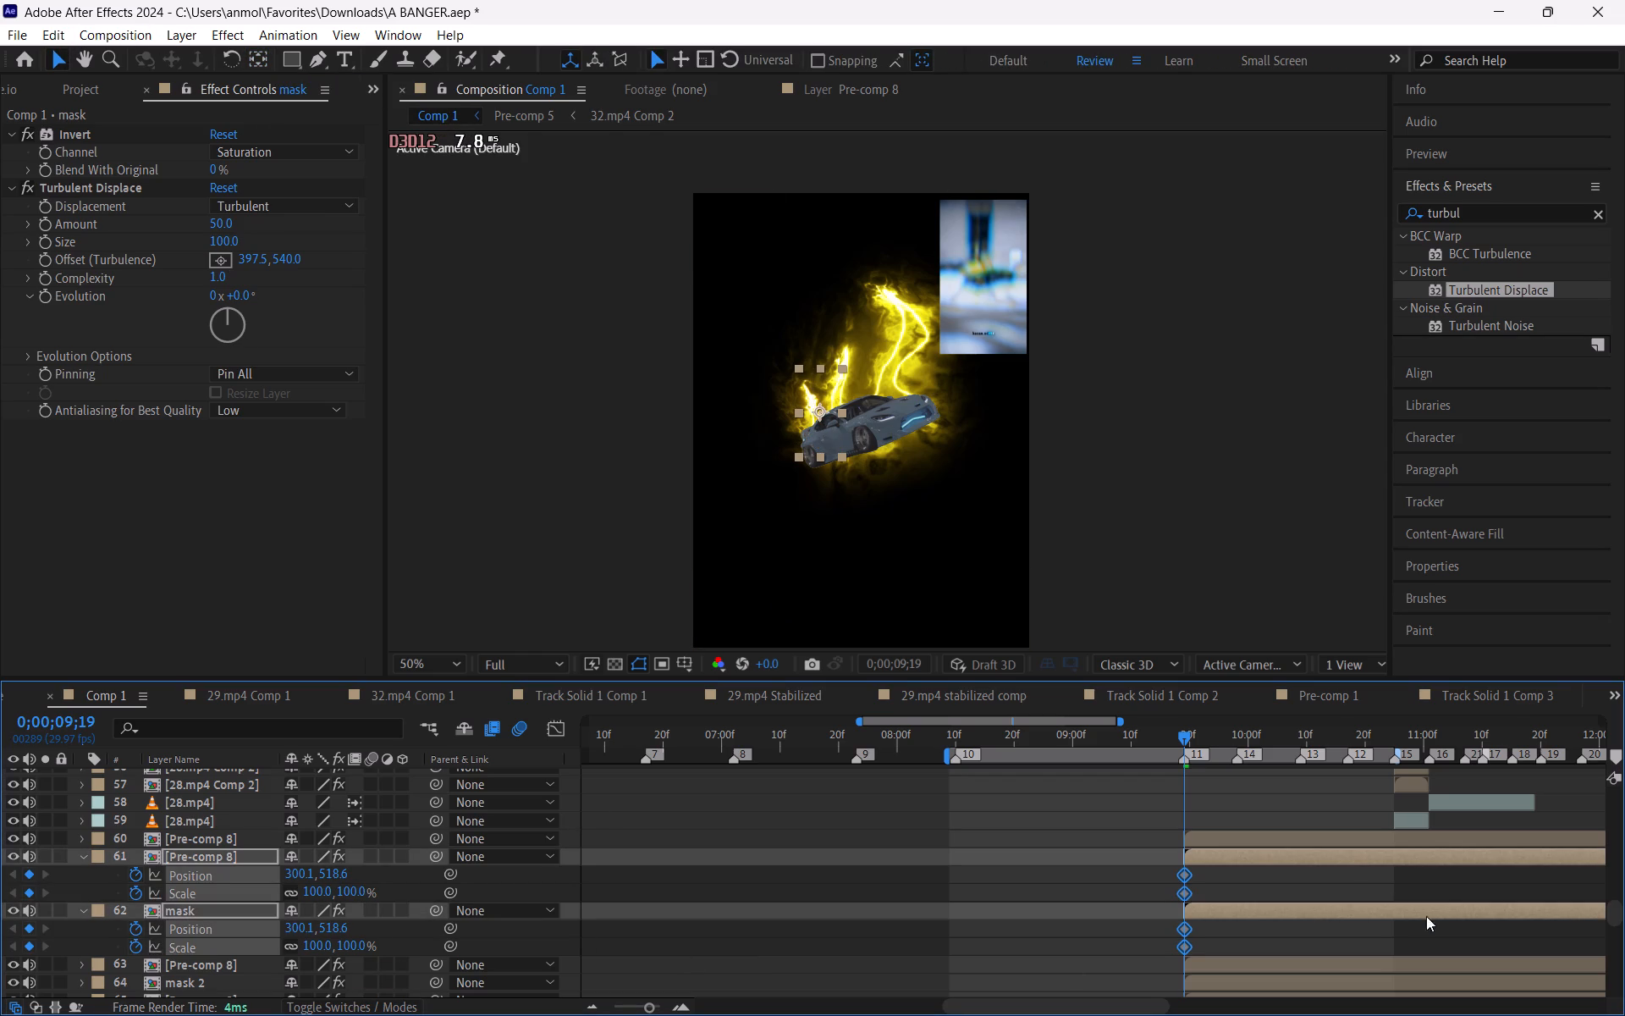
drag(1181, 944, 1342, 962)
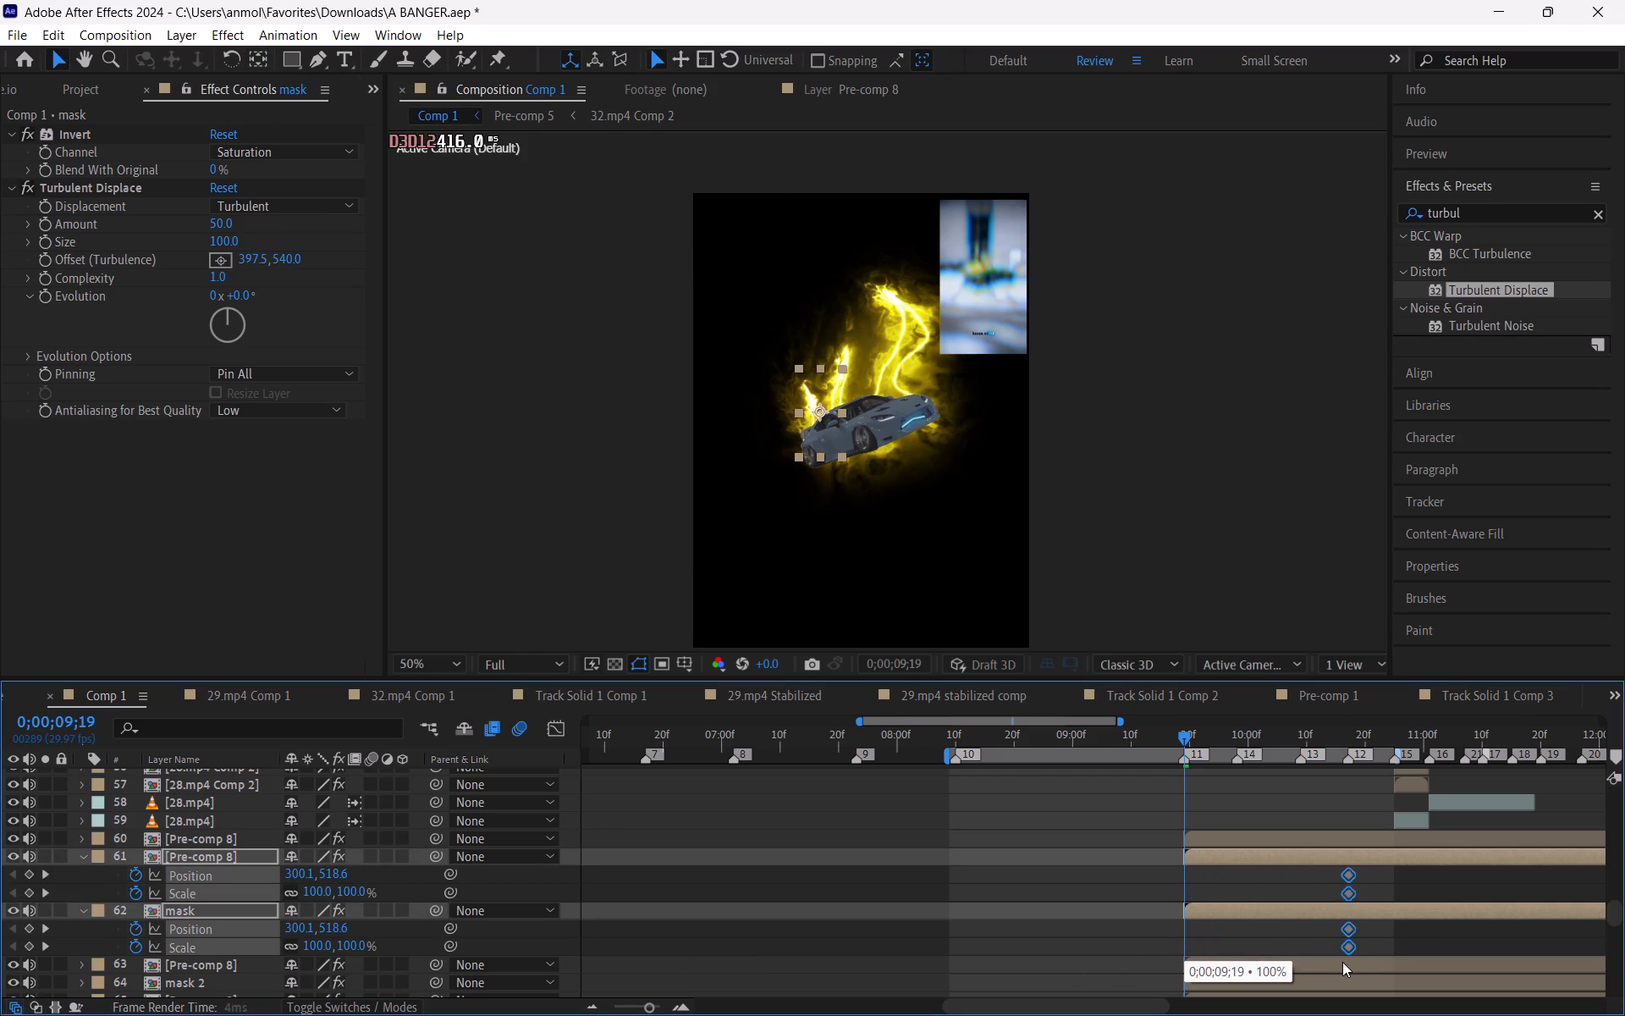
drag(1342, 962, 1391, 962)
click(1396, 949)
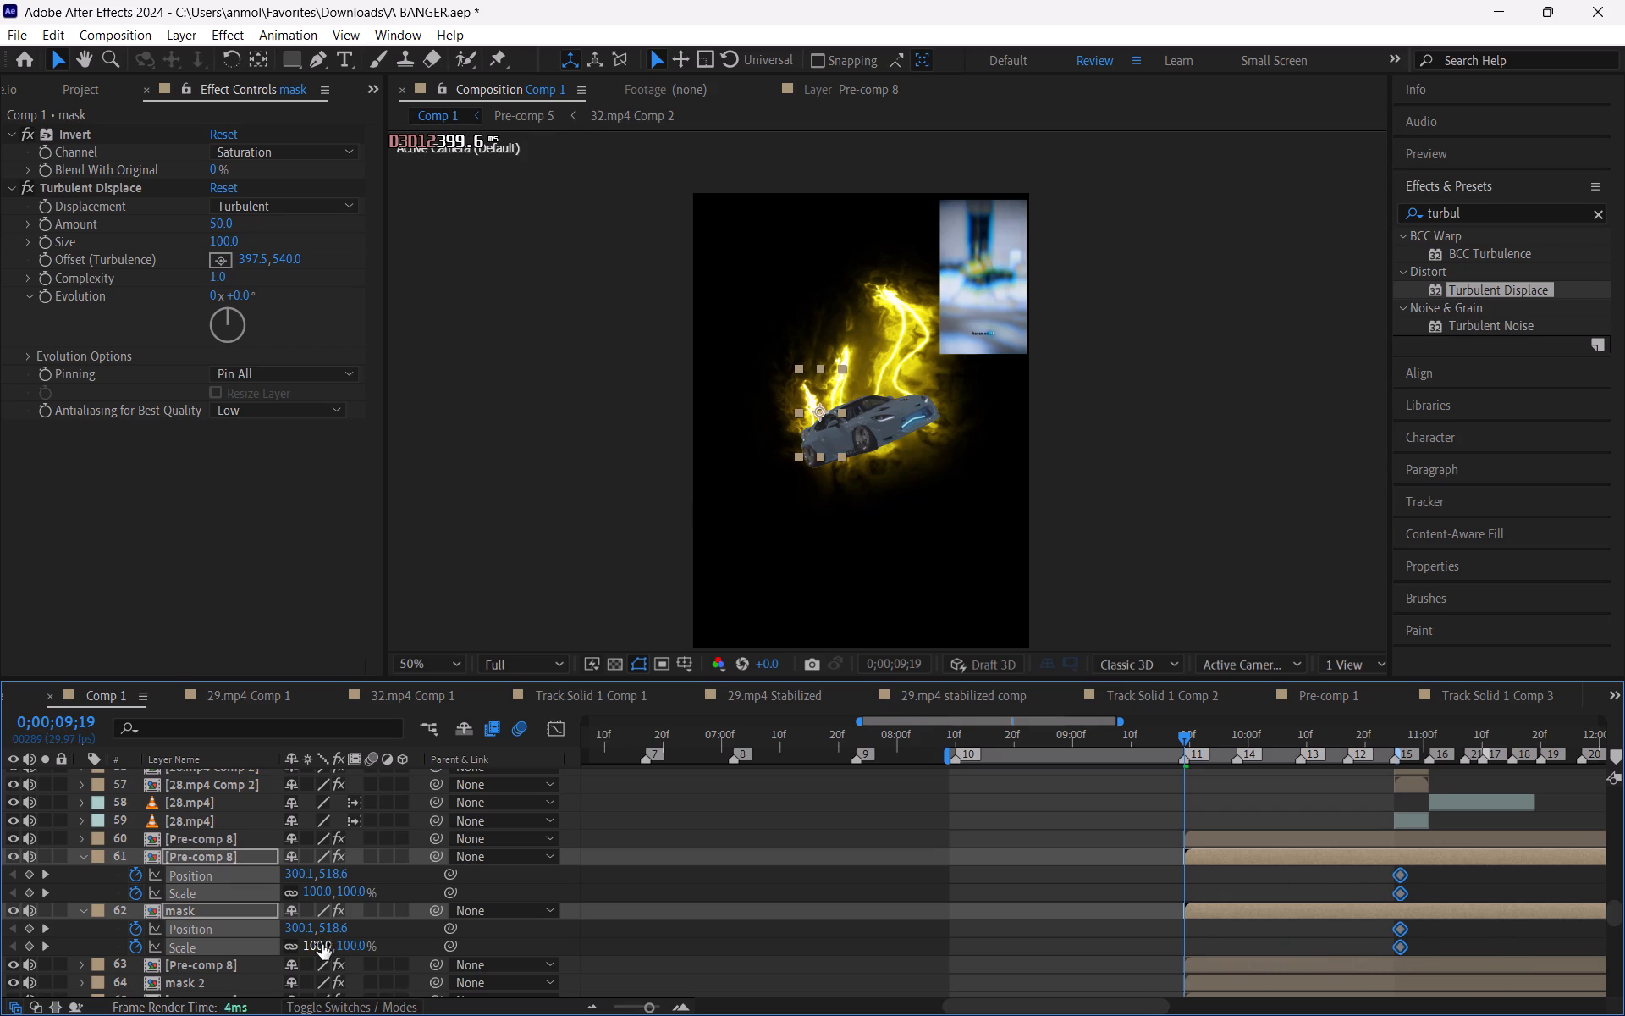
Set the starting keyframes of layer 61 and mask layer 62 at 0;00;09;19 to 37% scale and position 300.1, 585.6.
drag(322, 944, 265, 953)
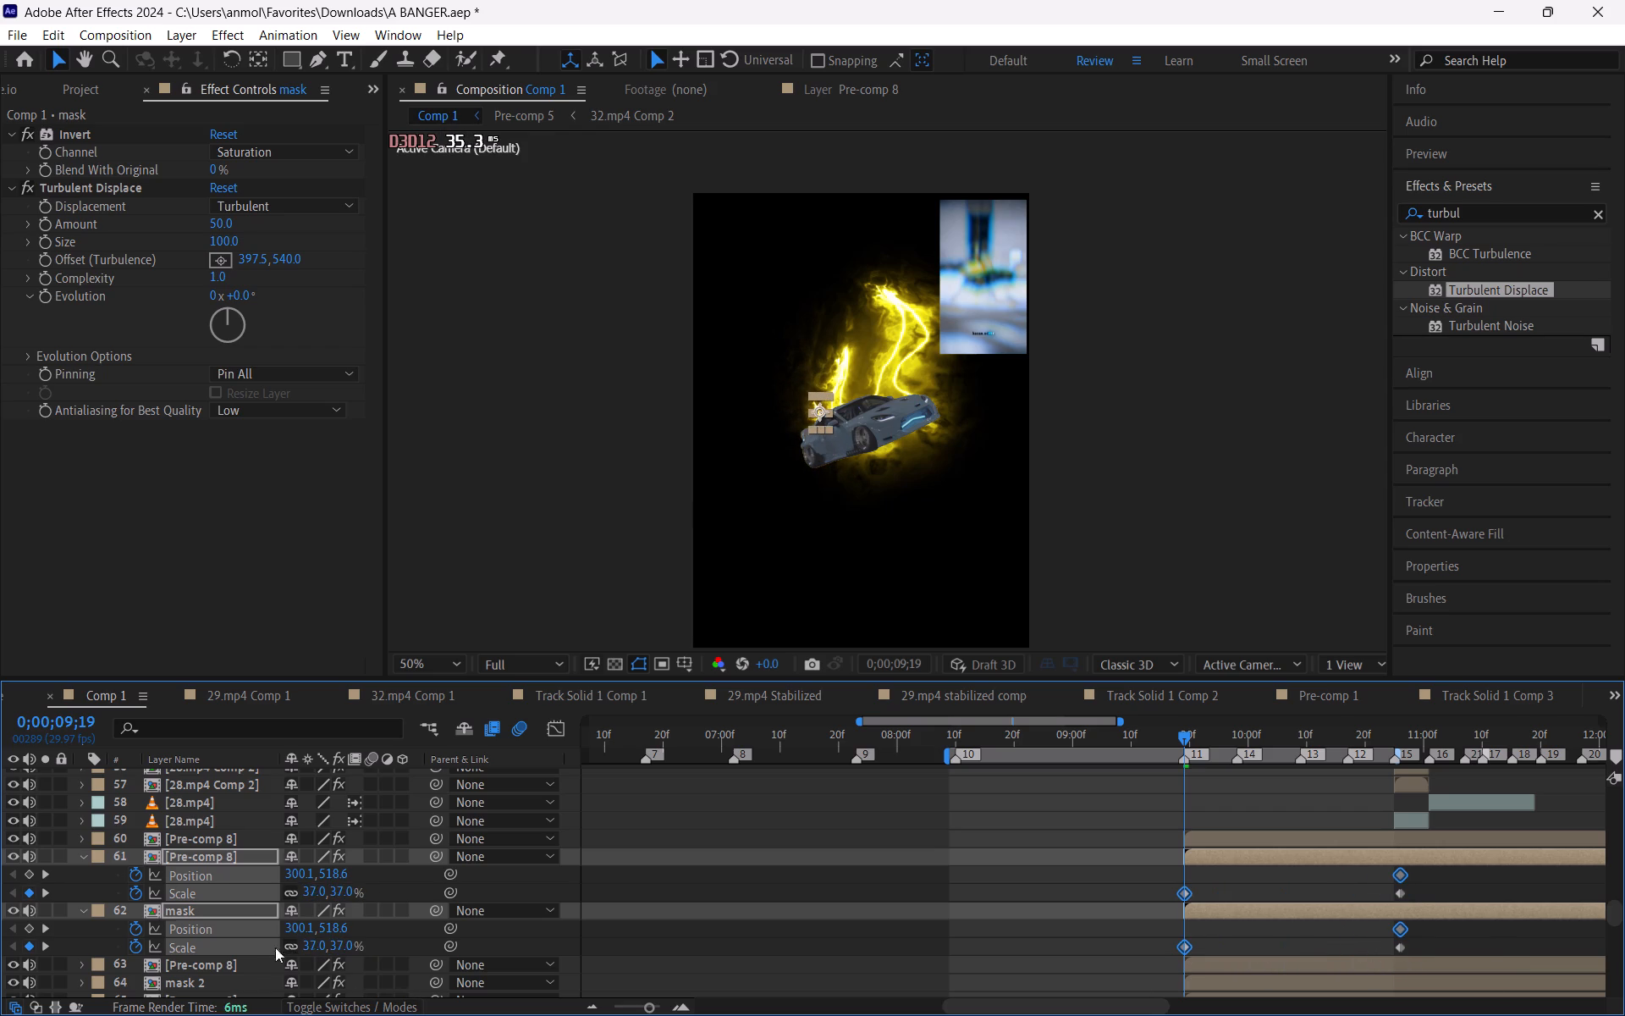
drag(327, 876, 372, 881)
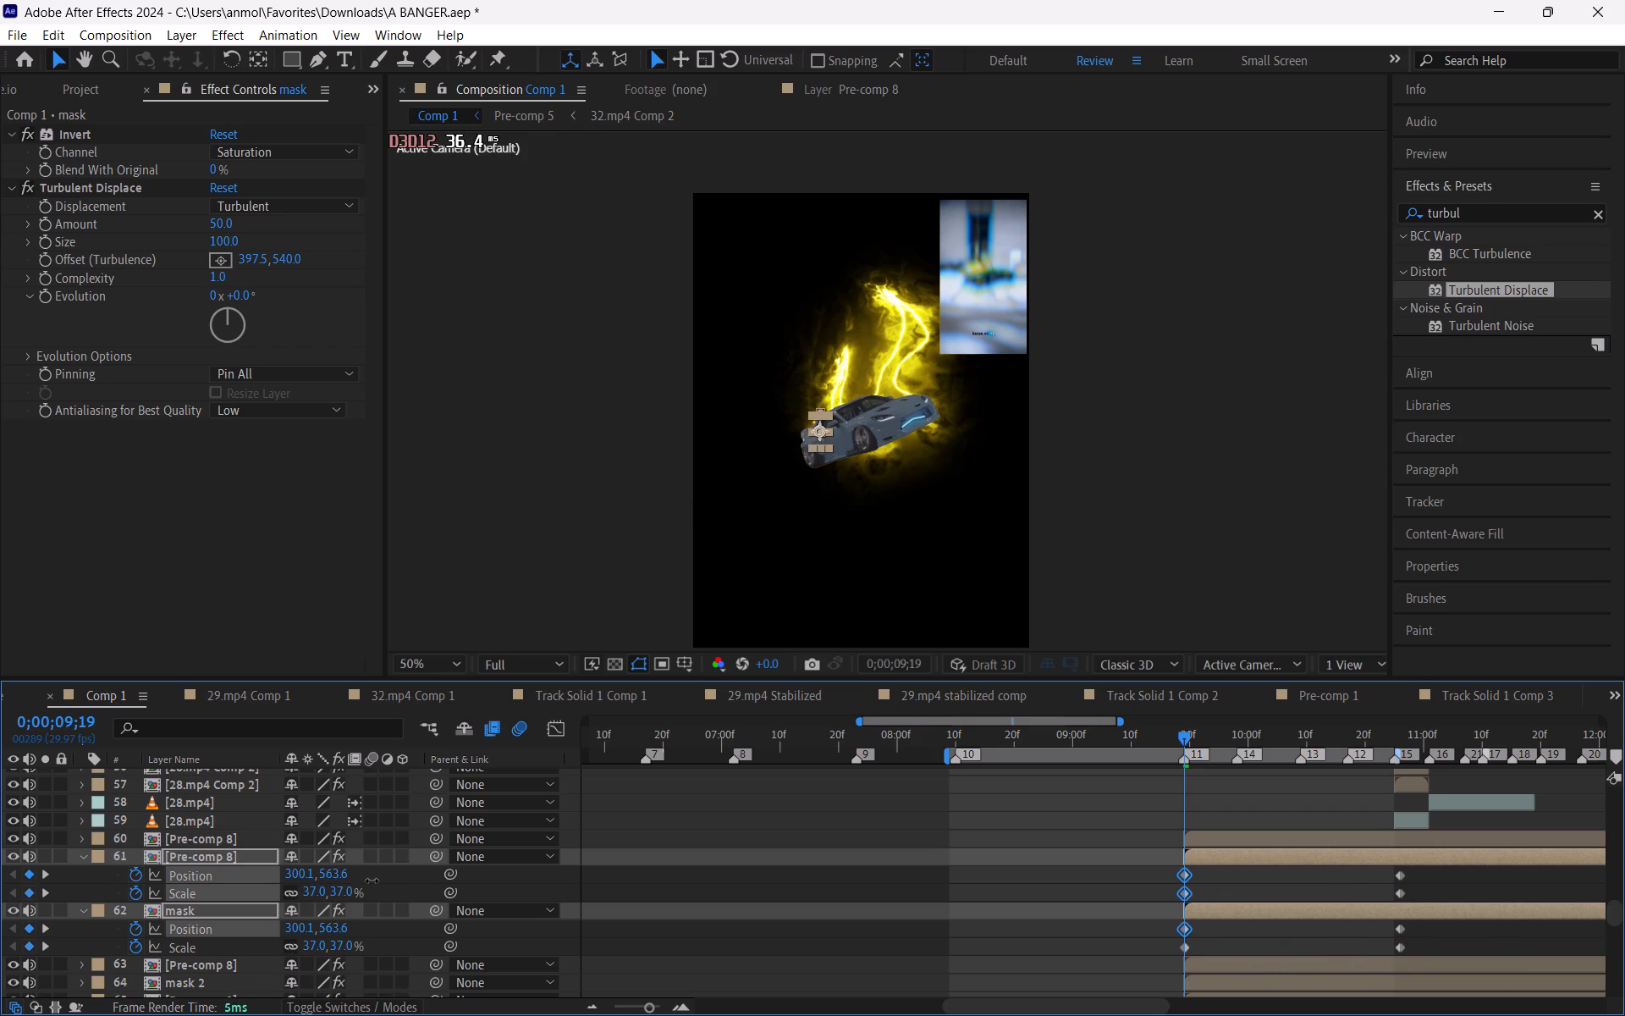
drag(372, 881, 397, 886)
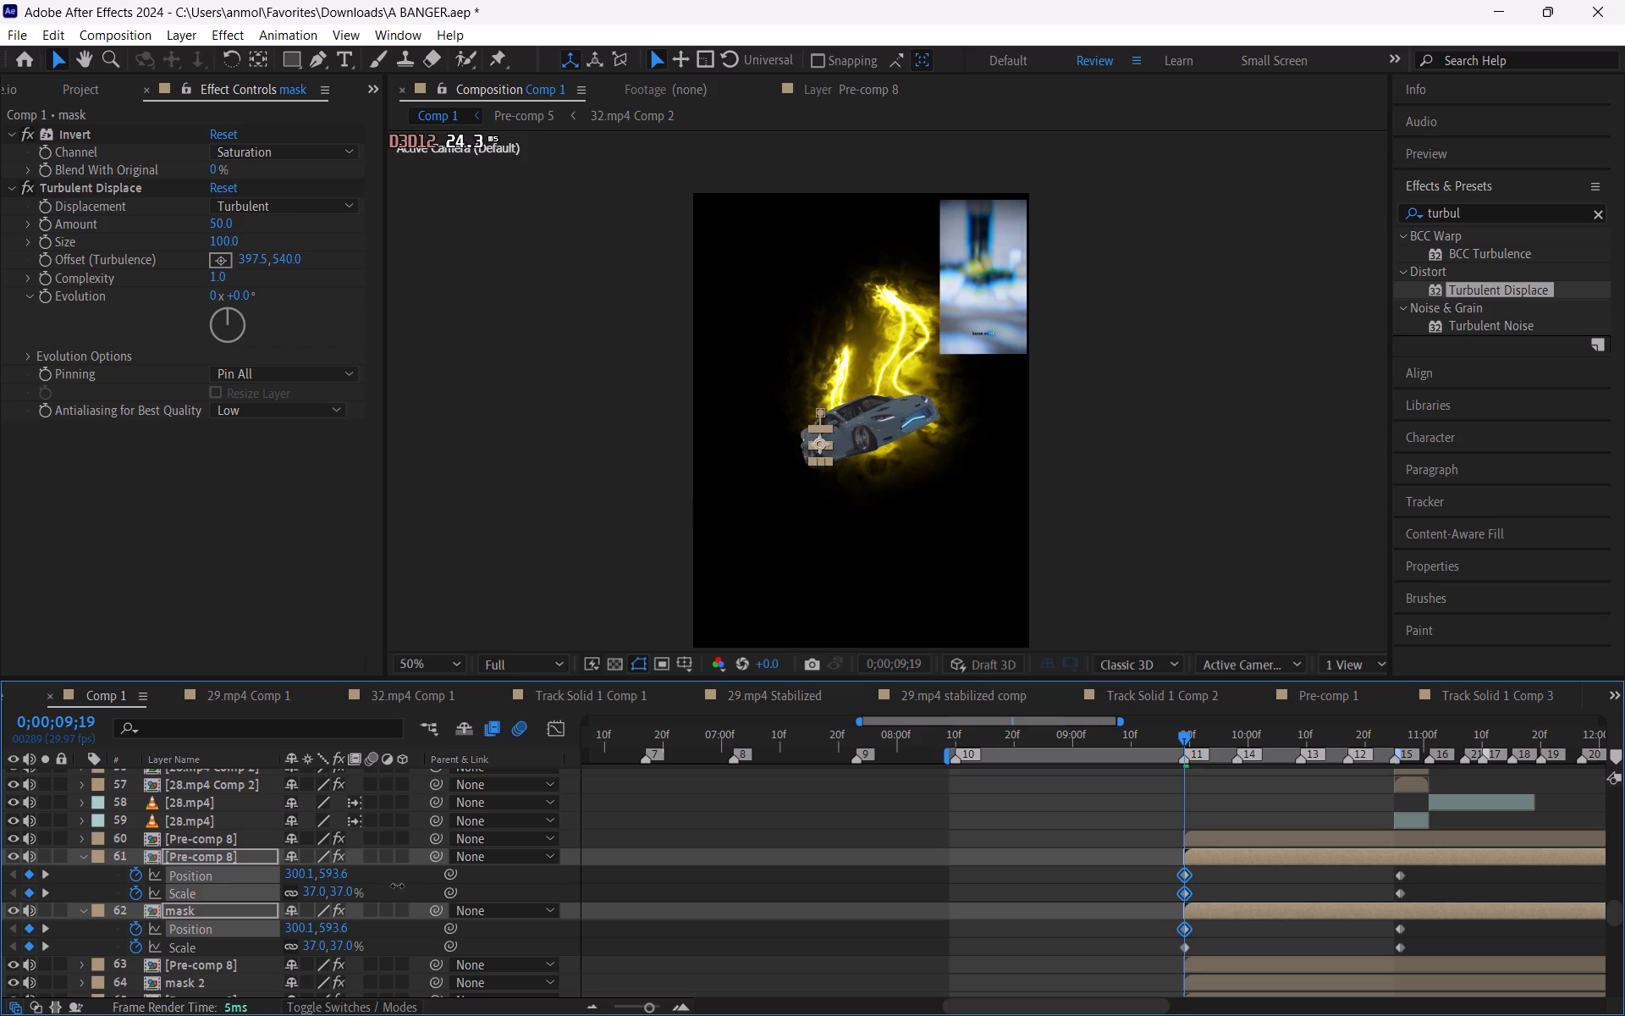
drag(397, 886, 383, 892)
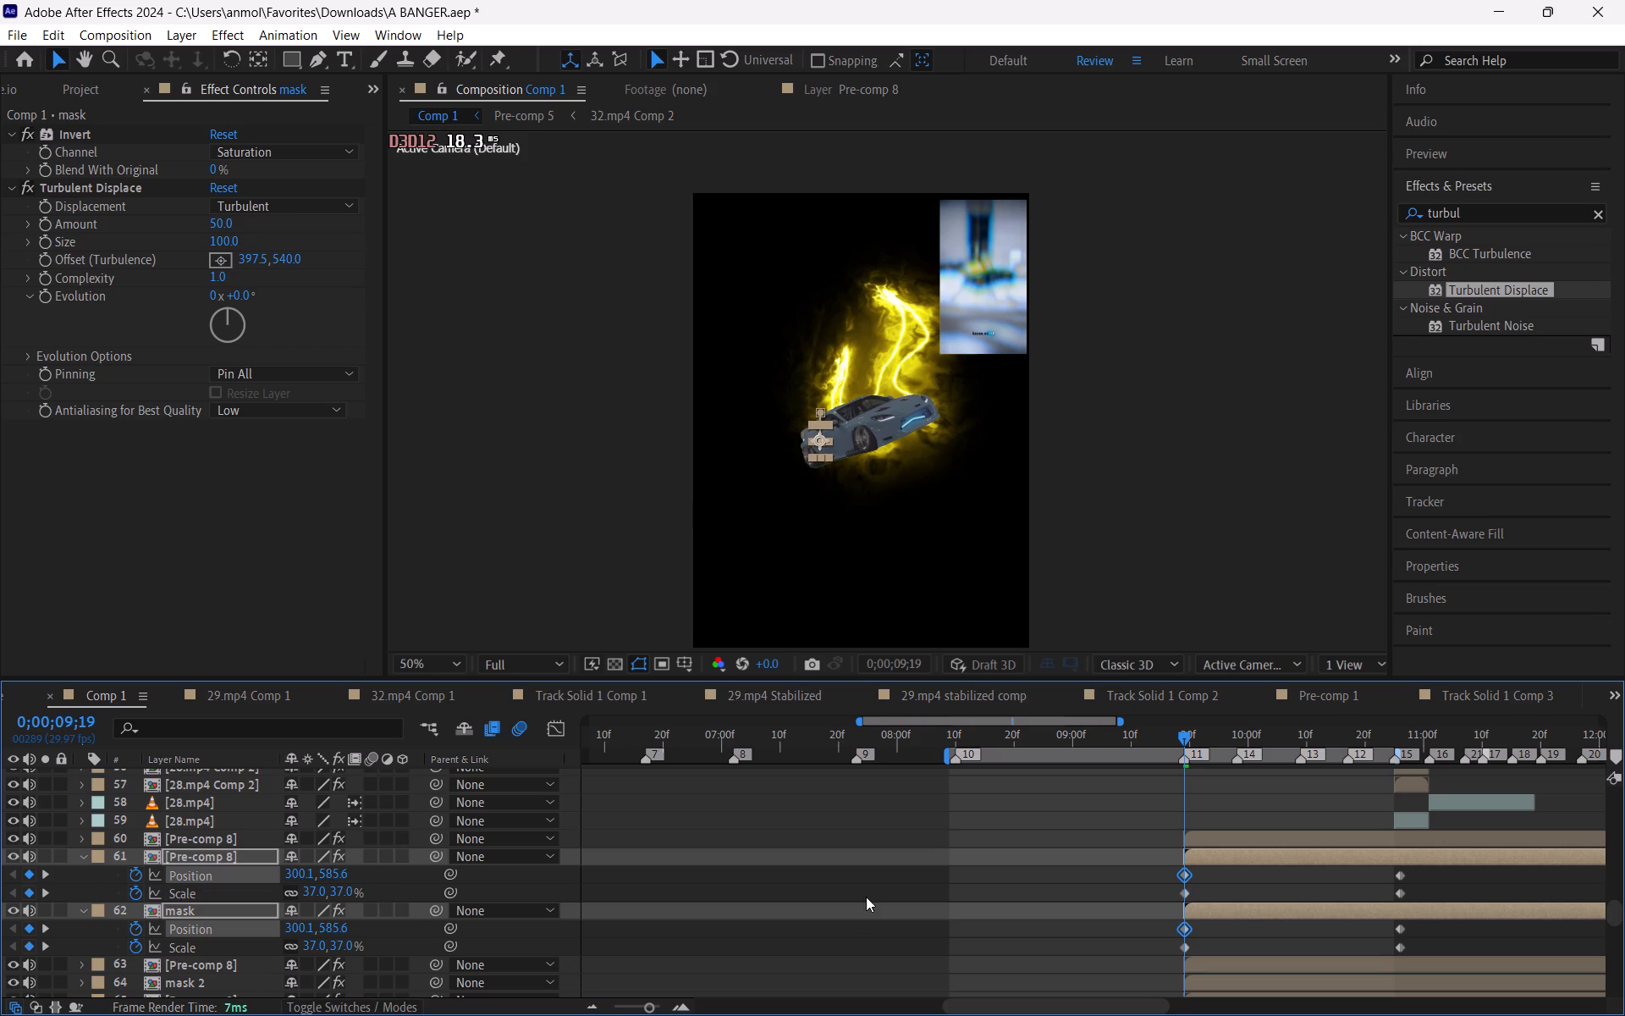
click(867, 896)
Examine how the flame horn grows from the car between 0;00;09;20 and 0;00;10;20.
drag(1187, 733, 1201, 733)
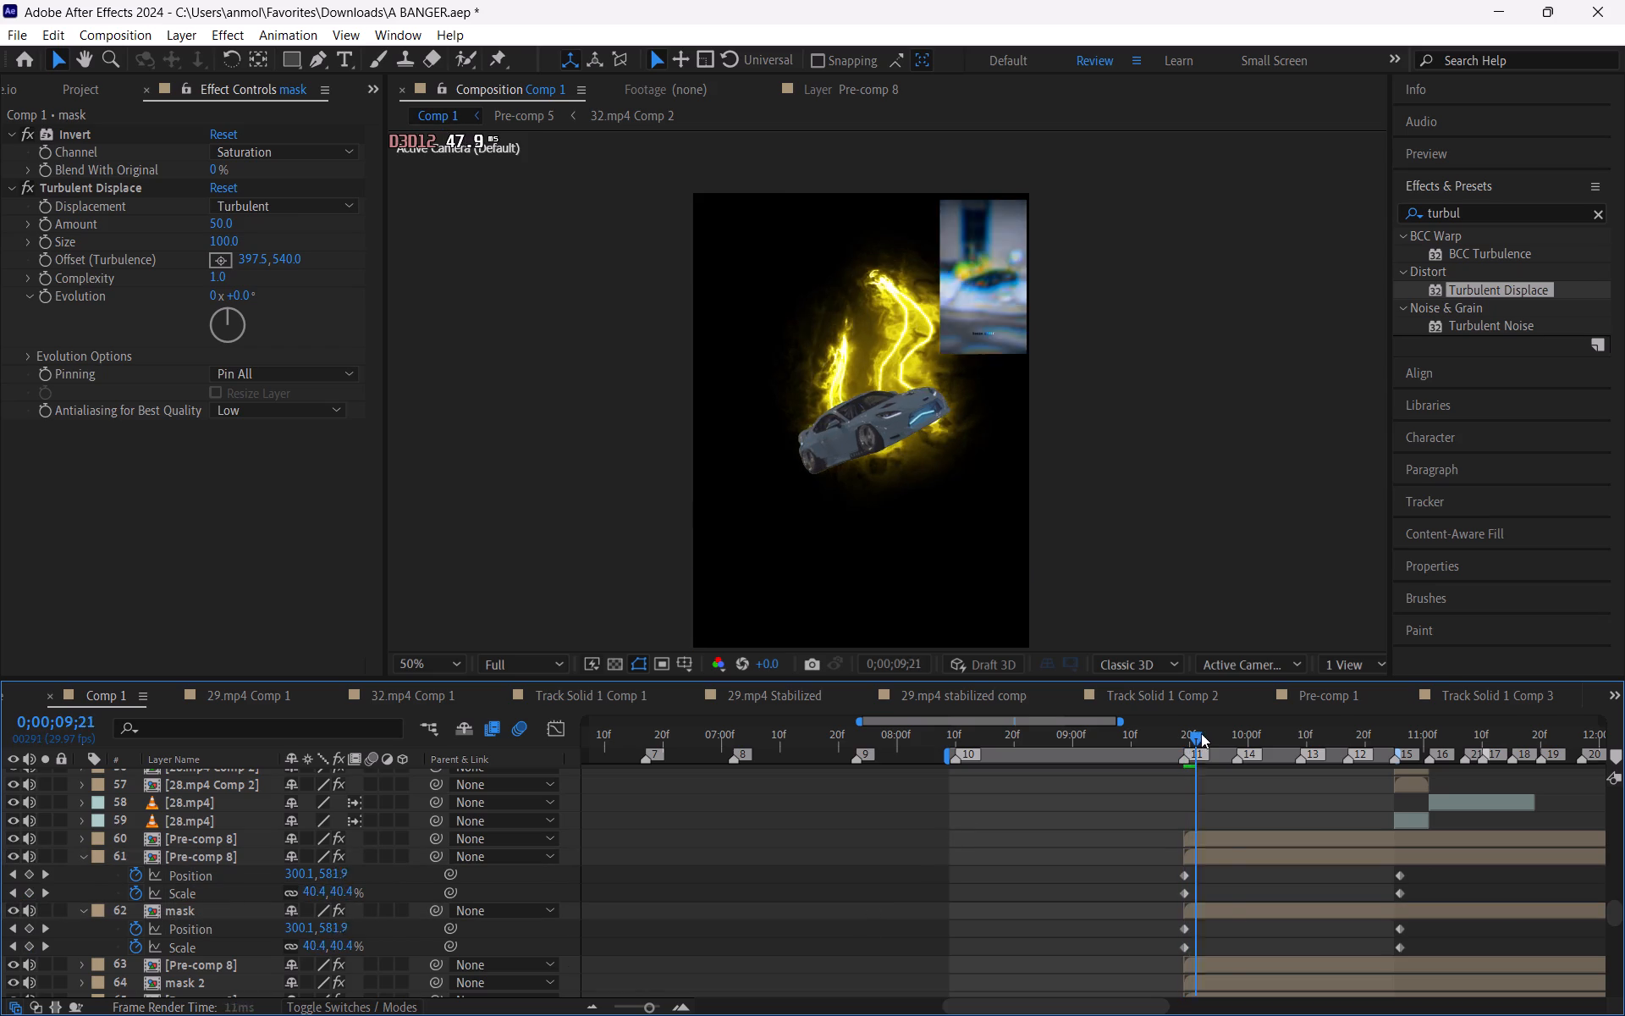
drag(1201, 733, 1344, 768)
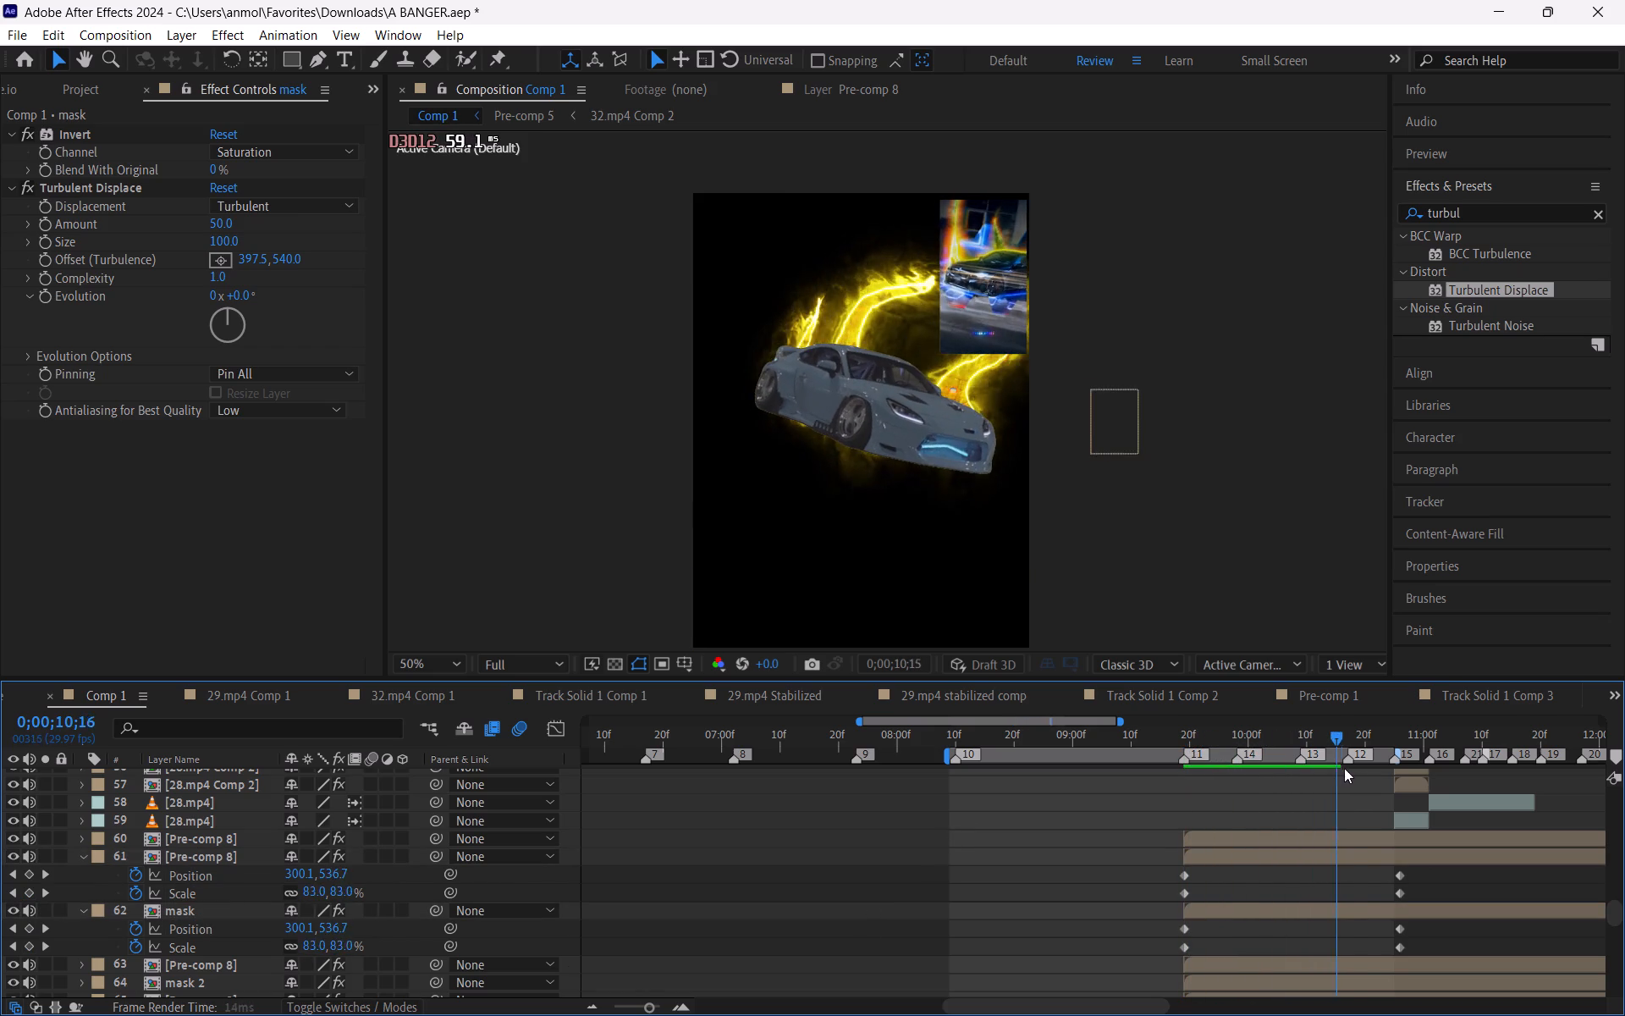
drag(1344, 768, 1323, 781)
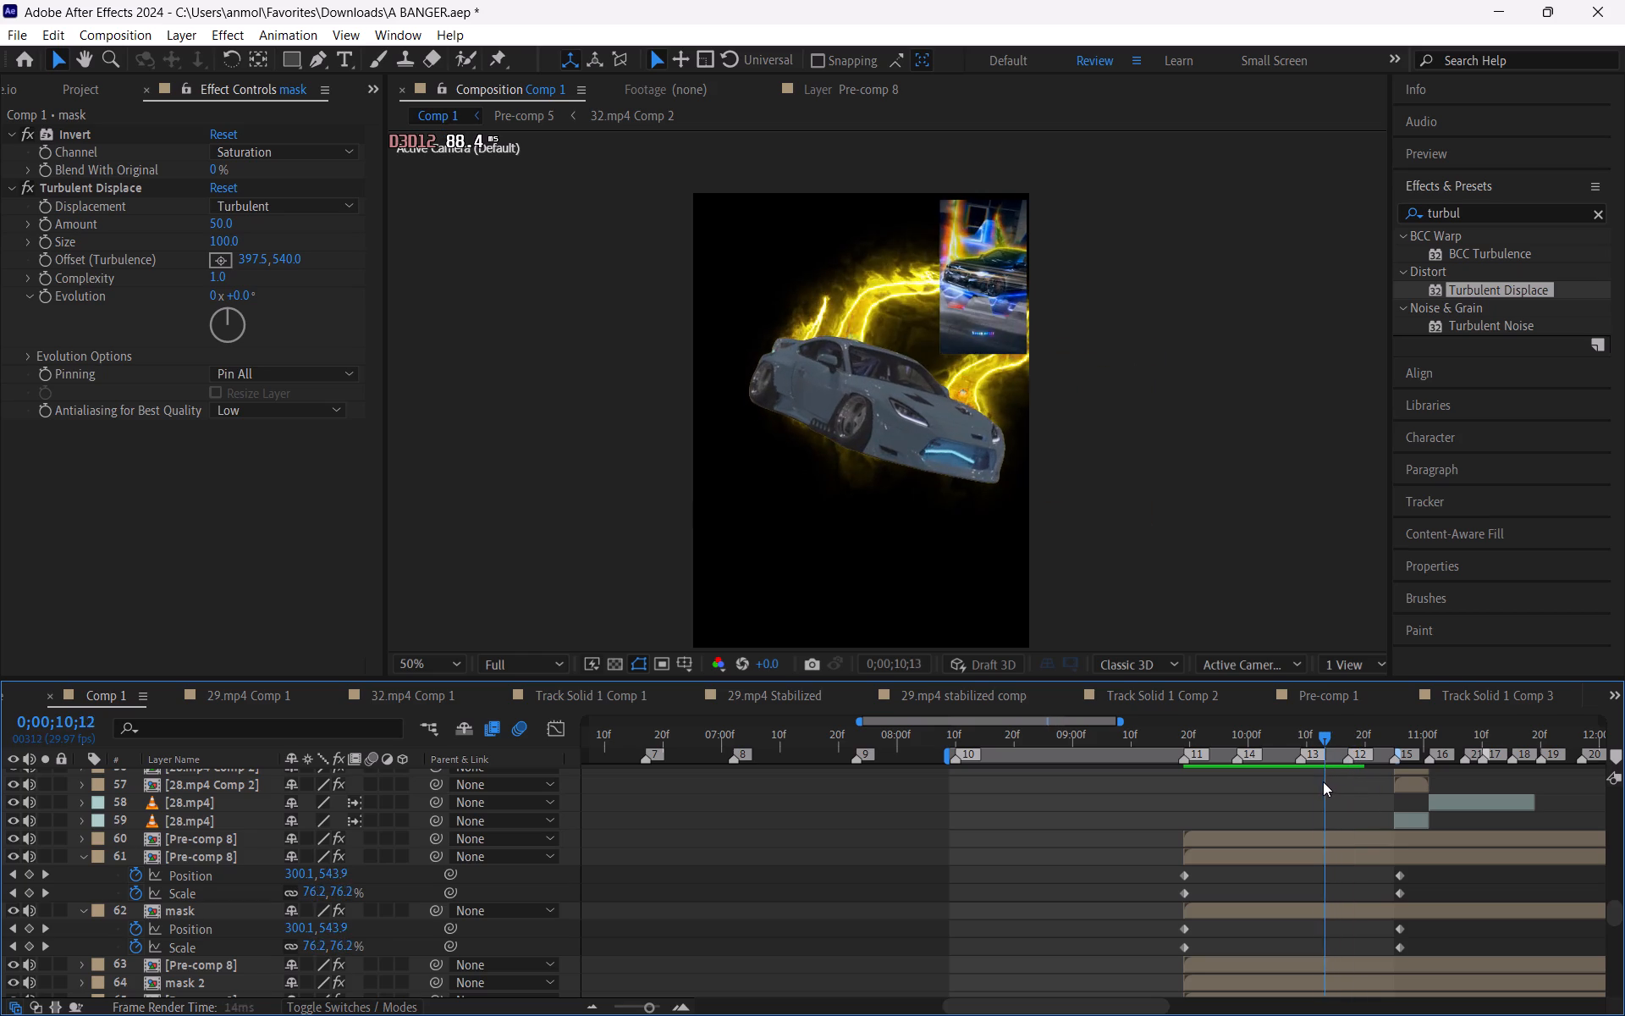
drag(1323, 781, 1195, 776)
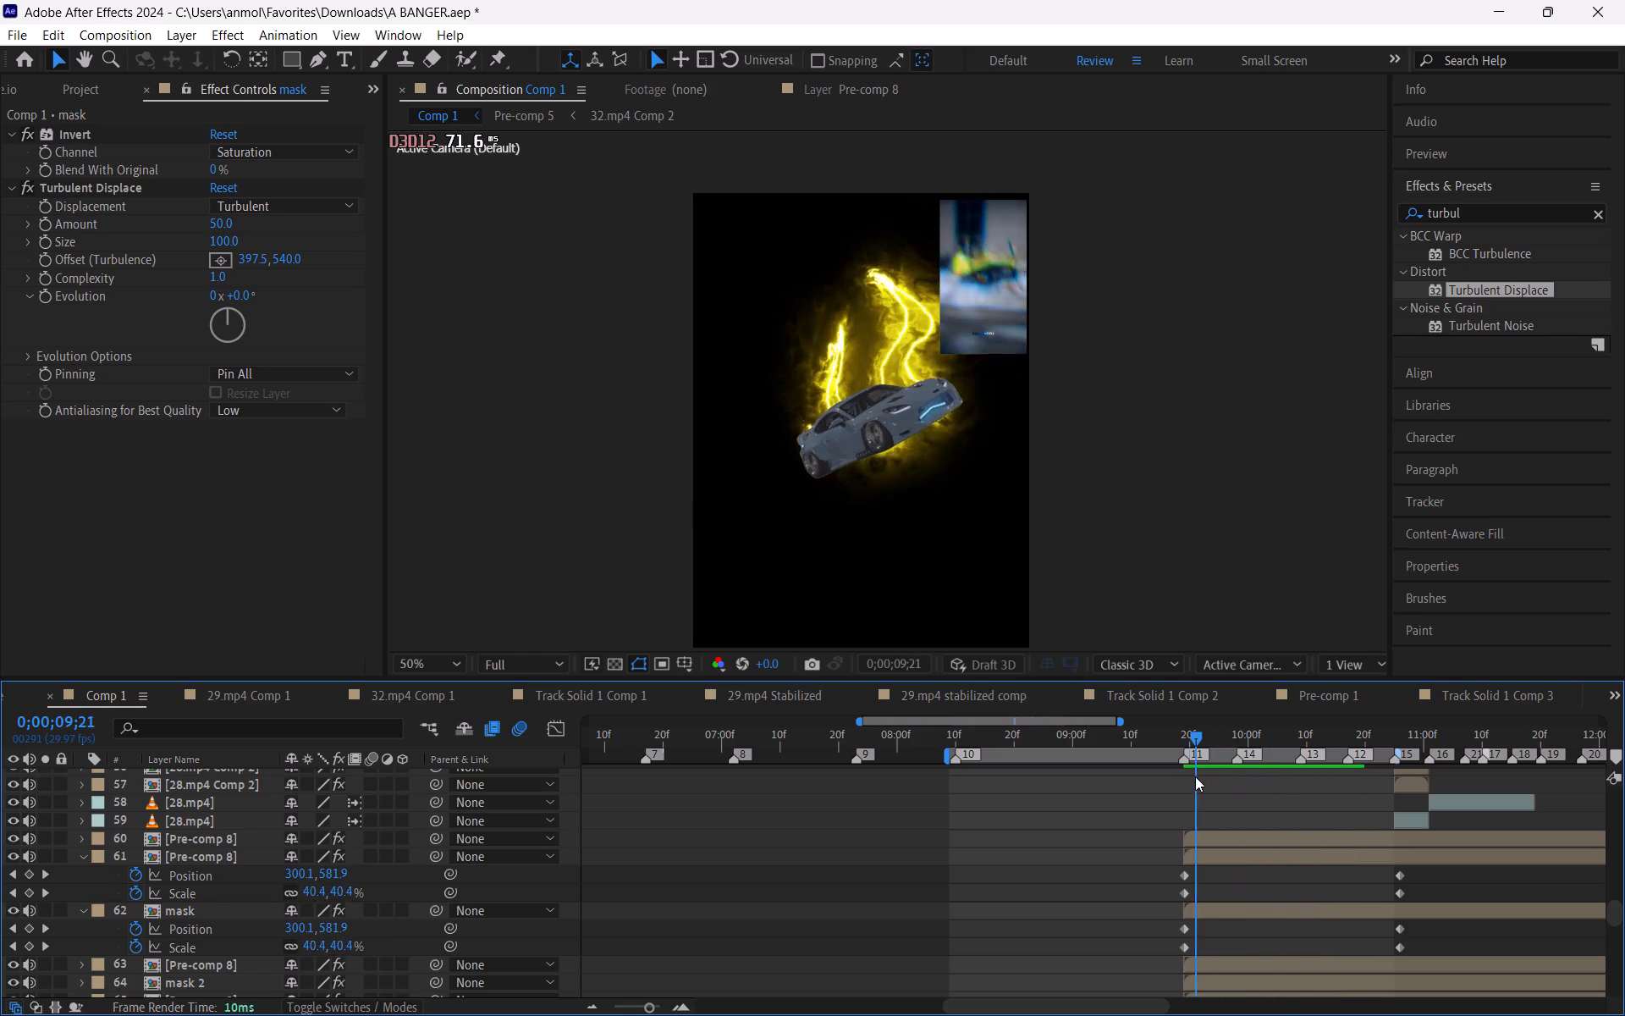
drag(1195, 776, 1366, 817)
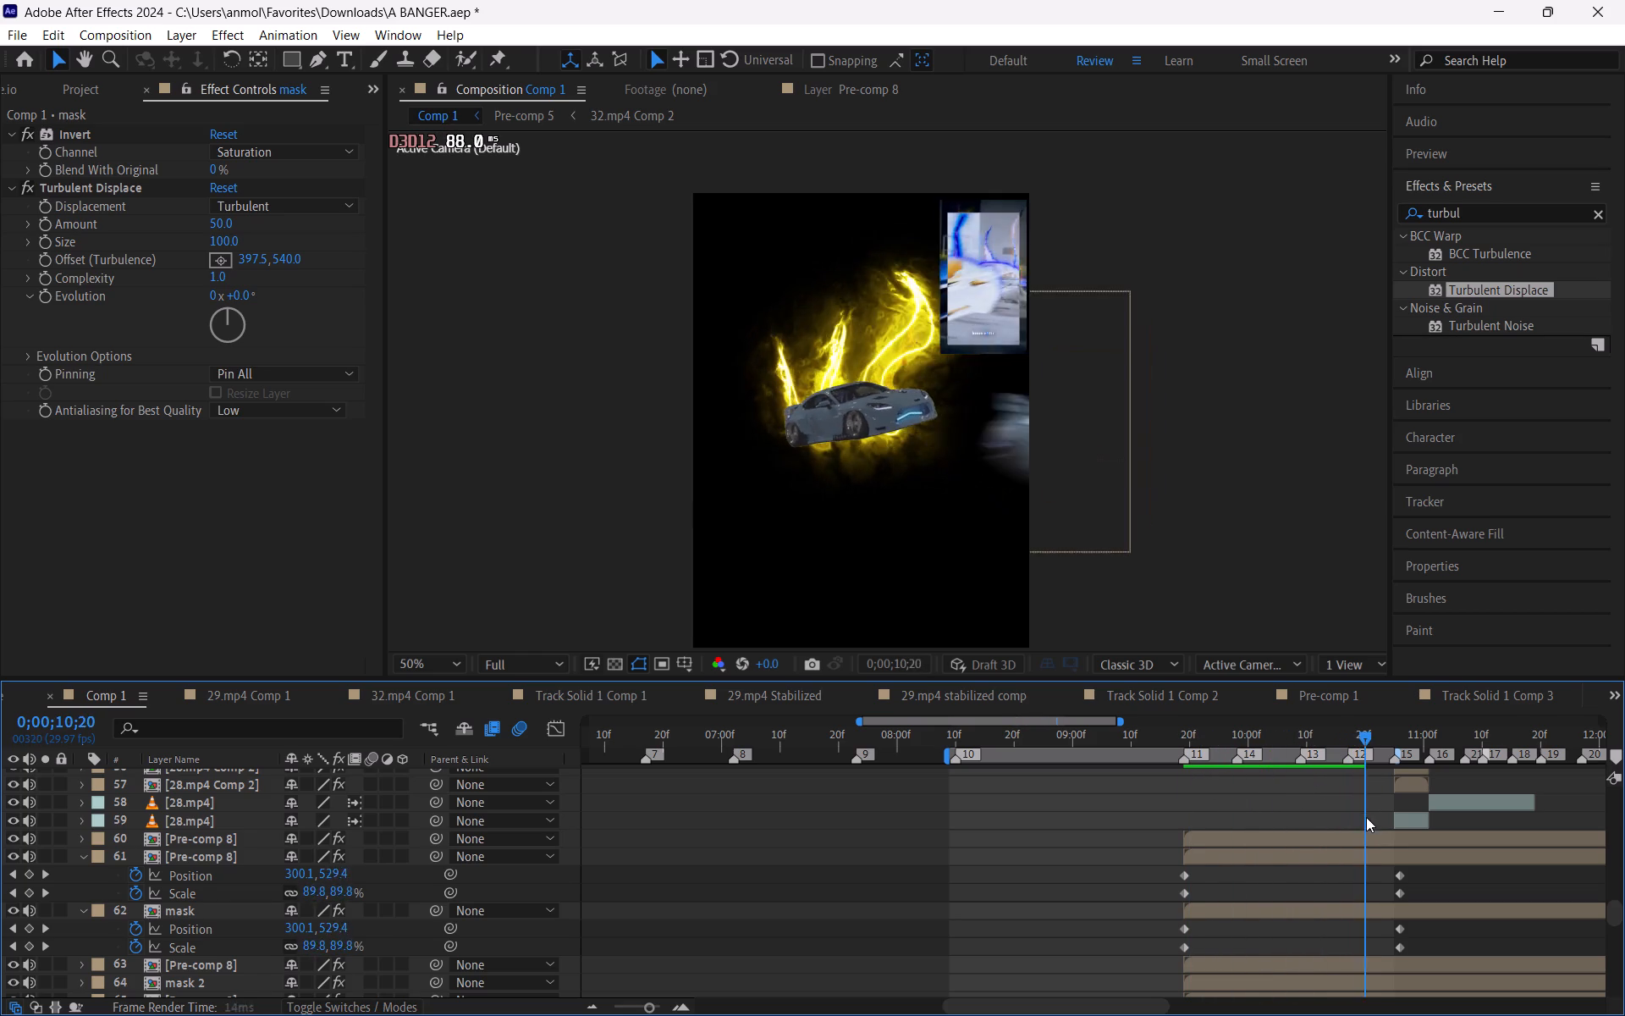
drag(1366, 817, 1364, 821)
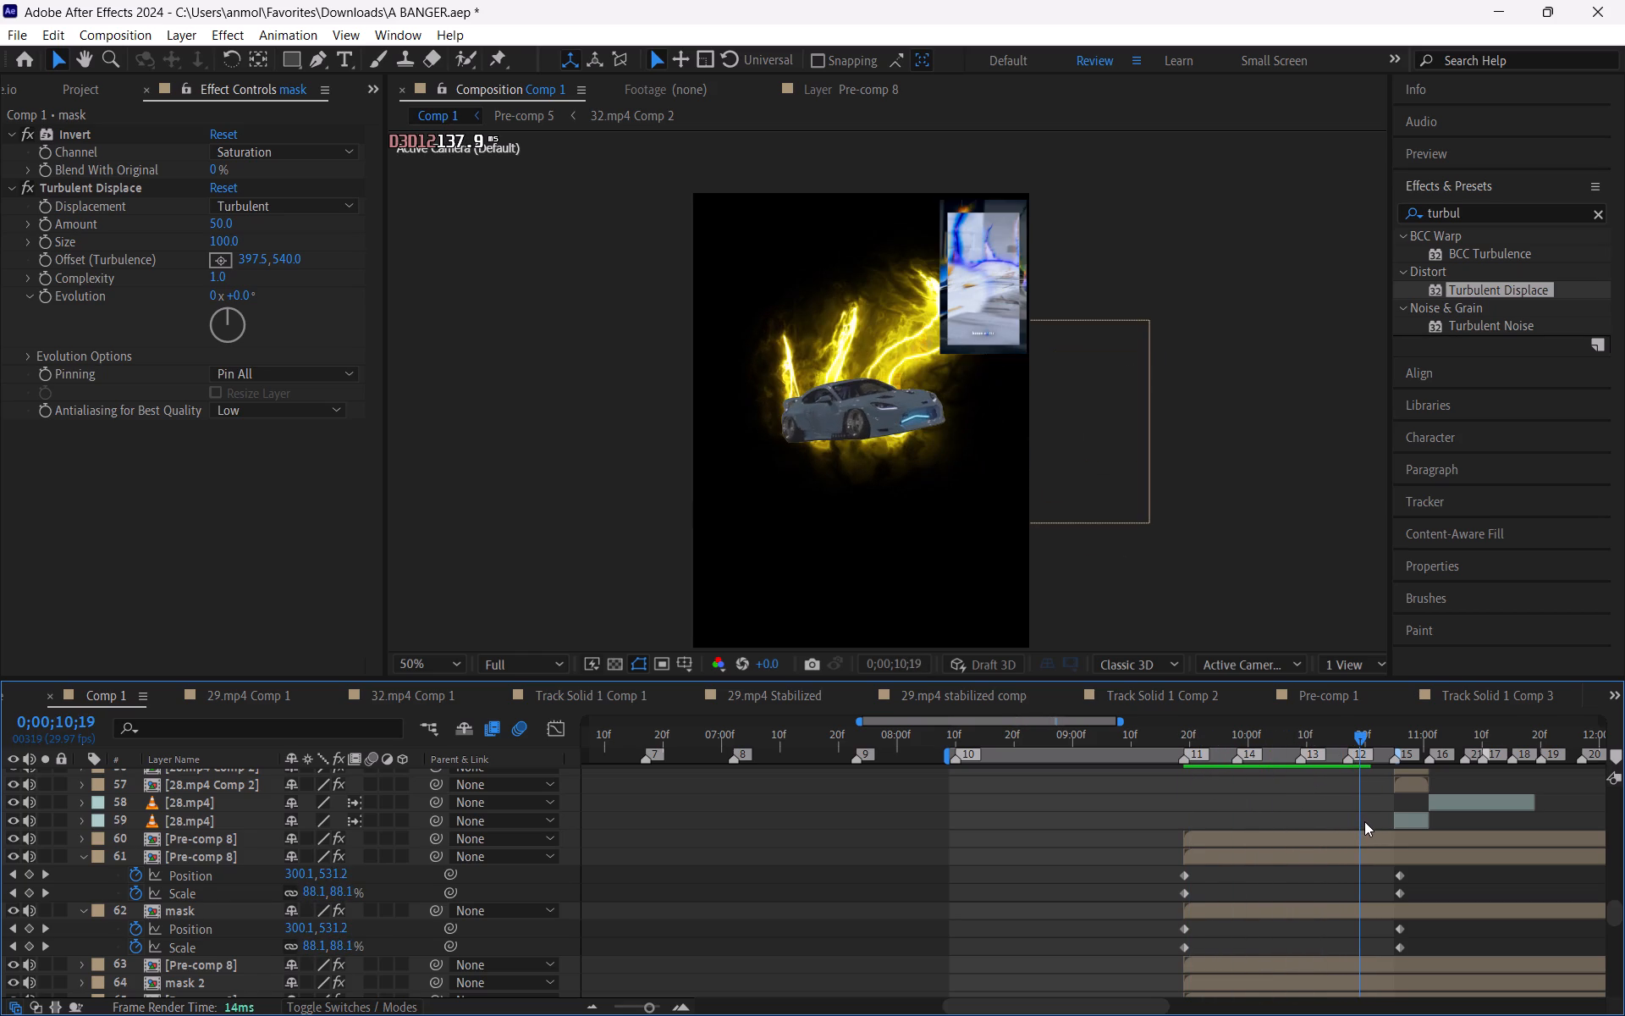
drag(1364, 821, 1318, 820)
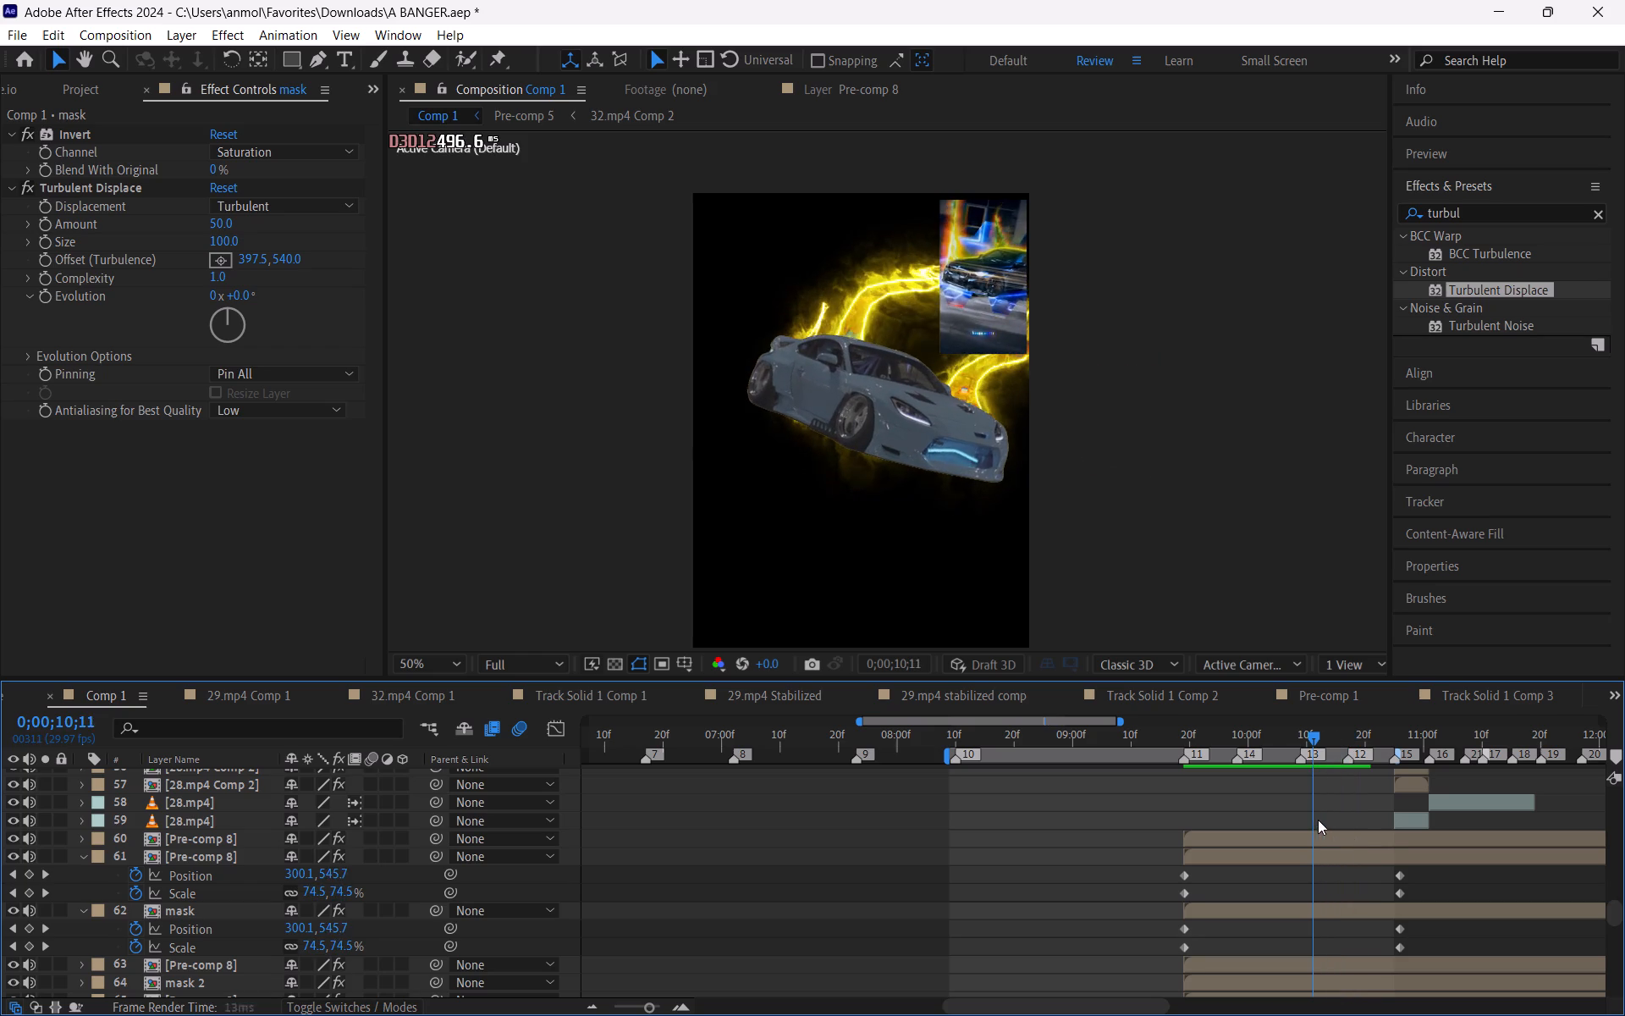
drag(1318, 820, 1191, 803)
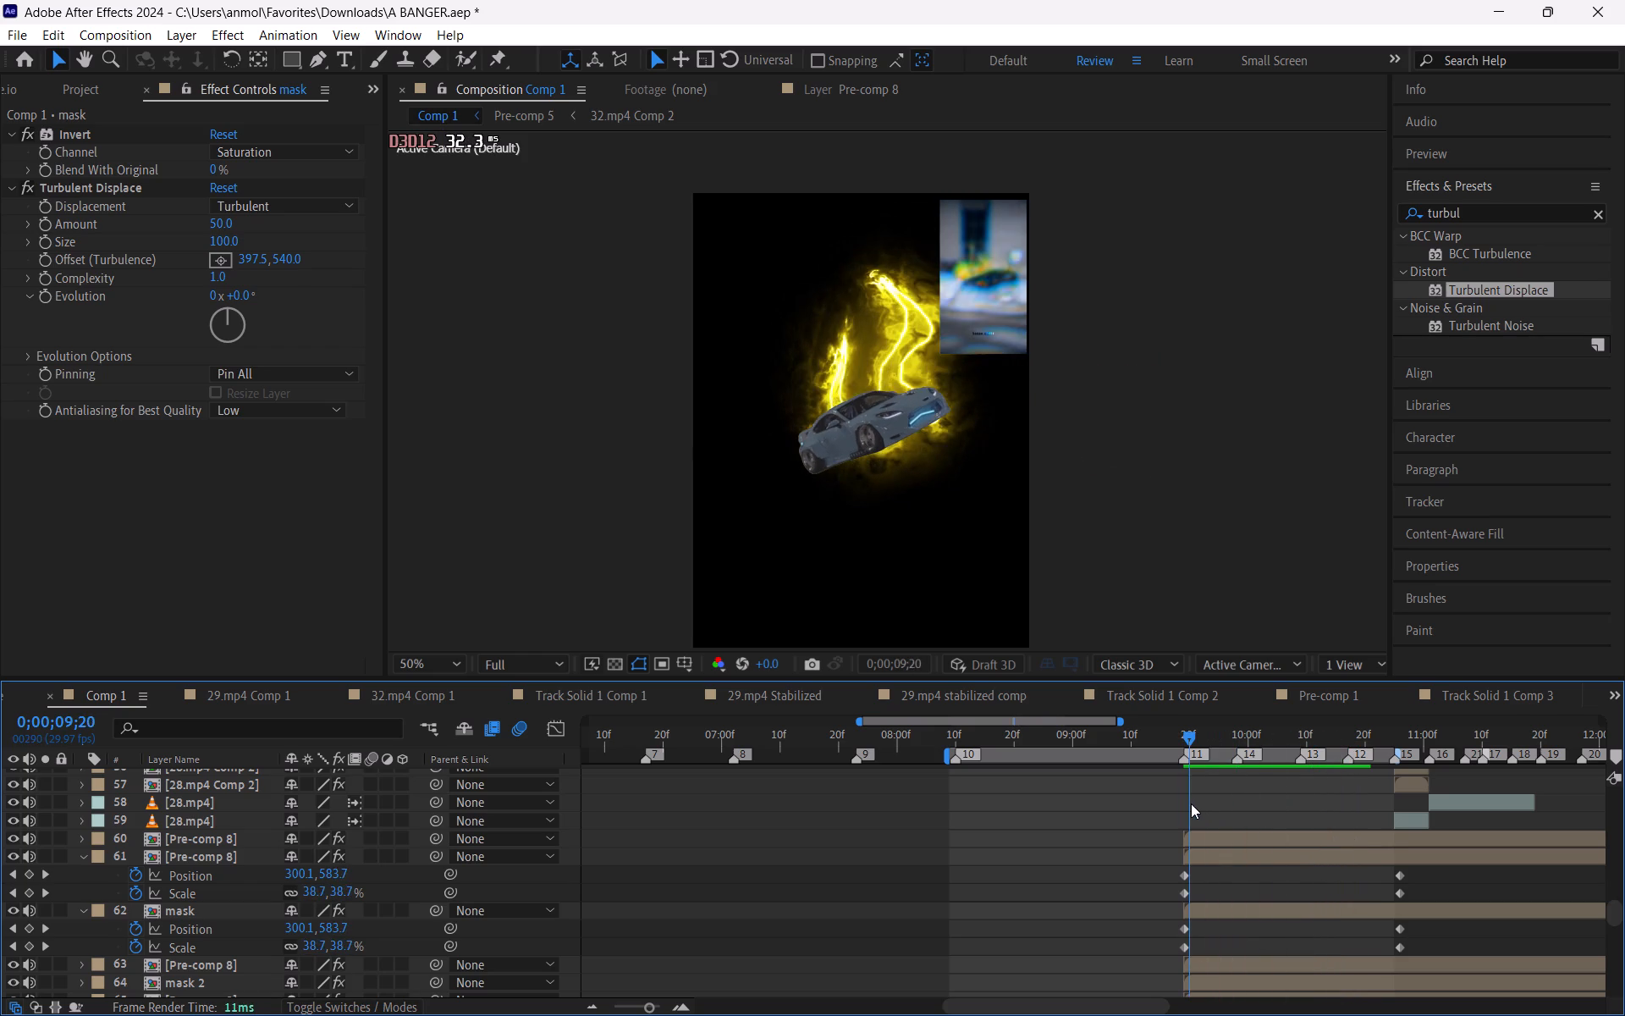
drag(1191, 803, 1320, 851)
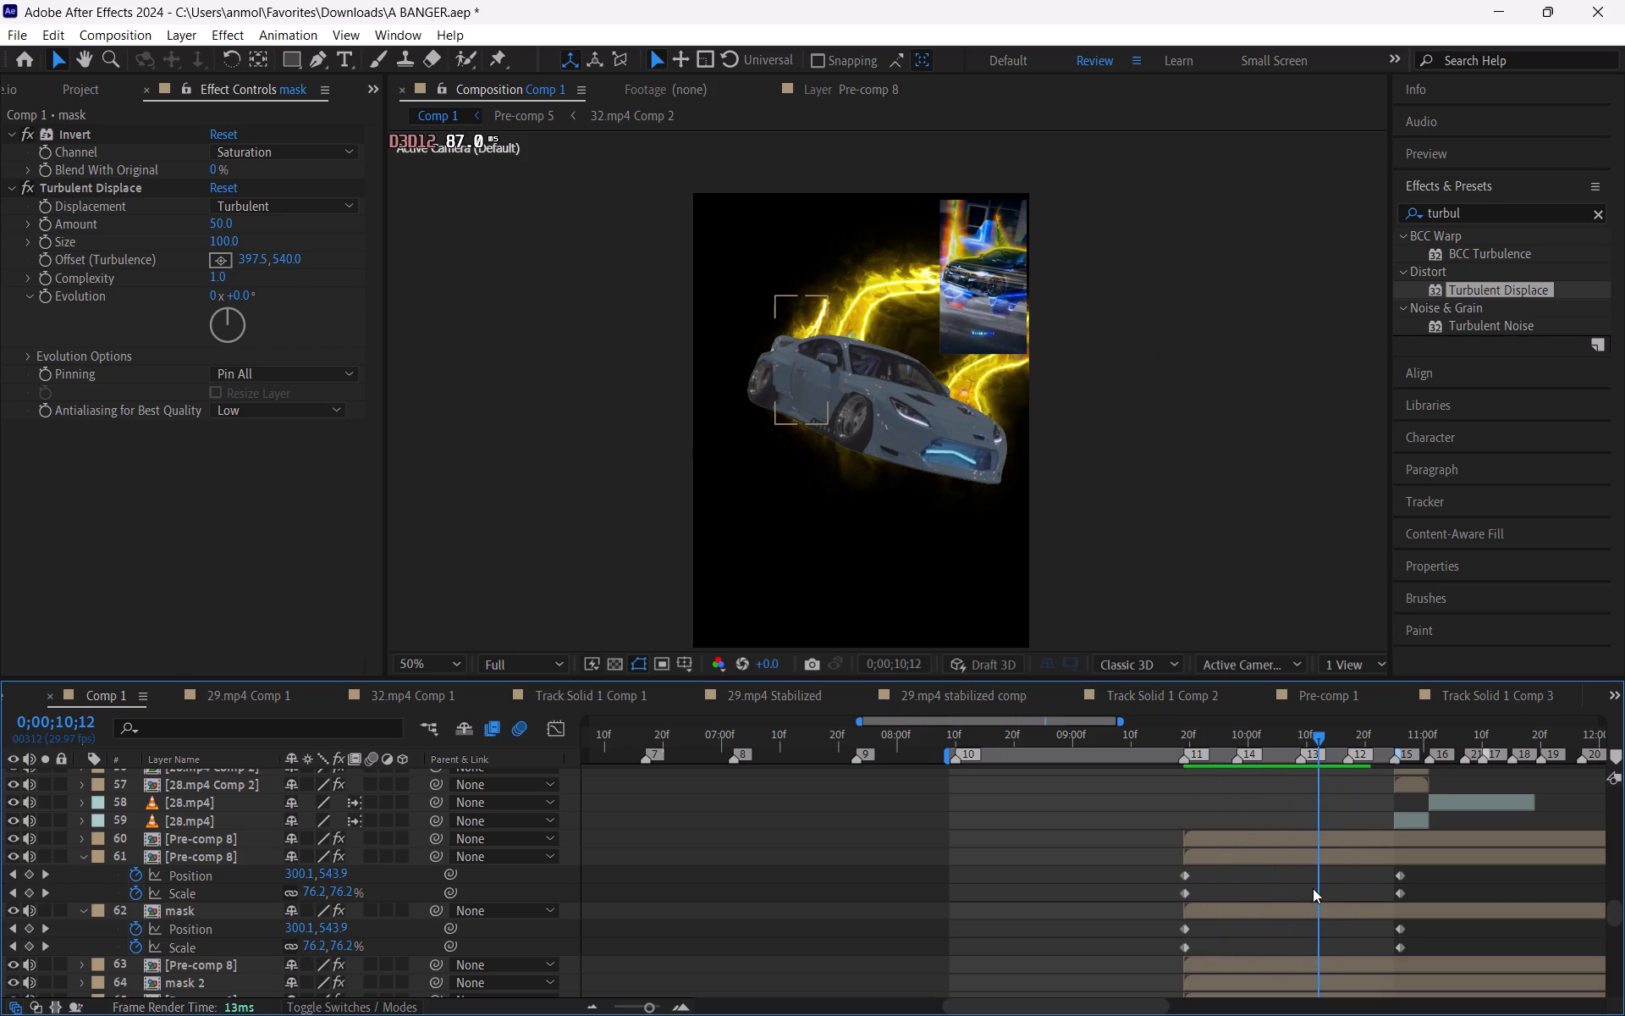
Apply Easy Ease to all Position and Scale keyframes of layer 61 and mask layer 62.
drag(1420, 871, 1145, 959)
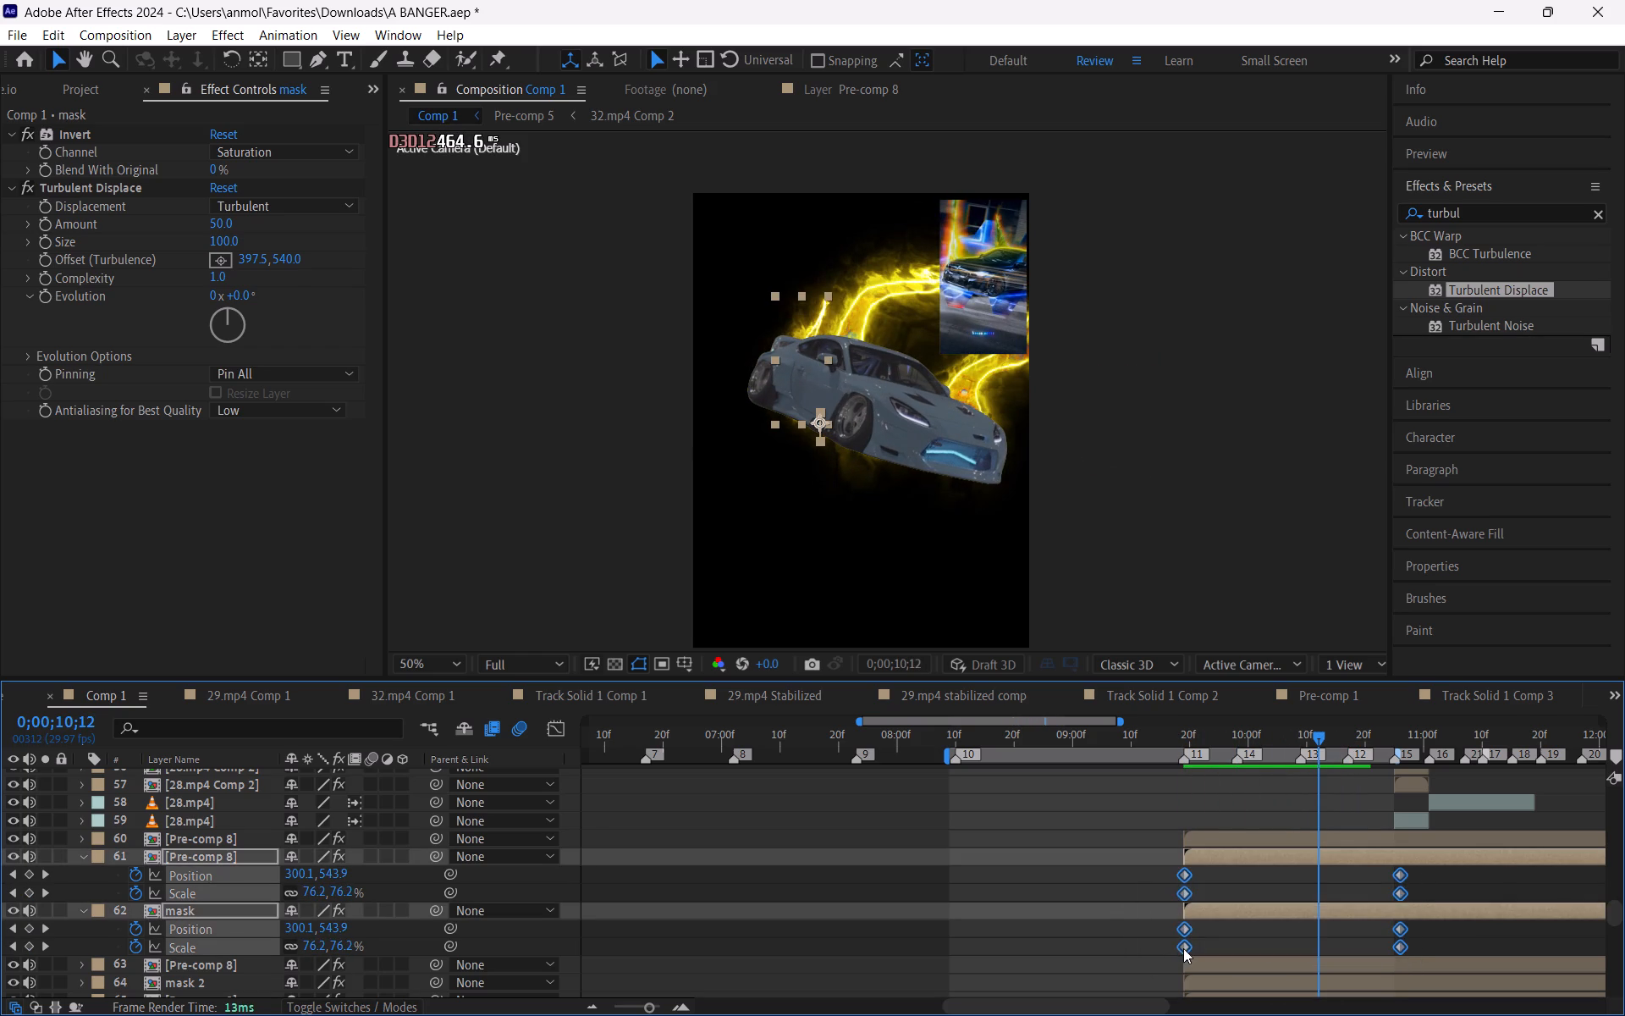
right_click(1183, 948)
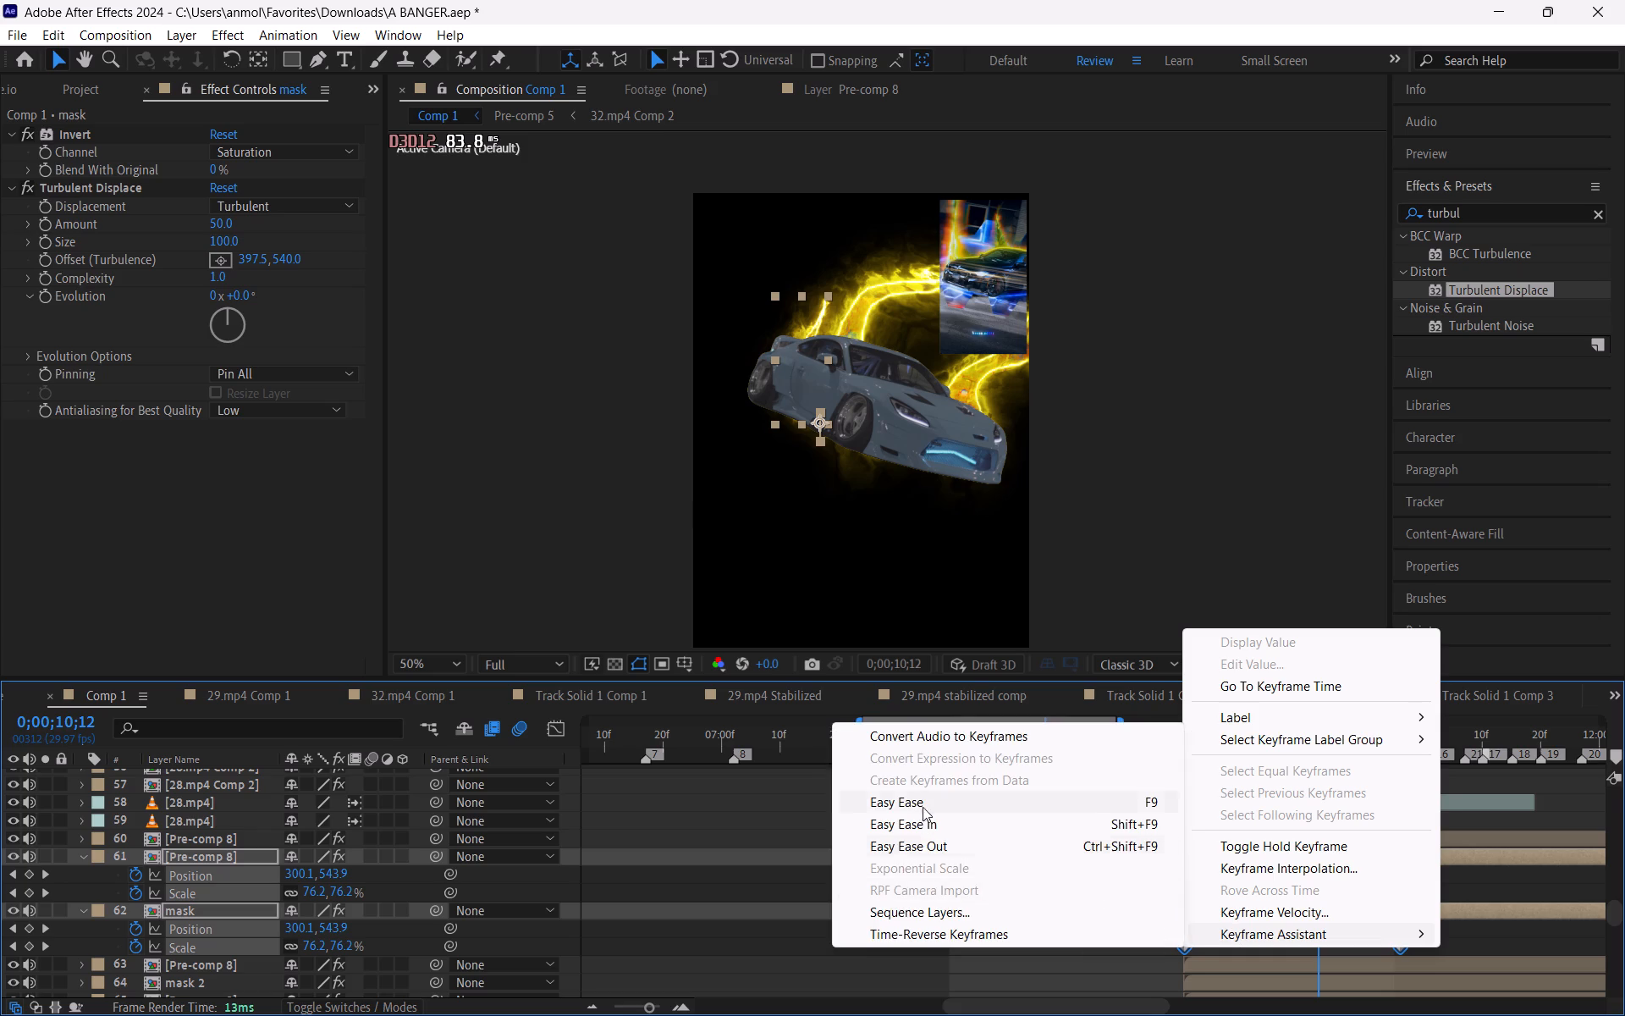
click(920, 804)
Reshape the speed curves of layer 61 and mask layer 62 to peak early and taper off gradually, and preview the flame's growth.
click(552, 720)
drag(1154, 930, 1160, 935)
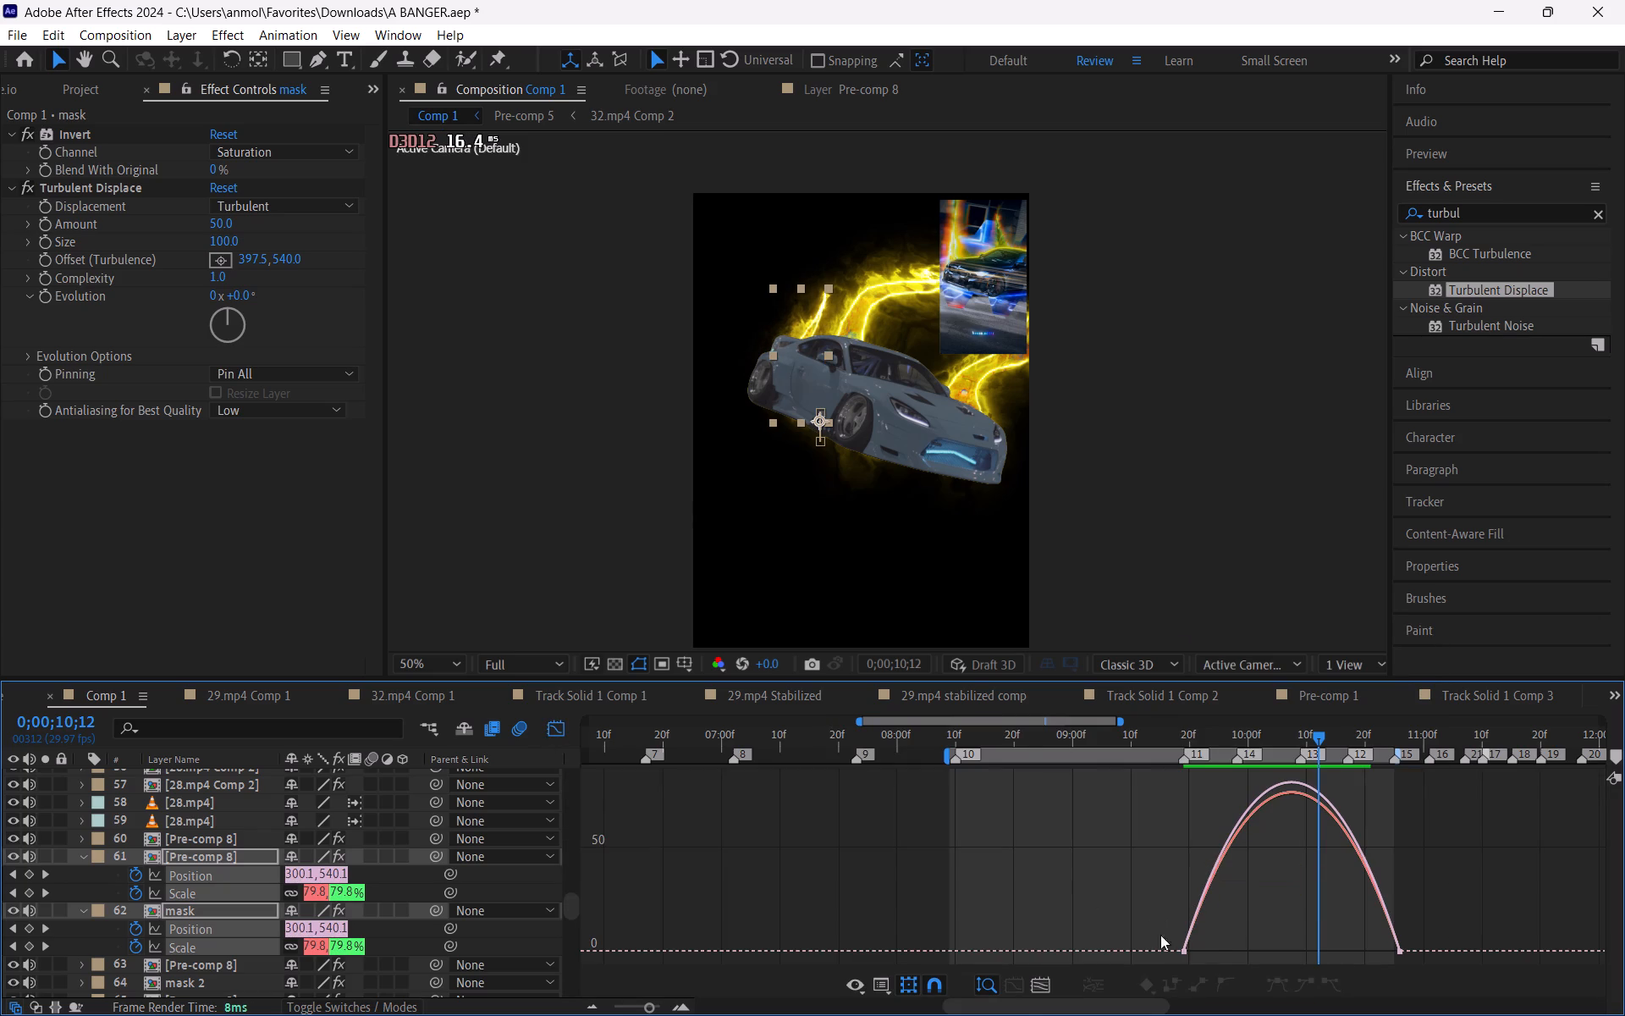
drag(1160, 935, 1215, 960)
drag(1220, 944, 1198, 945)
drag(1407, 919, 1383, 947)
drag(1362, 941, 1350, 941)
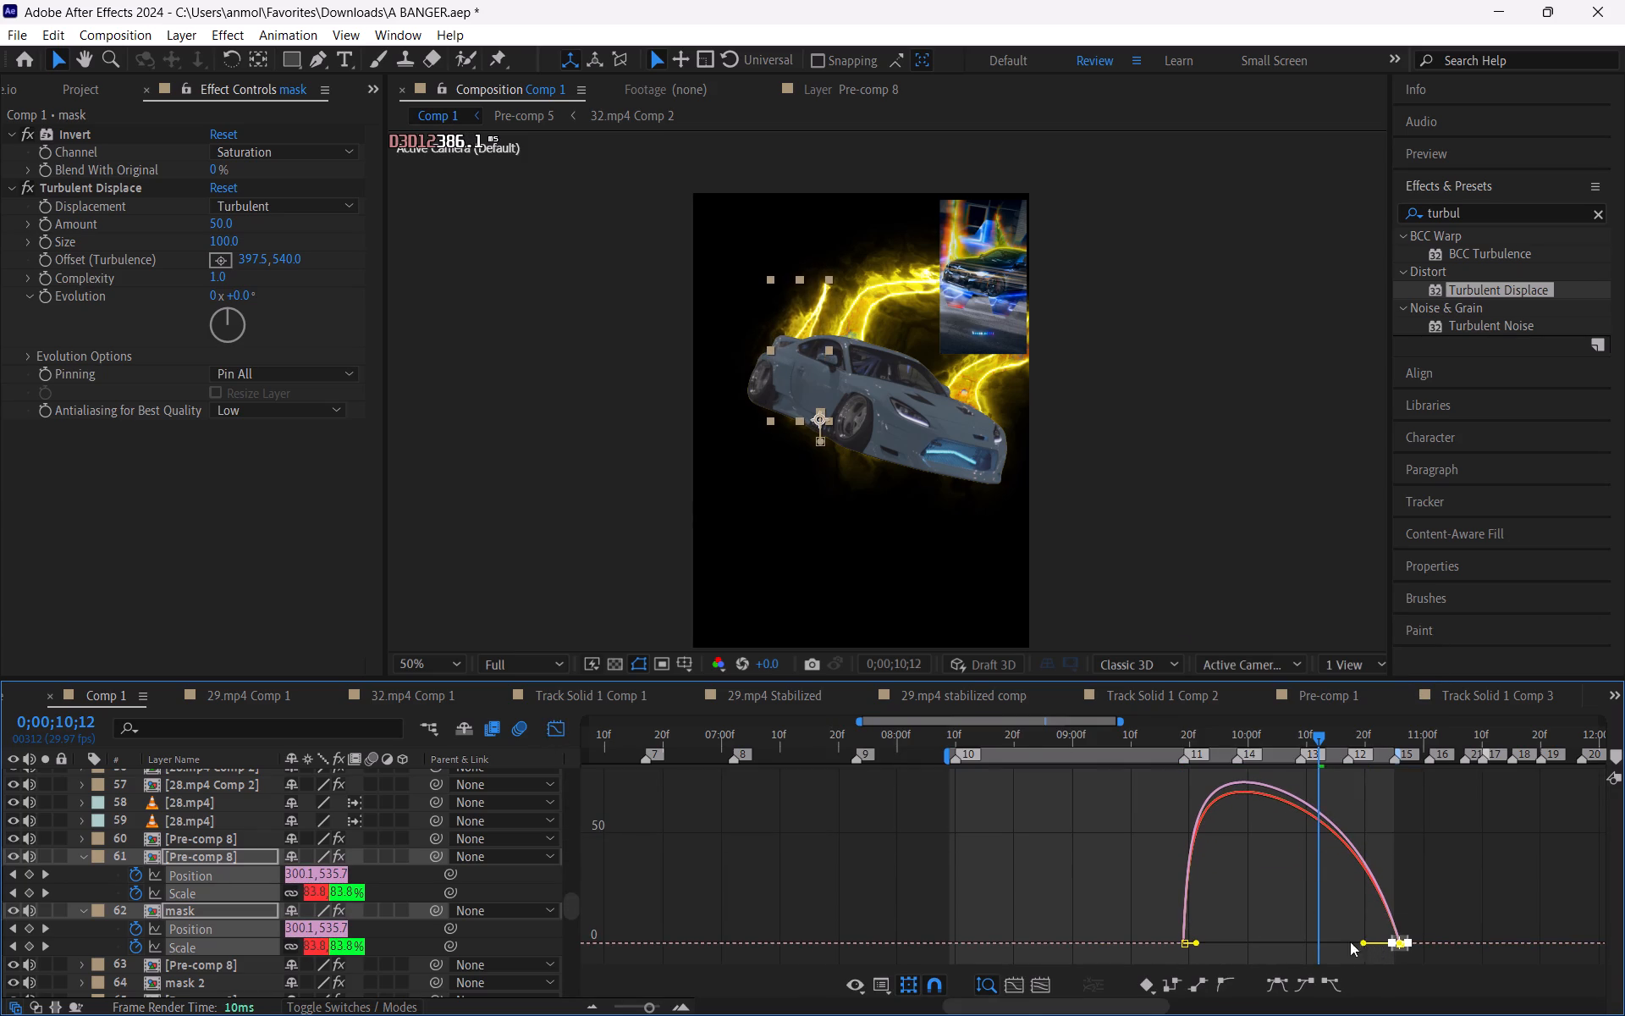
drag(1350, 941, 1322, 941)
click(1303, 915)
drag(1303, 738, 1249, 743)
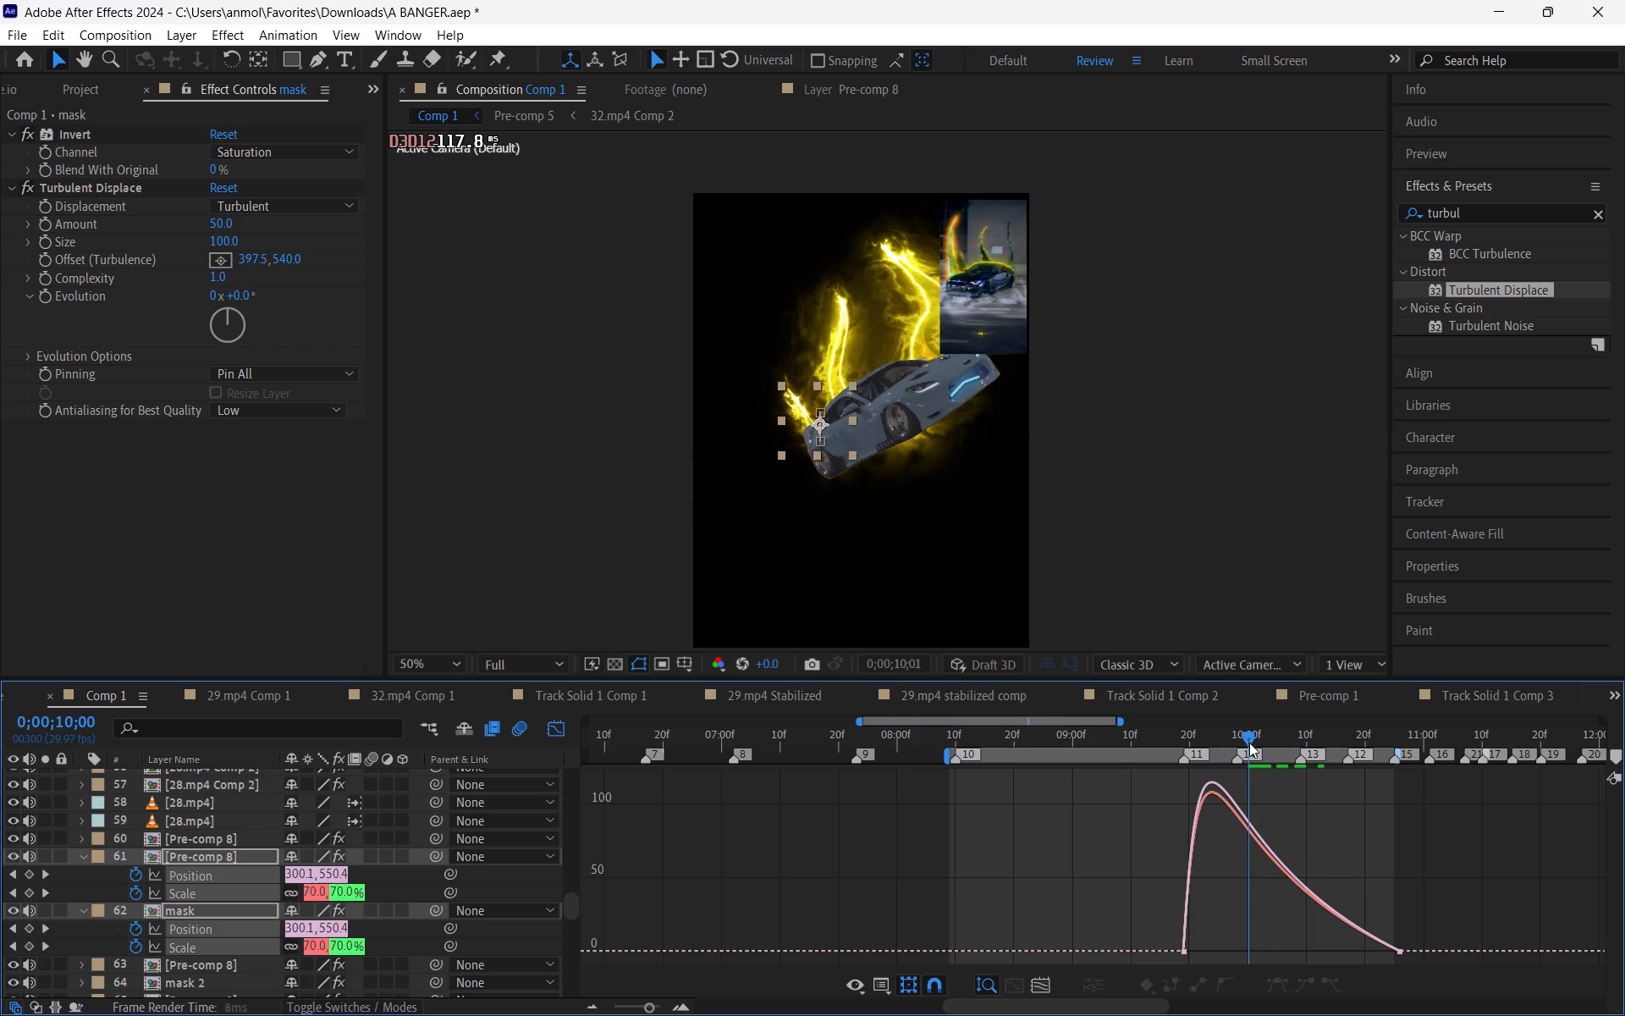
drag(1249, 743, 1226, 747)
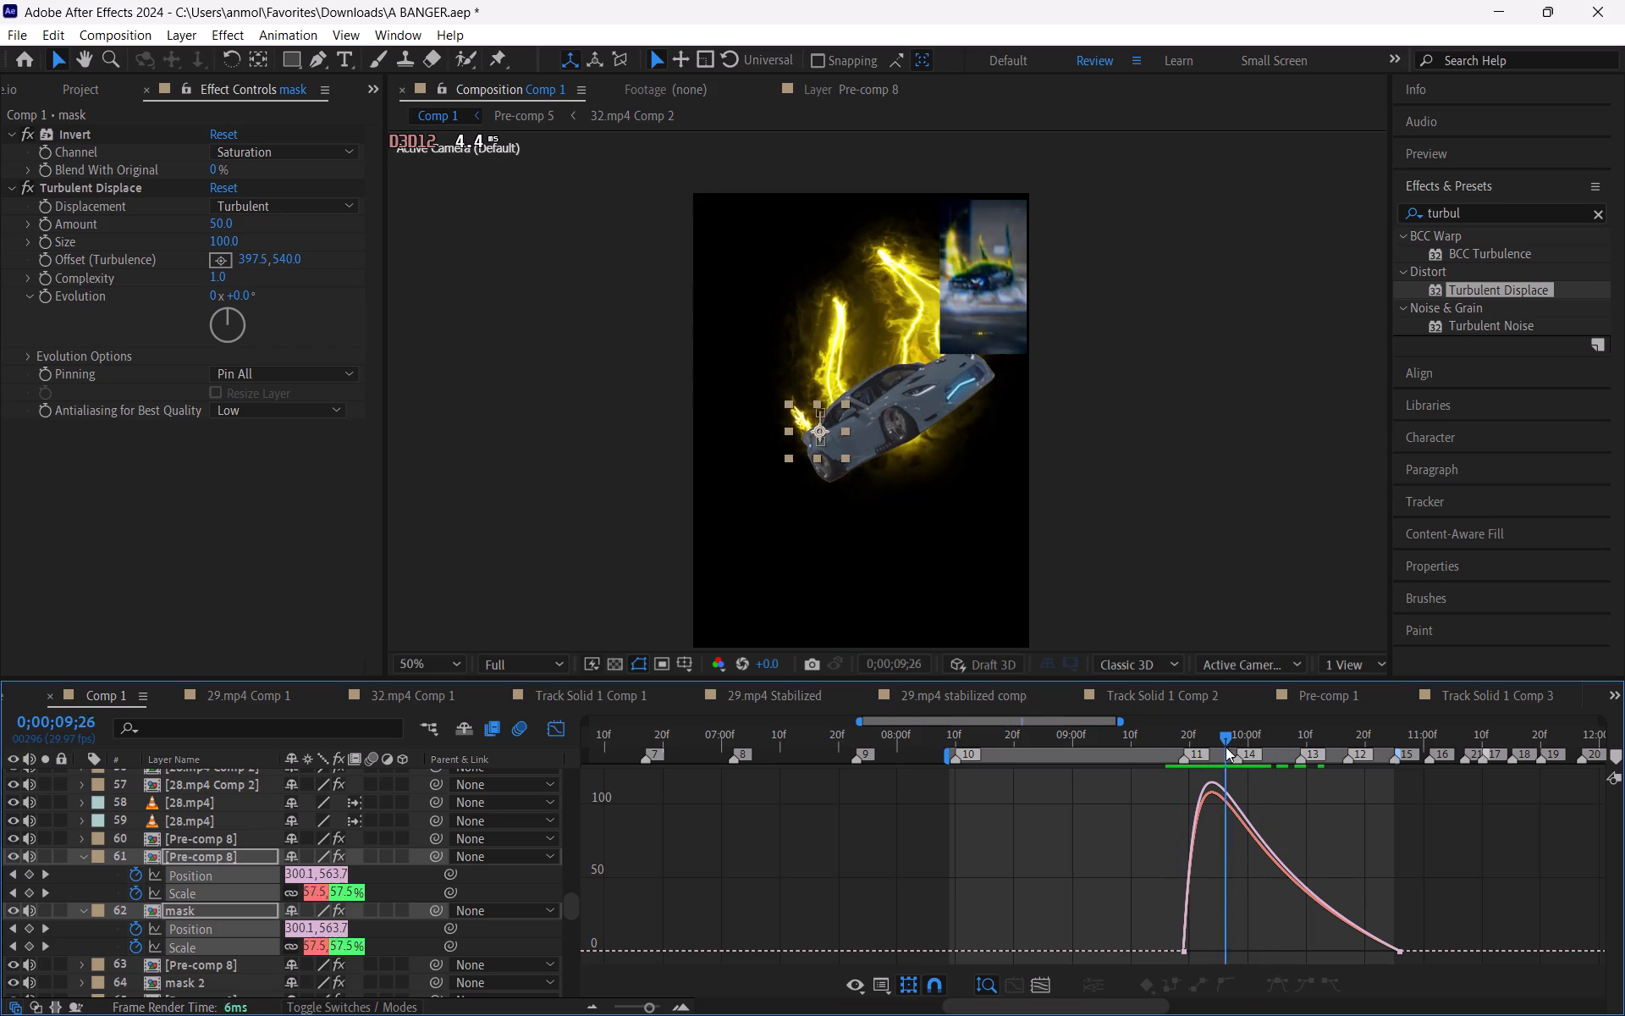
drag(1226, 747, 1356, 812)
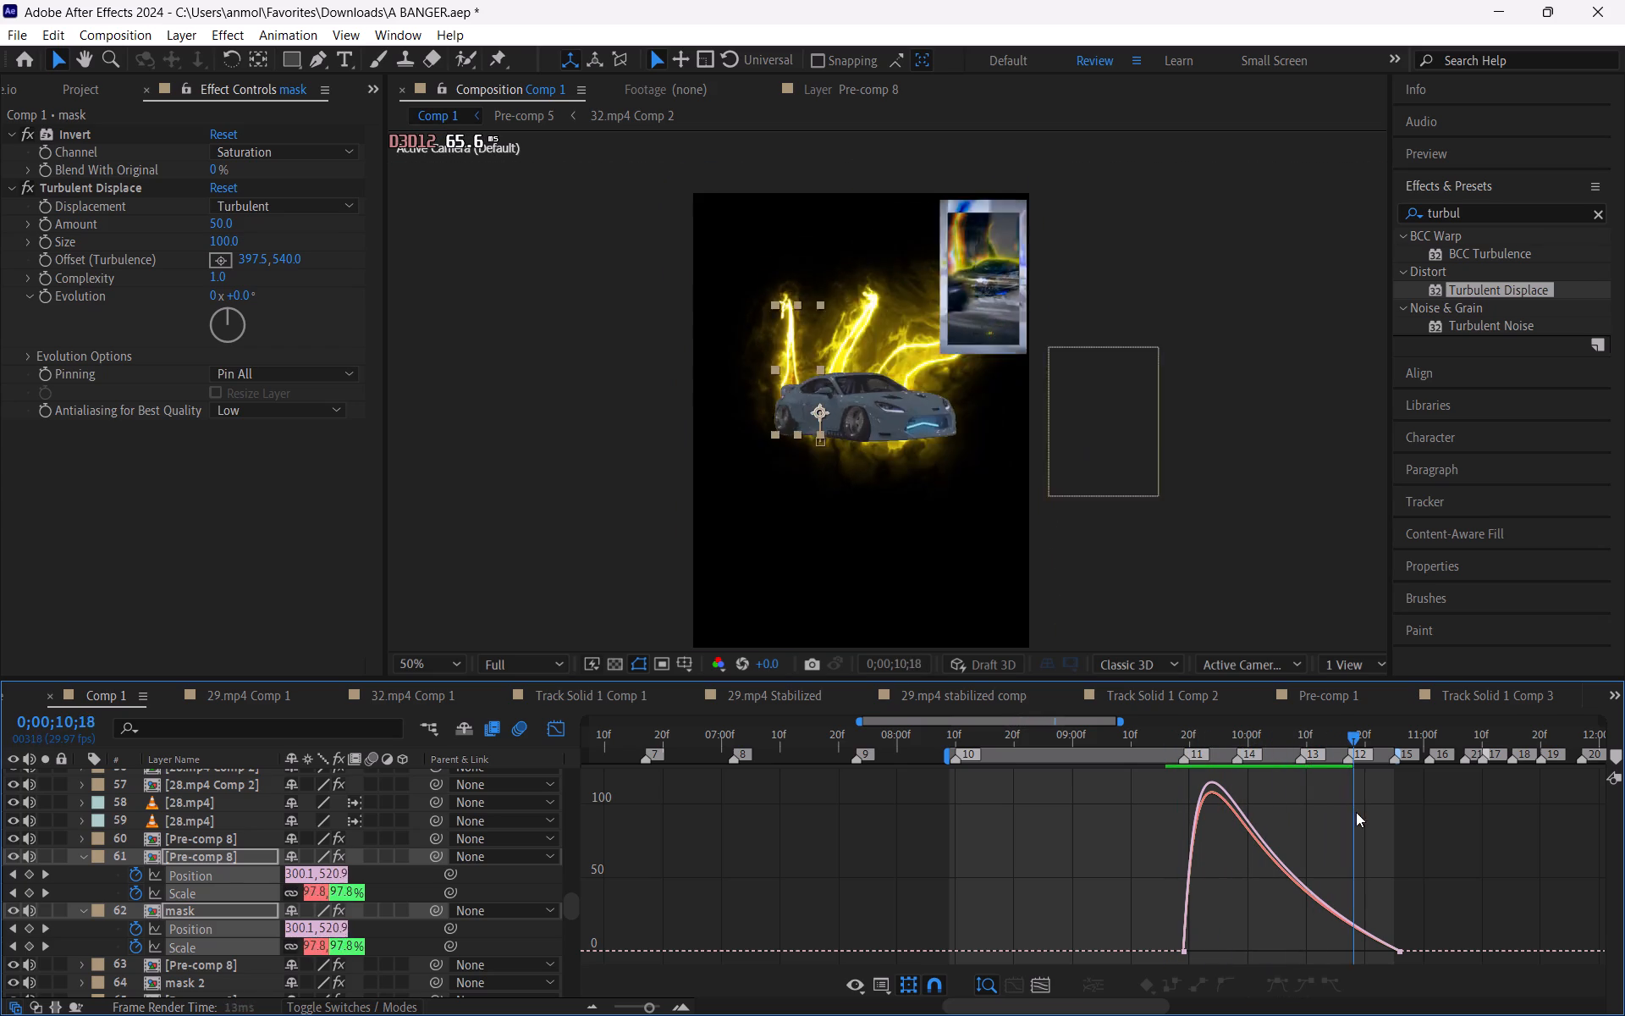
drag(1356, 812, 1198, 798)
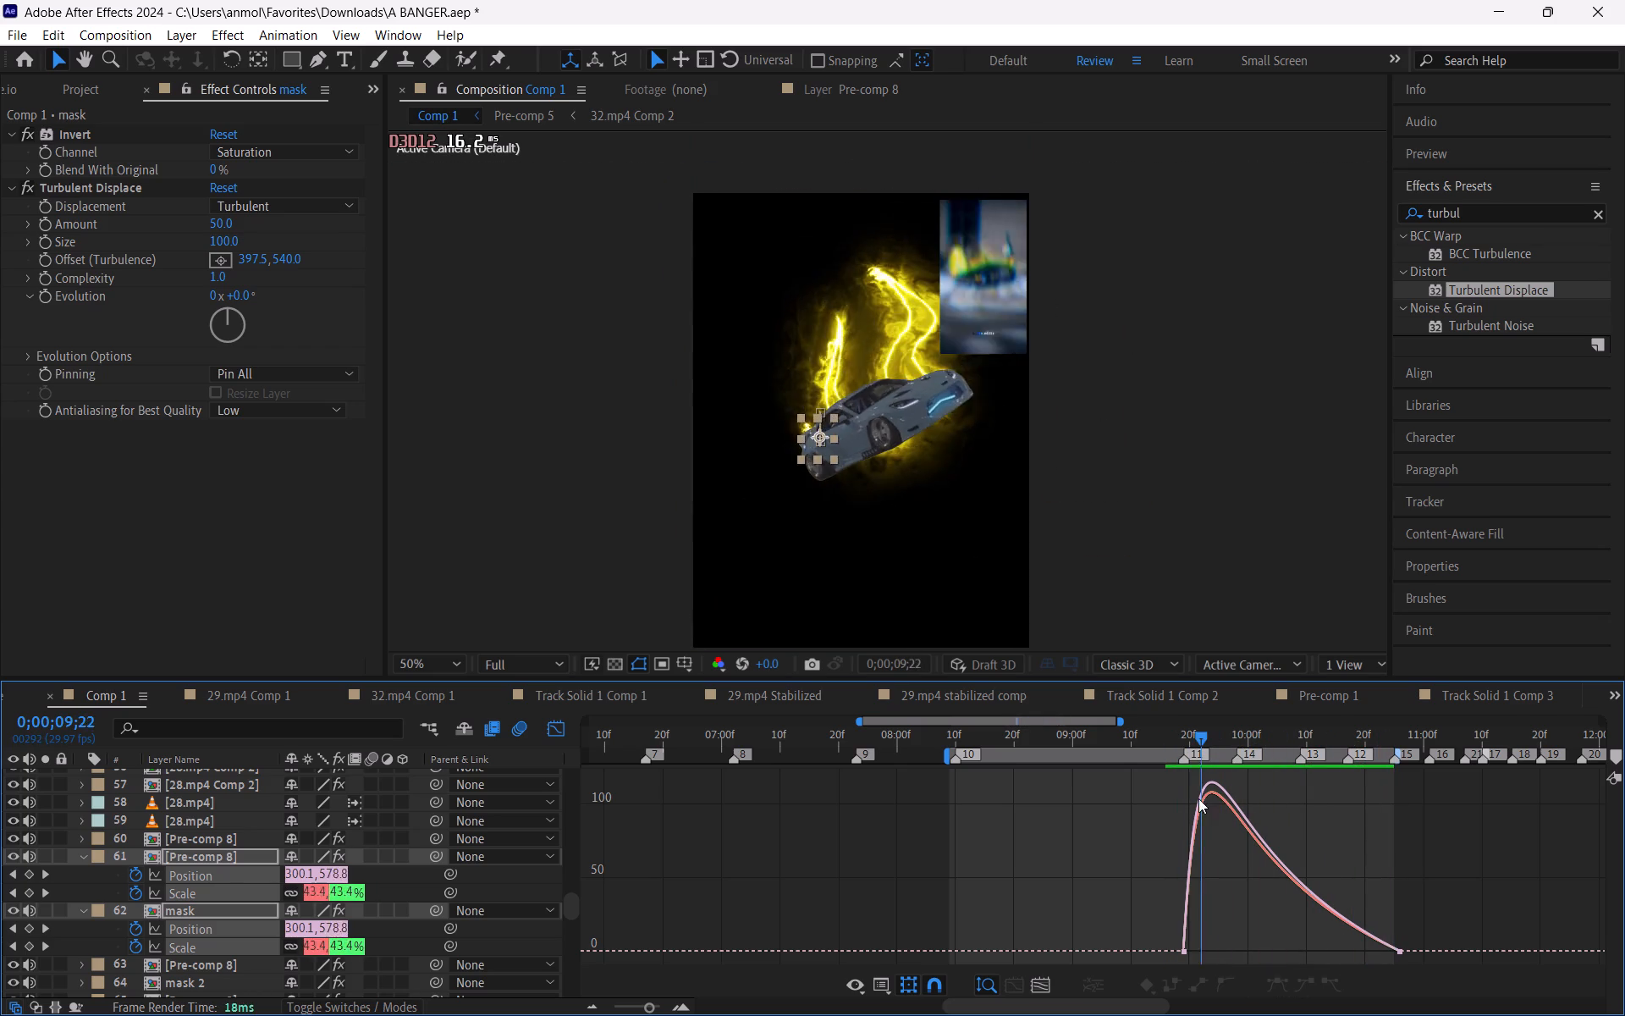
drag(1198, 798, 1187, 799)
click(556, 727)
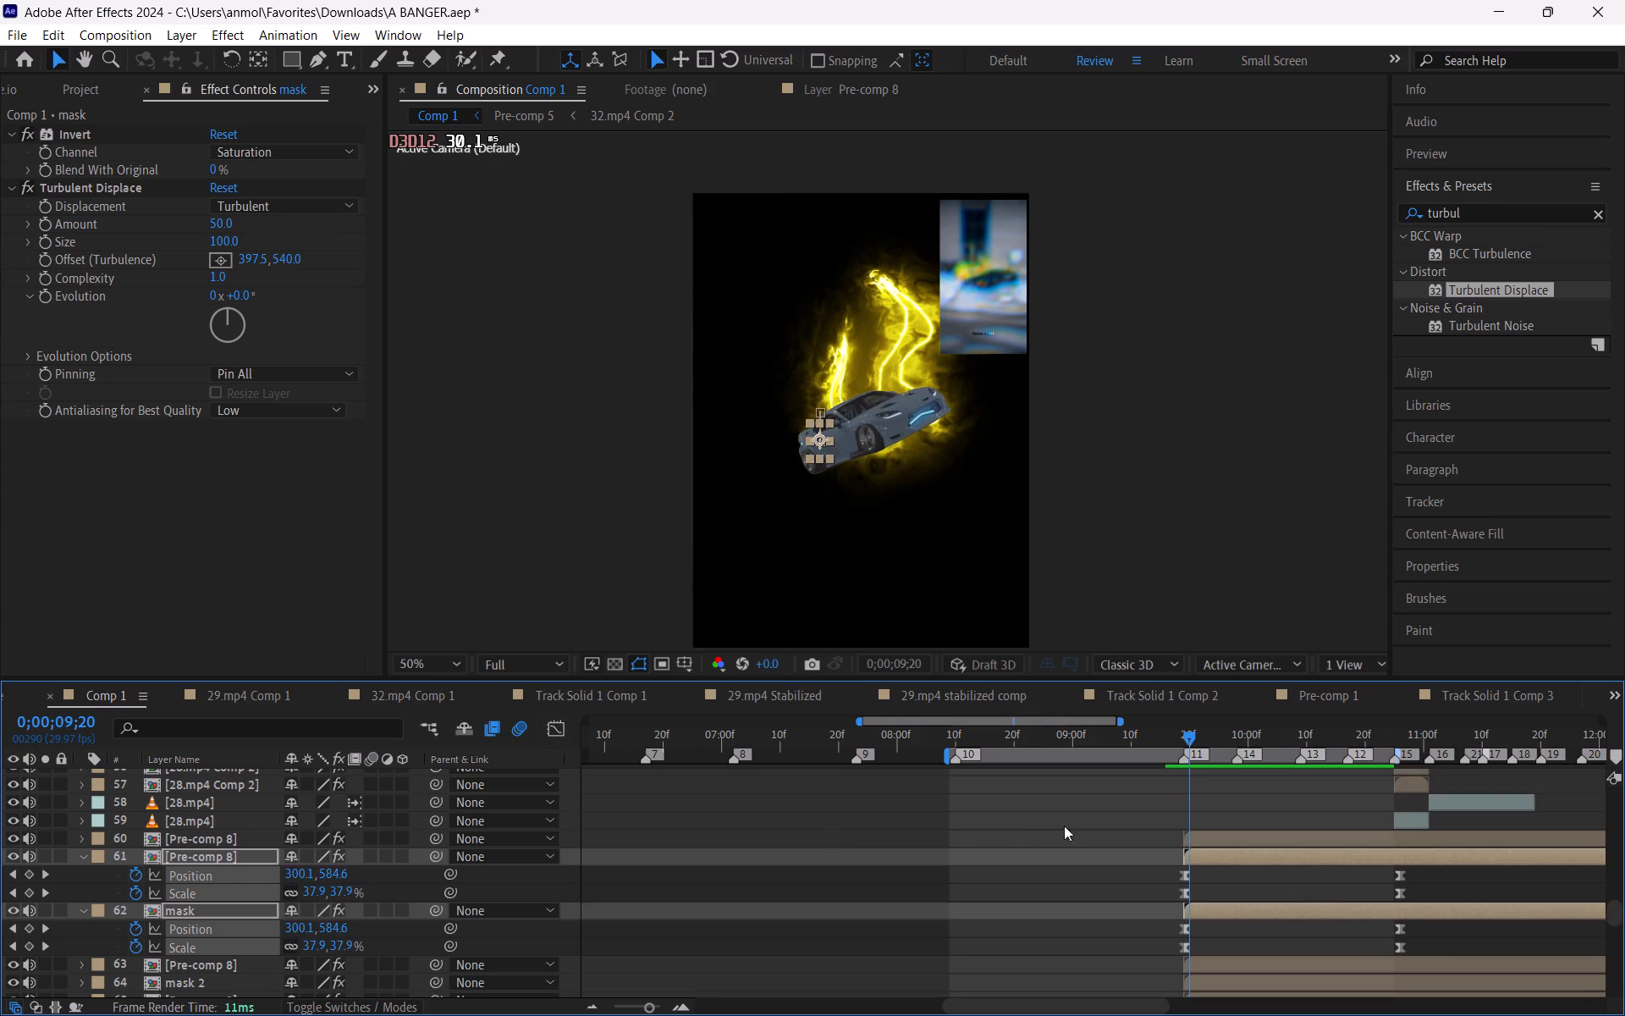
Collapse the keyframed properties of layer 61 and mask layer 62.
click(1068, 825)
scroll(1205, 867, down, 1)
click(1215, 890)
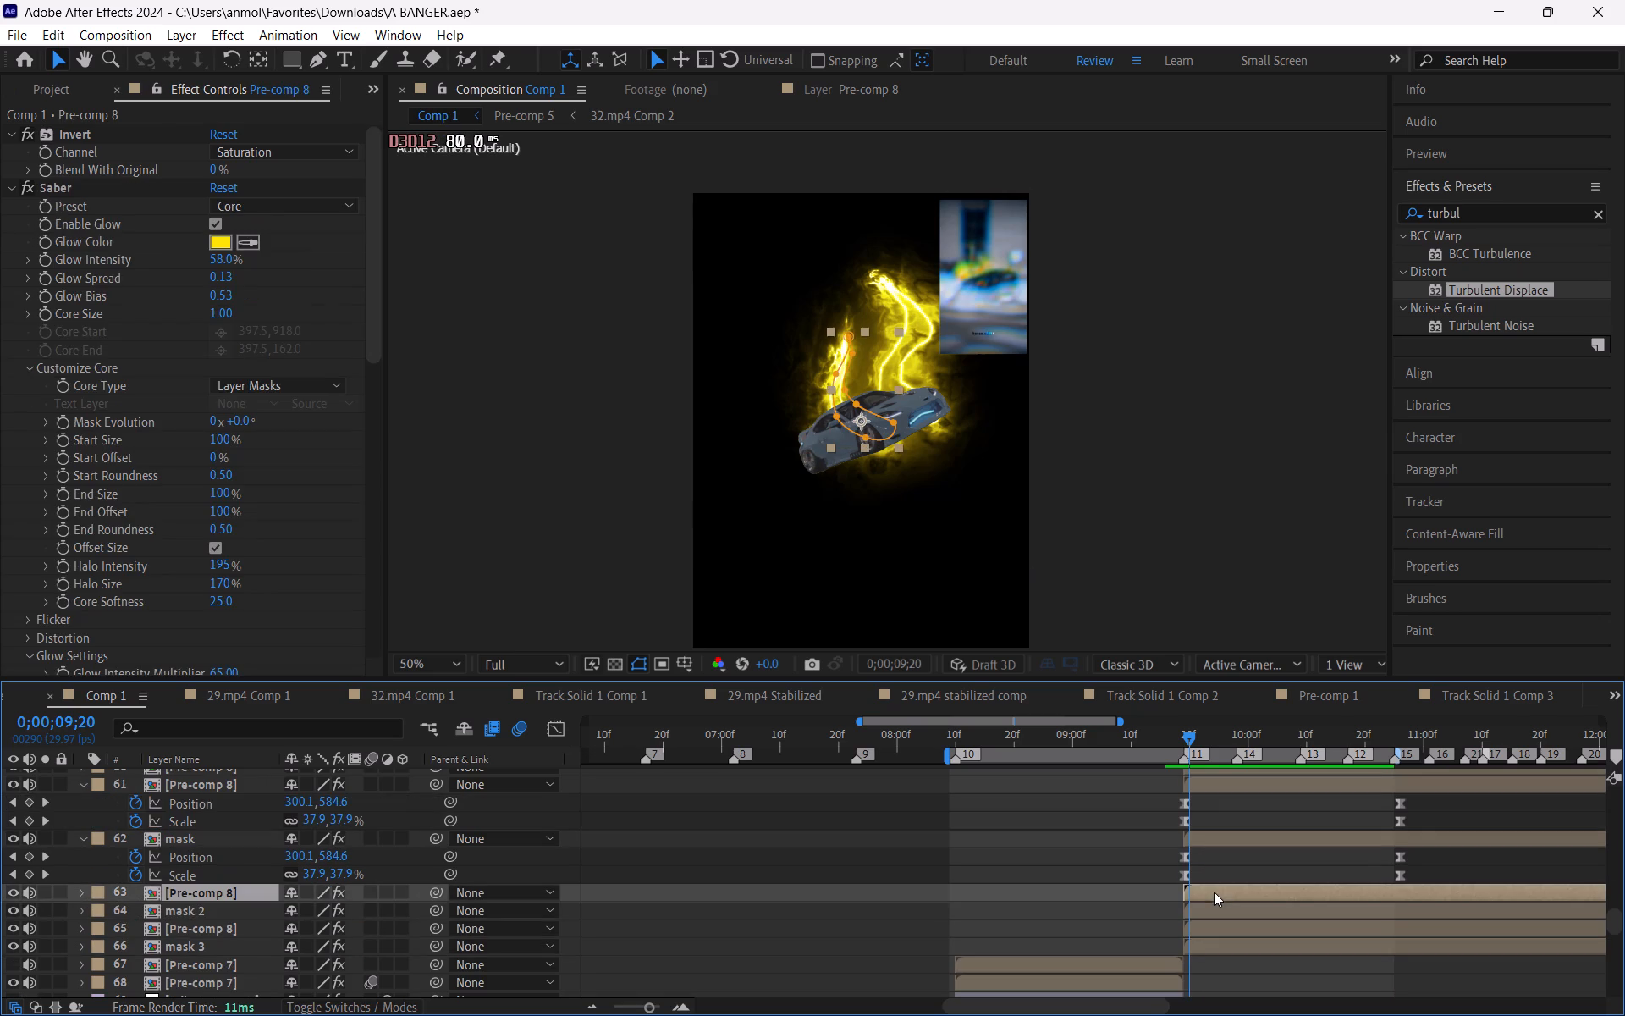
click(1210, 833)
key(u)
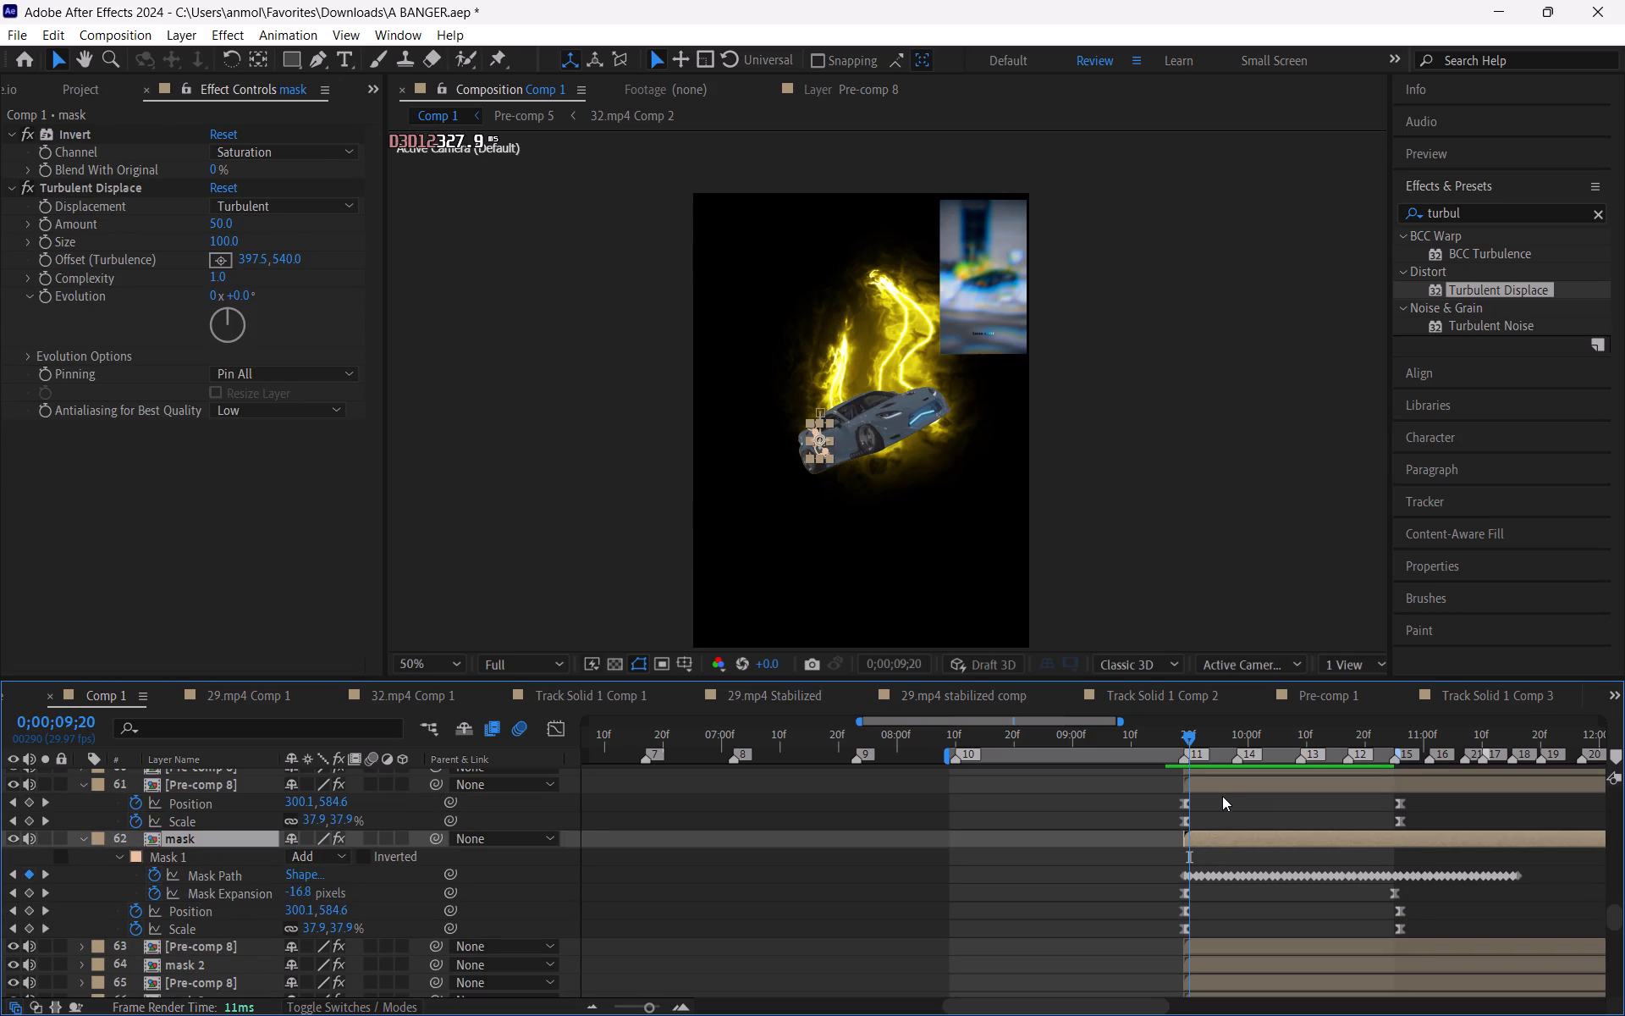
key(u)
click(1224, 786)
text(uu)
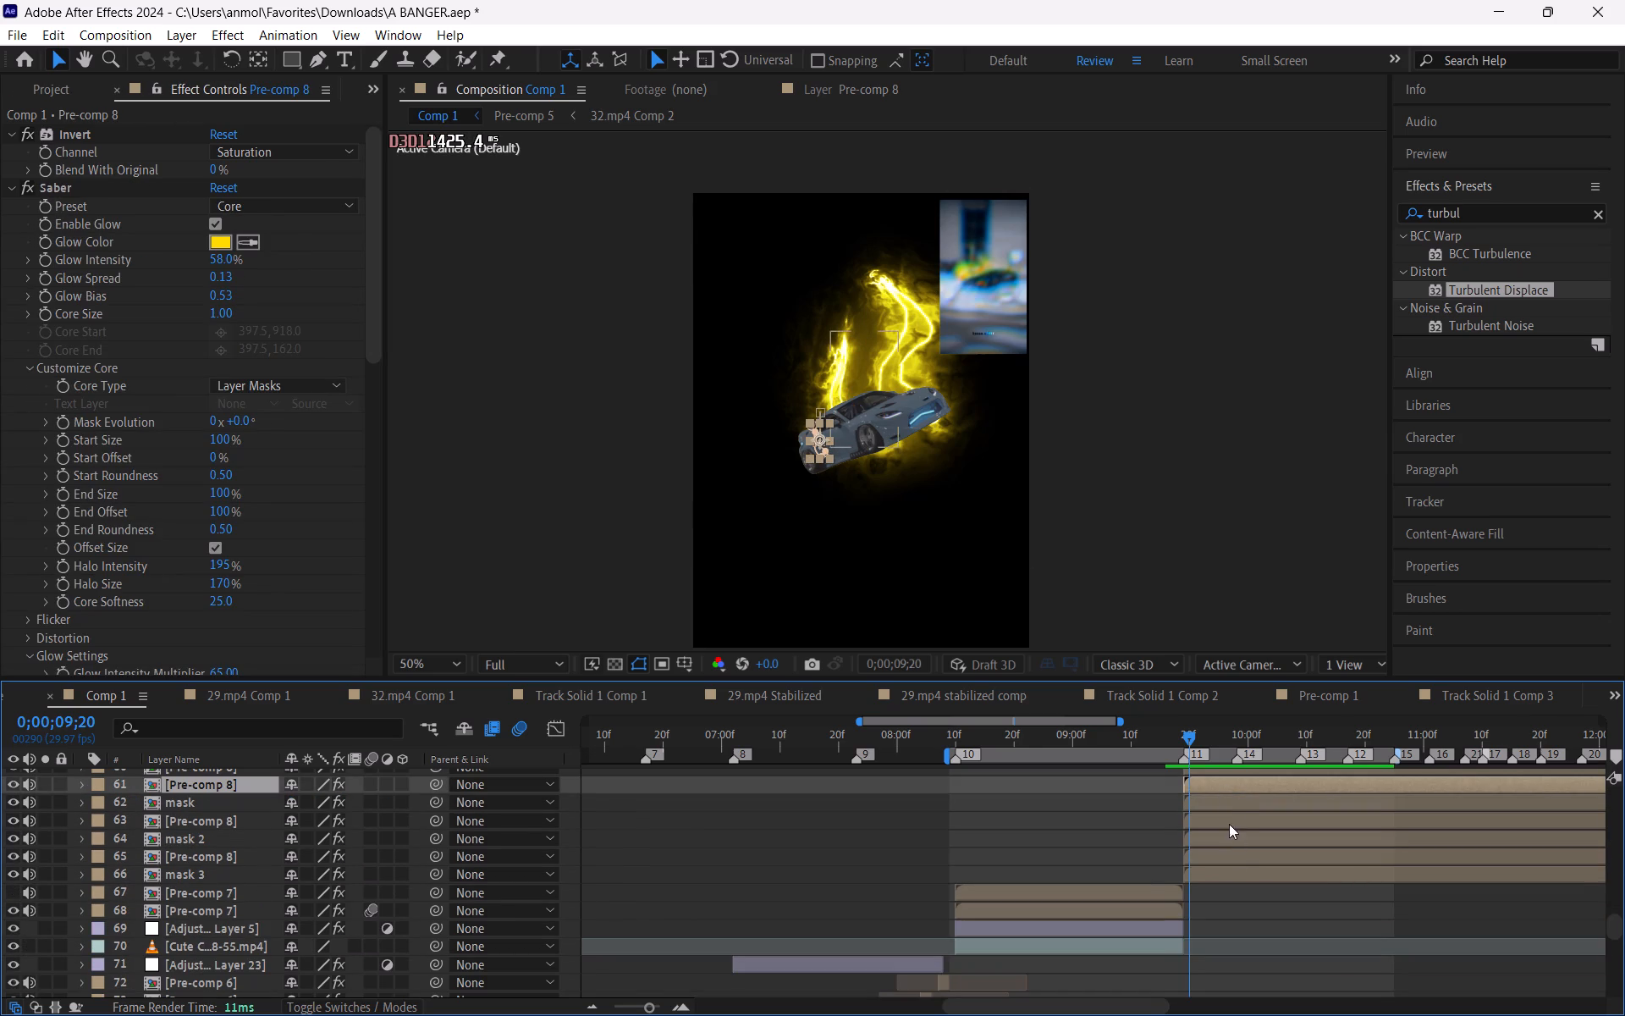
Centre the anchor points of layer 64 (mask 2) and layer 63 (Pre-comp 8) on their flame horn content.
click(201, 829)
click(200, 838)
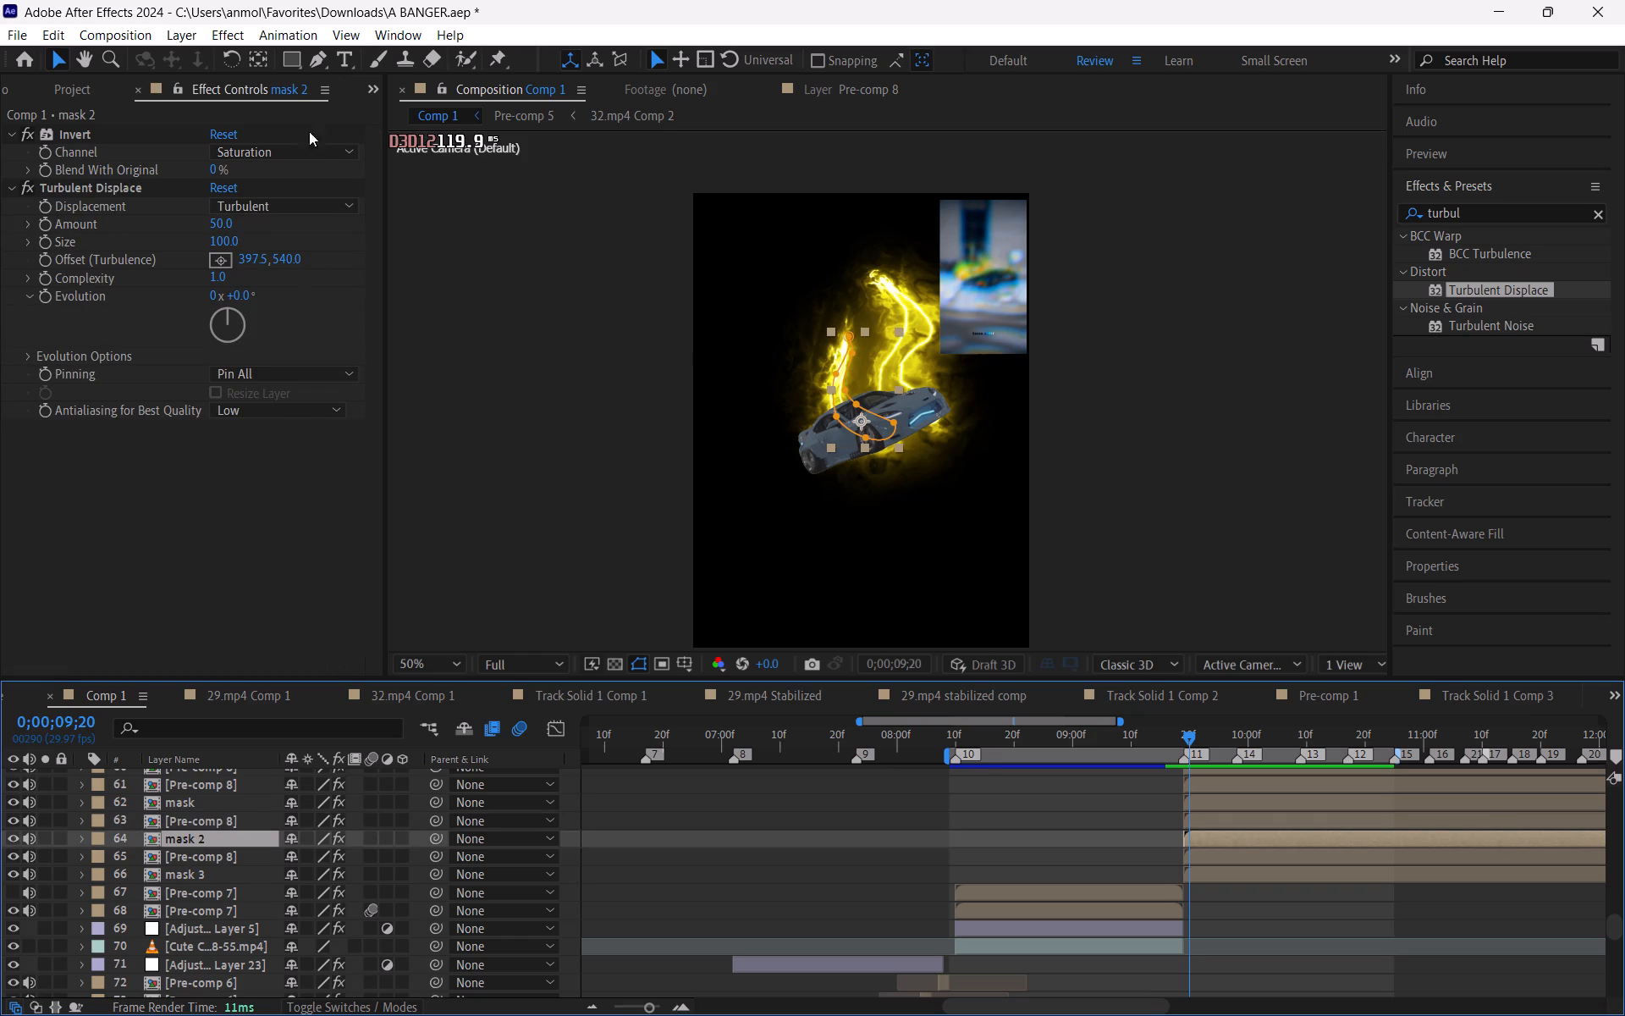
ctrl+double_click(260, 62)
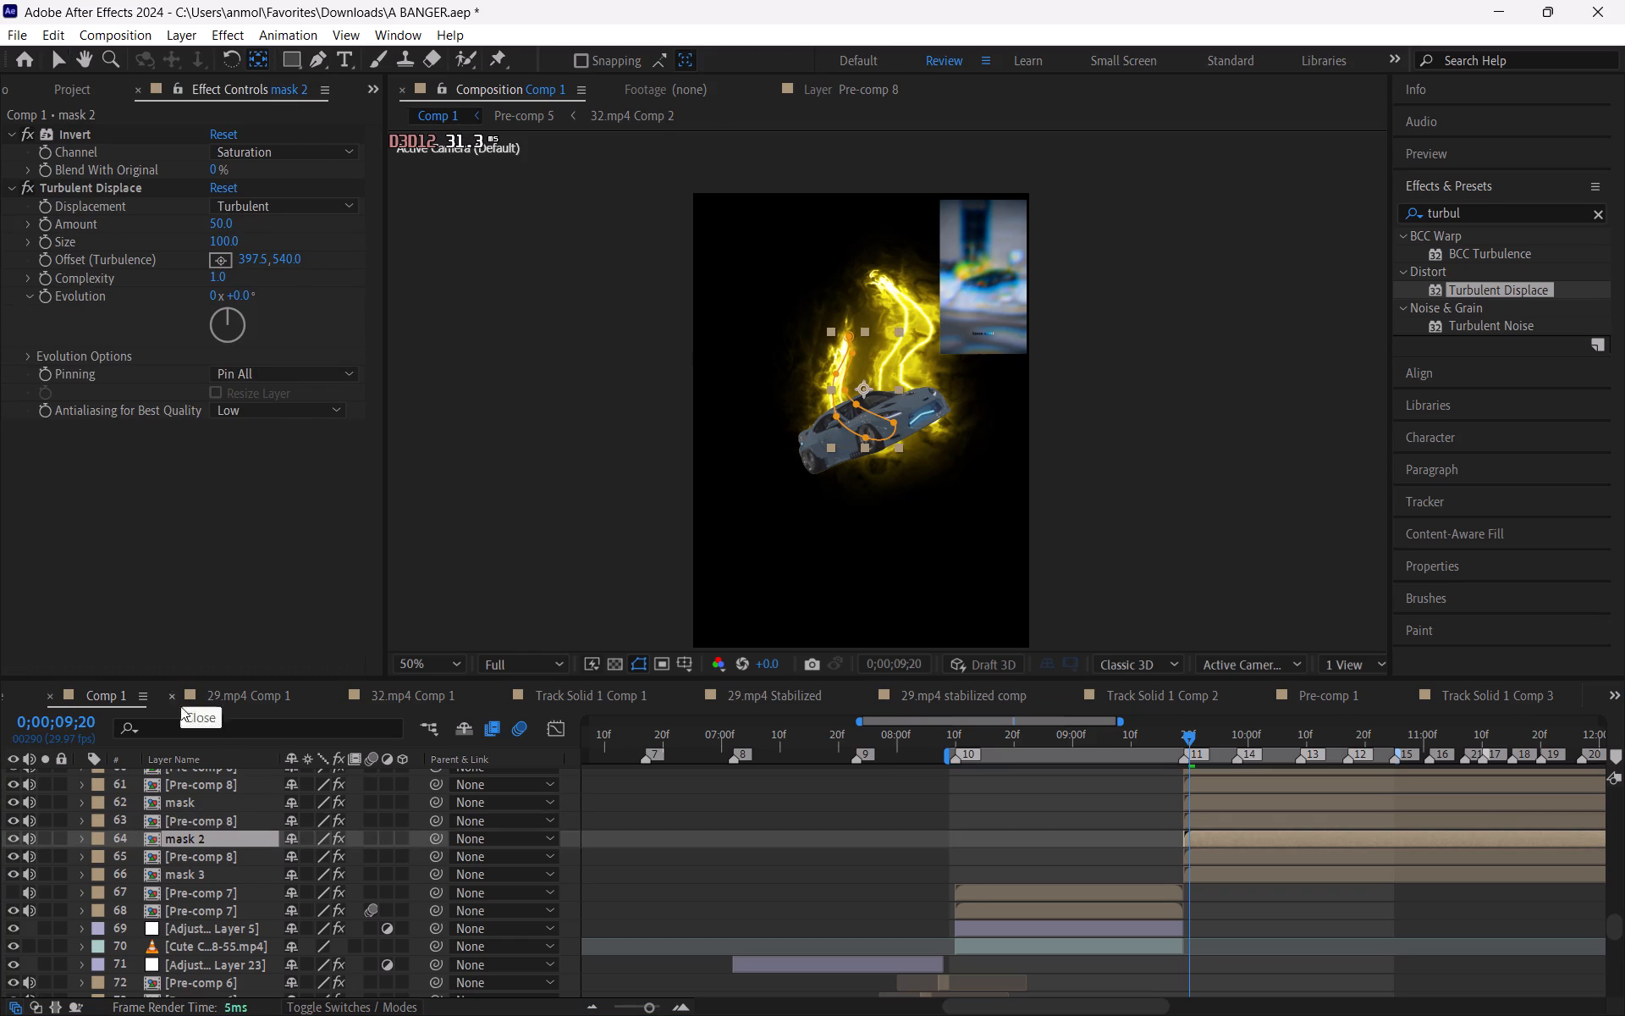
ctrl+click(198, 819)
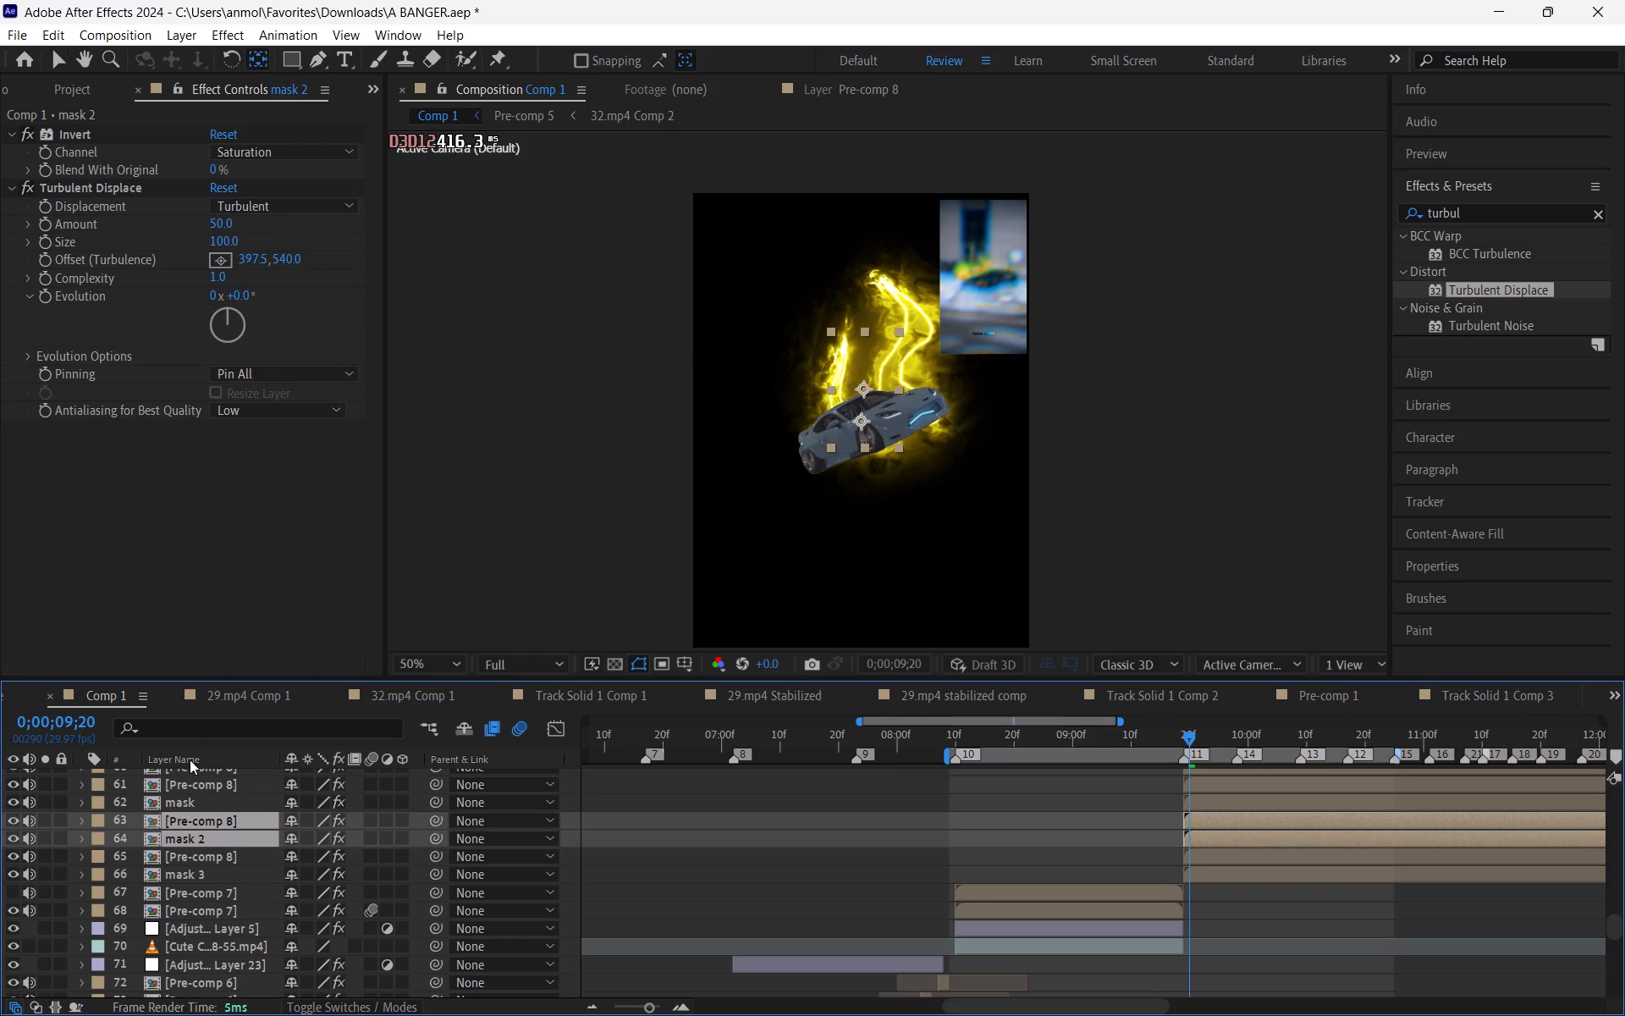
click(131, 840)
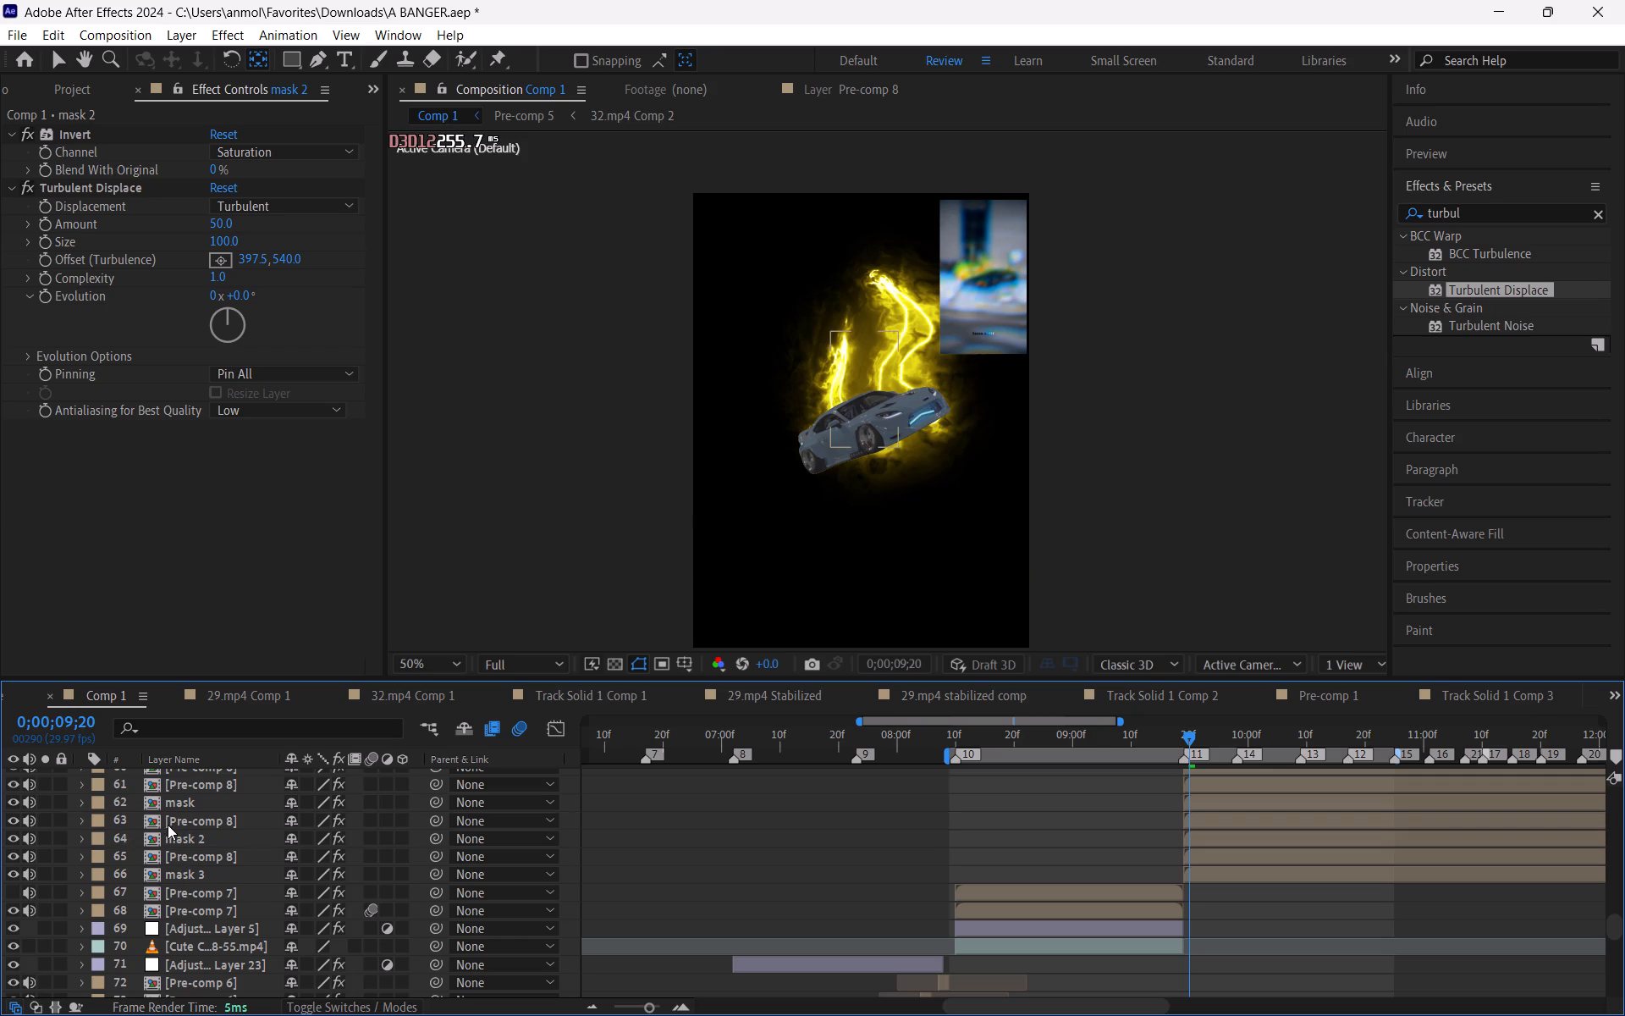
click(168, 825)
ctrl+double_click(258, 62)
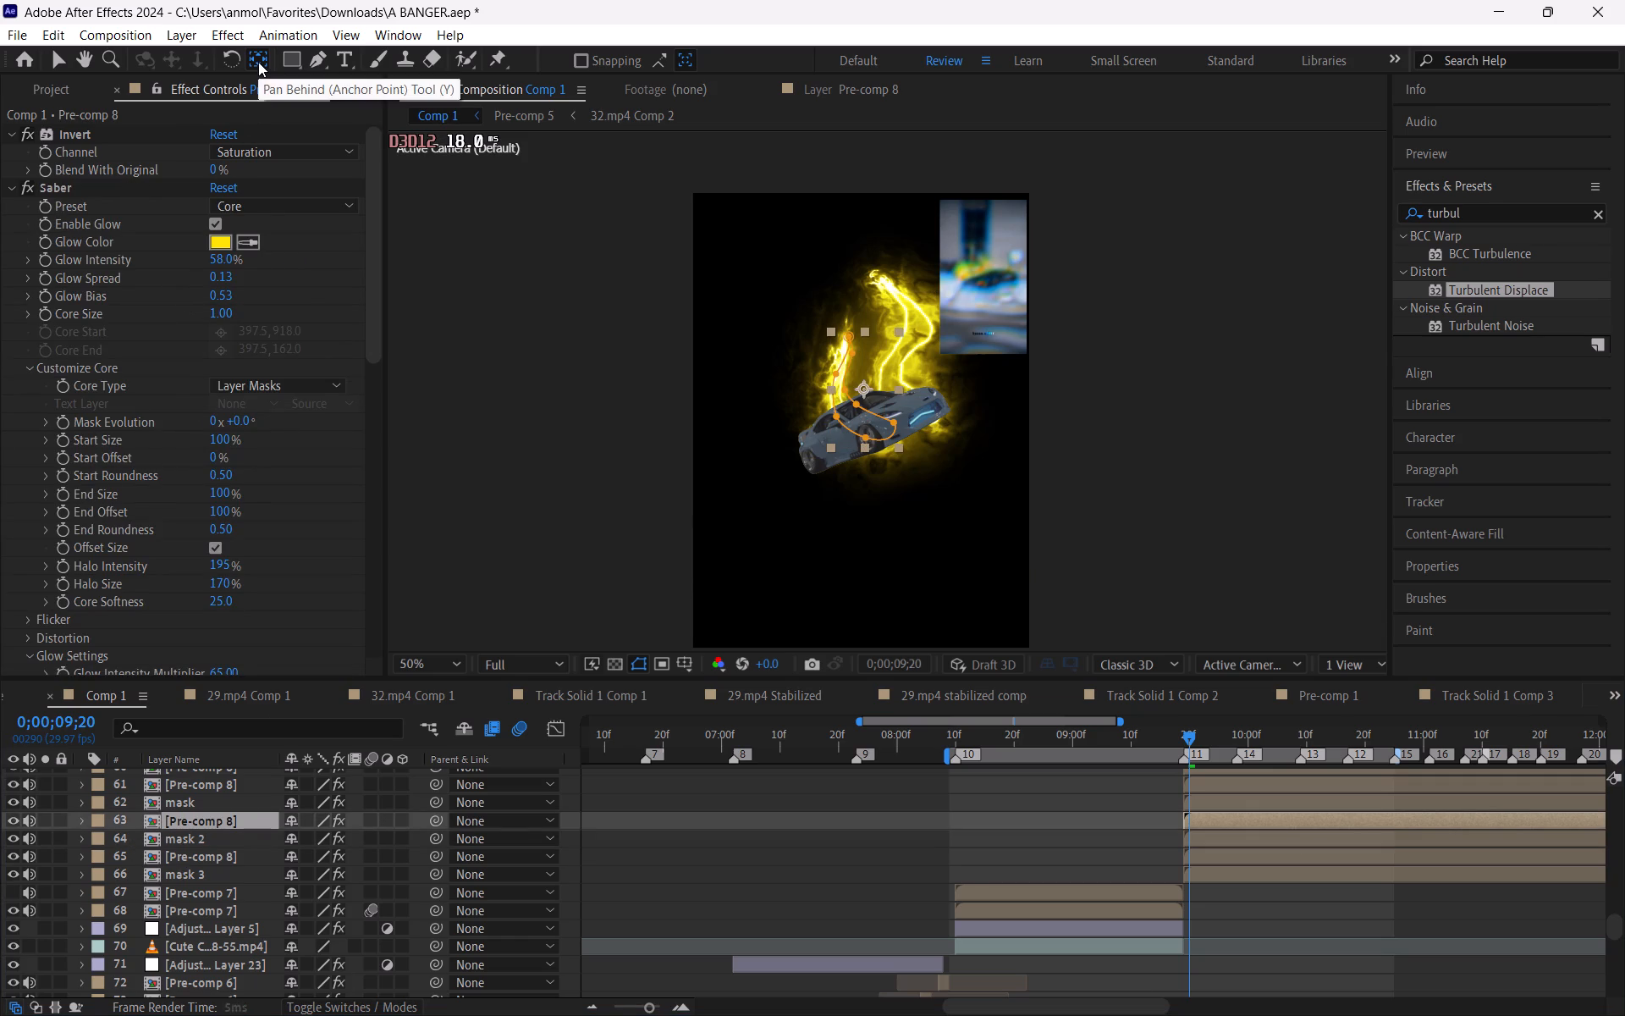
Add Position and Scale keyframes to layer 63 and mask 2 at 0;00;09;20, and move all four to marker 15.
drag(128, 817, 151, 833)
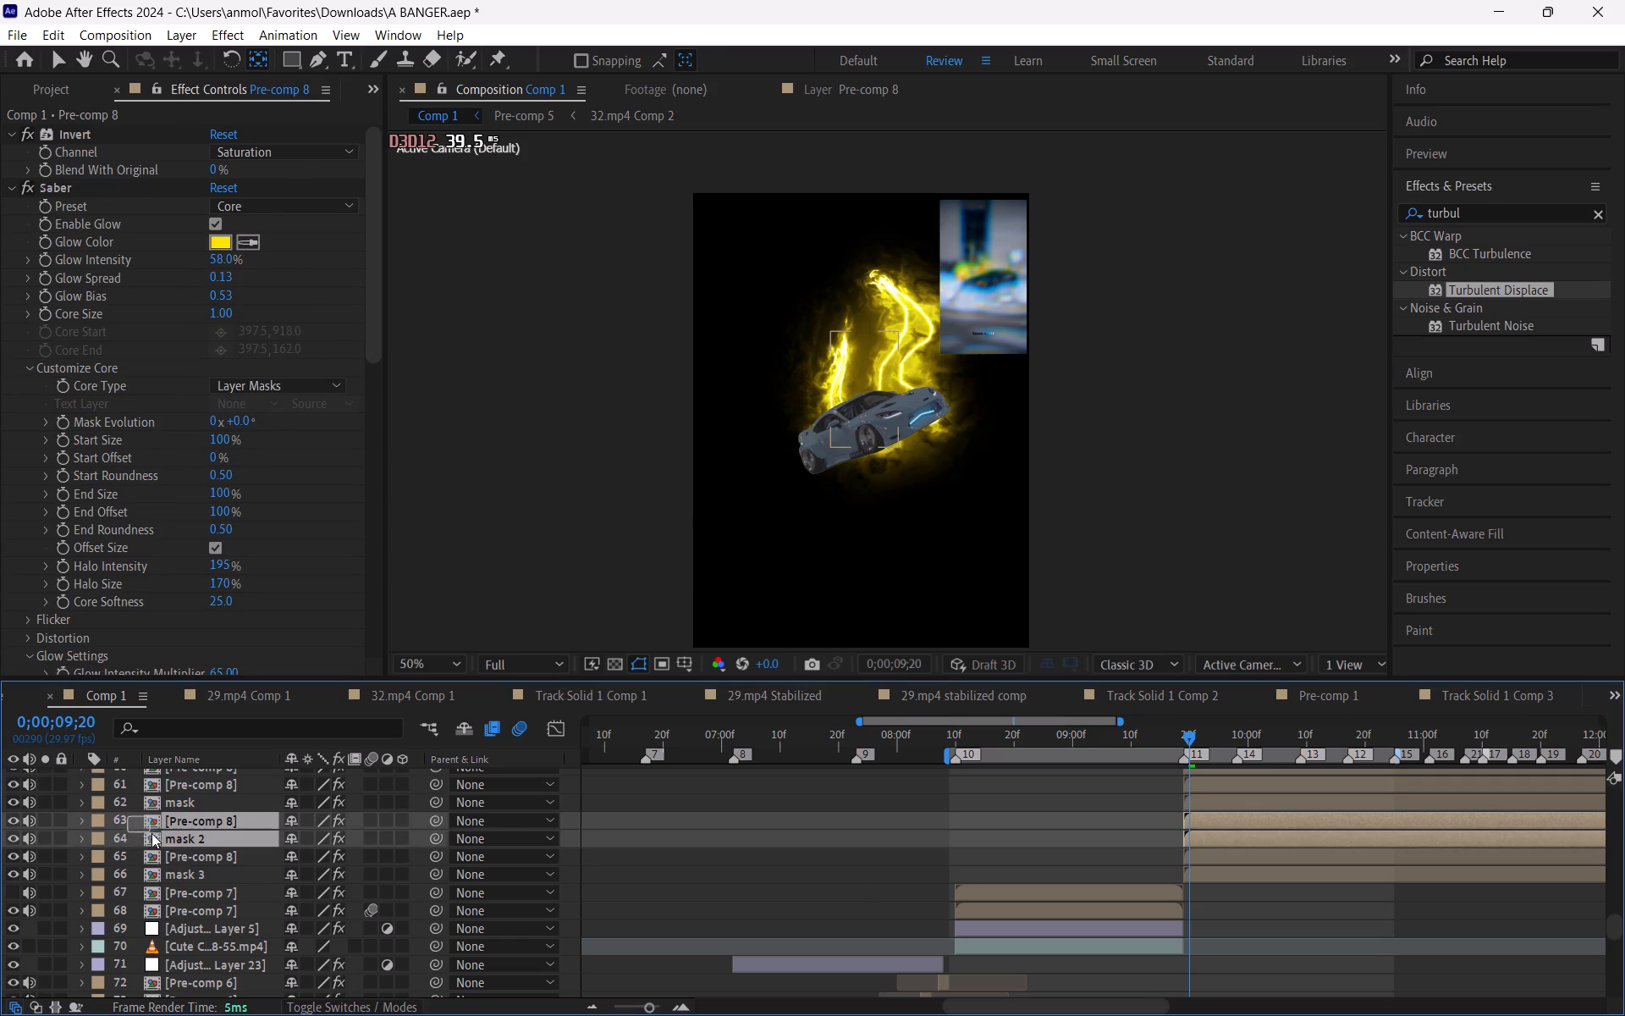
drag(151, 833, 168, 843)
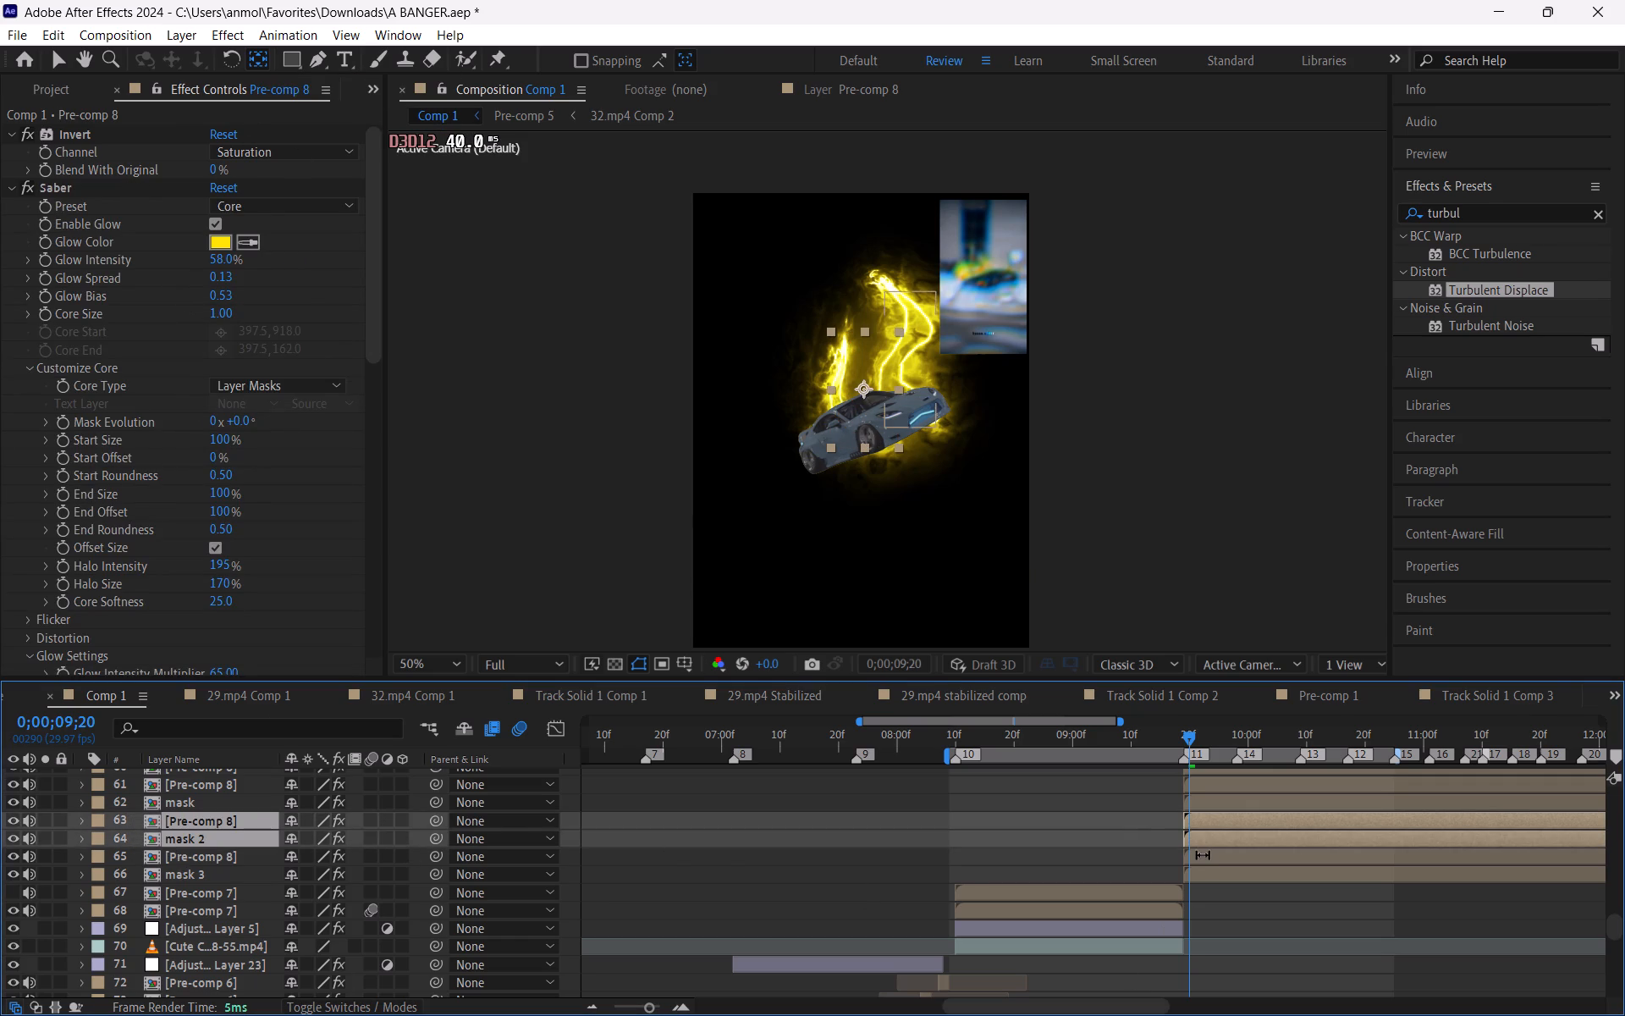
key(s)
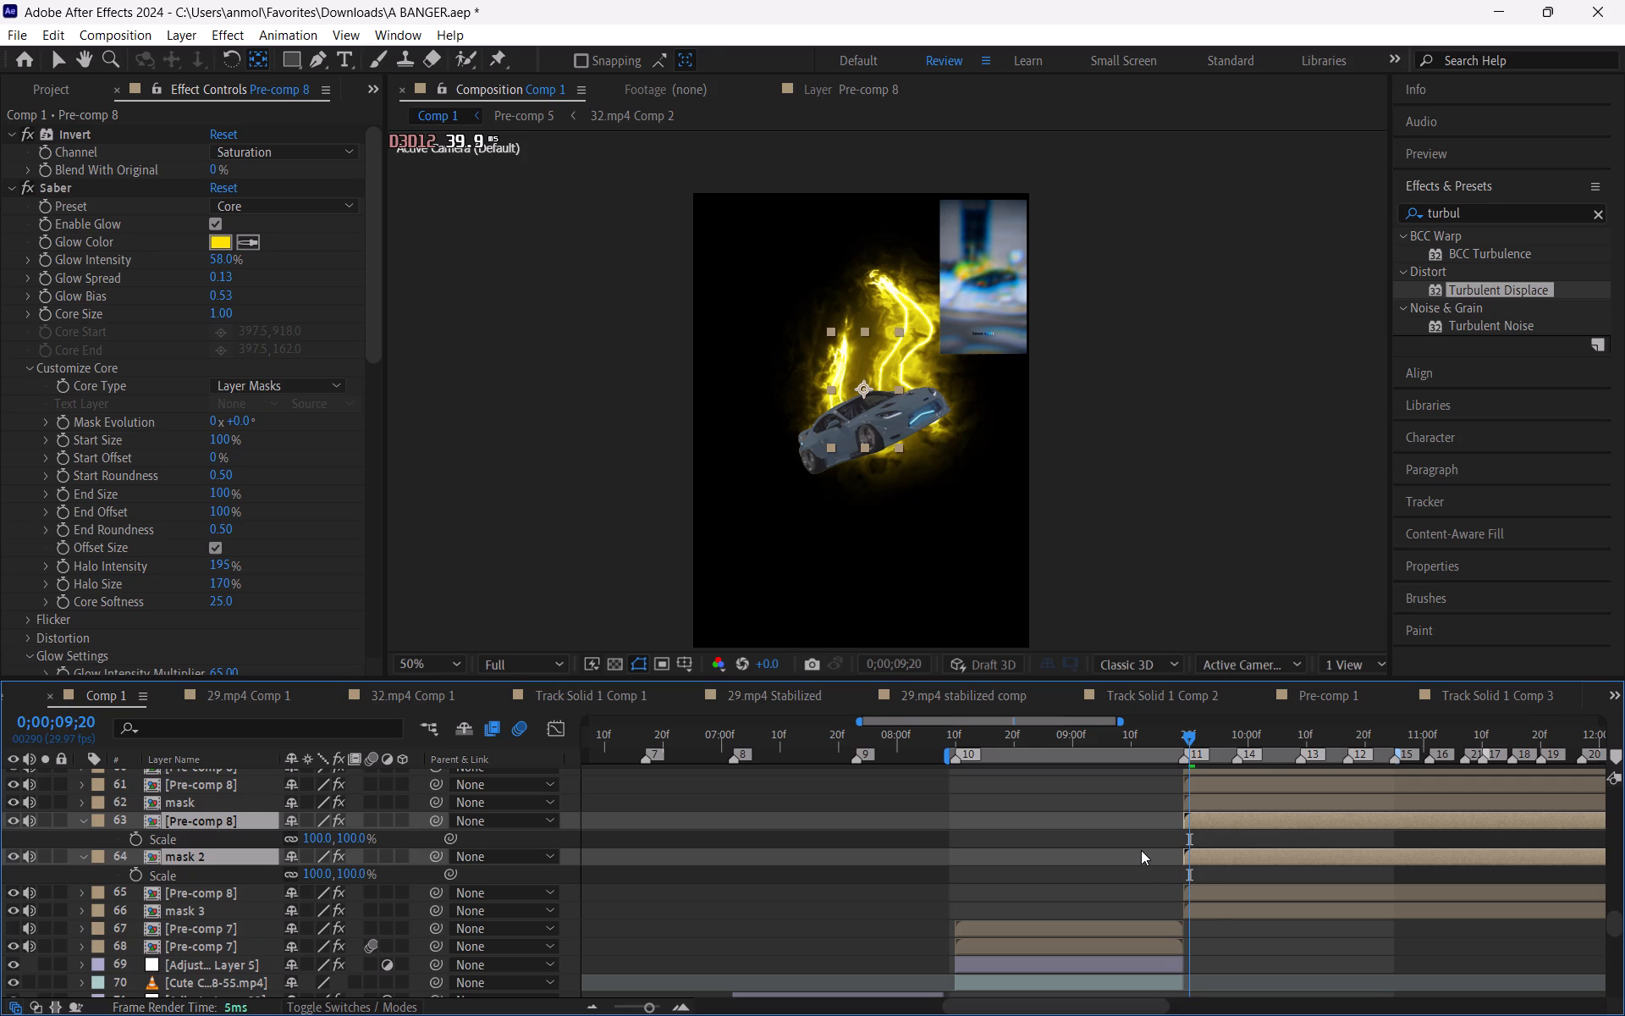
key(shift+p)
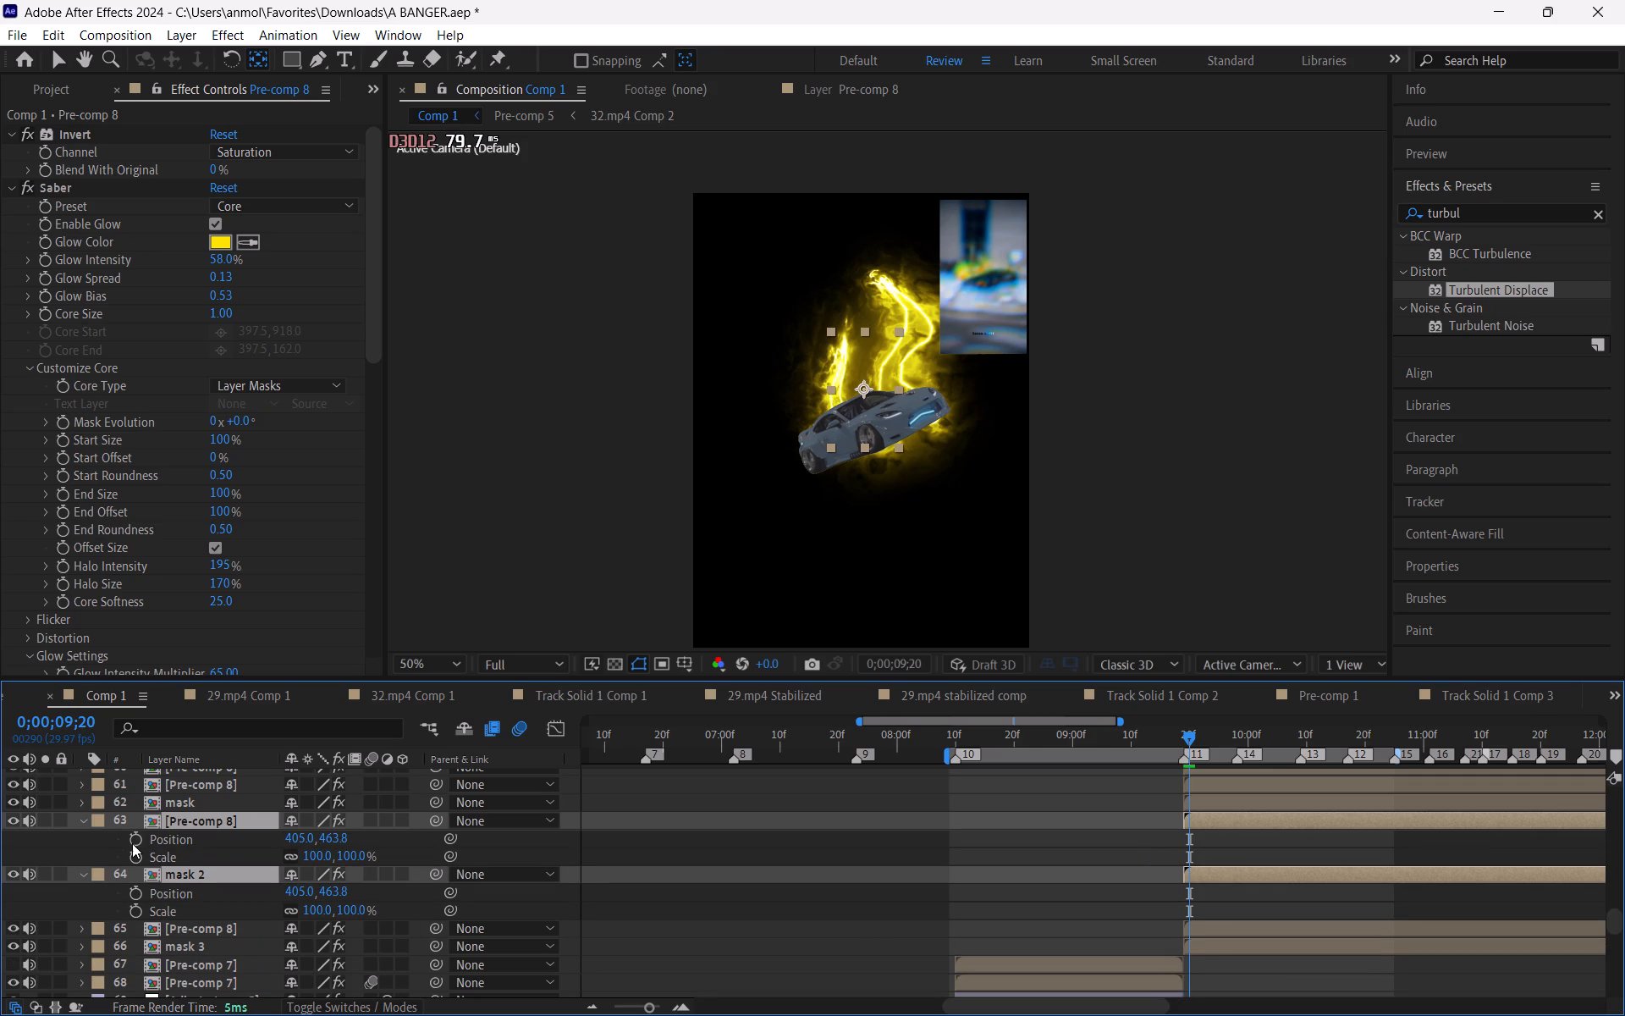
drag(133, 840, 131, 905)
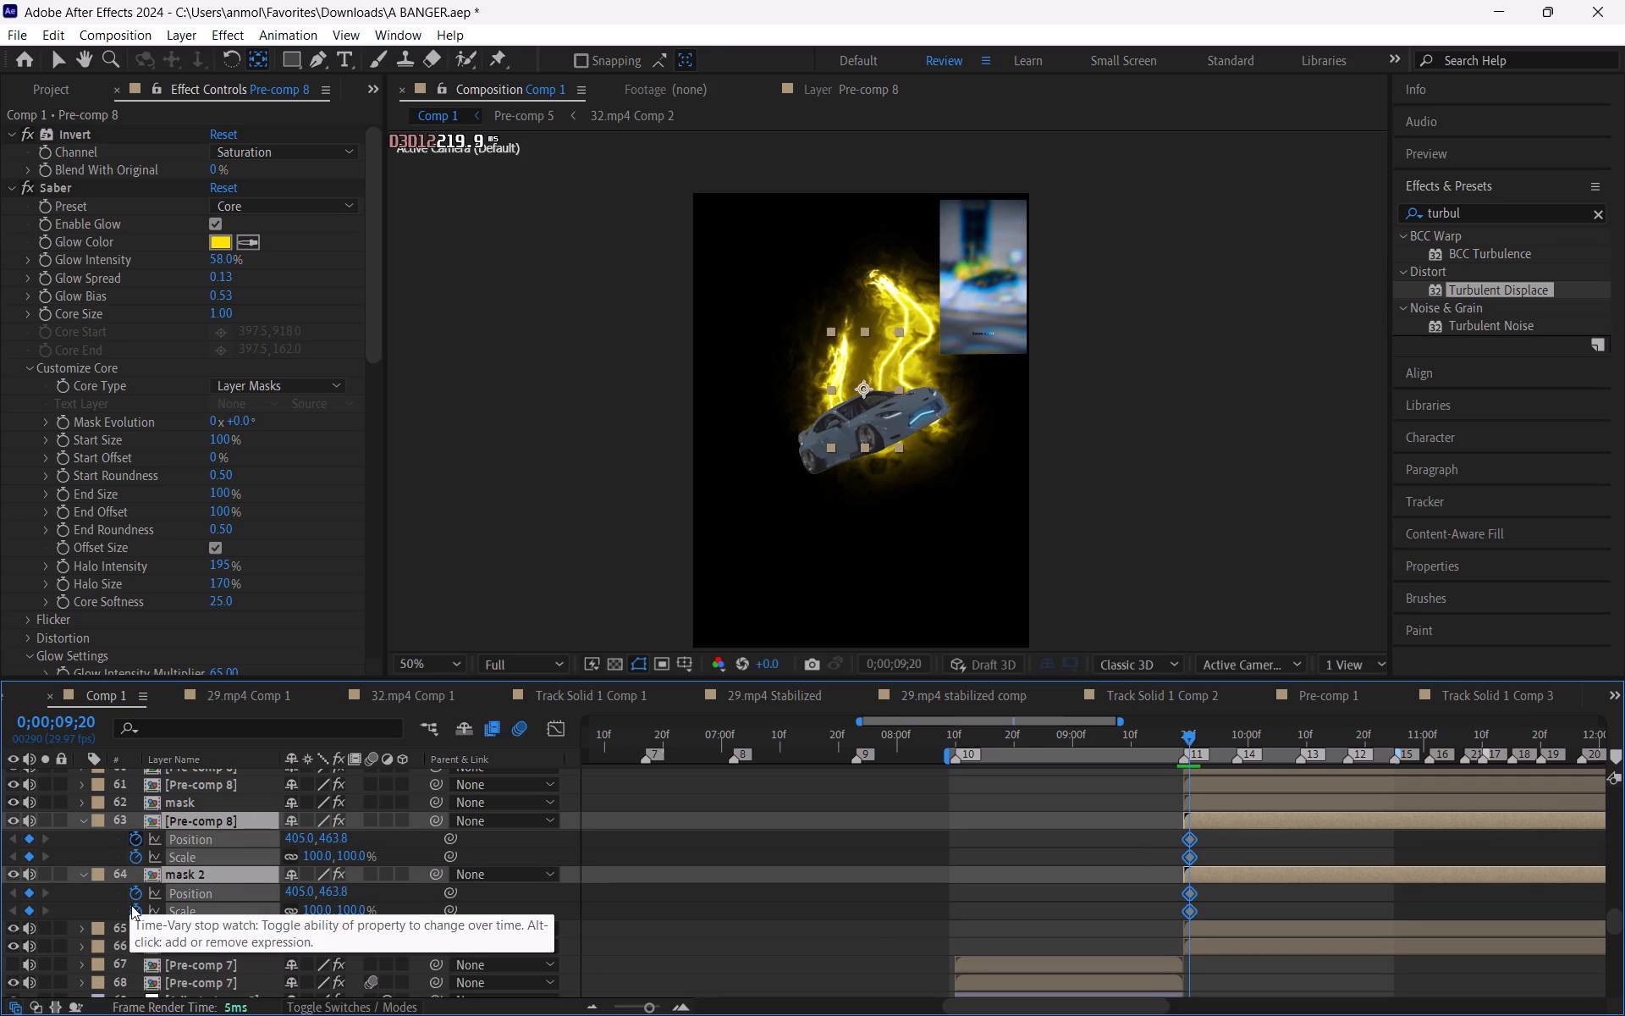
drag(131, 905, 131, 908)
drag(1187, 915, 1338, 931)
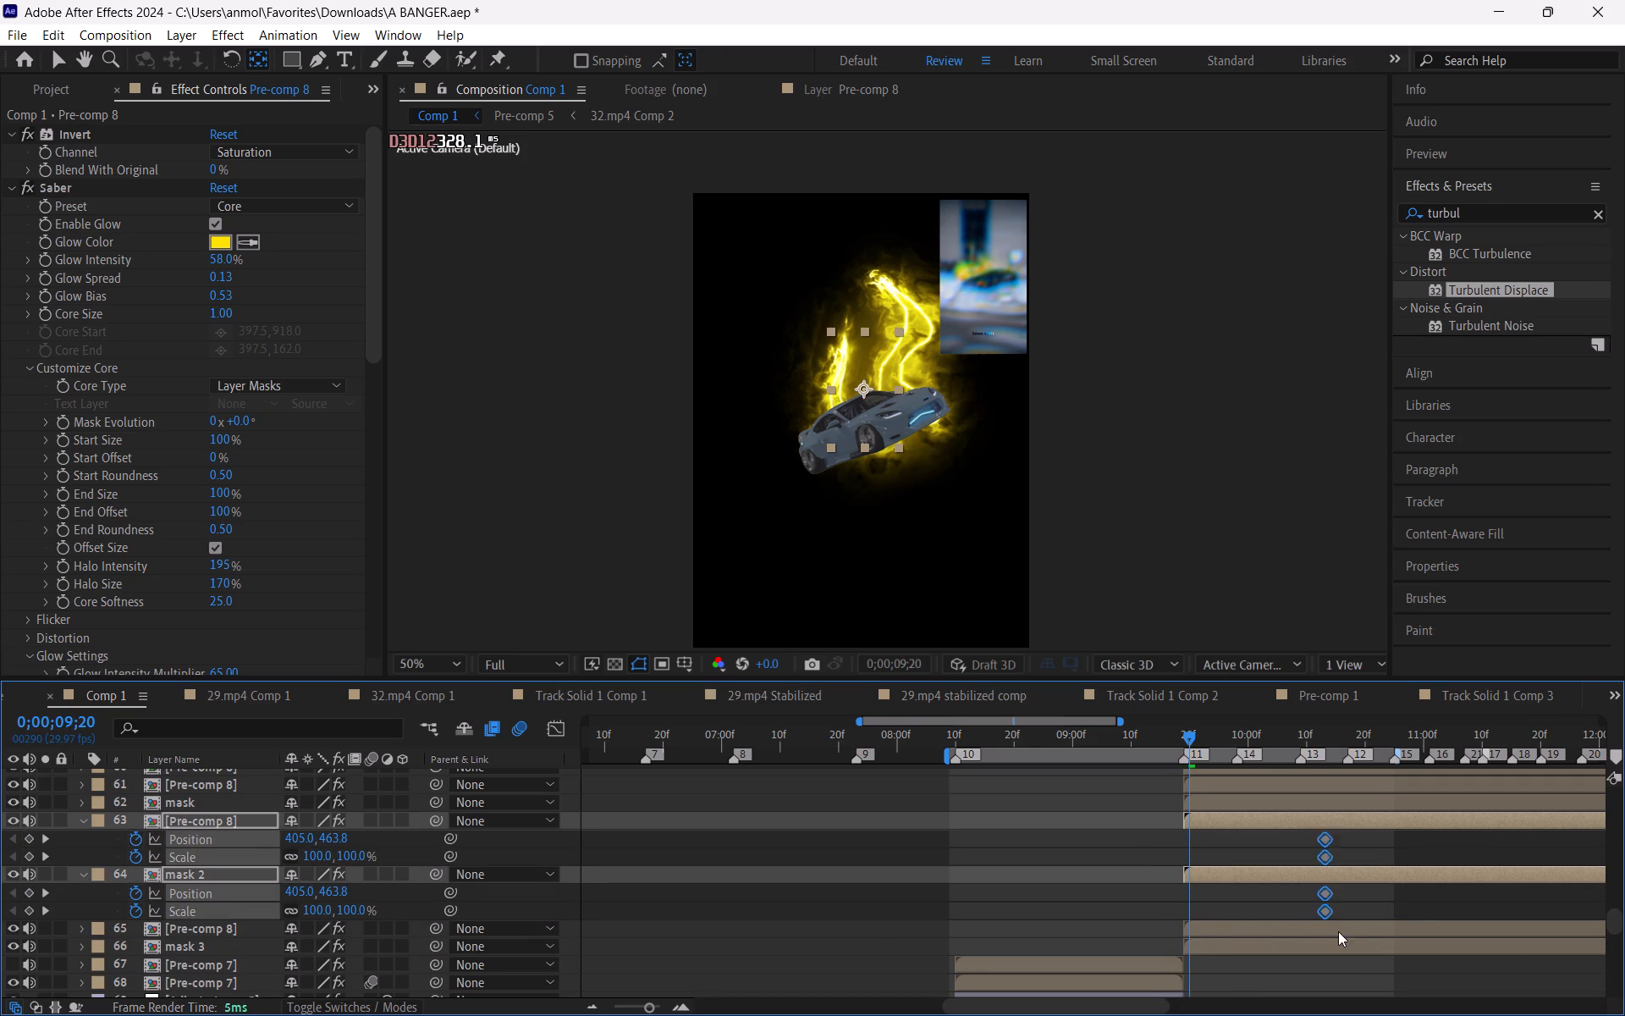
drag(1338, 931, 1395, 936)
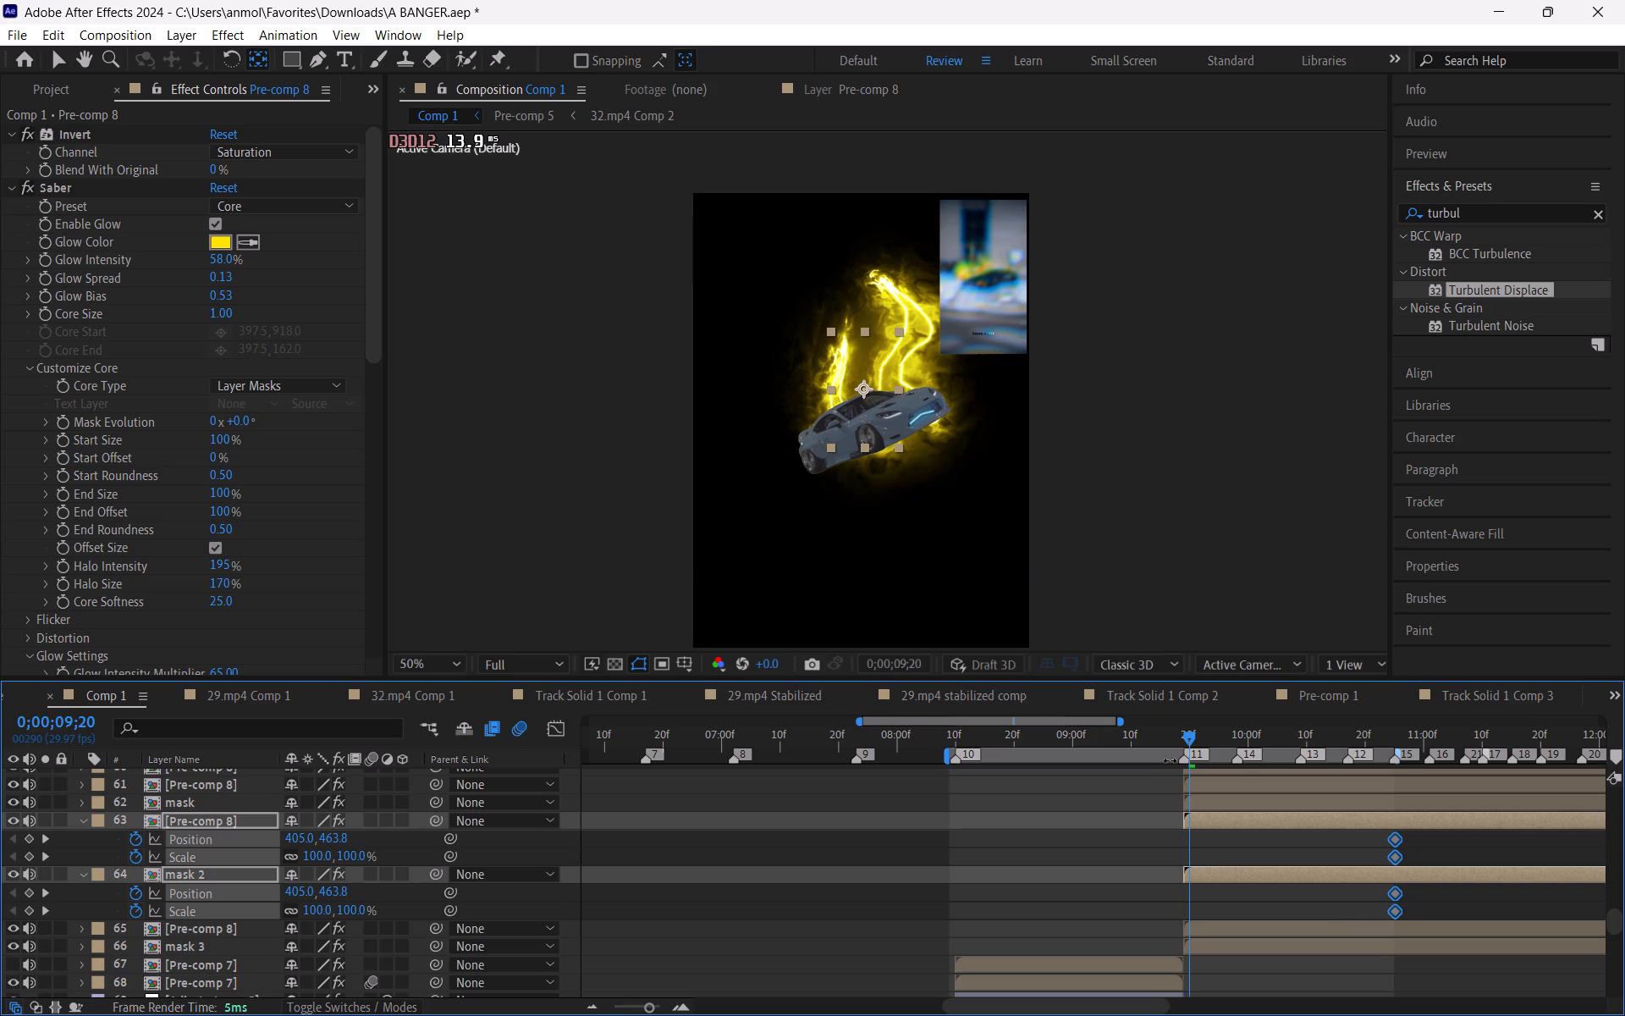
Set layer 63 and mask 2 at 0;00;09;20 to 26% scale and position 405.0, 537.8.
drag(312, 855, 287, 864)
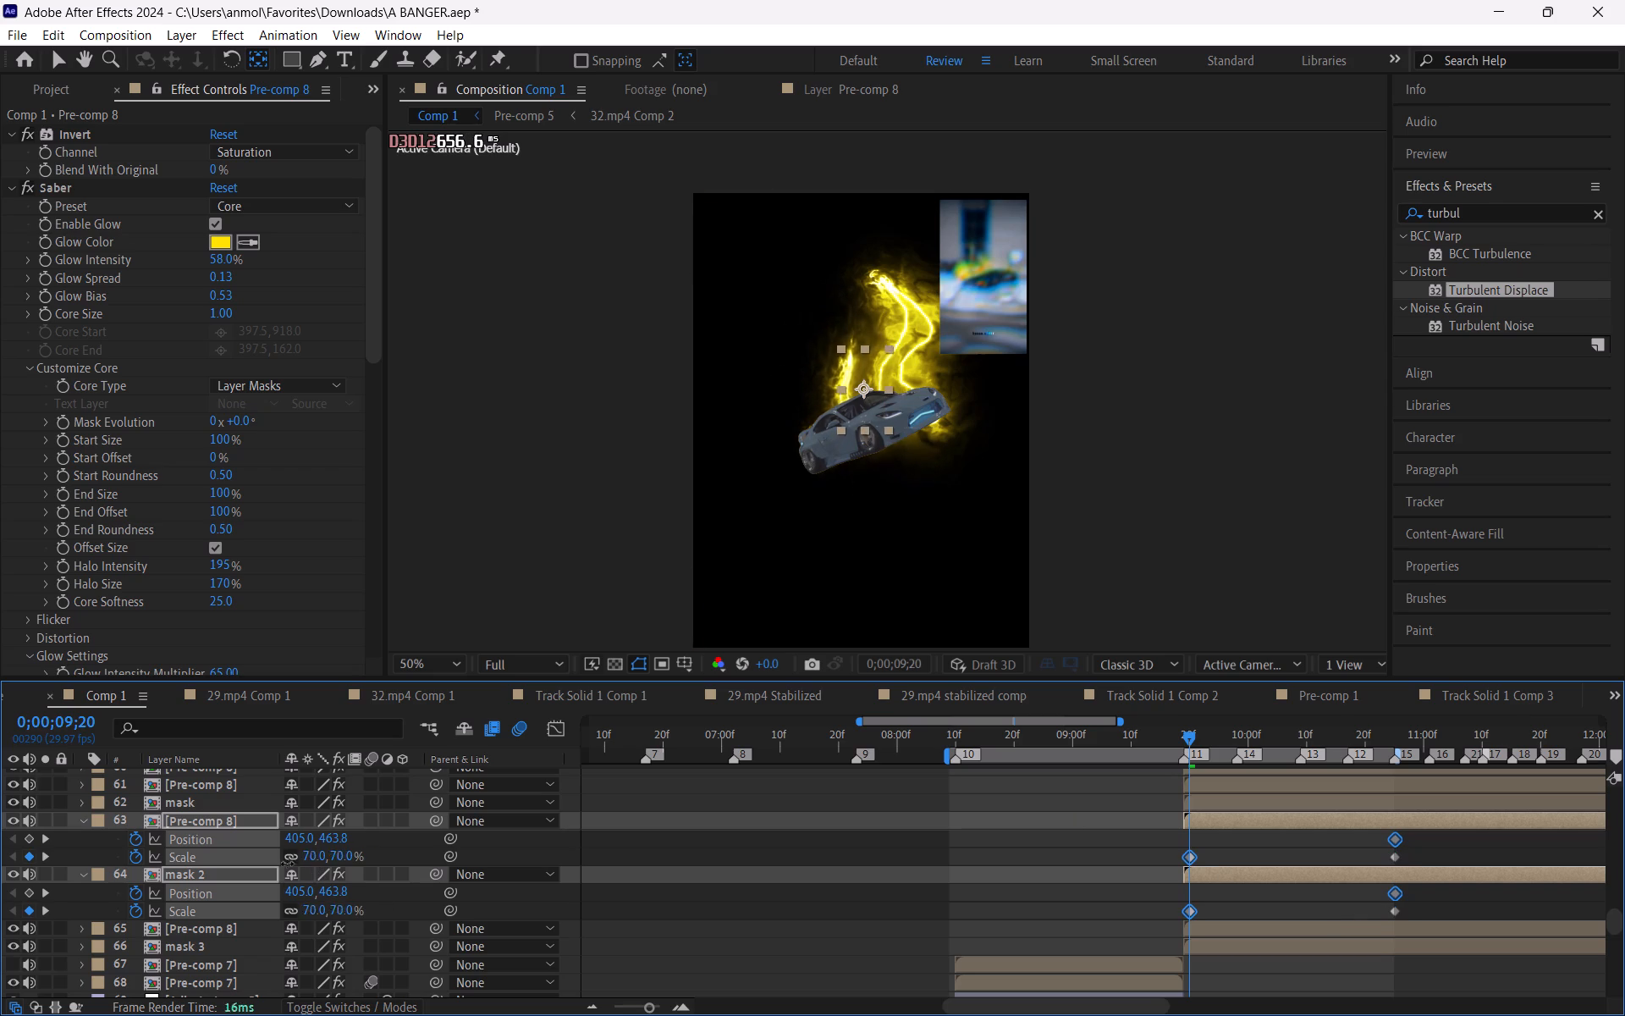
drag(287, 864, 251, 873)
drag(339, 842, 400, 855)
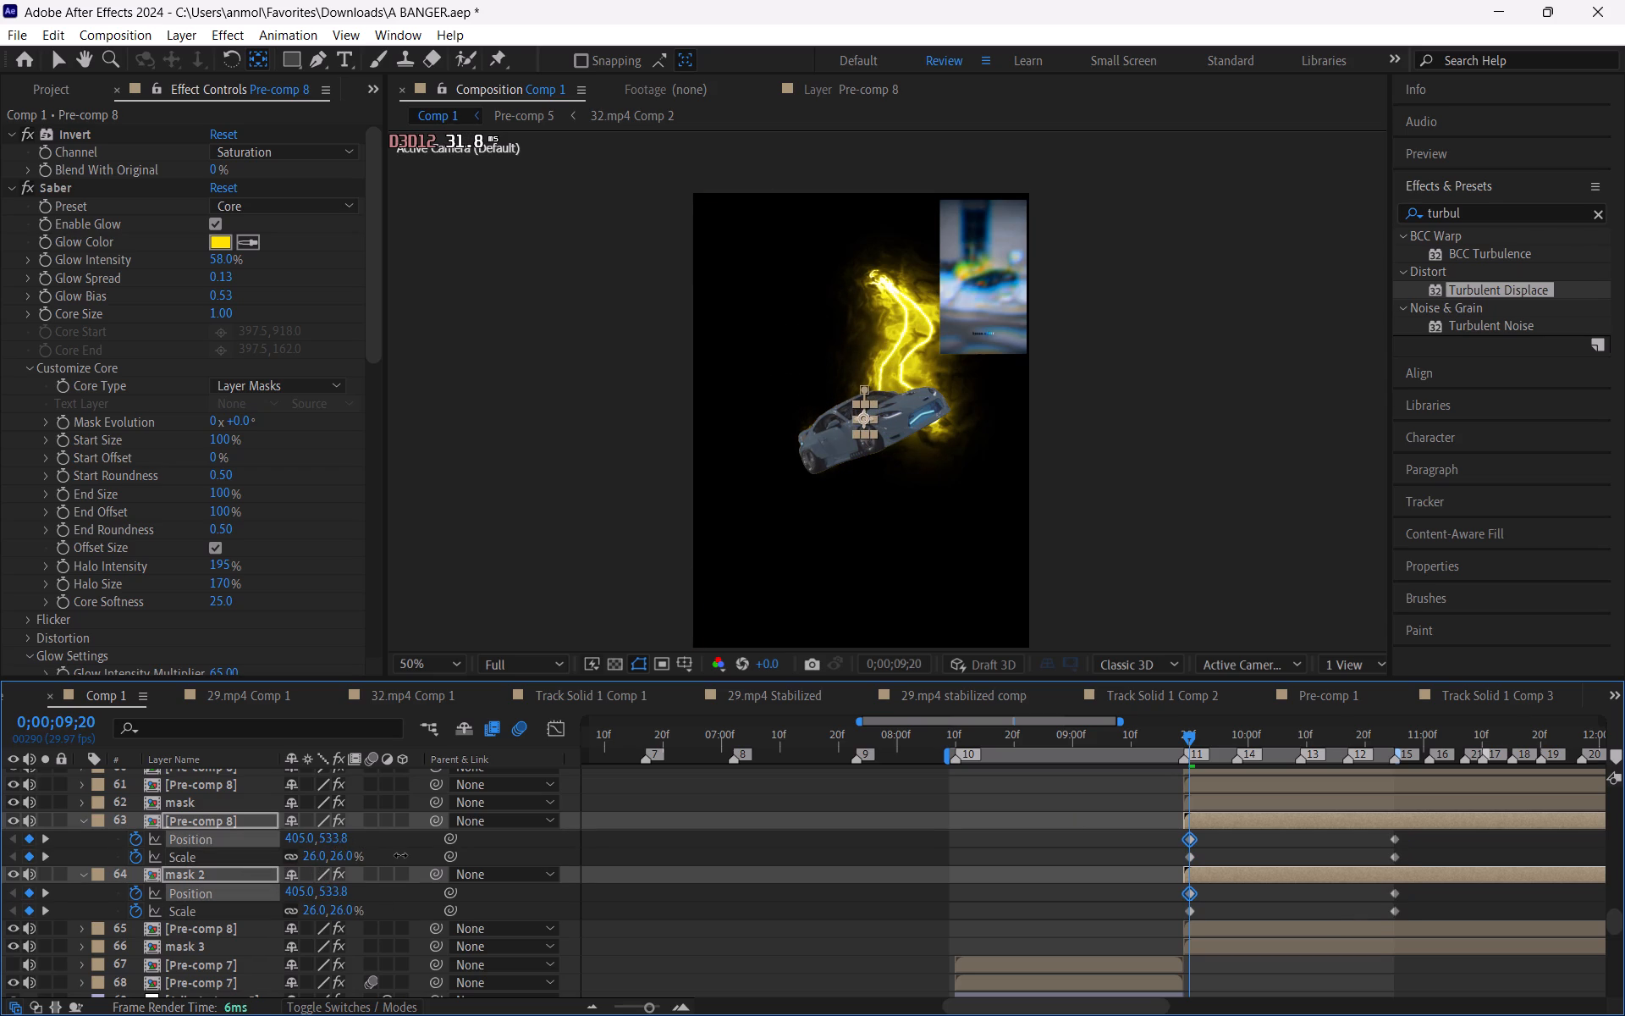
drag(400, 855, 405, 854)
click(1070, 854)
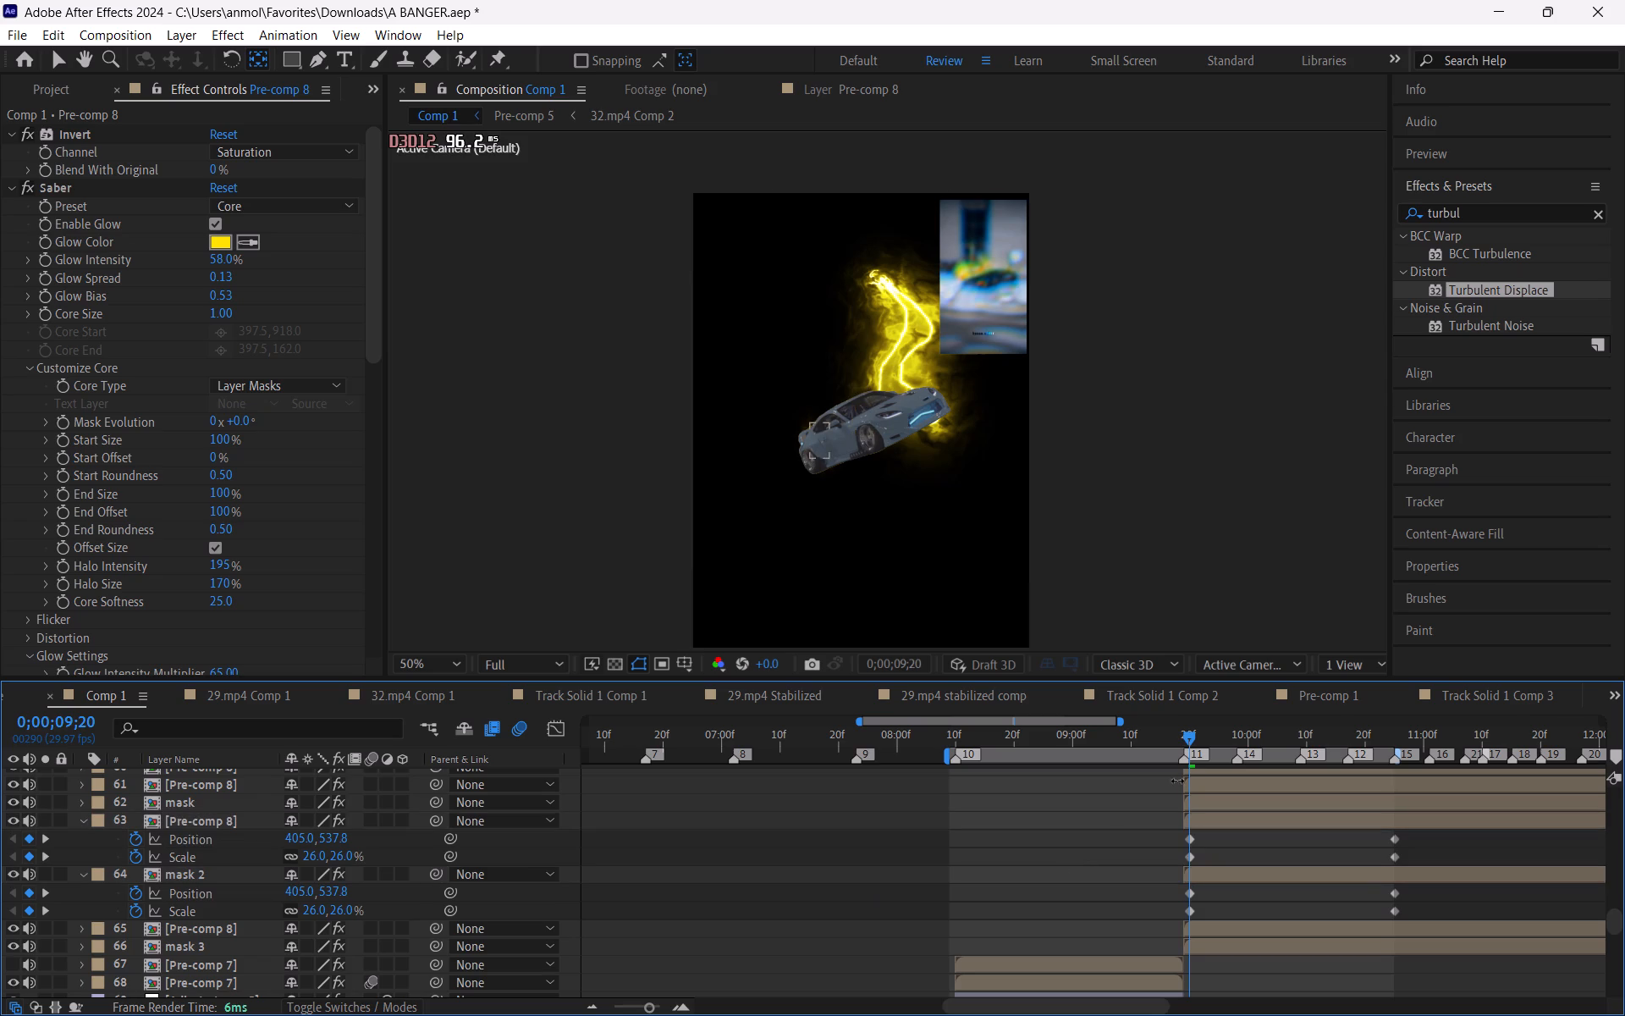
Move the starting Position and Scale keyframes of layer 63 and mask 2 one frame earlier, to the start of the layers.
click(1188, 842)
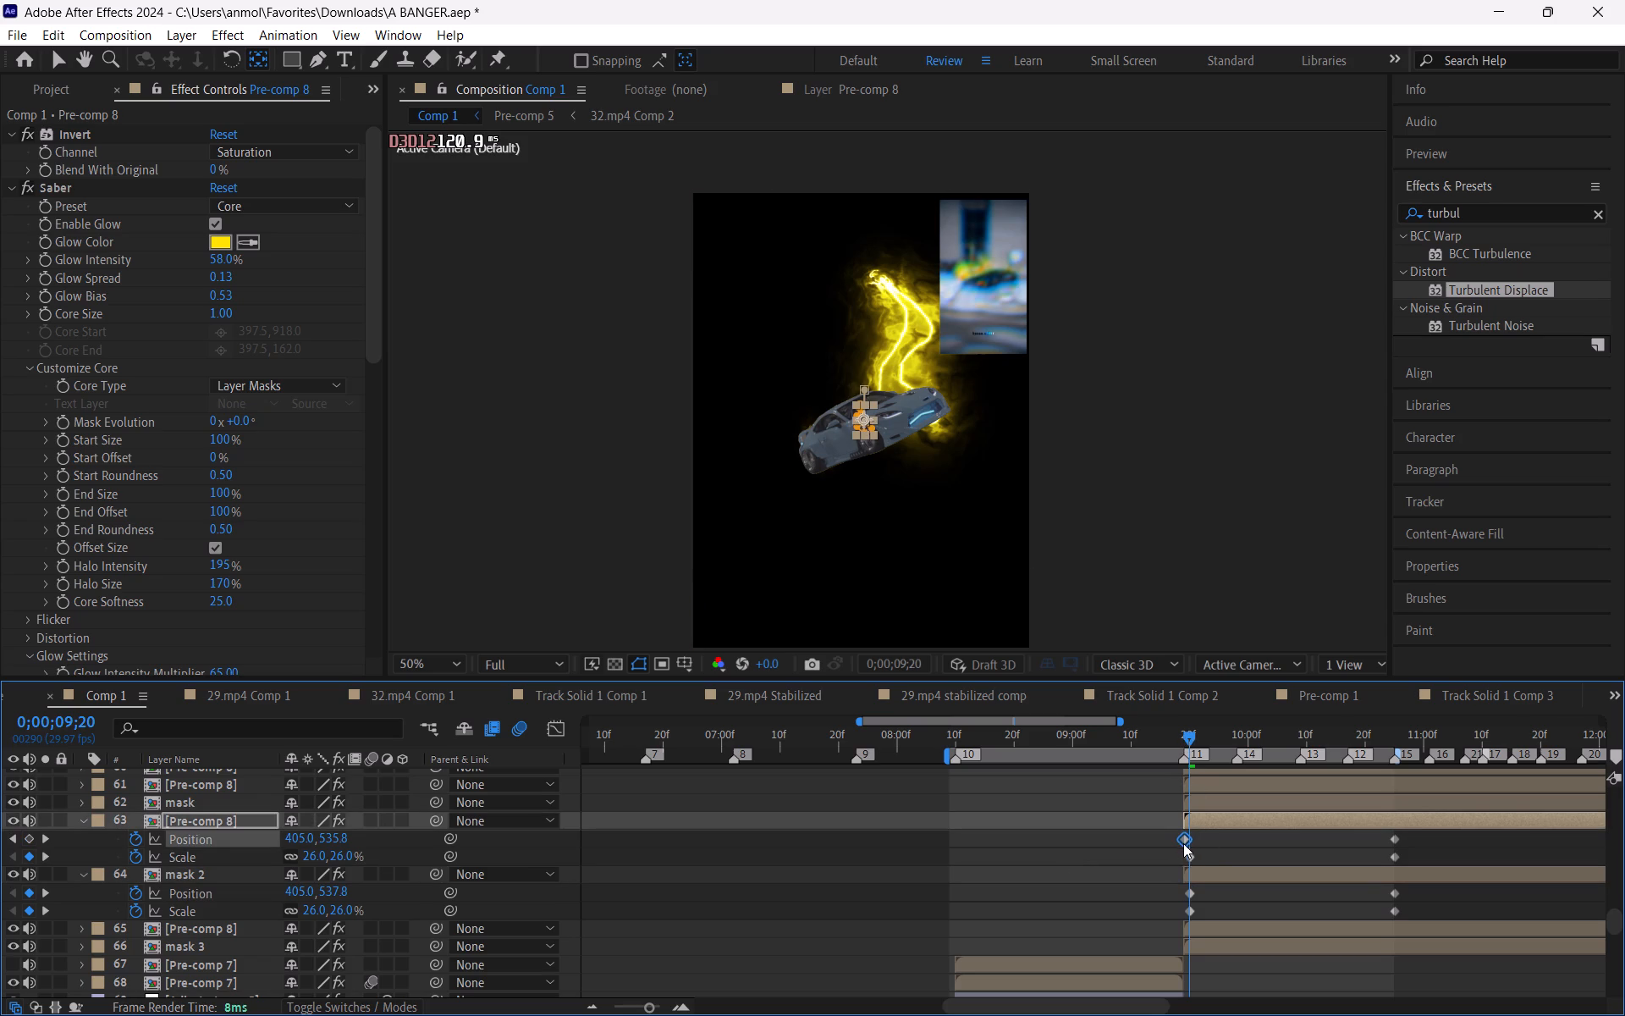
drag(1193, 856, 1186, 859)
click(1189, 892)
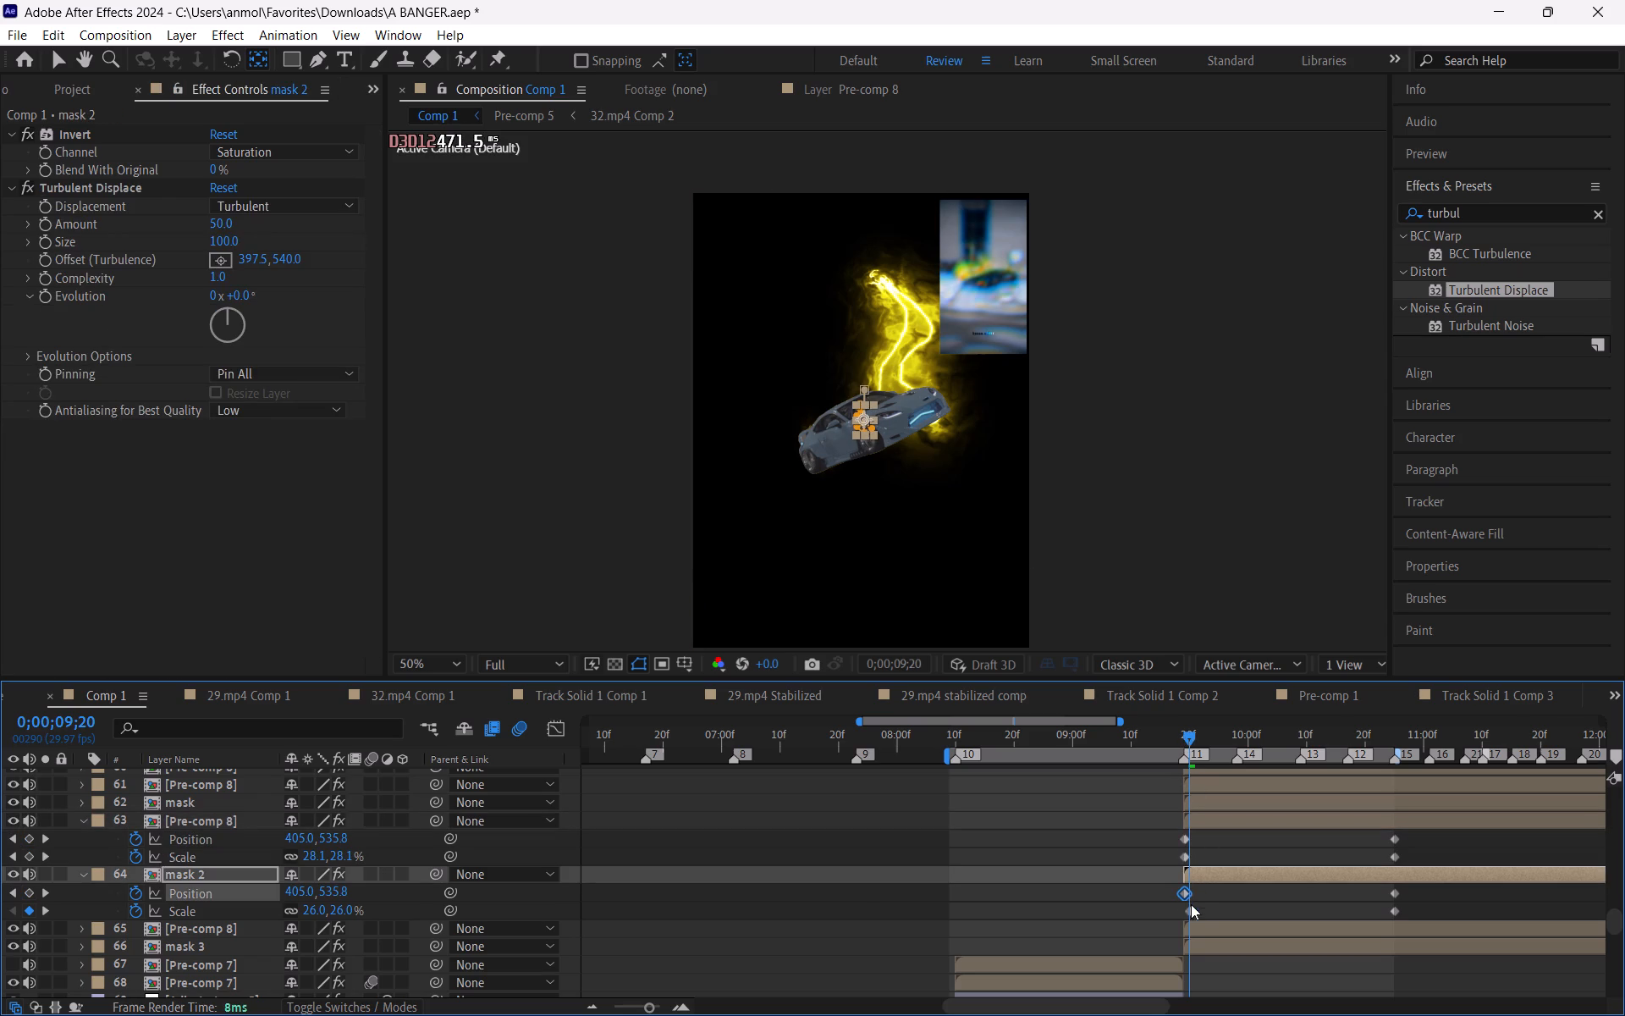
click(1190, 908)
Apply Easy Ease to all Position and Scale keyframes of layer 63 and mask 2.
drag(1162, 831, 1402, 920)
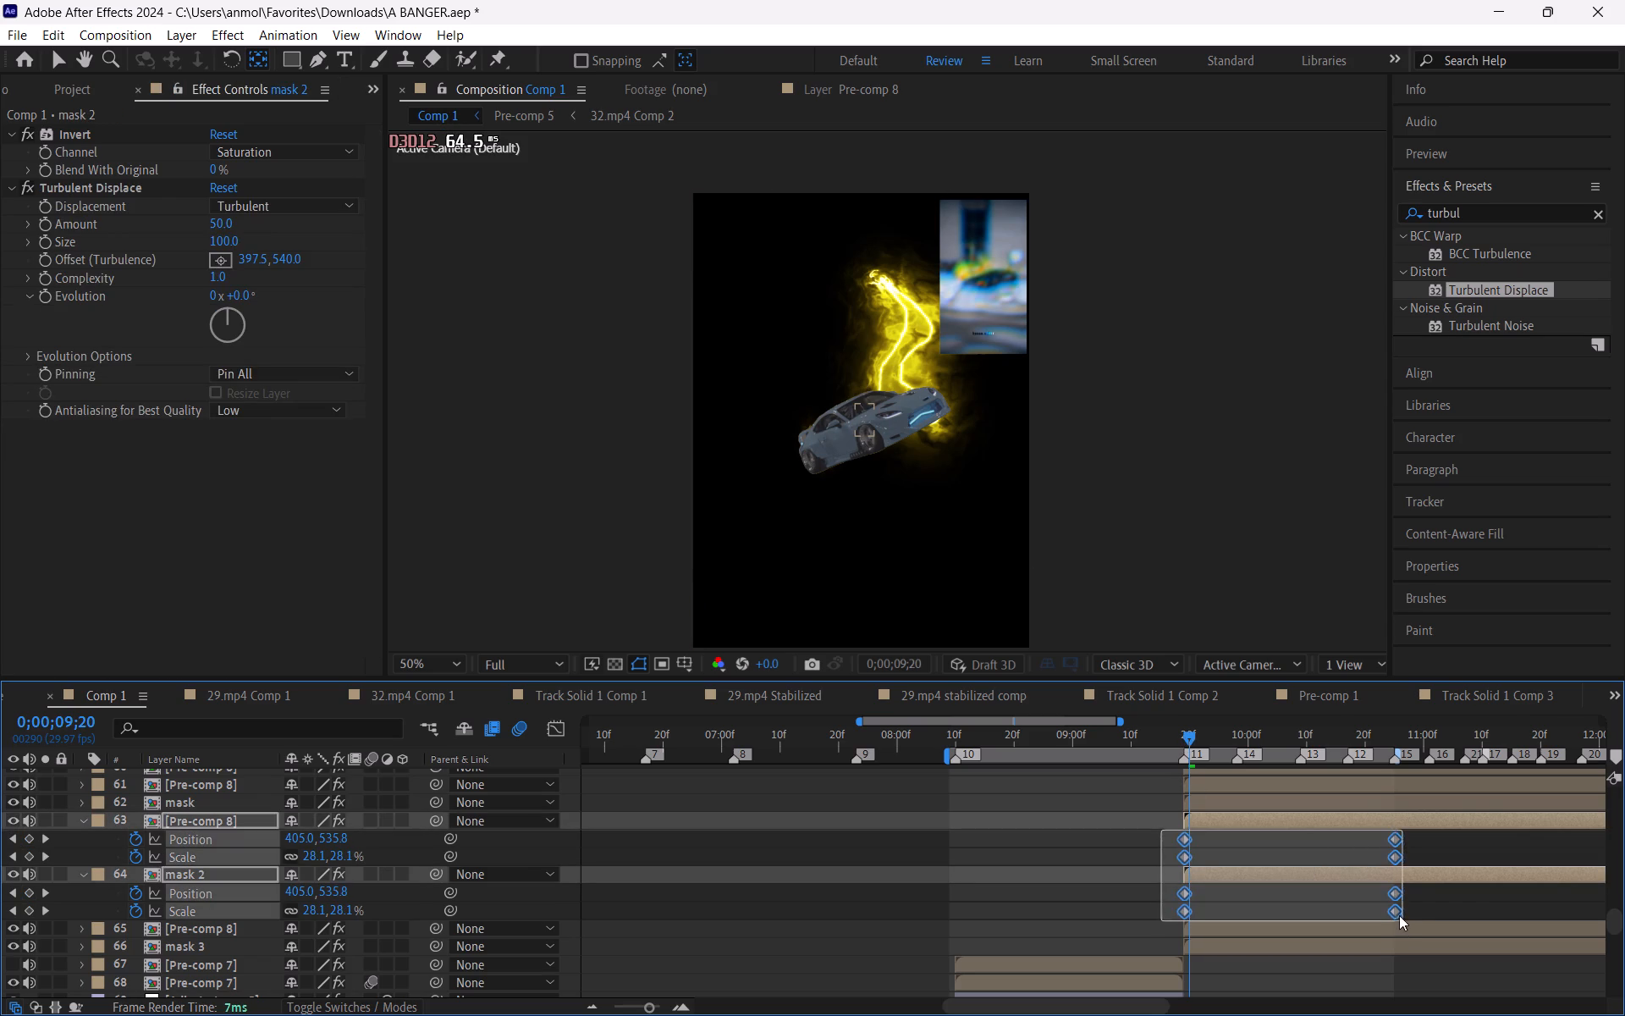
right_click(1391, 912)
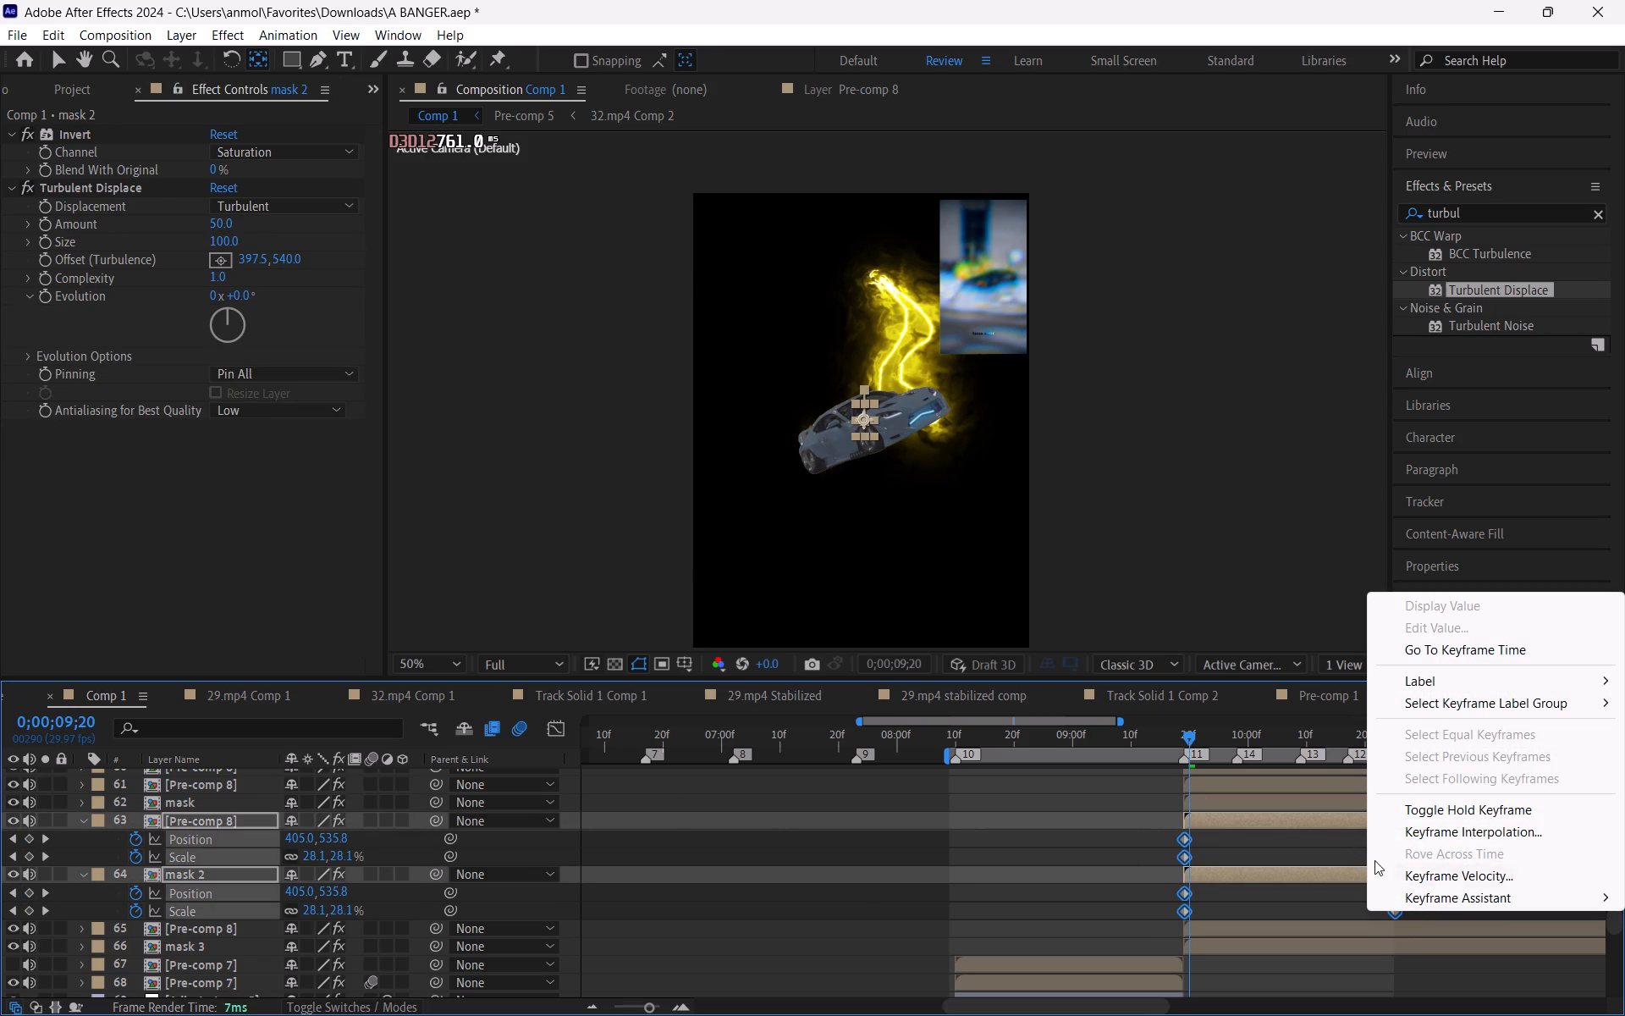
click(1160, 760)
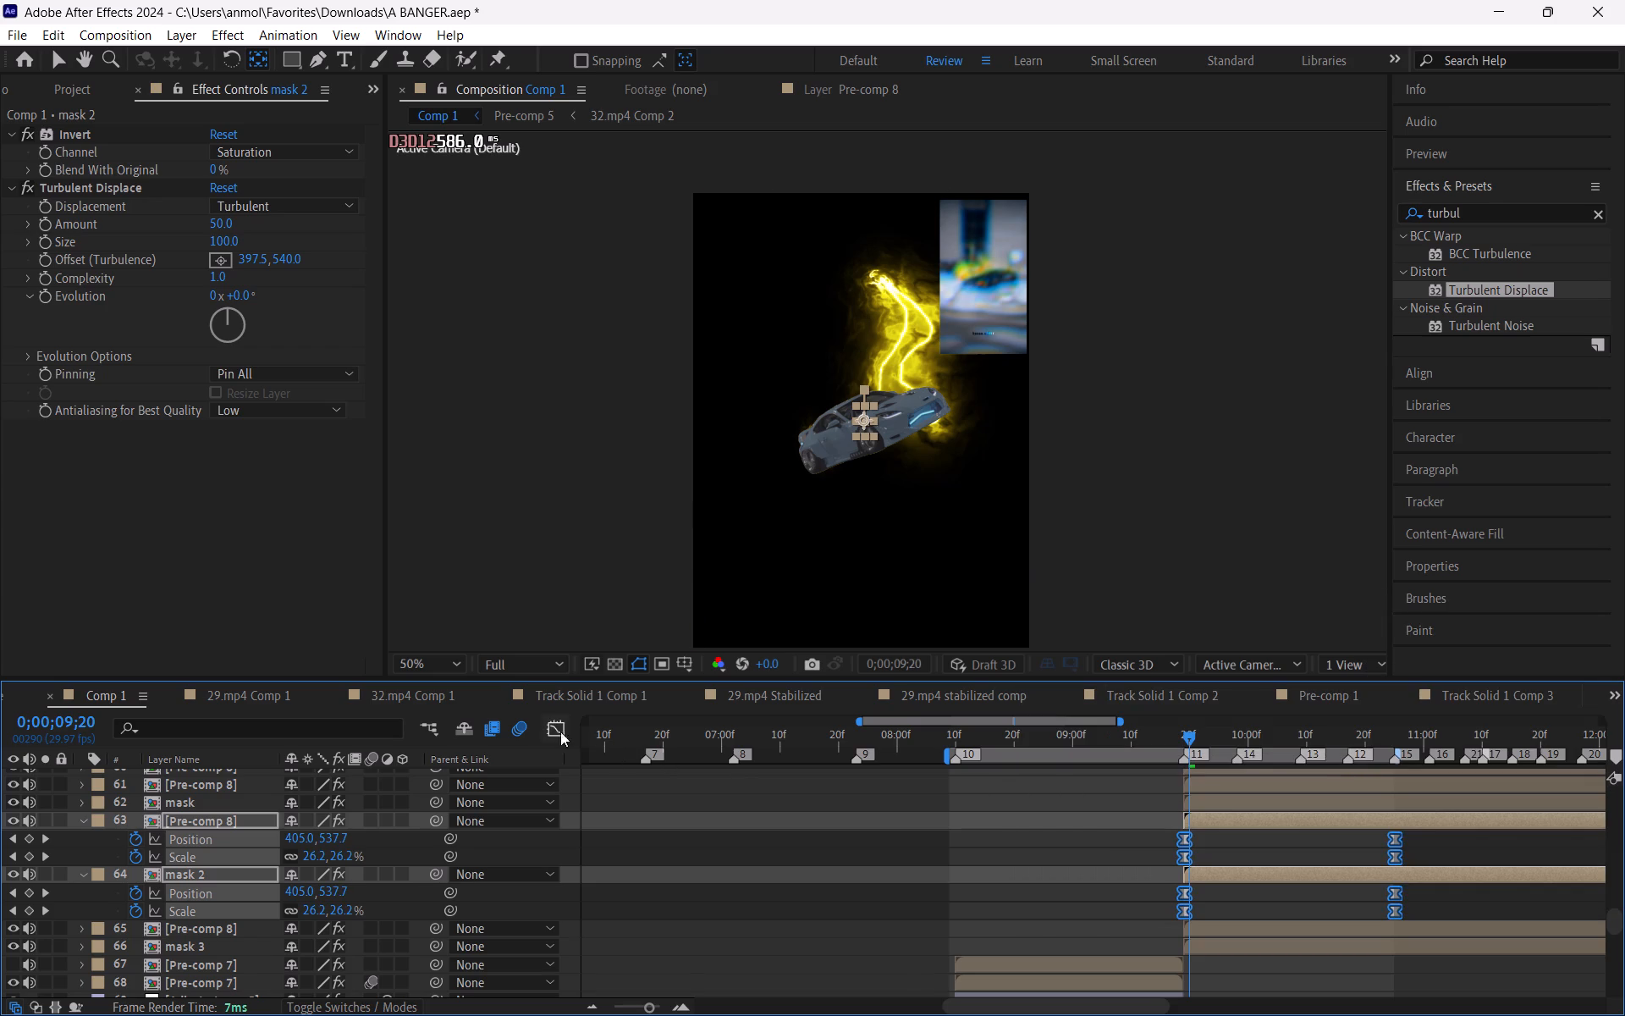
Reshape the easing of layer 63 and mask 2's Position and Scale keyframes for a fast start and slow finish, and preview it.
click(554, 730)
drag(1121, 917, 1229, 992)
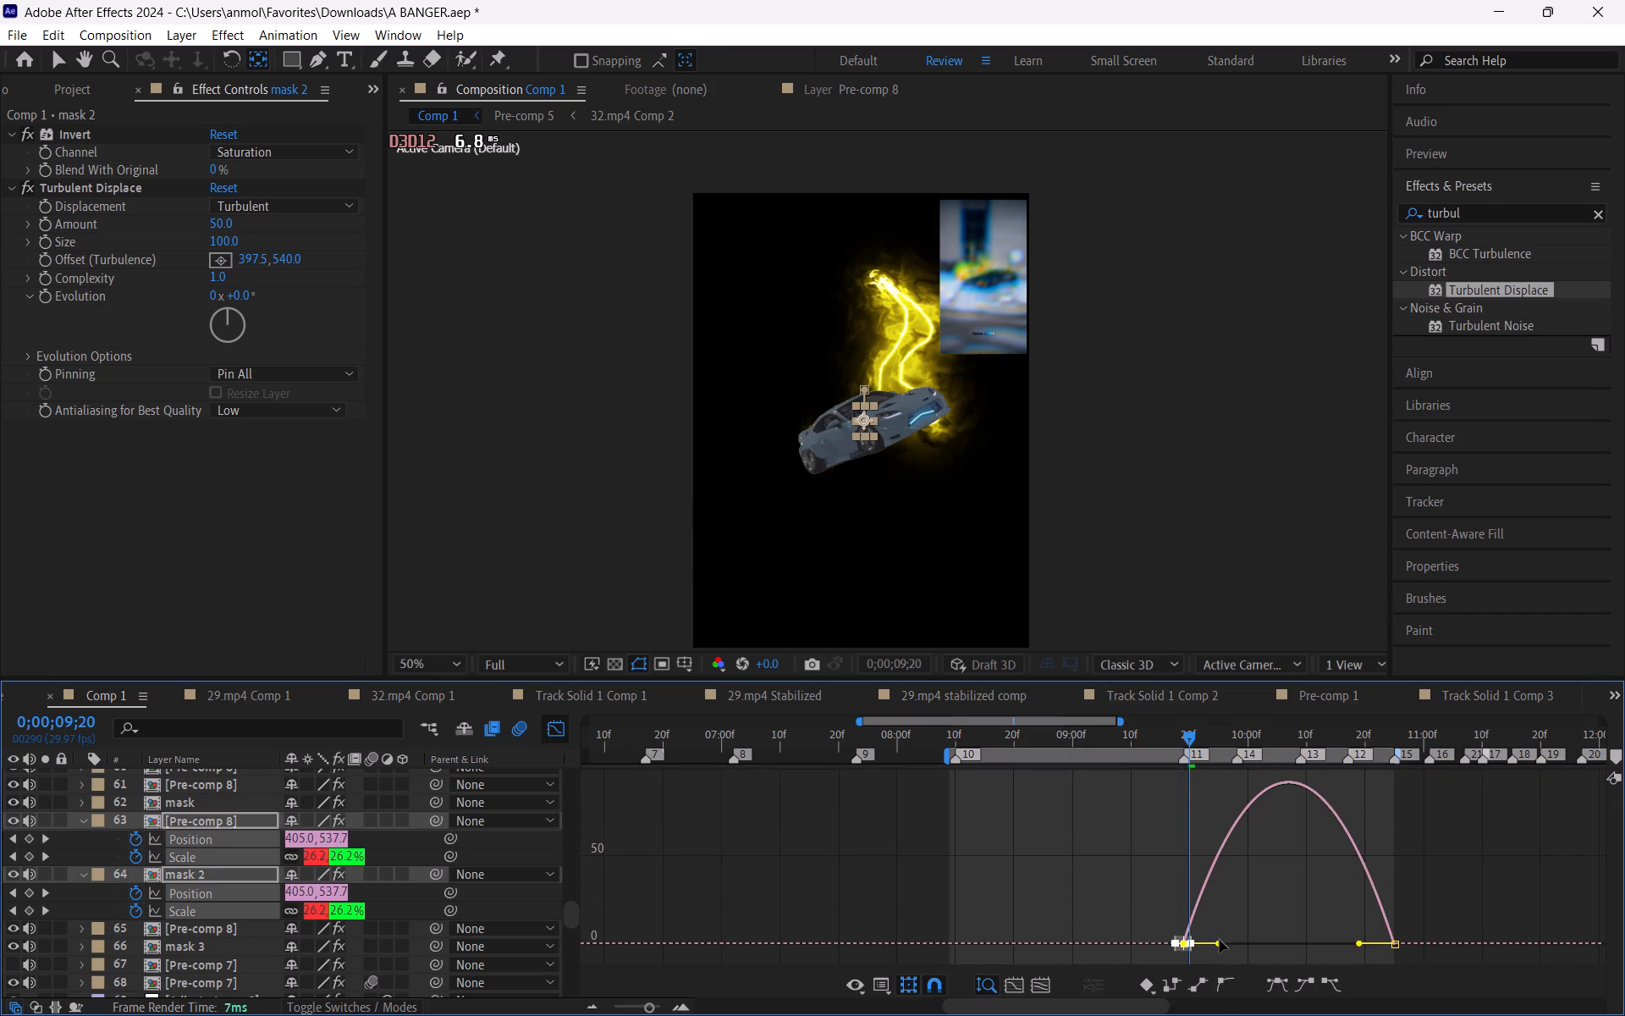
drag(1220, 947, 1196, 953)
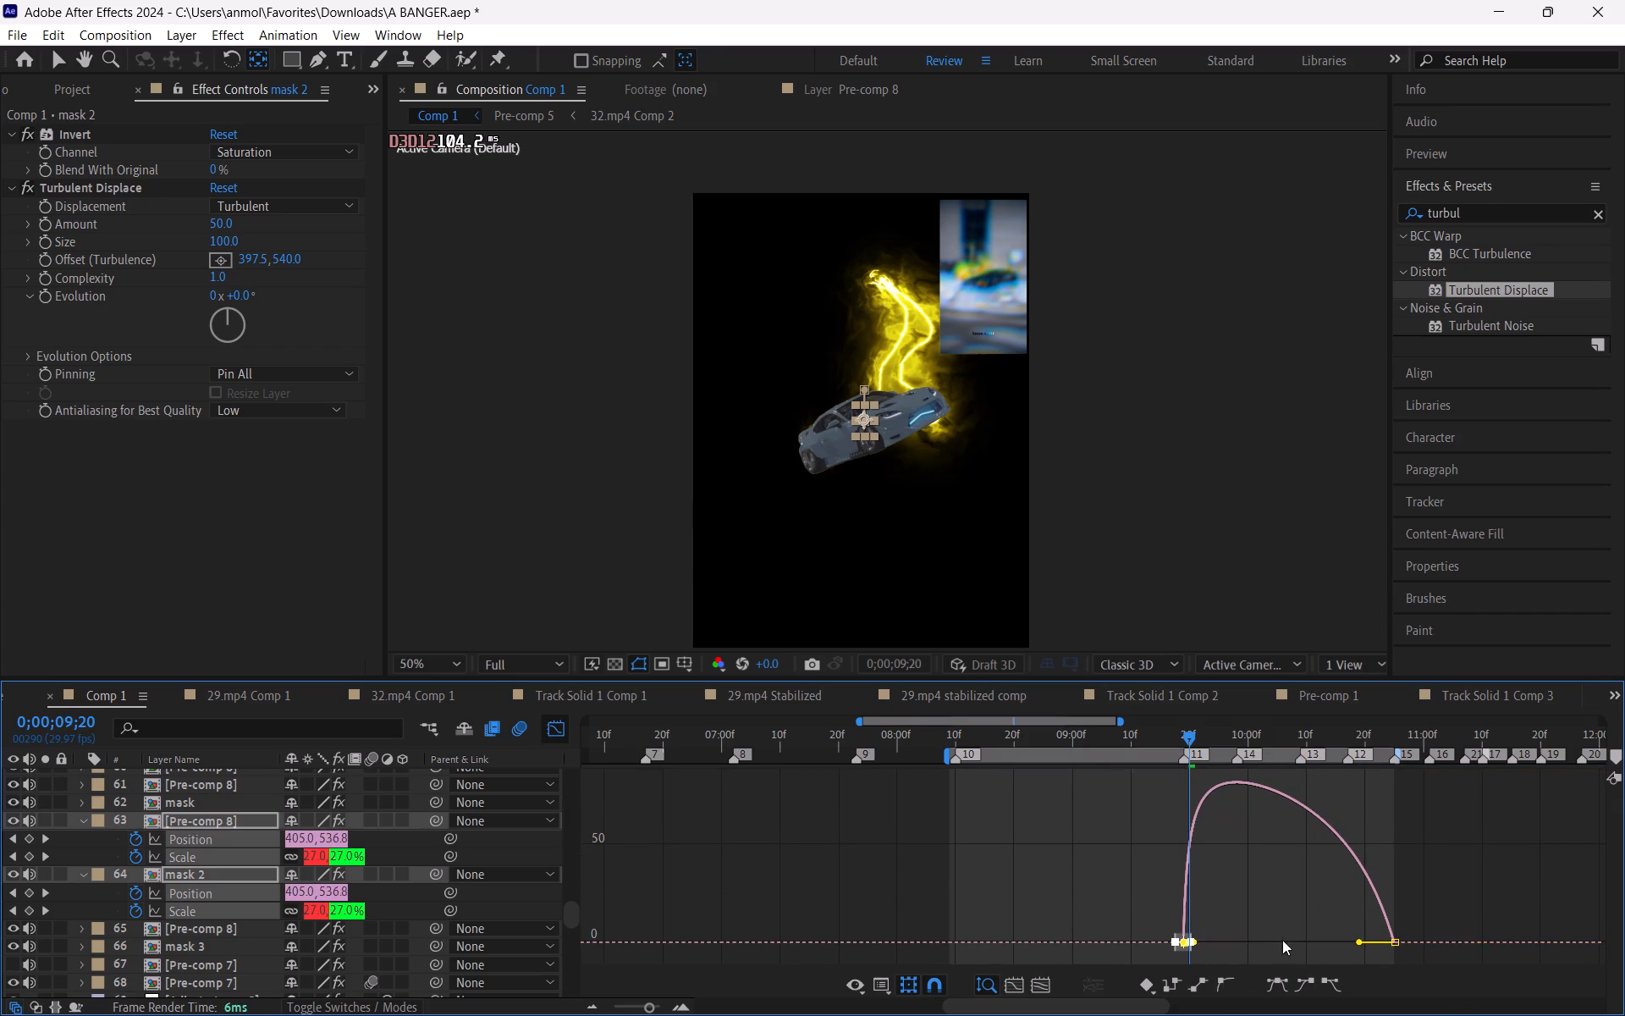
drag(1451, 926, 1371, 975)
drag(1357, 942, 1341, 946)
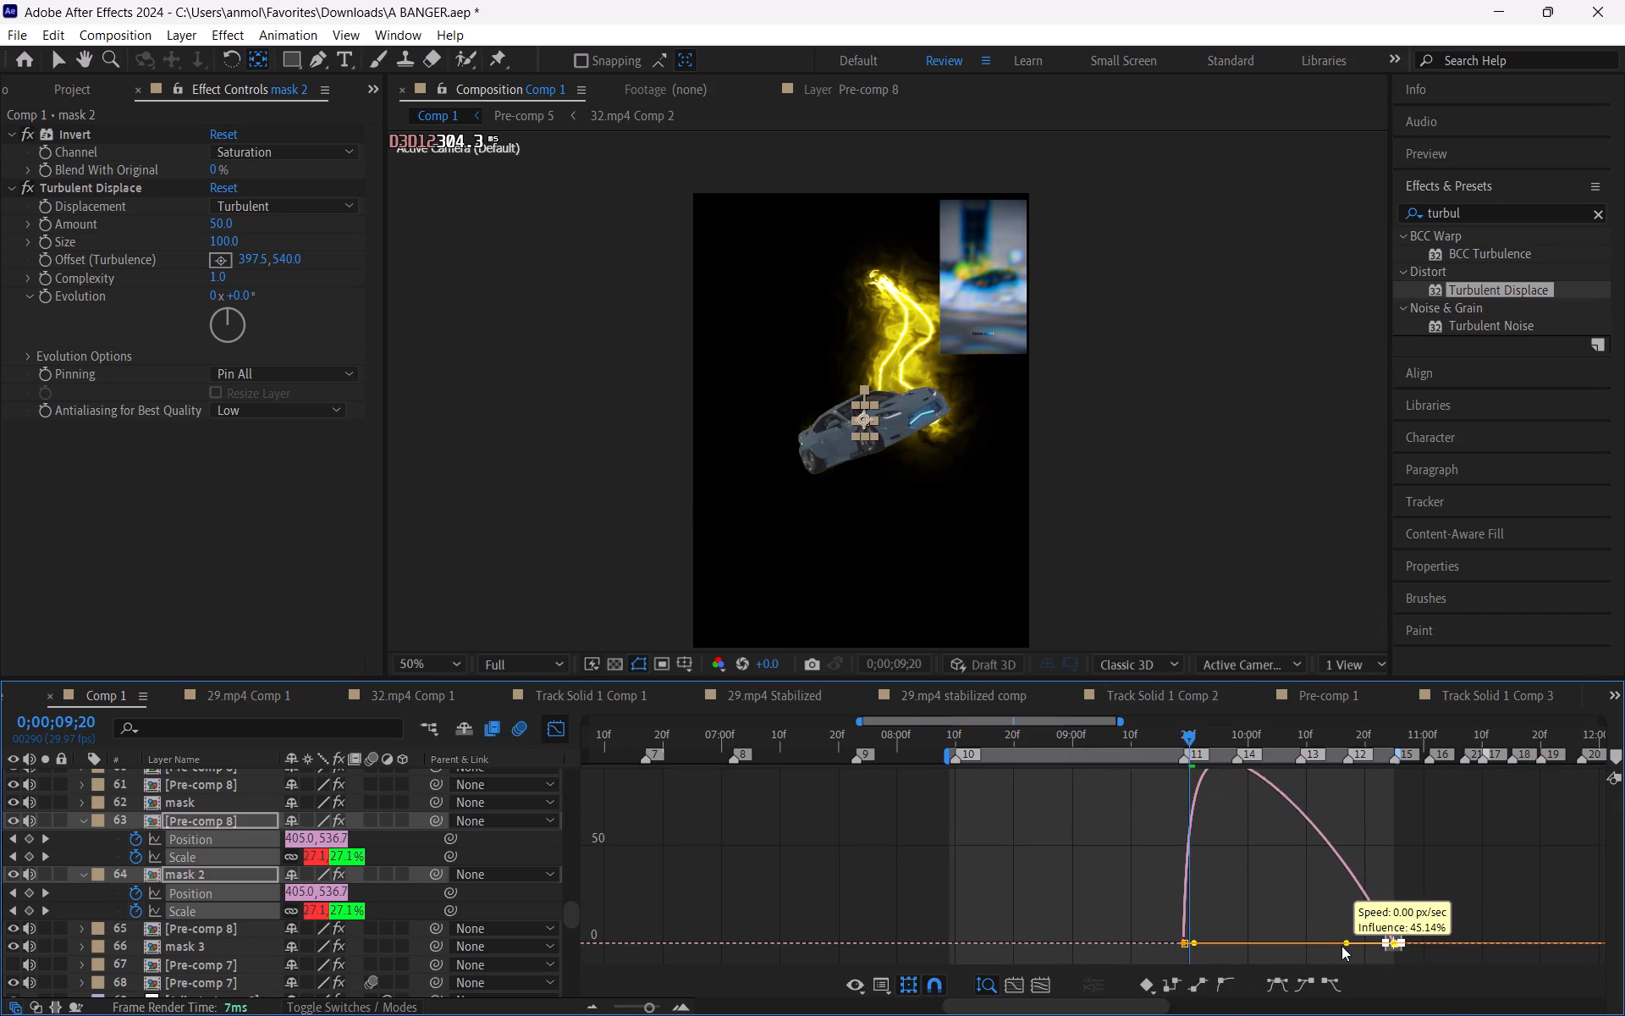
drag(1341, 946, 1327, 946)
click(1273, 911)
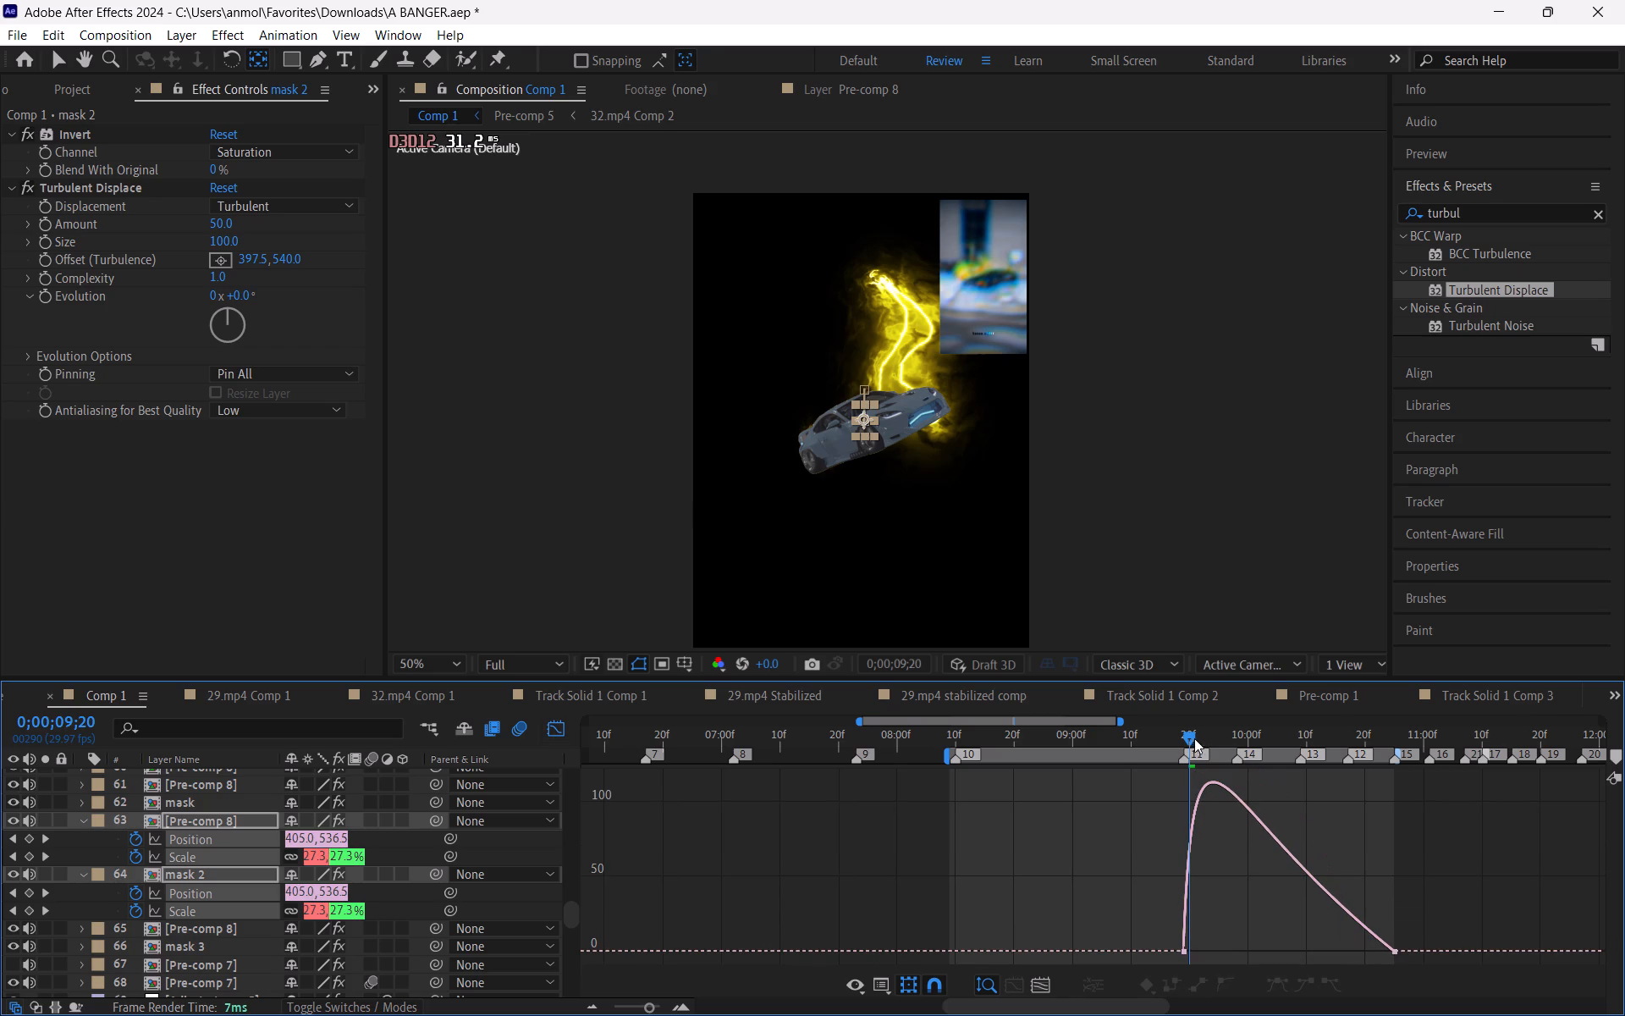
drag(1425, 924, 1374, 984)
click(1306, 857)
drag(1190, 735, 1325, 798)
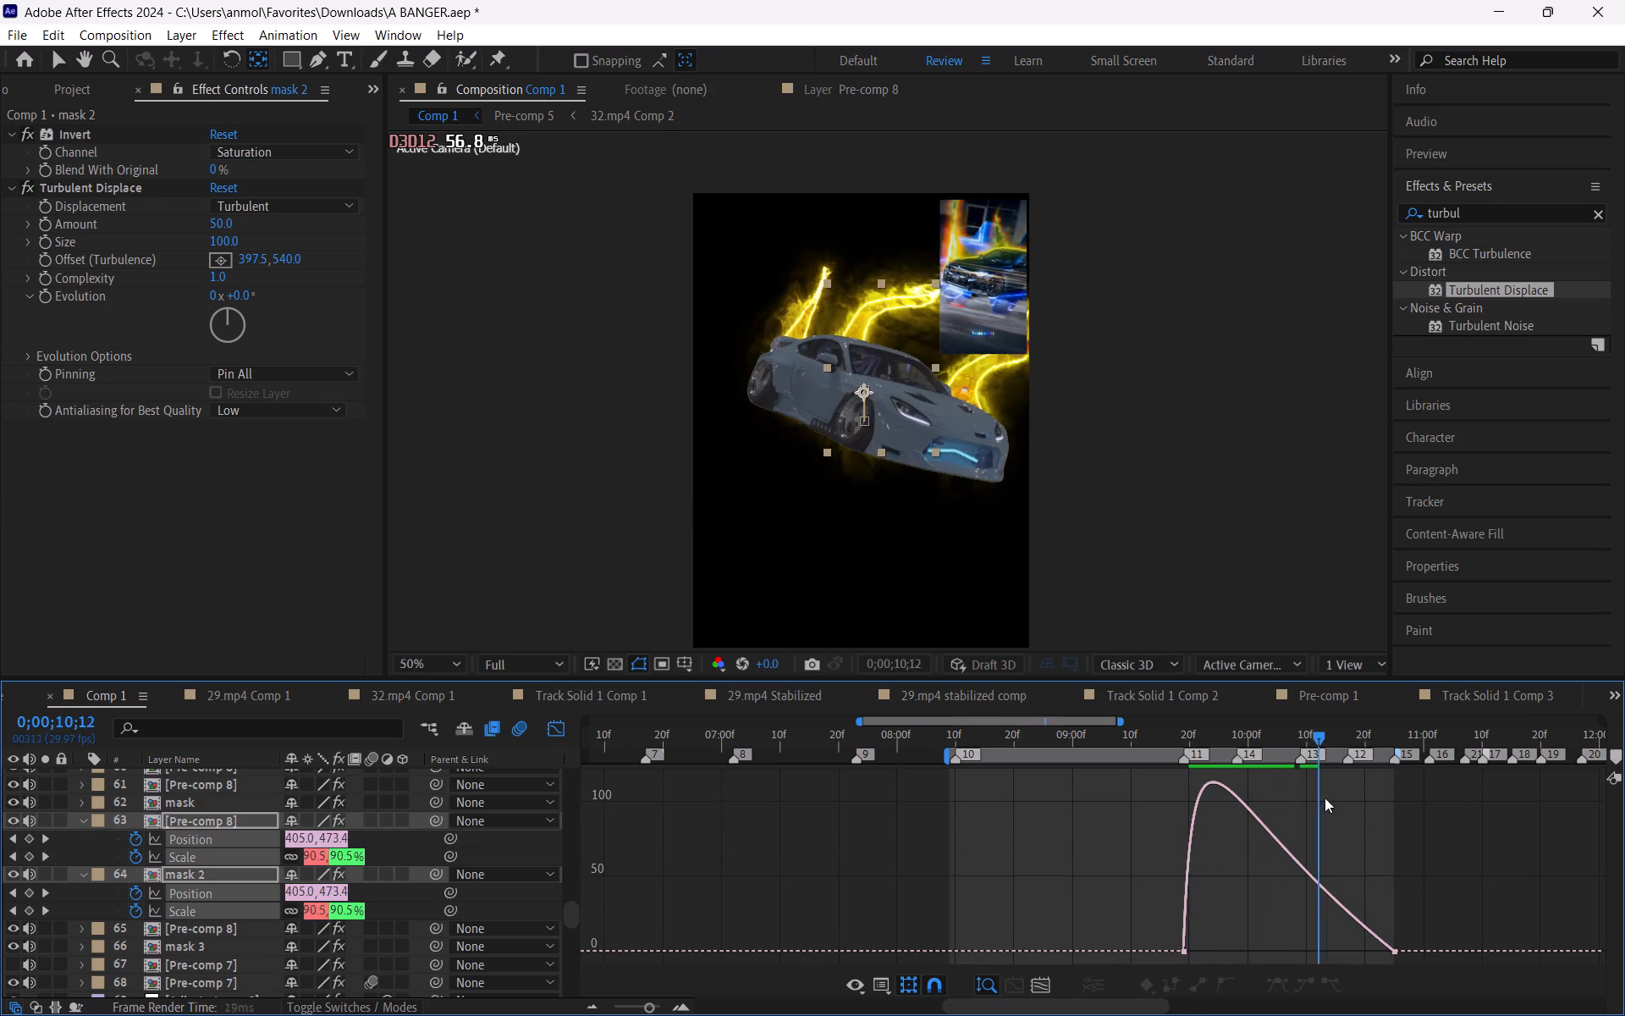
drag(1325, 798, 1322, 816)
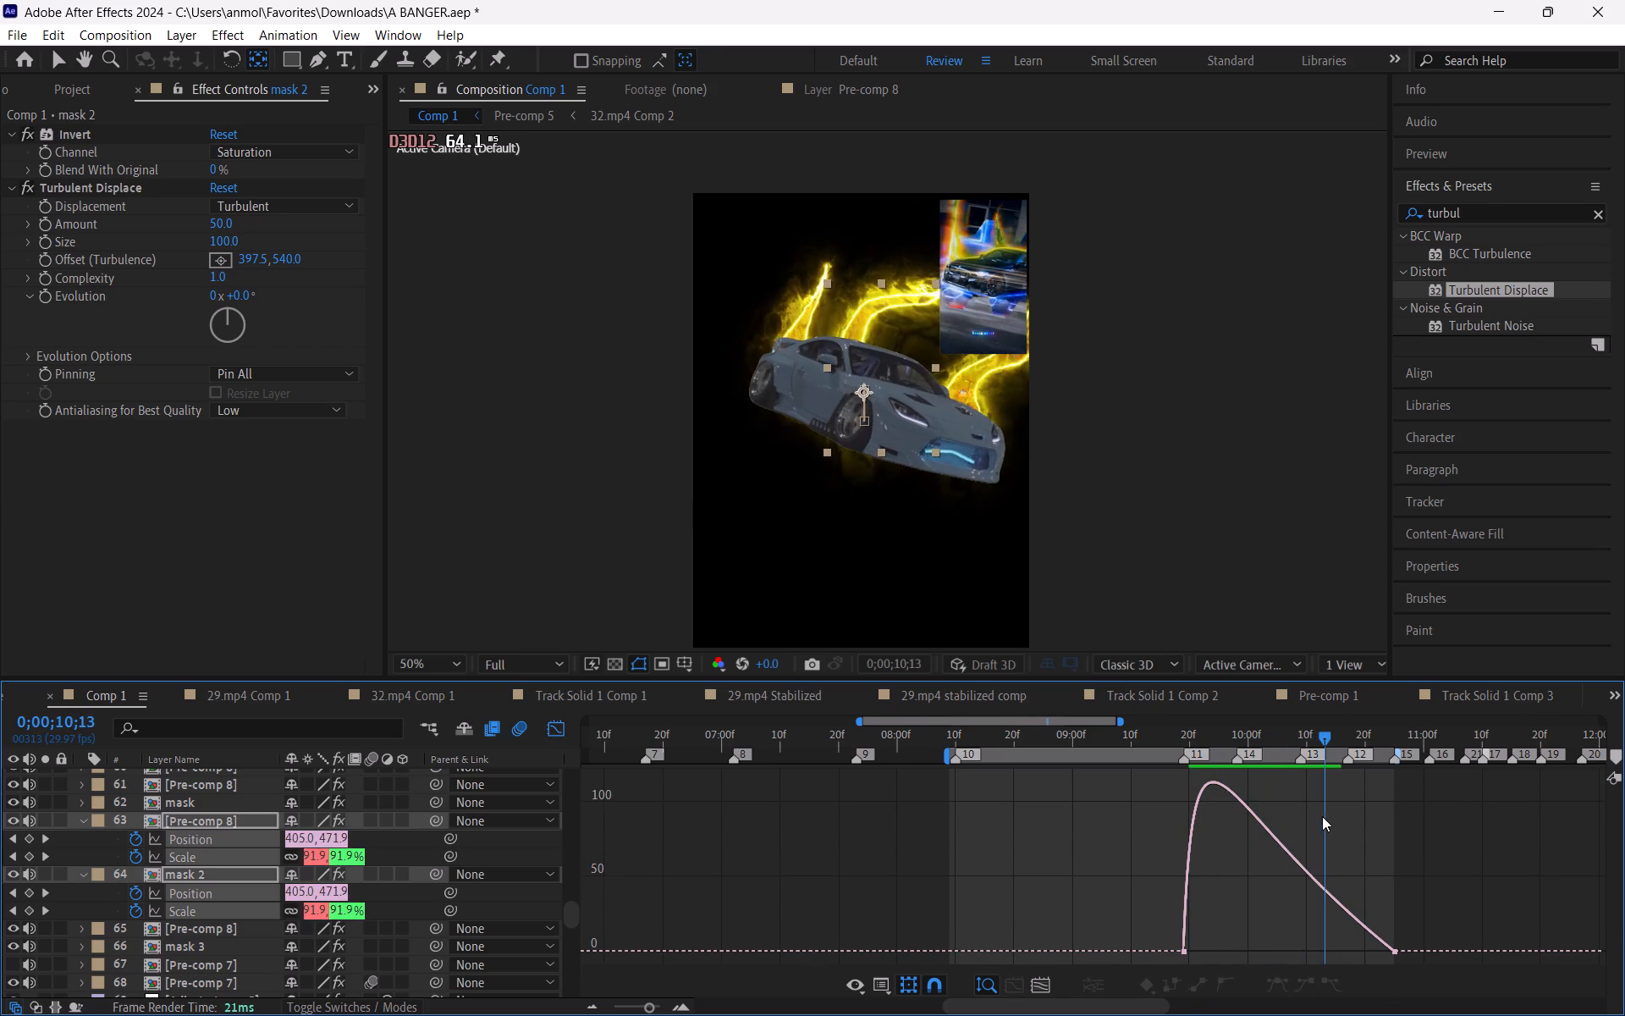
drag(1322, 816, 1253, 826)
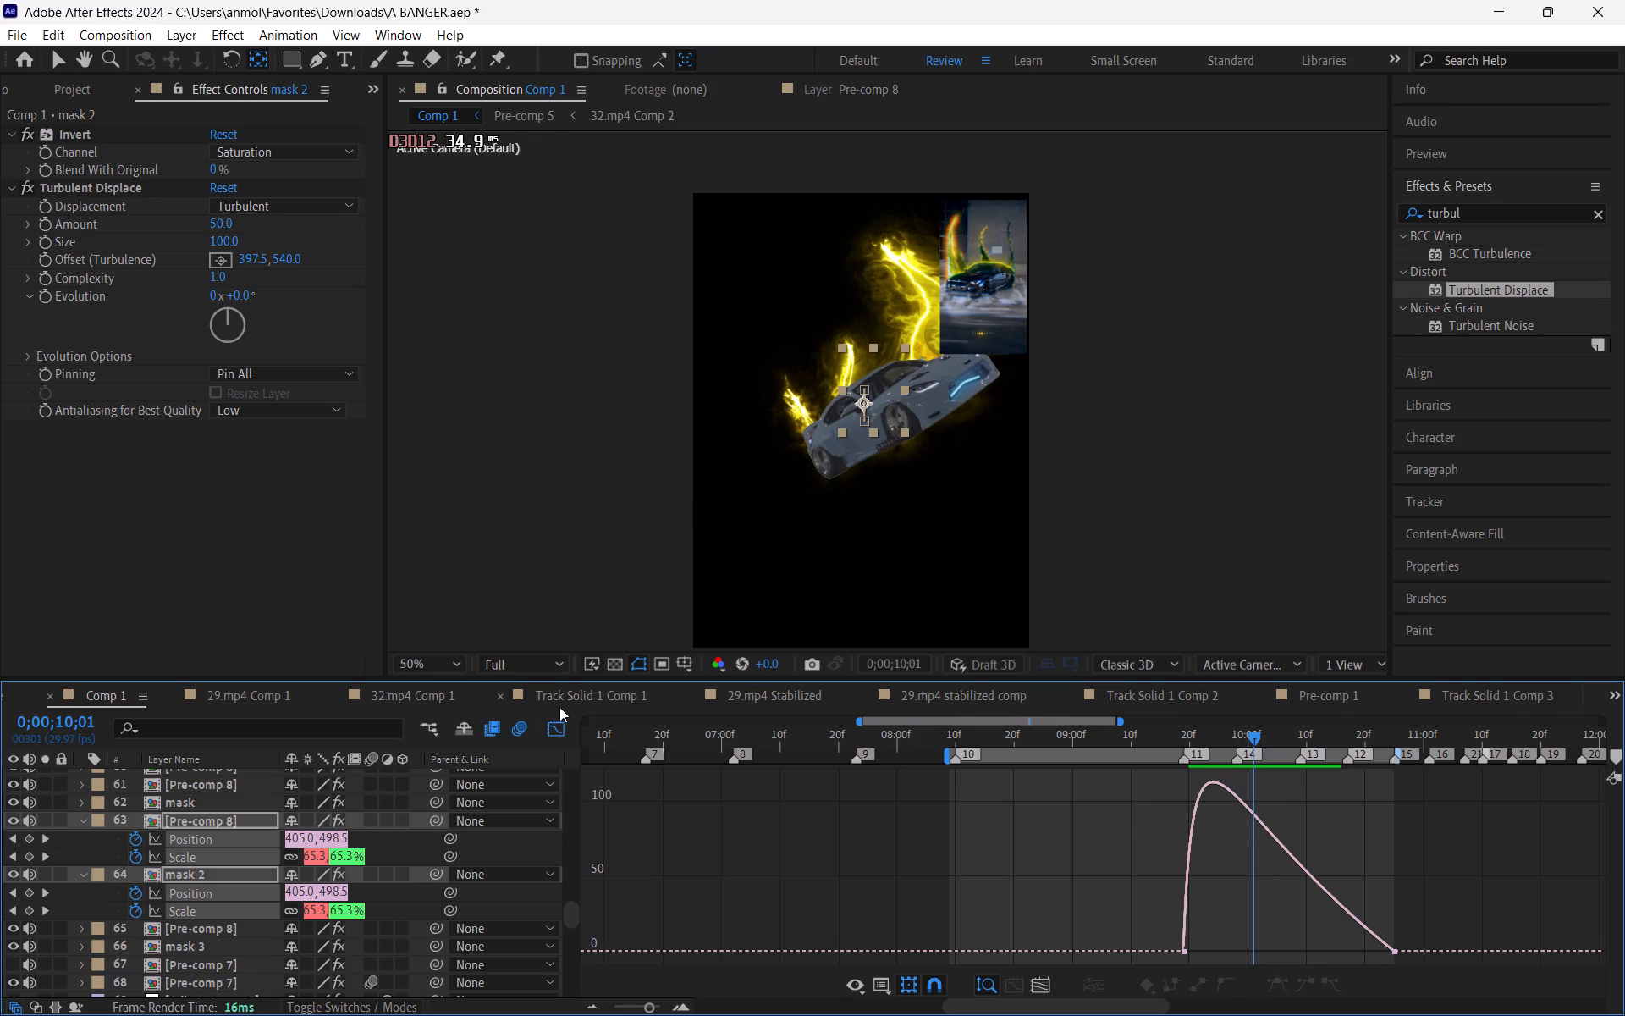
Close the graph editor in Comp 1 and collapse the keyframed properties of layer 63 and mask 2.
click(560, 707)
click(240, 690)
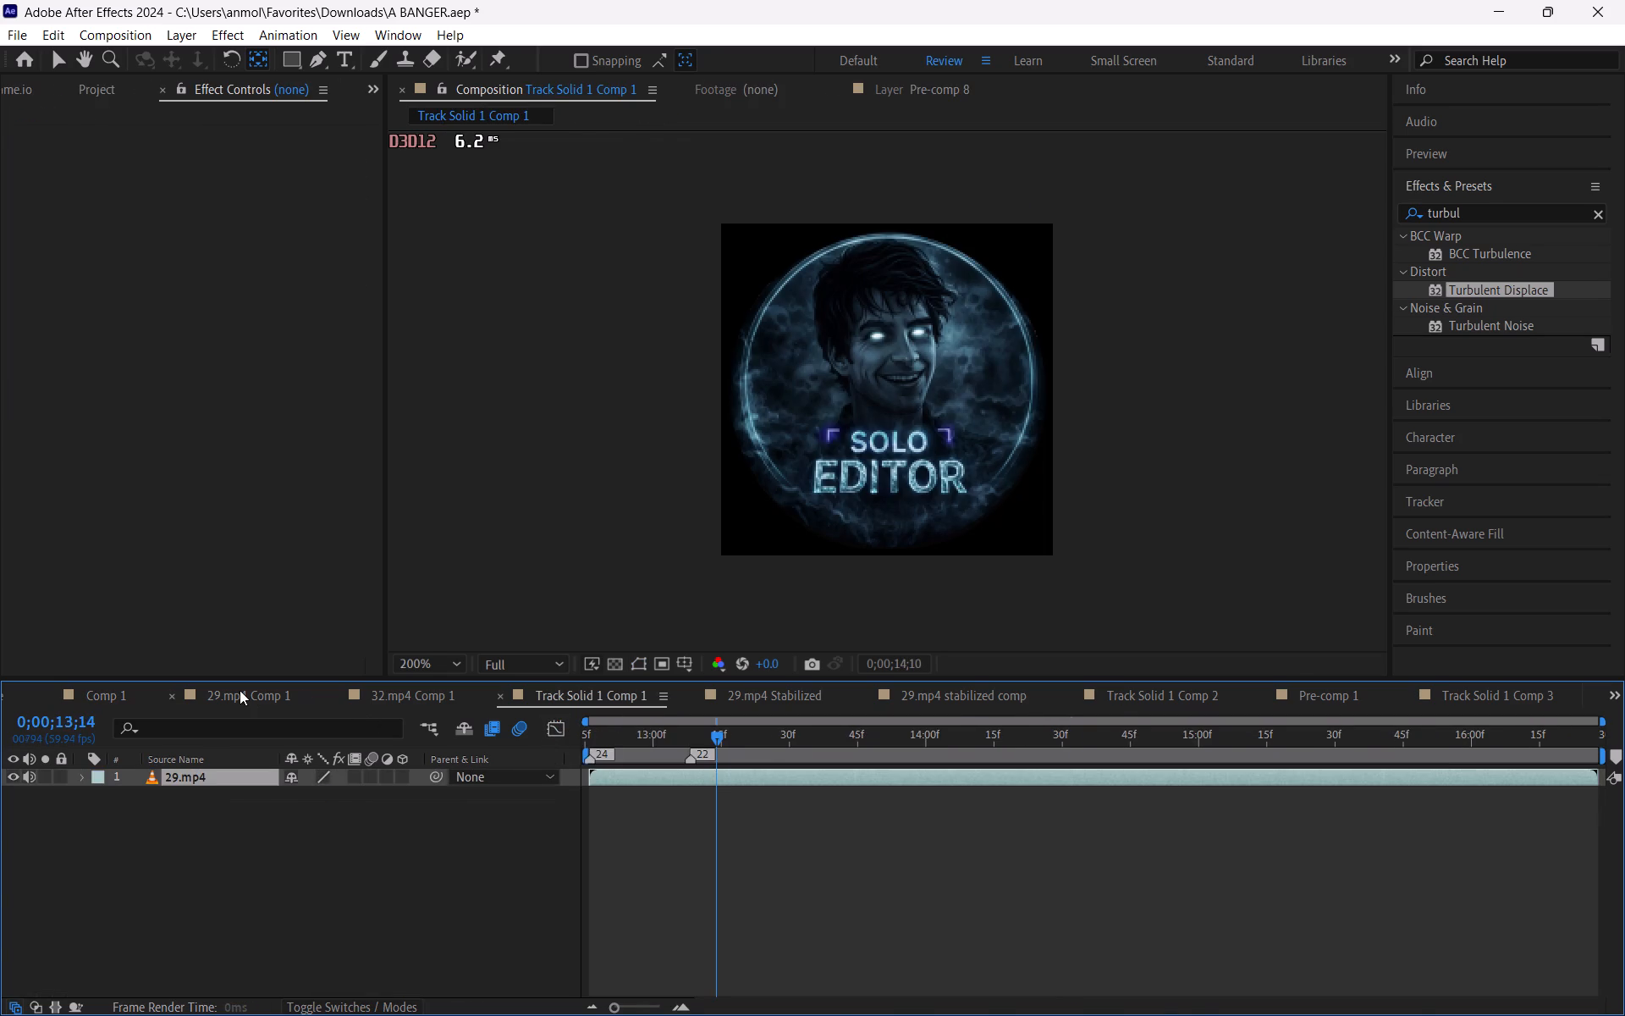
click(135, 692)
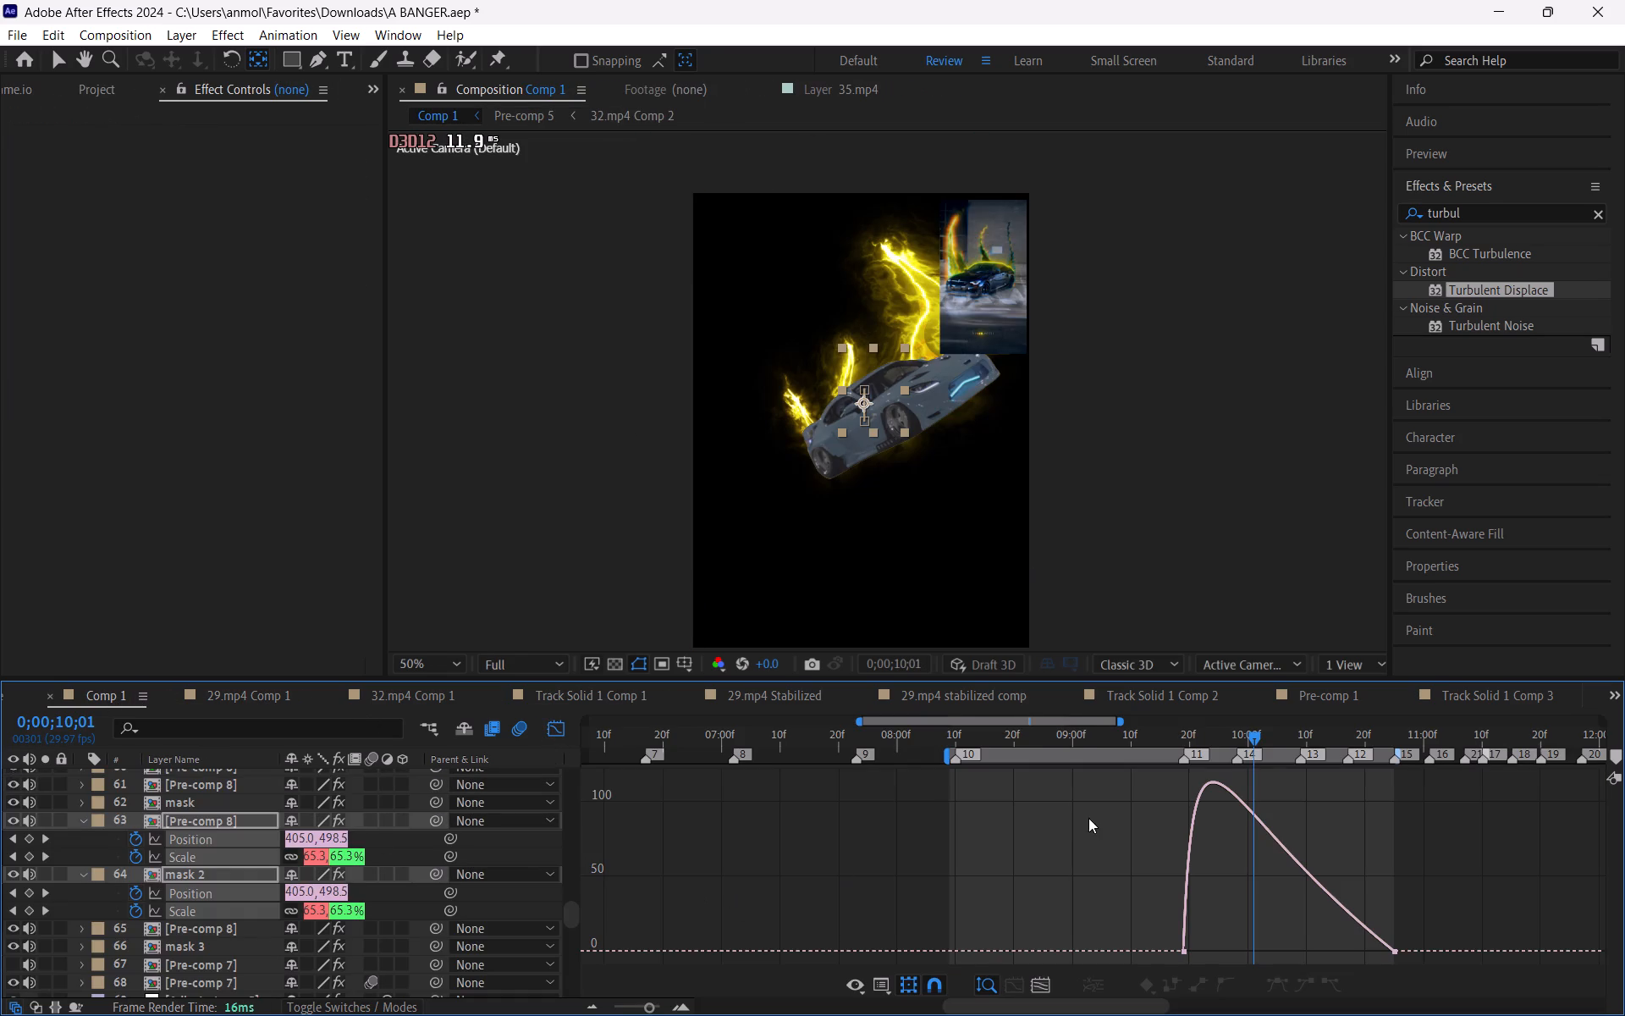
click(1088, 818)
click(554, 729)
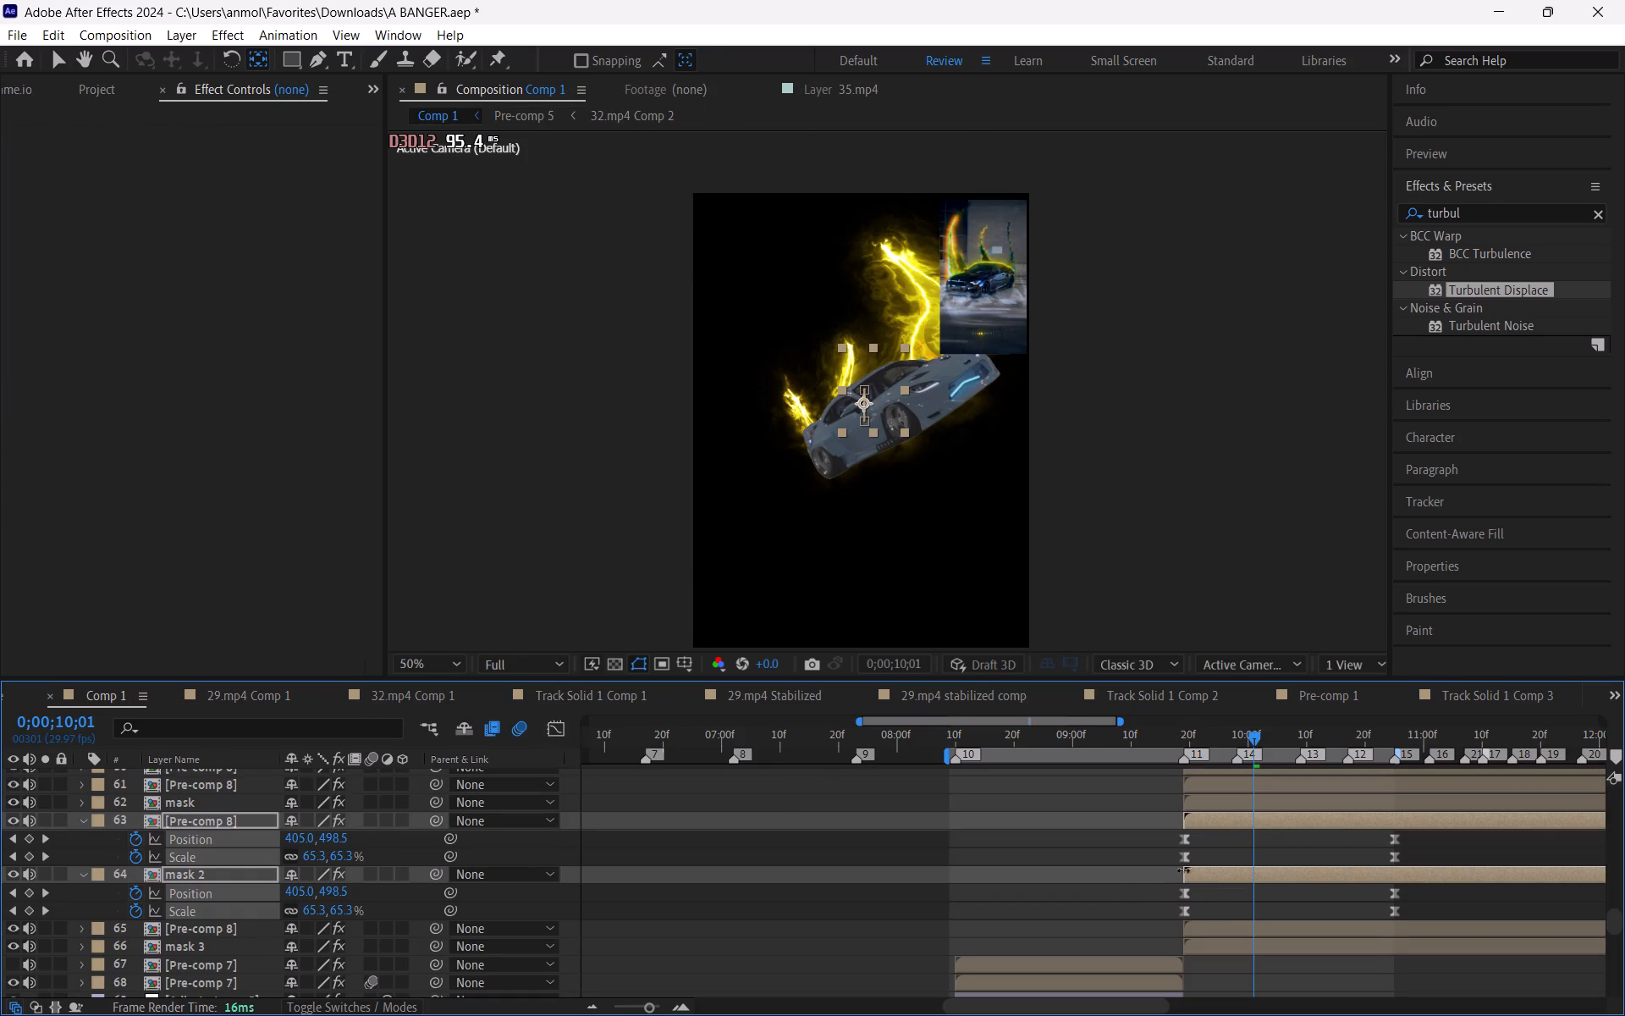
key(u)
key(u)
click(1104, 865)
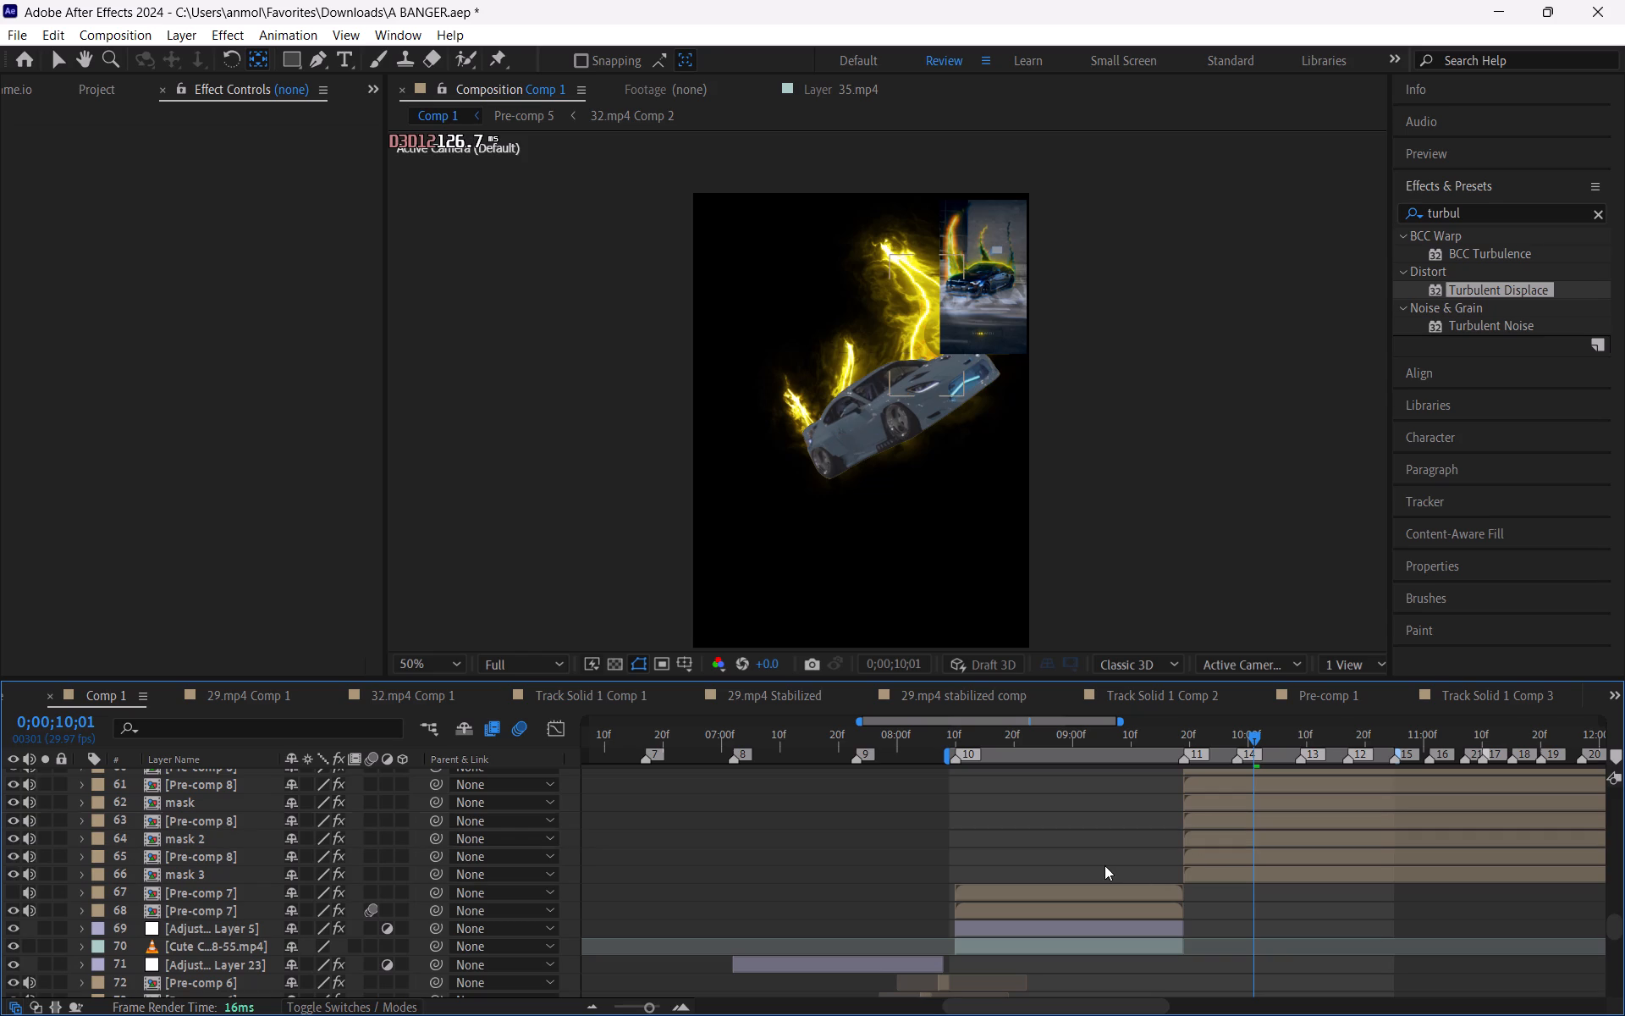
Center the anchor points of mask 3 and the Pre-comp 8 on layer 65 within their visible flame content.
click(1229, 871)
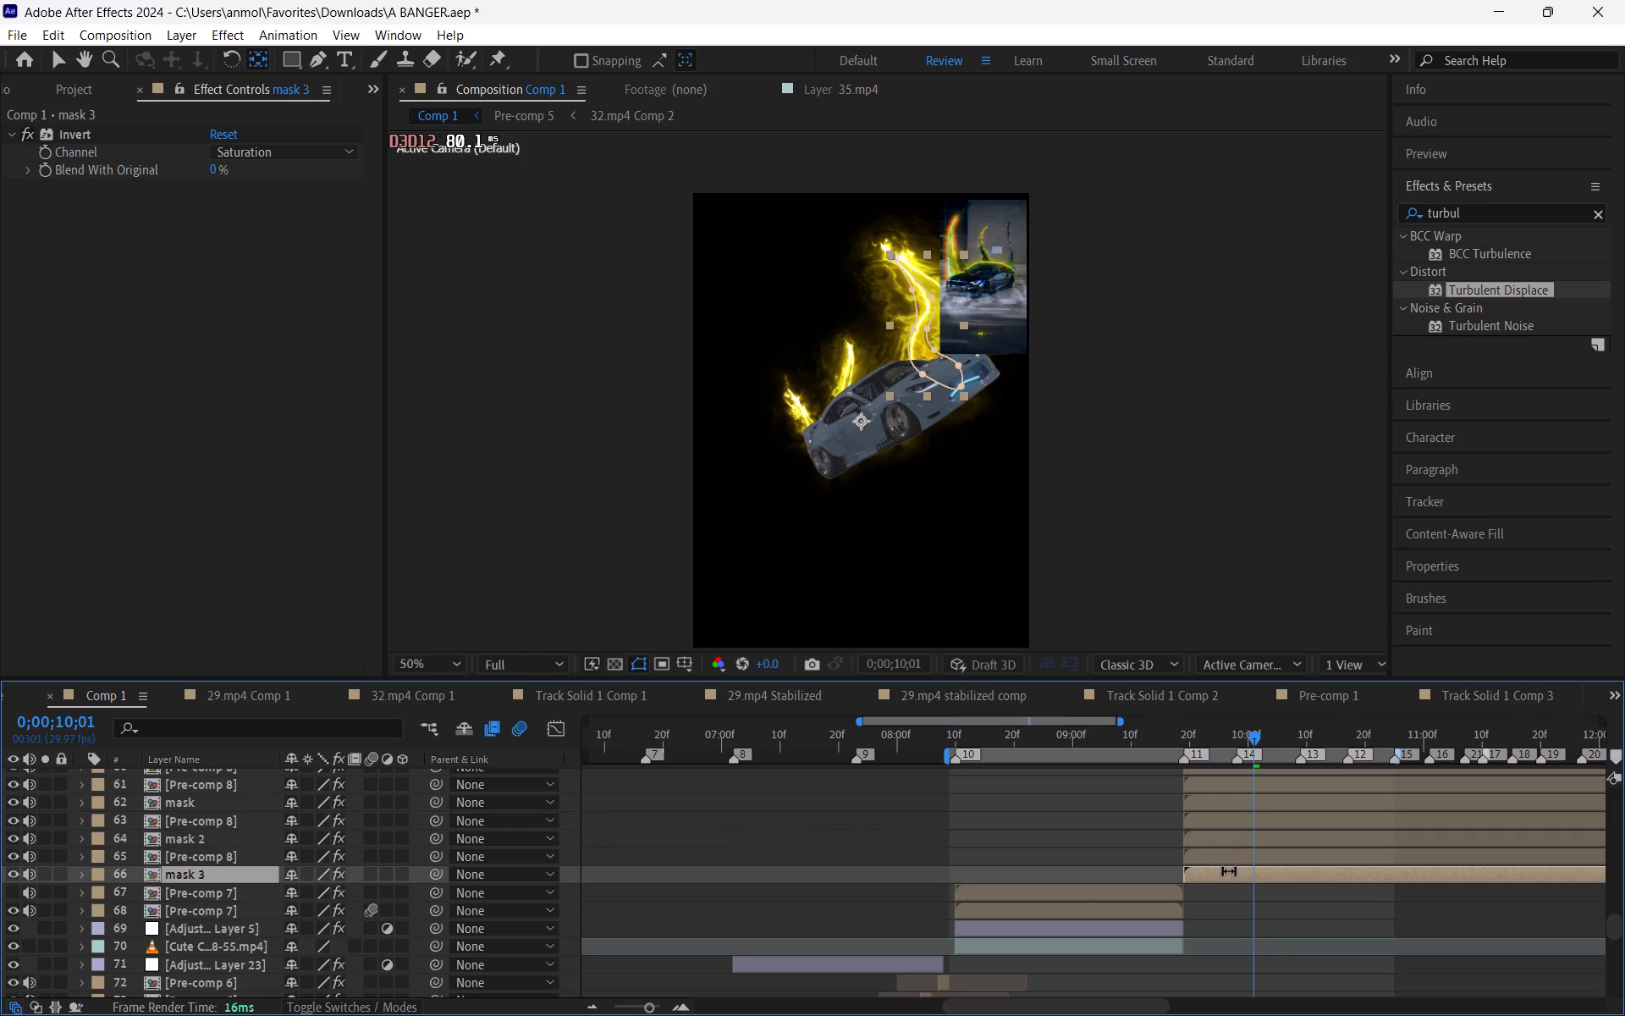
ctrl+double_click(267, 63)
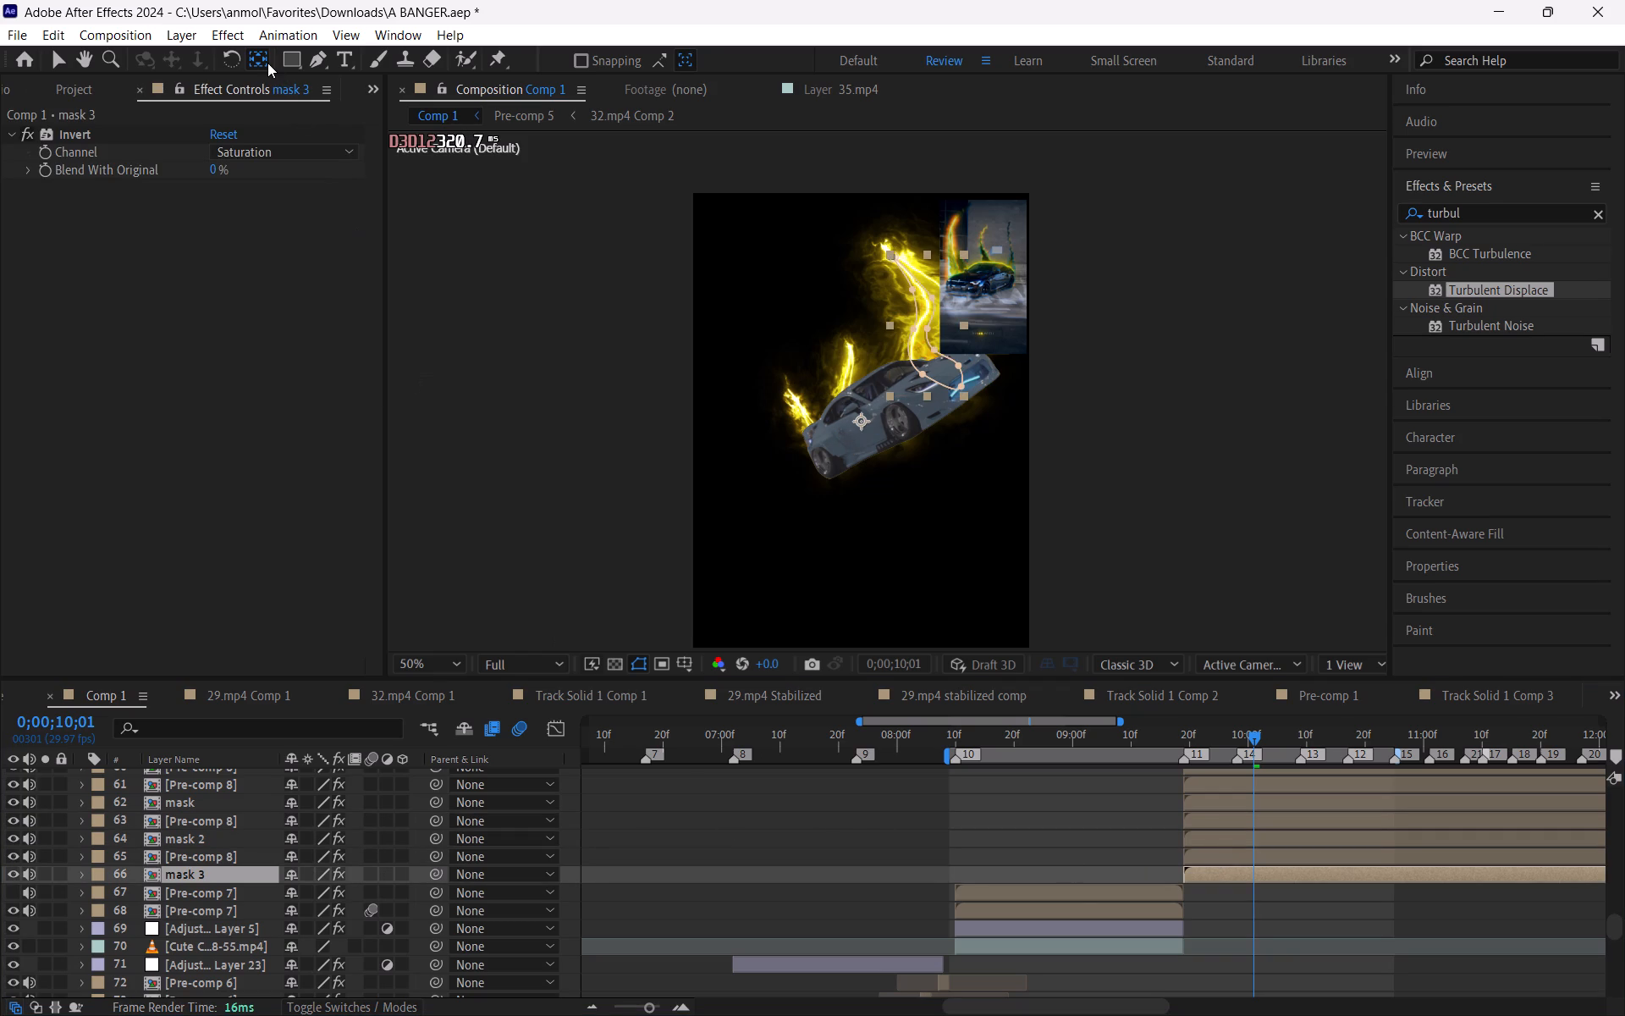
ctrl+double_click(265, 58)
click(1341, 863)
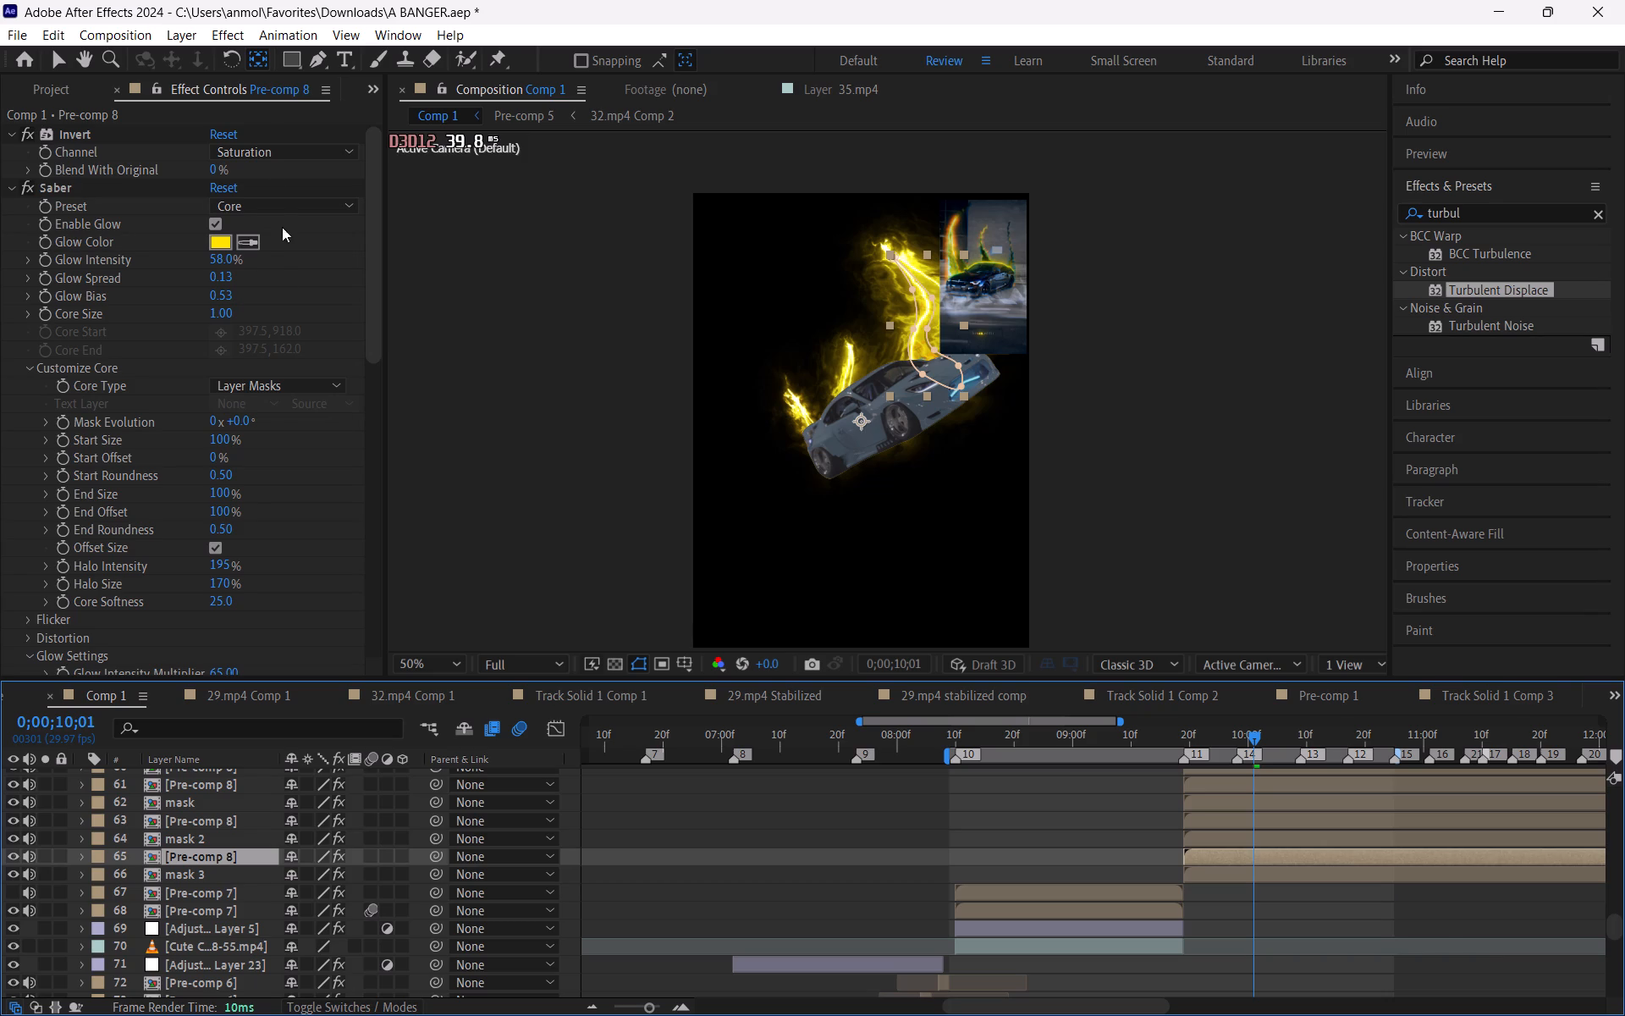
ctrl+double_click(258, 57)
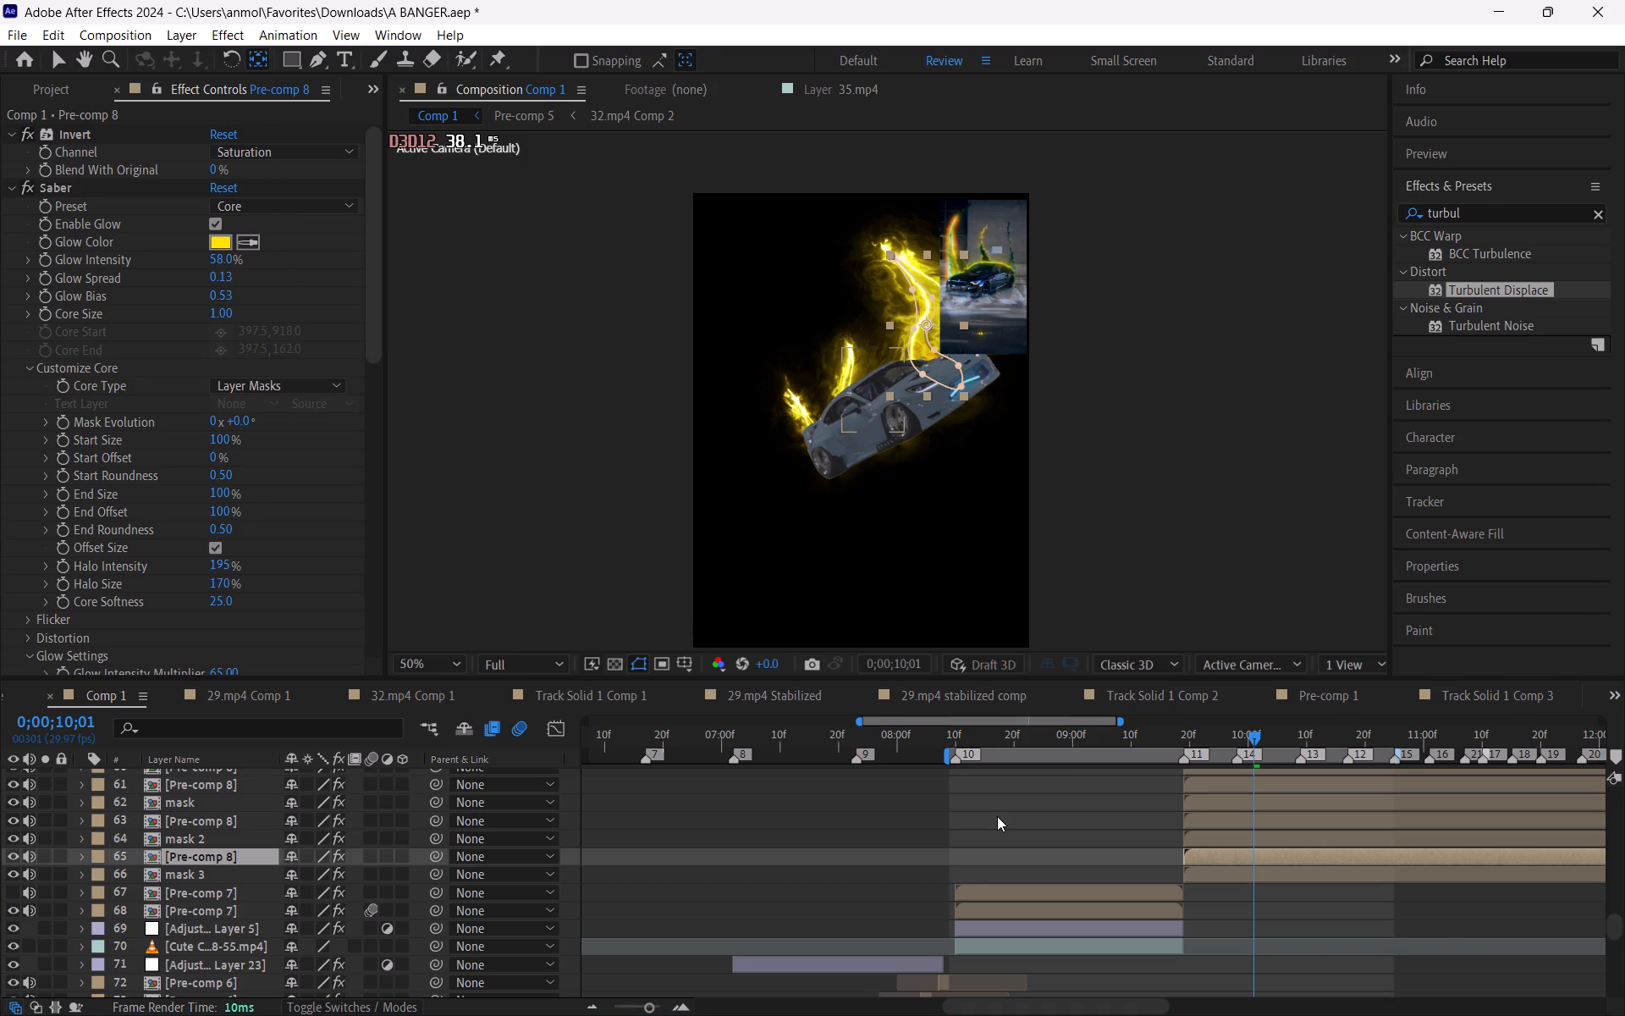
Switch to the Selection tool and save the project.
click(997, 816)
click(1193, 864)
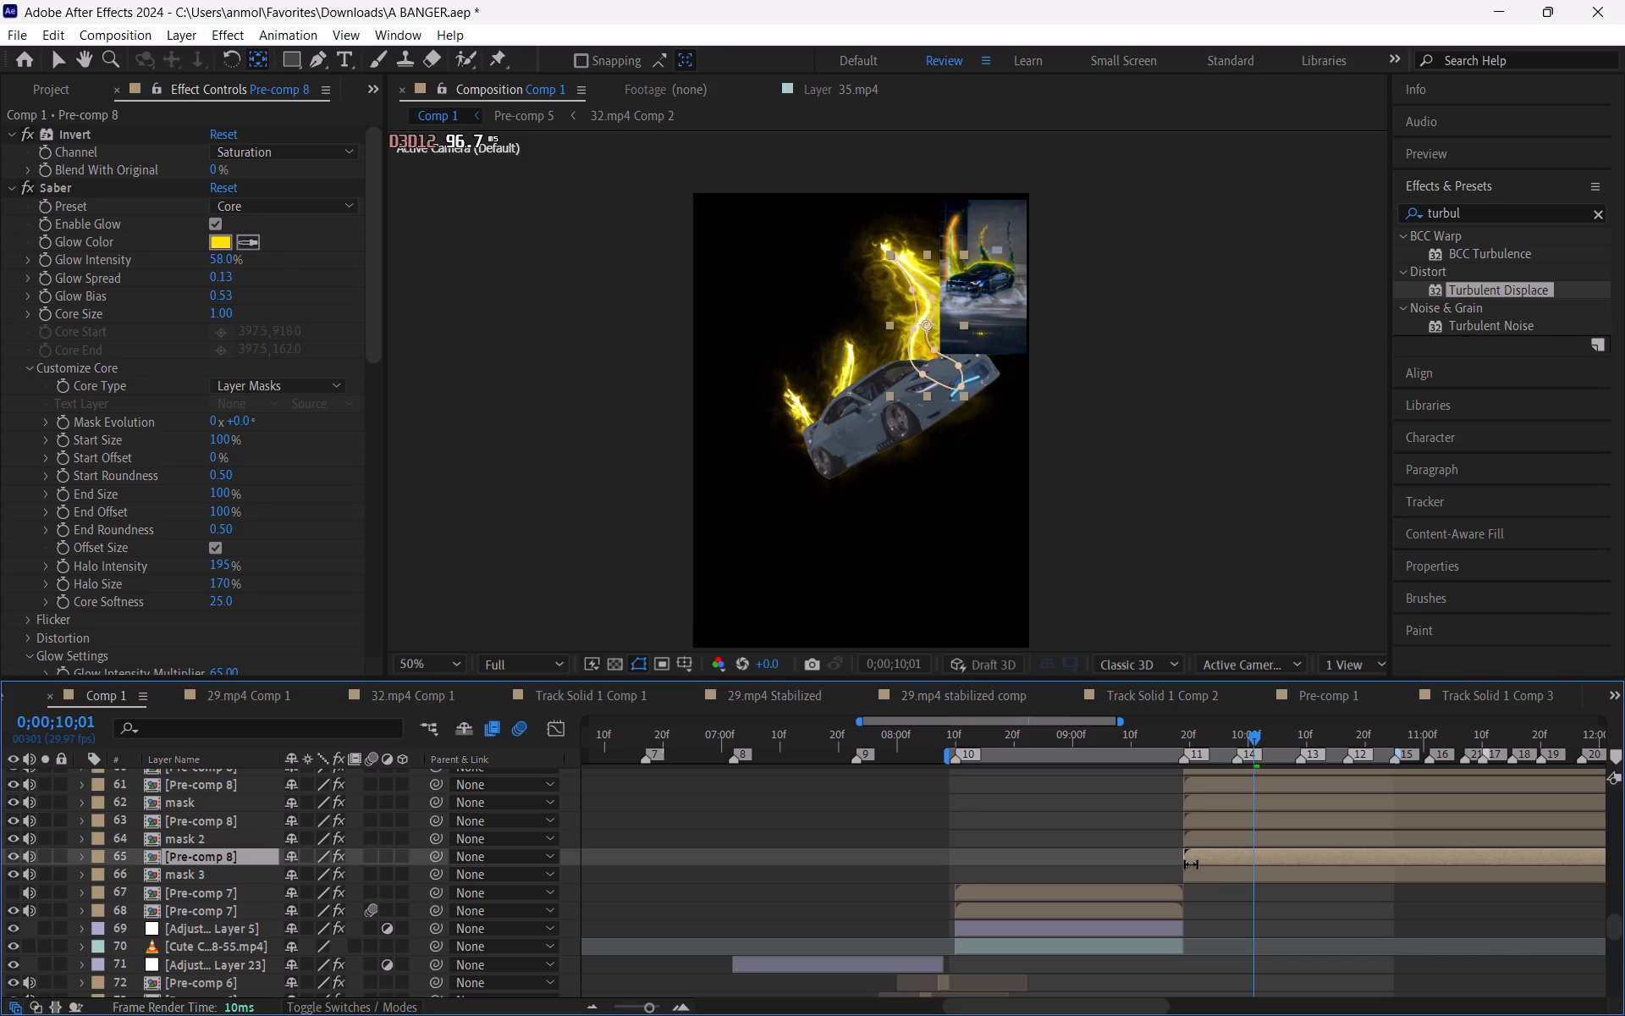
key(s)
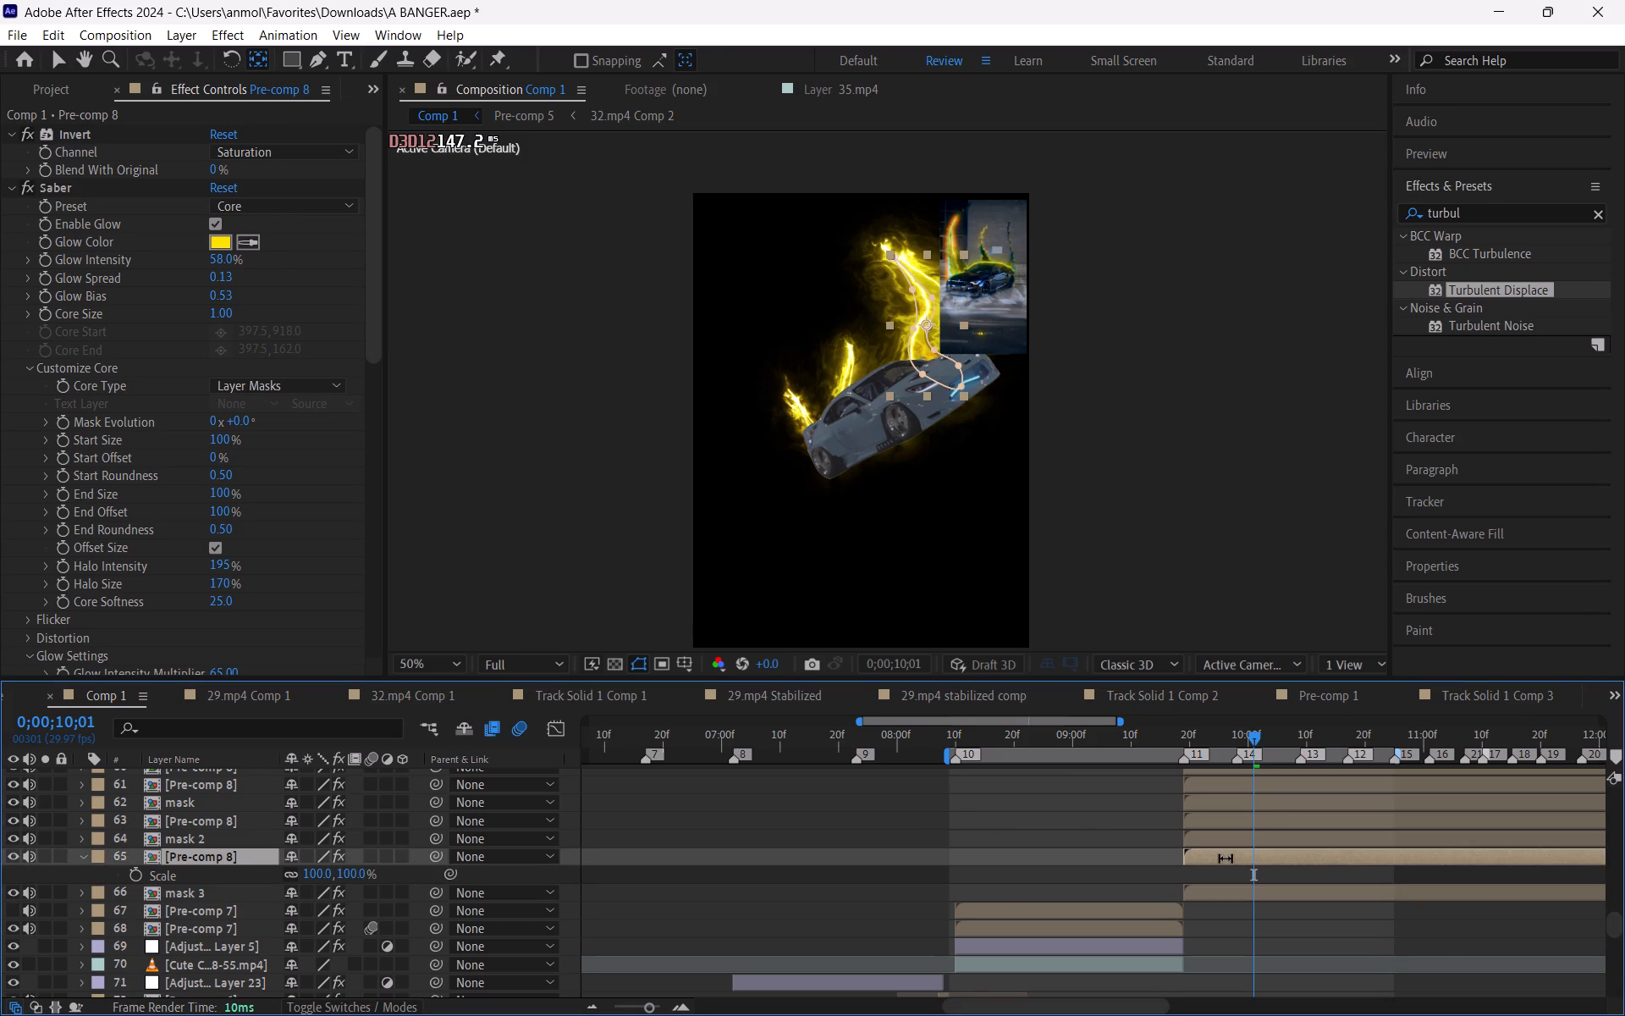
key(s)
click(62, 61)
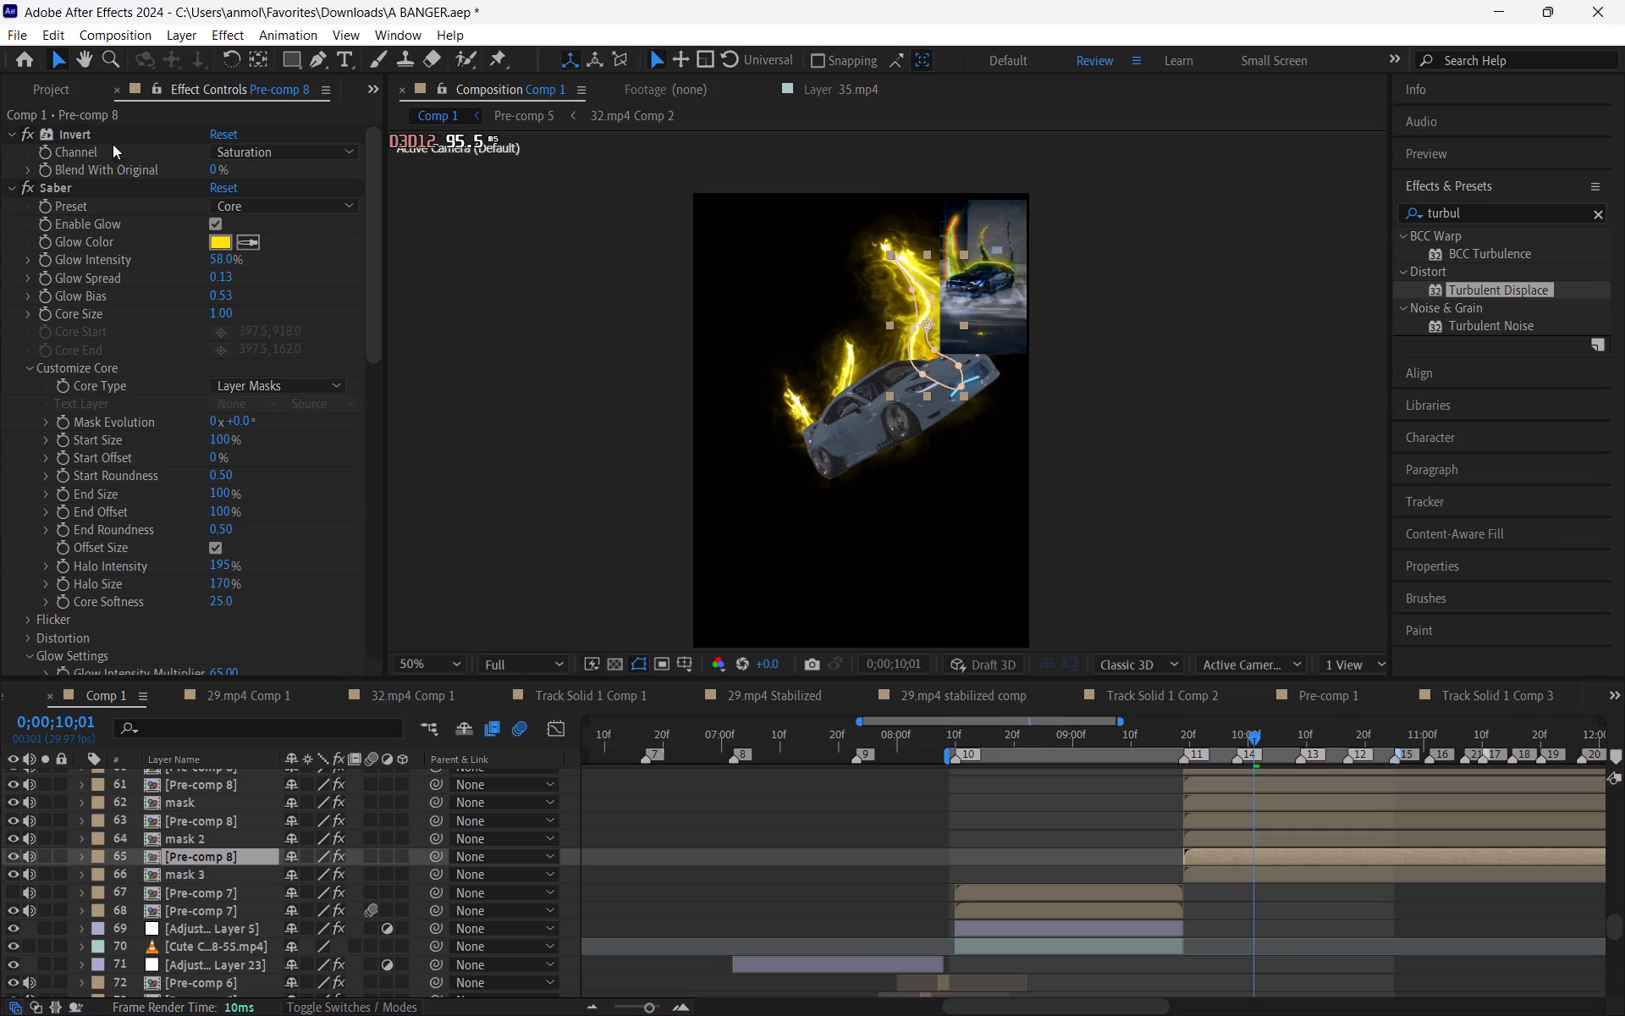
drag(135, 860, 179, 883)
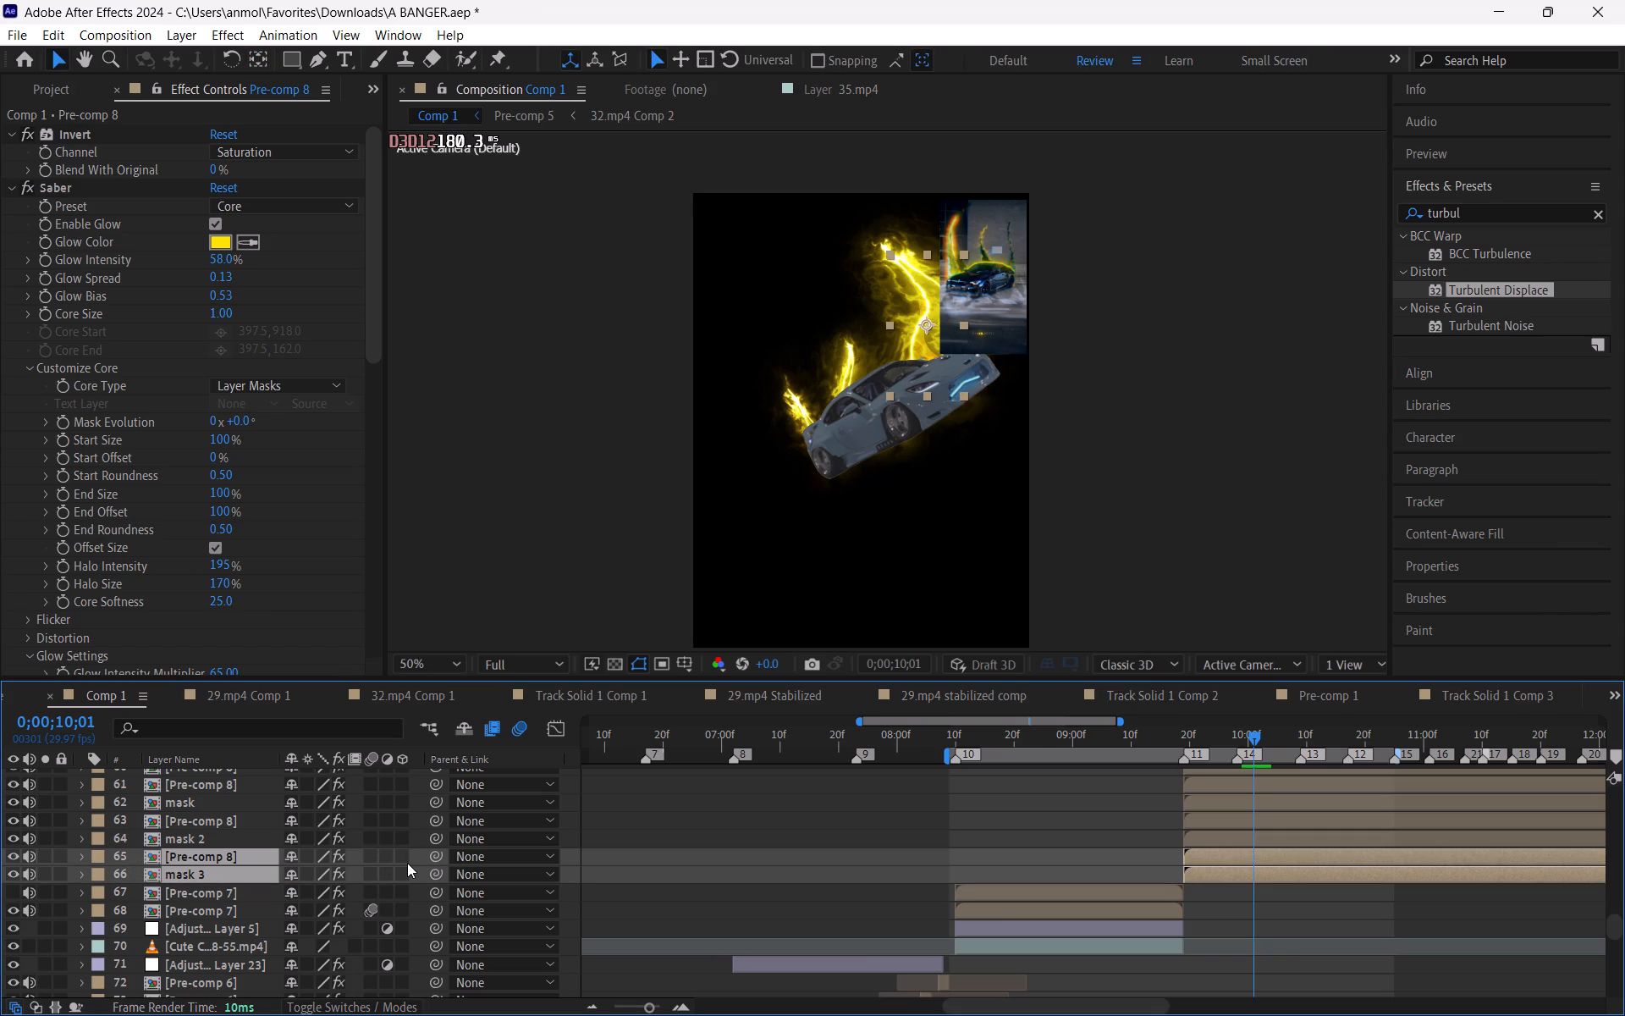
key(ctrl+s)
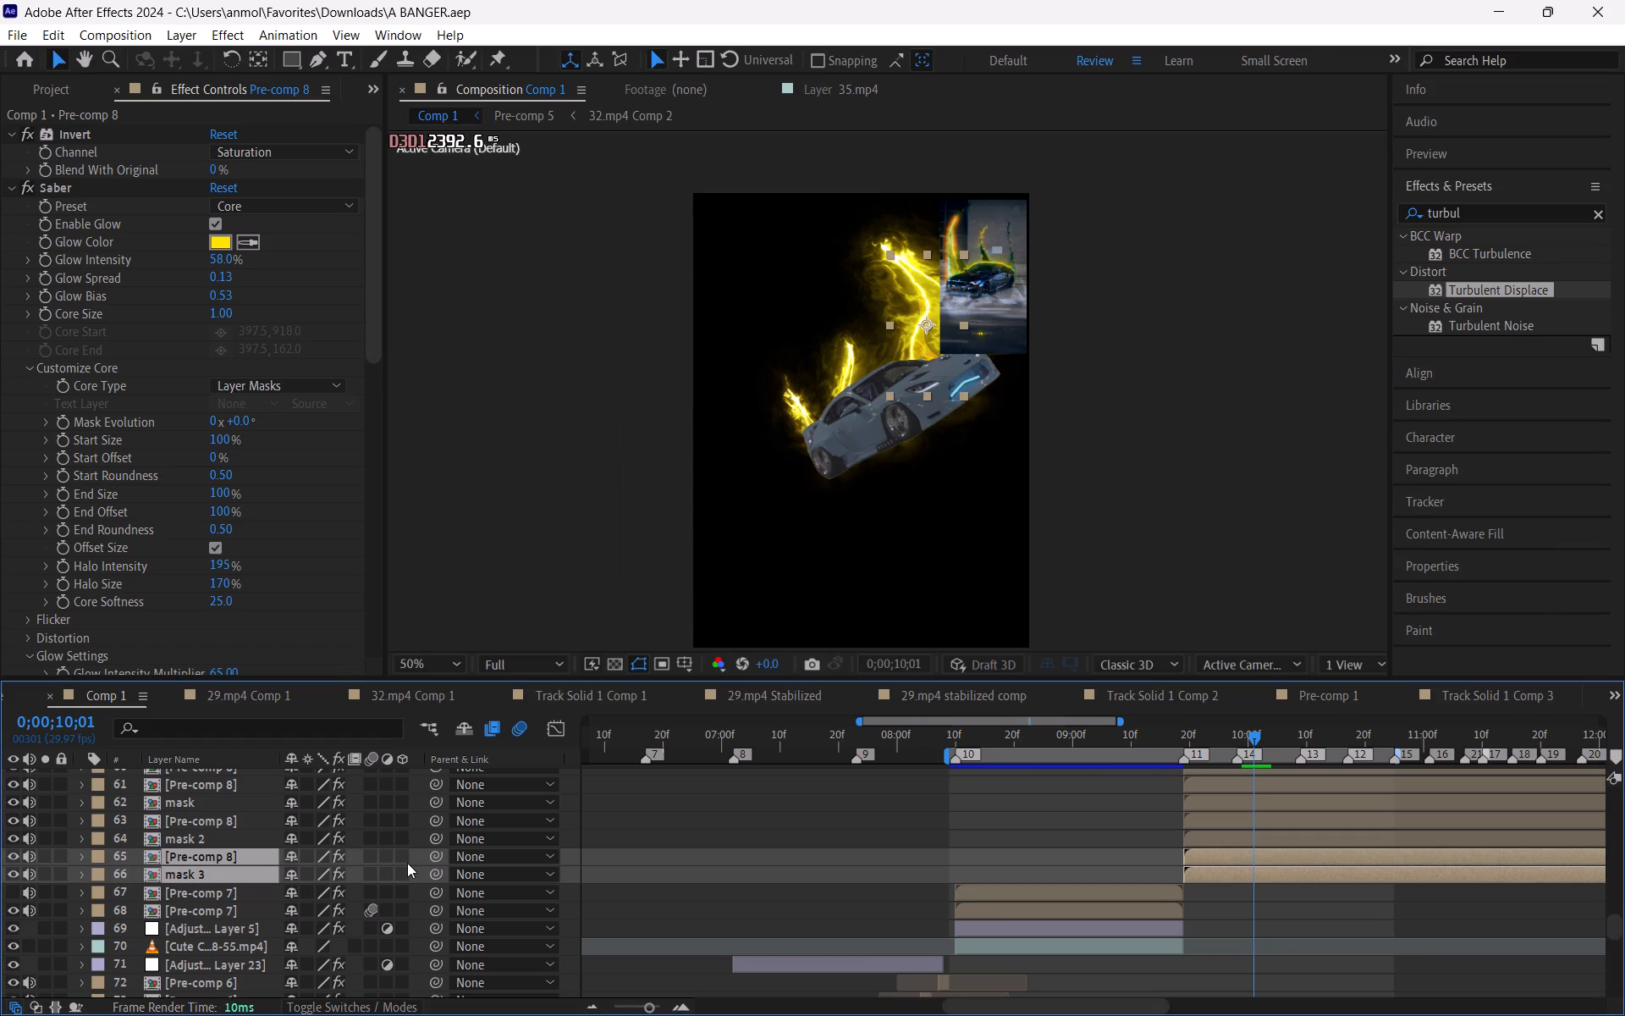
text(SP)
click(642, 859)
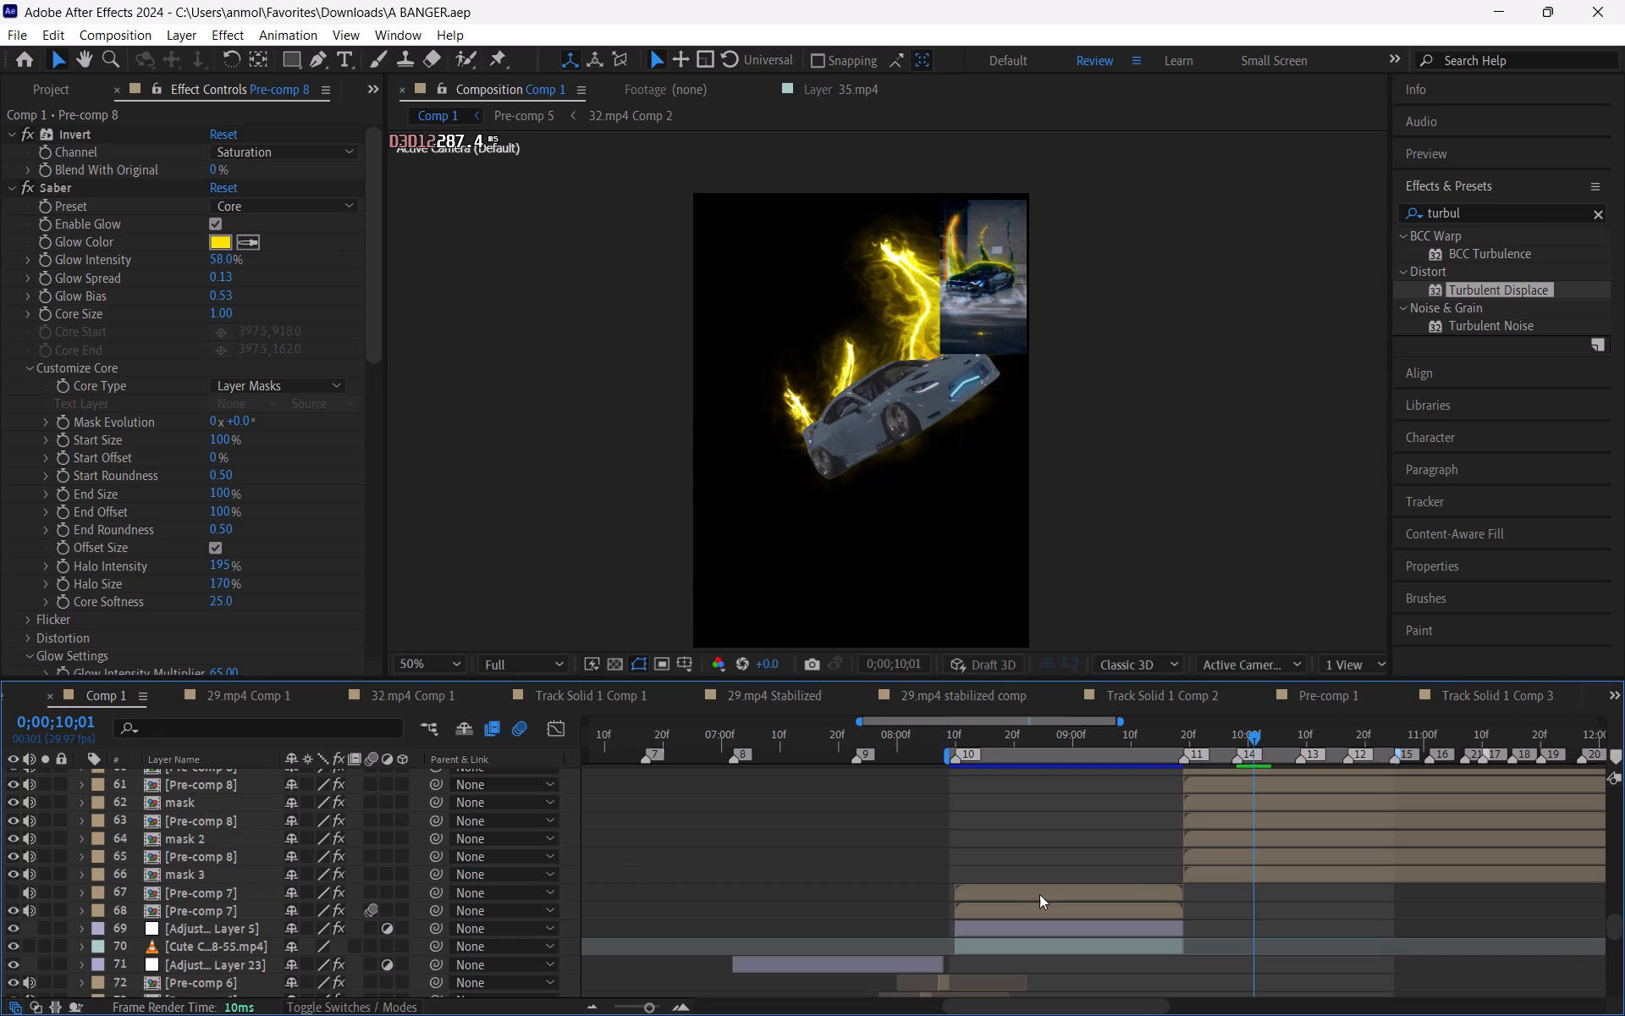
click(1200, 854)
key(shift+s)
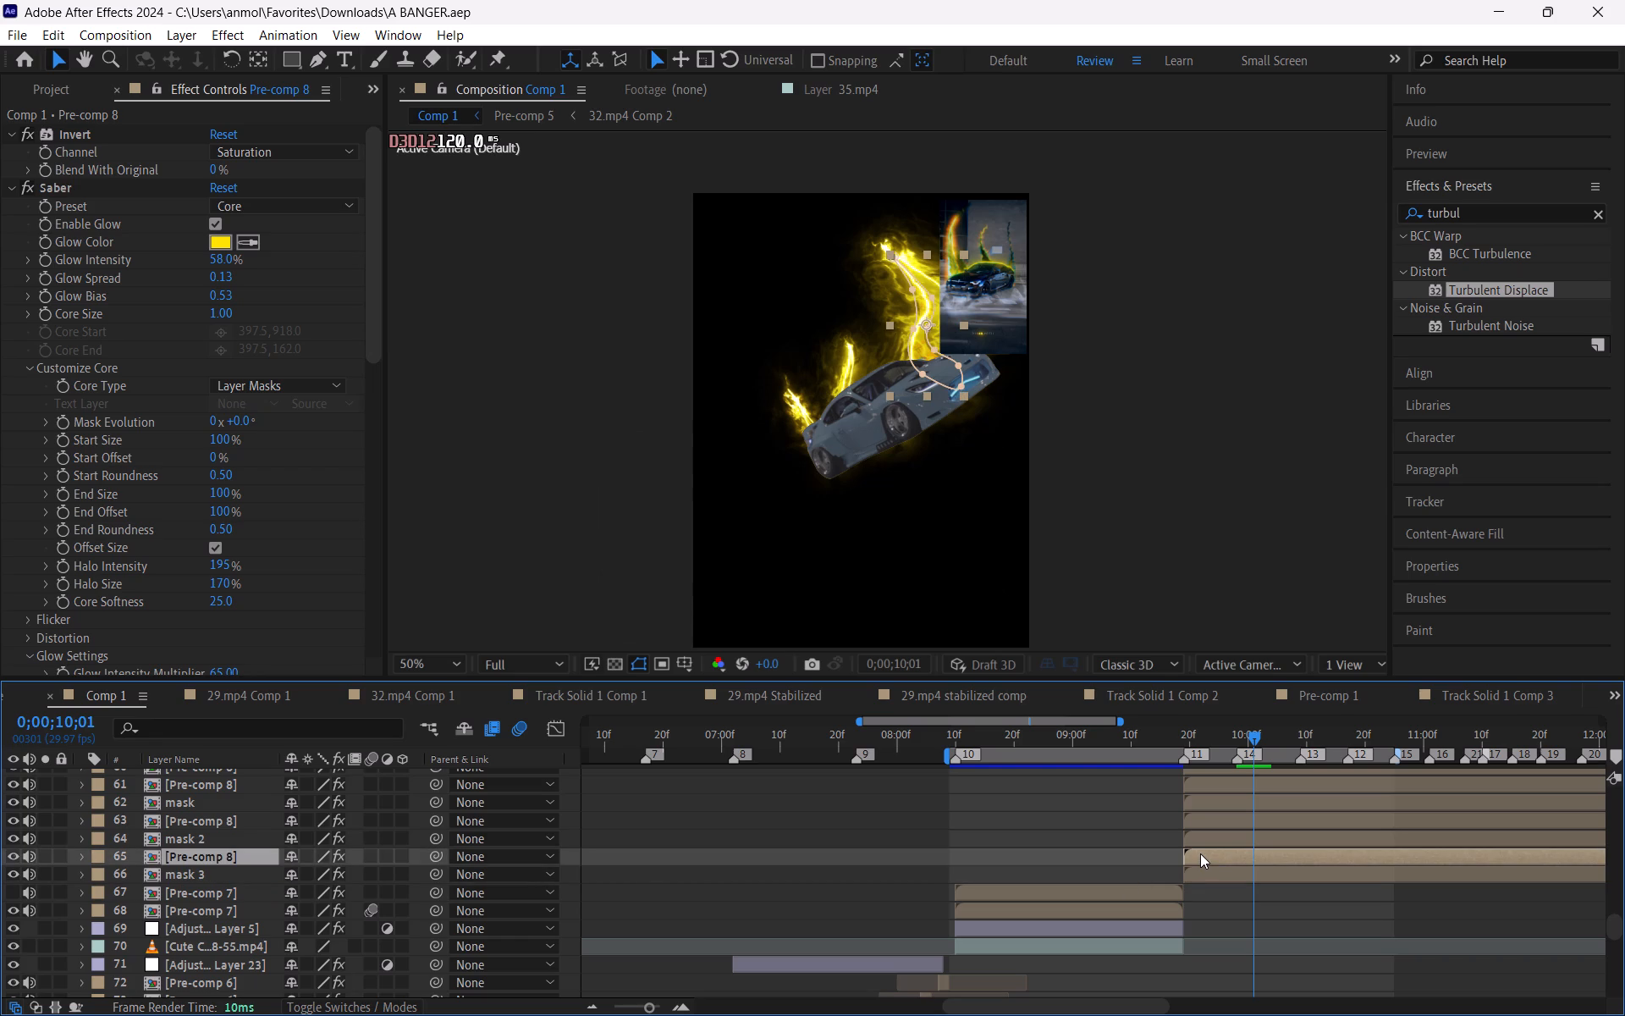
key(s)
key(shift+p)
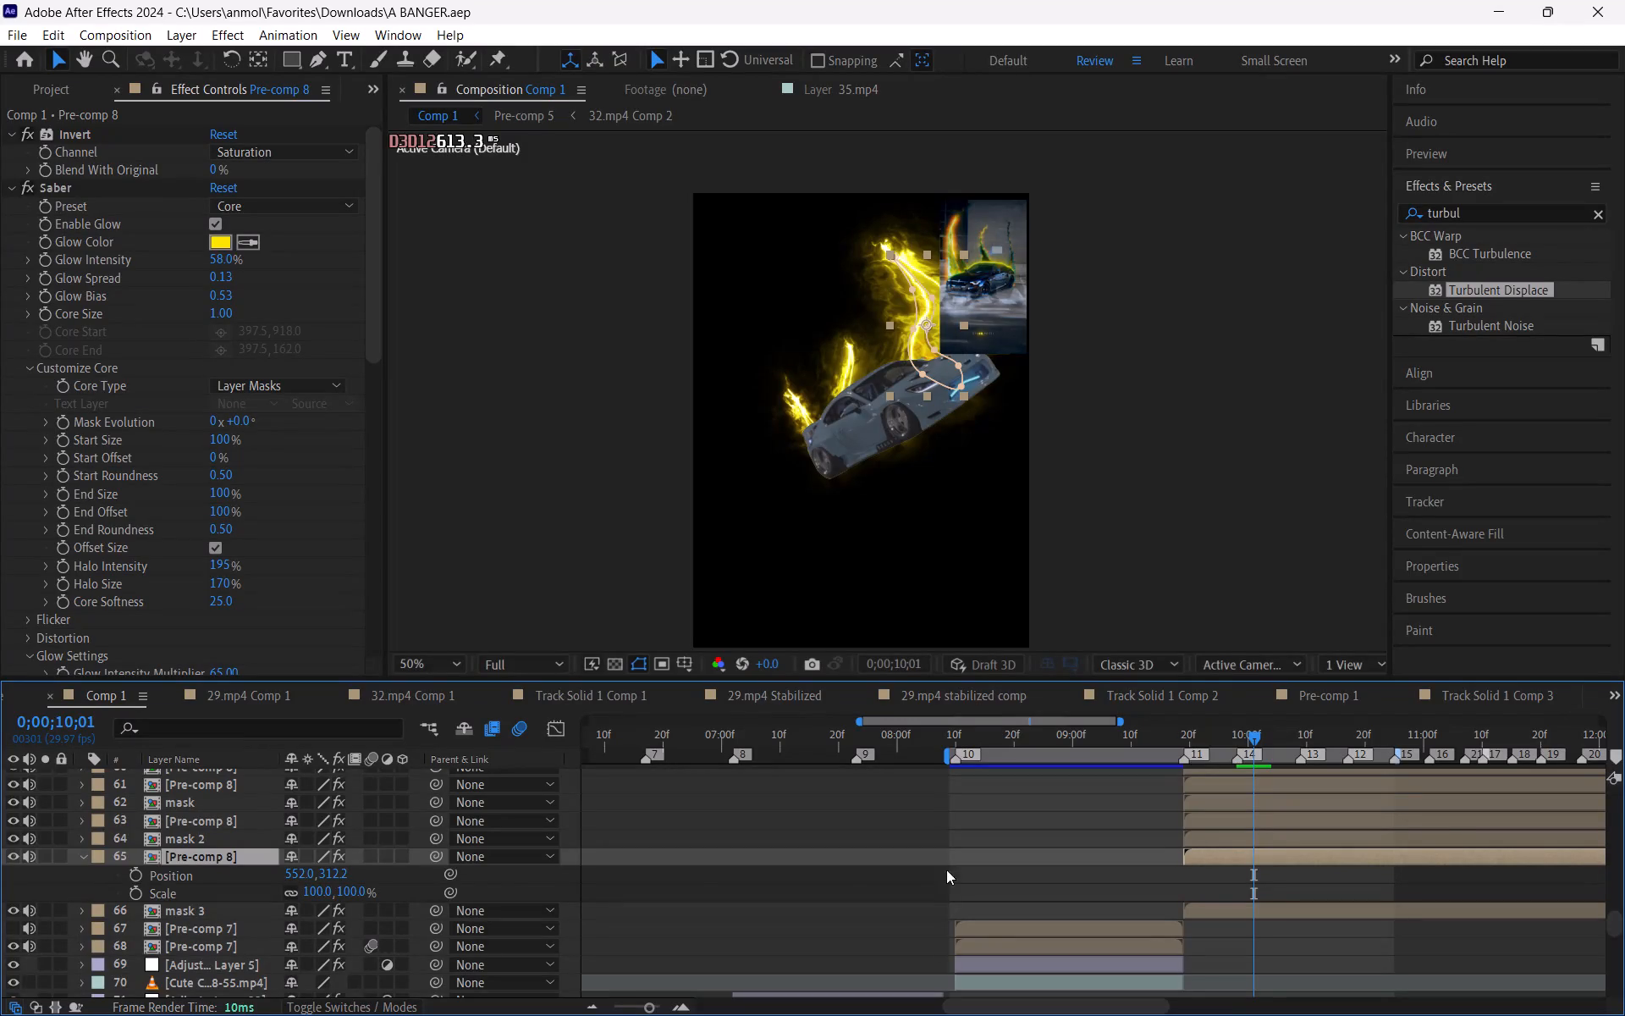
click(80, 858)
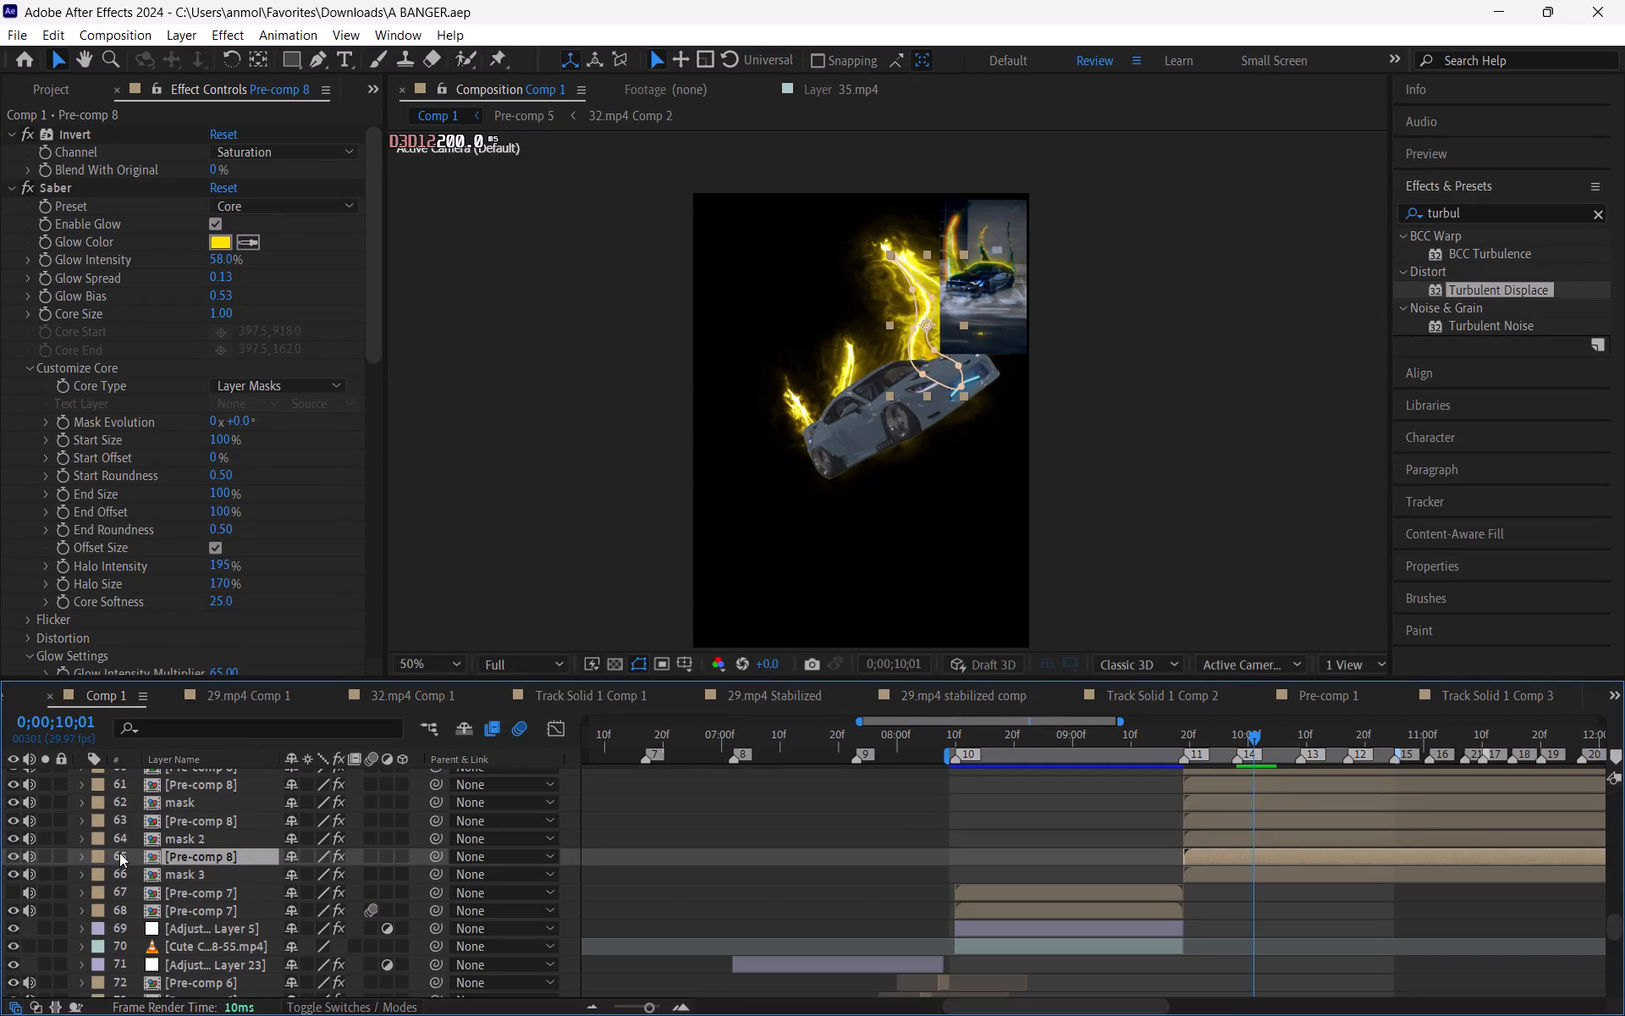
Add Position and Scale keyframes to layer 65 and mask 3 at 0;00;10;01, and move all four to marker 15.
drag(133, 853, 162, 878)
key(s)
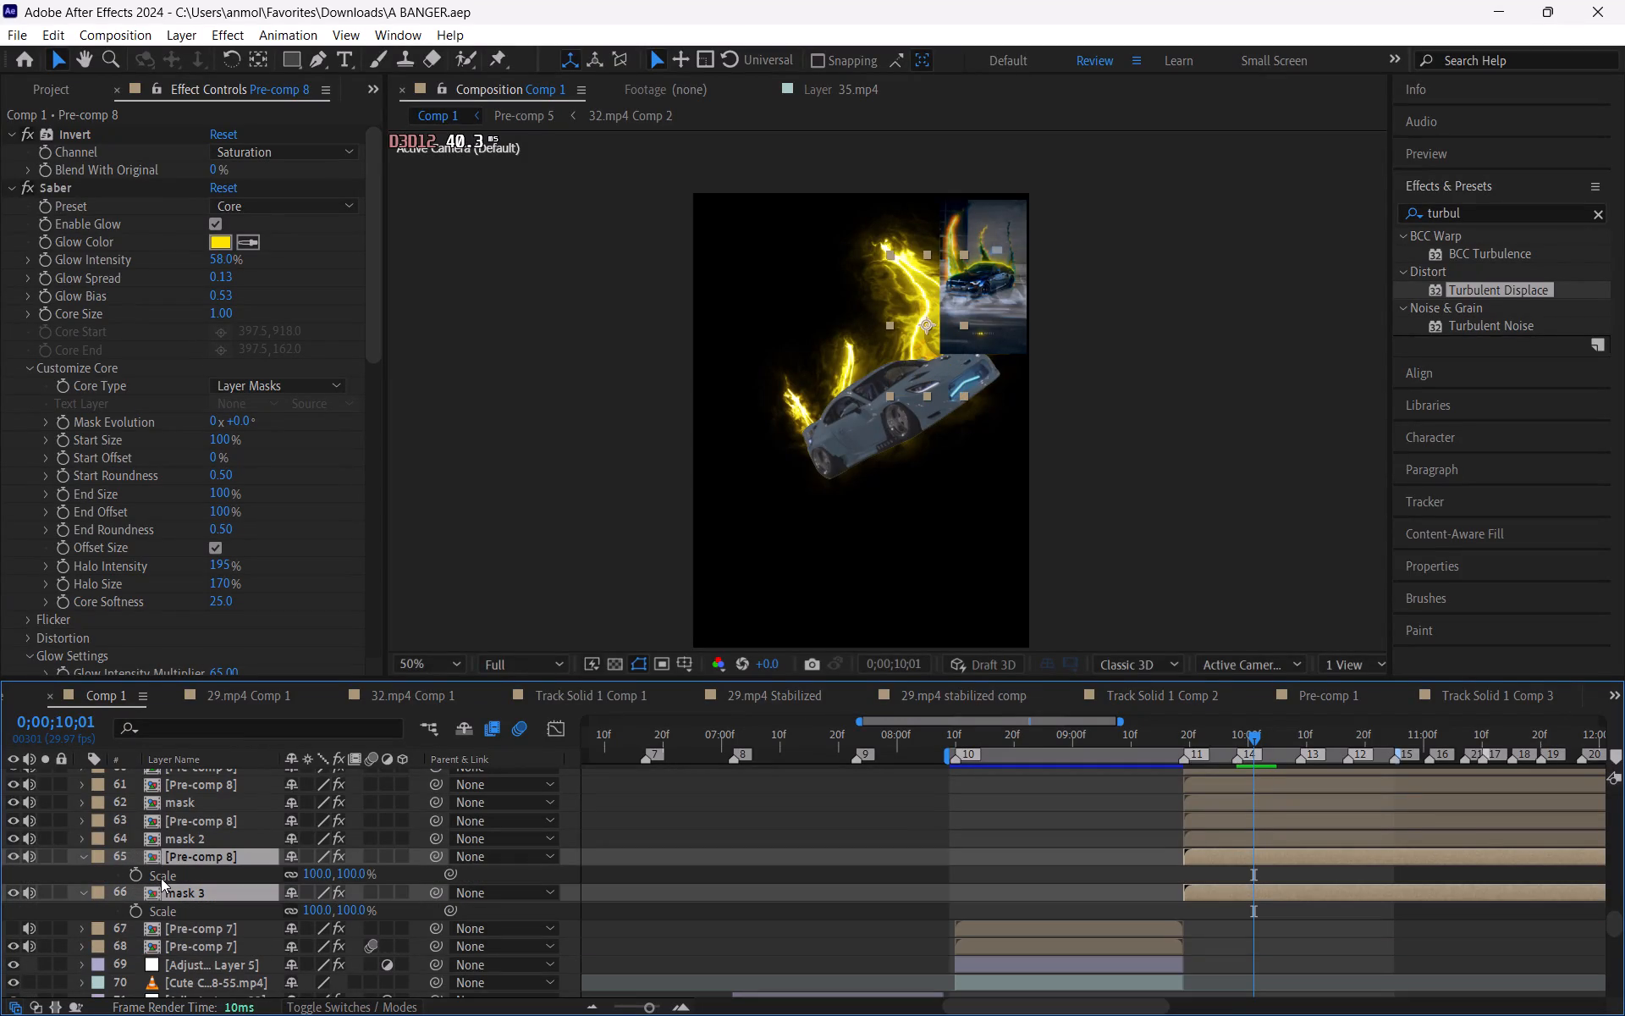
key(shift+p)
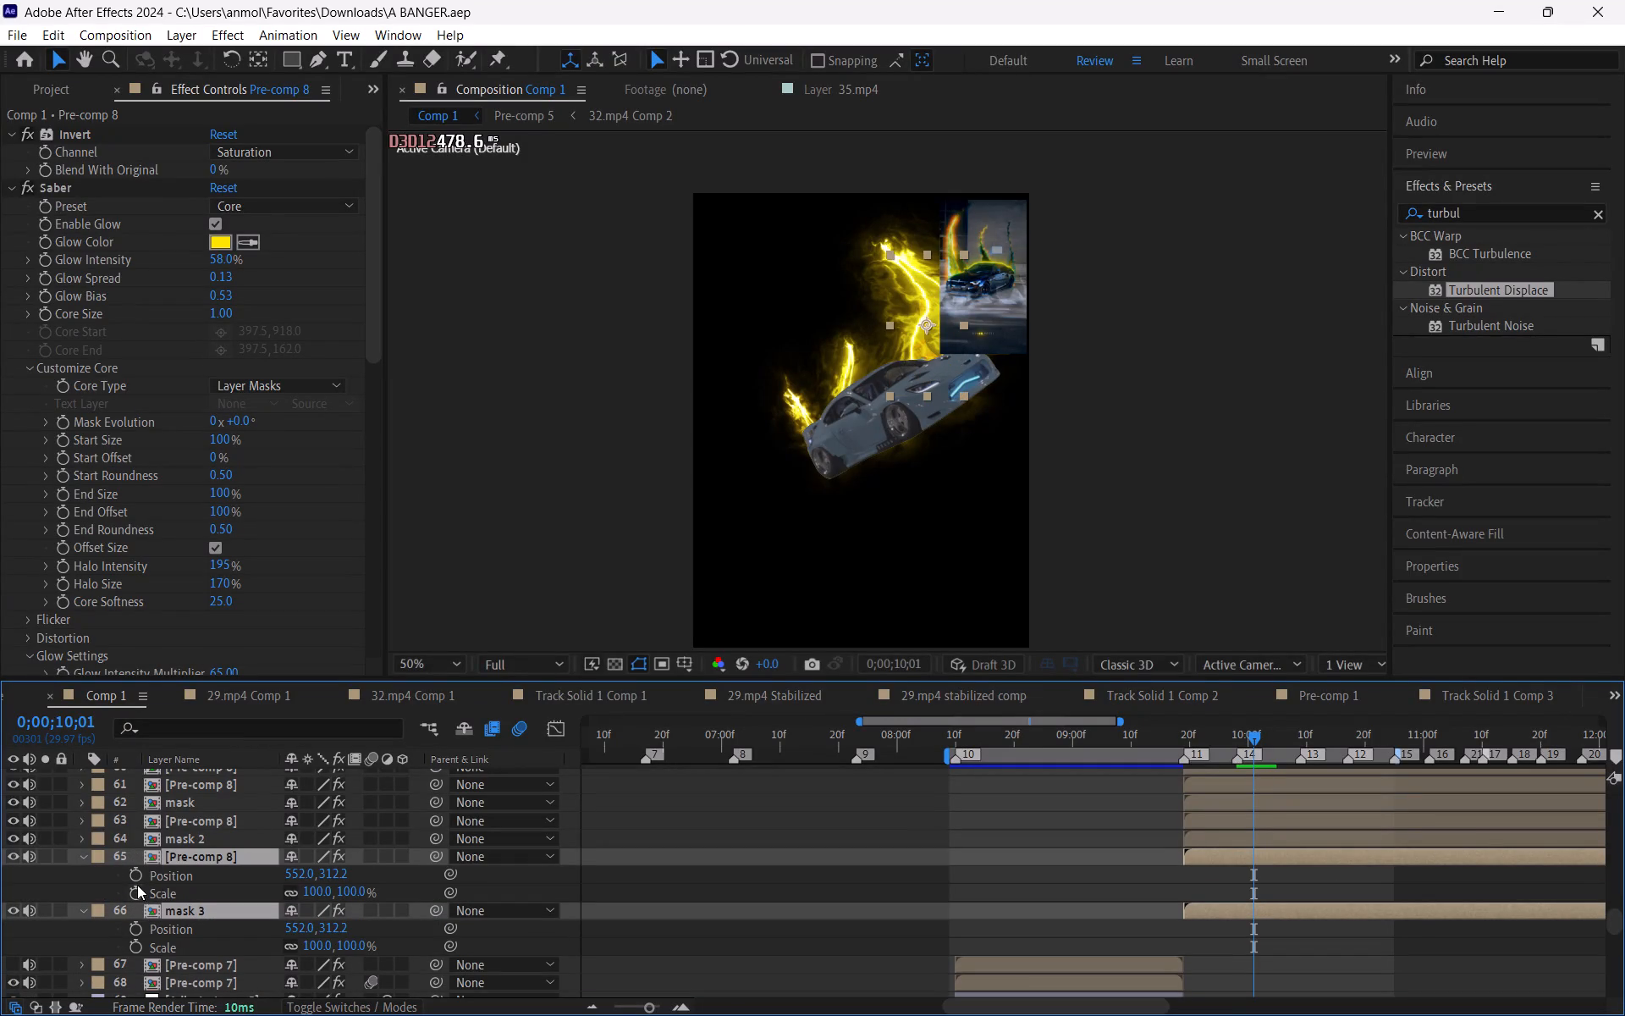
drag(135, 875, 136, 943)
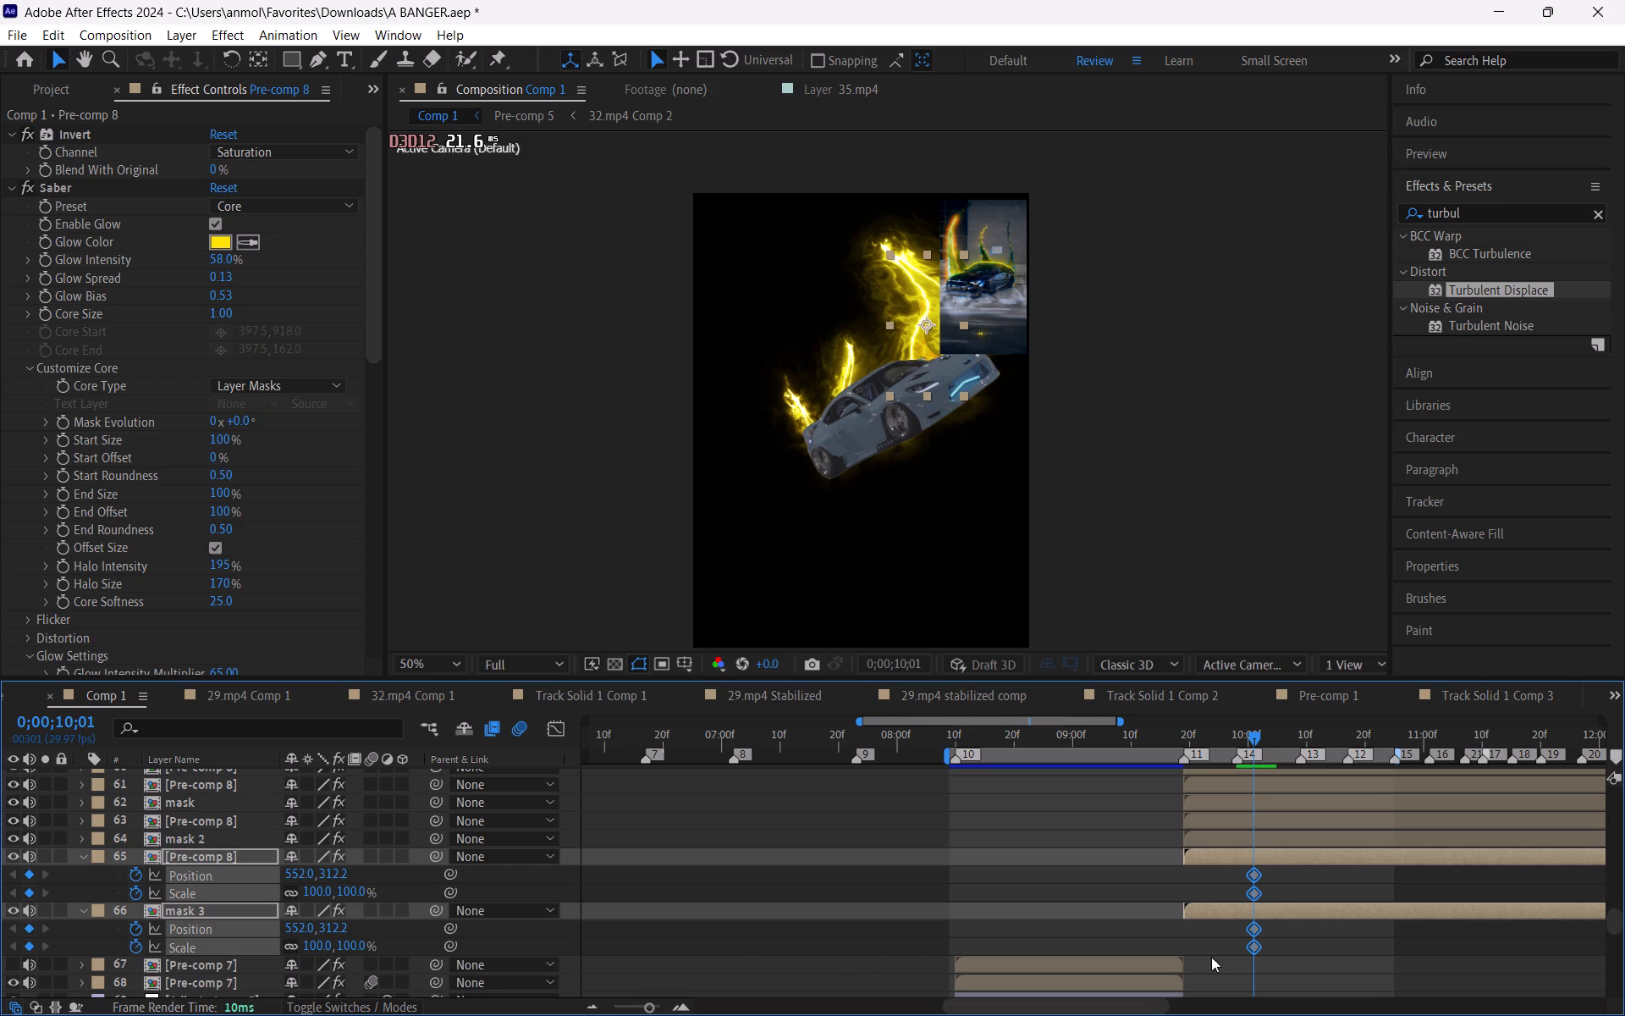
drag(1253, 946, 1394, 967)
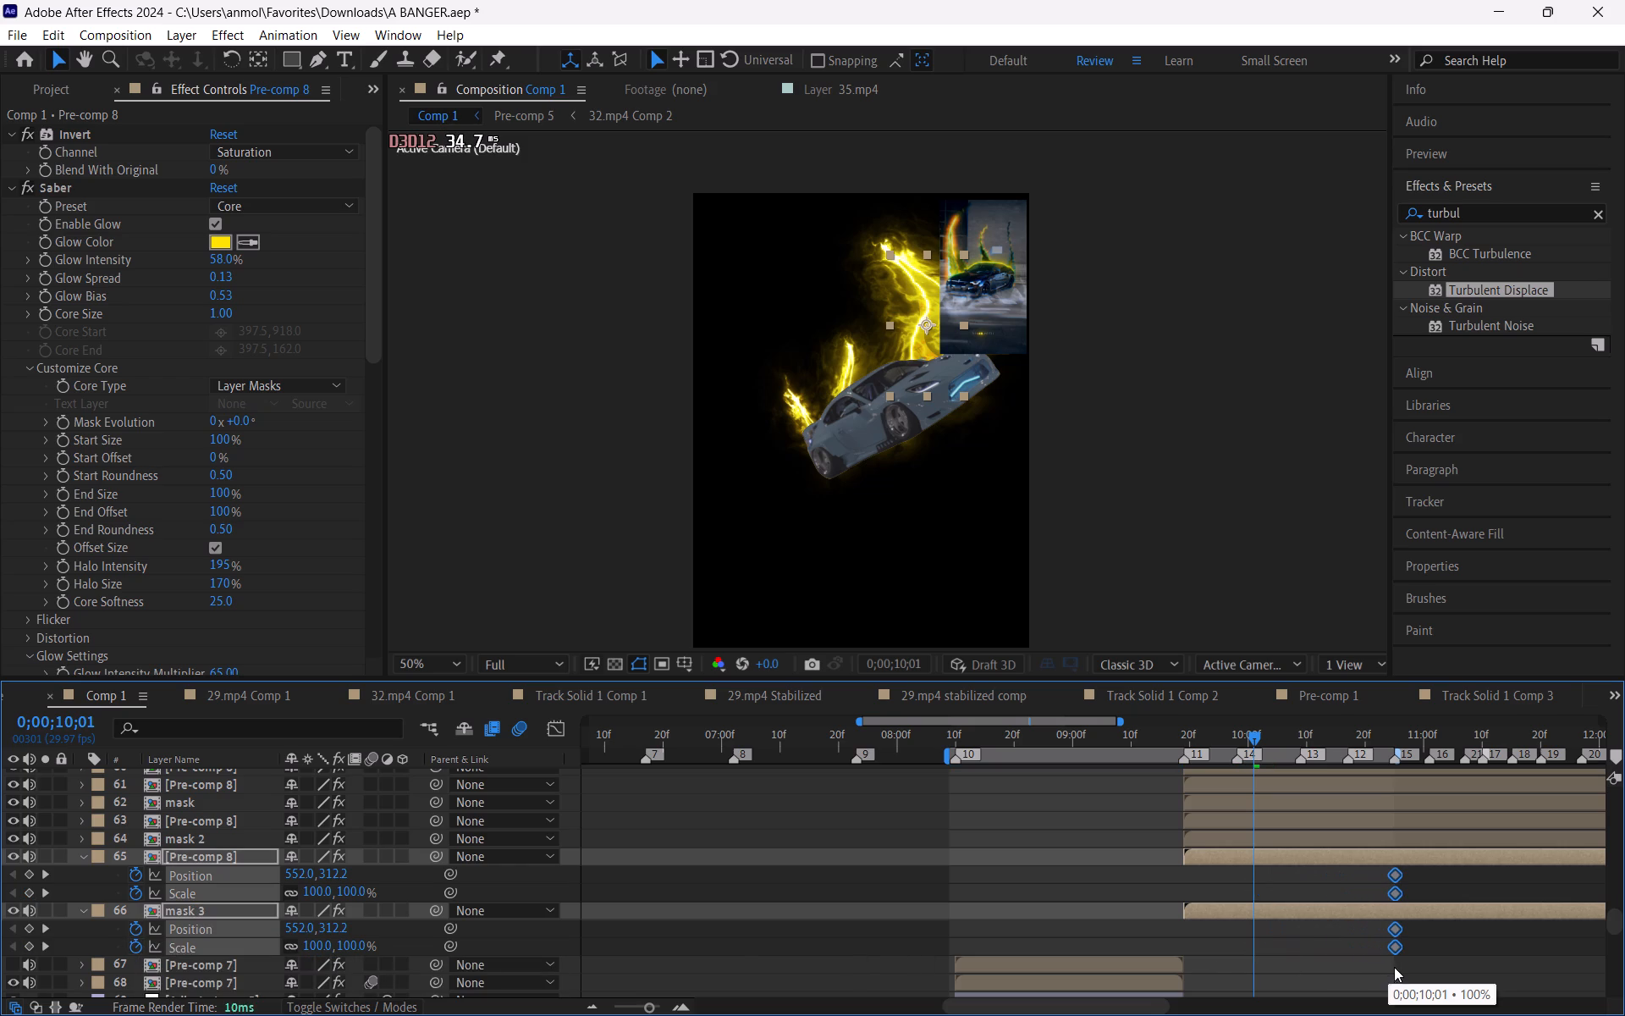
drag(1394, 967, 1392, 969)
click(1396, 948)
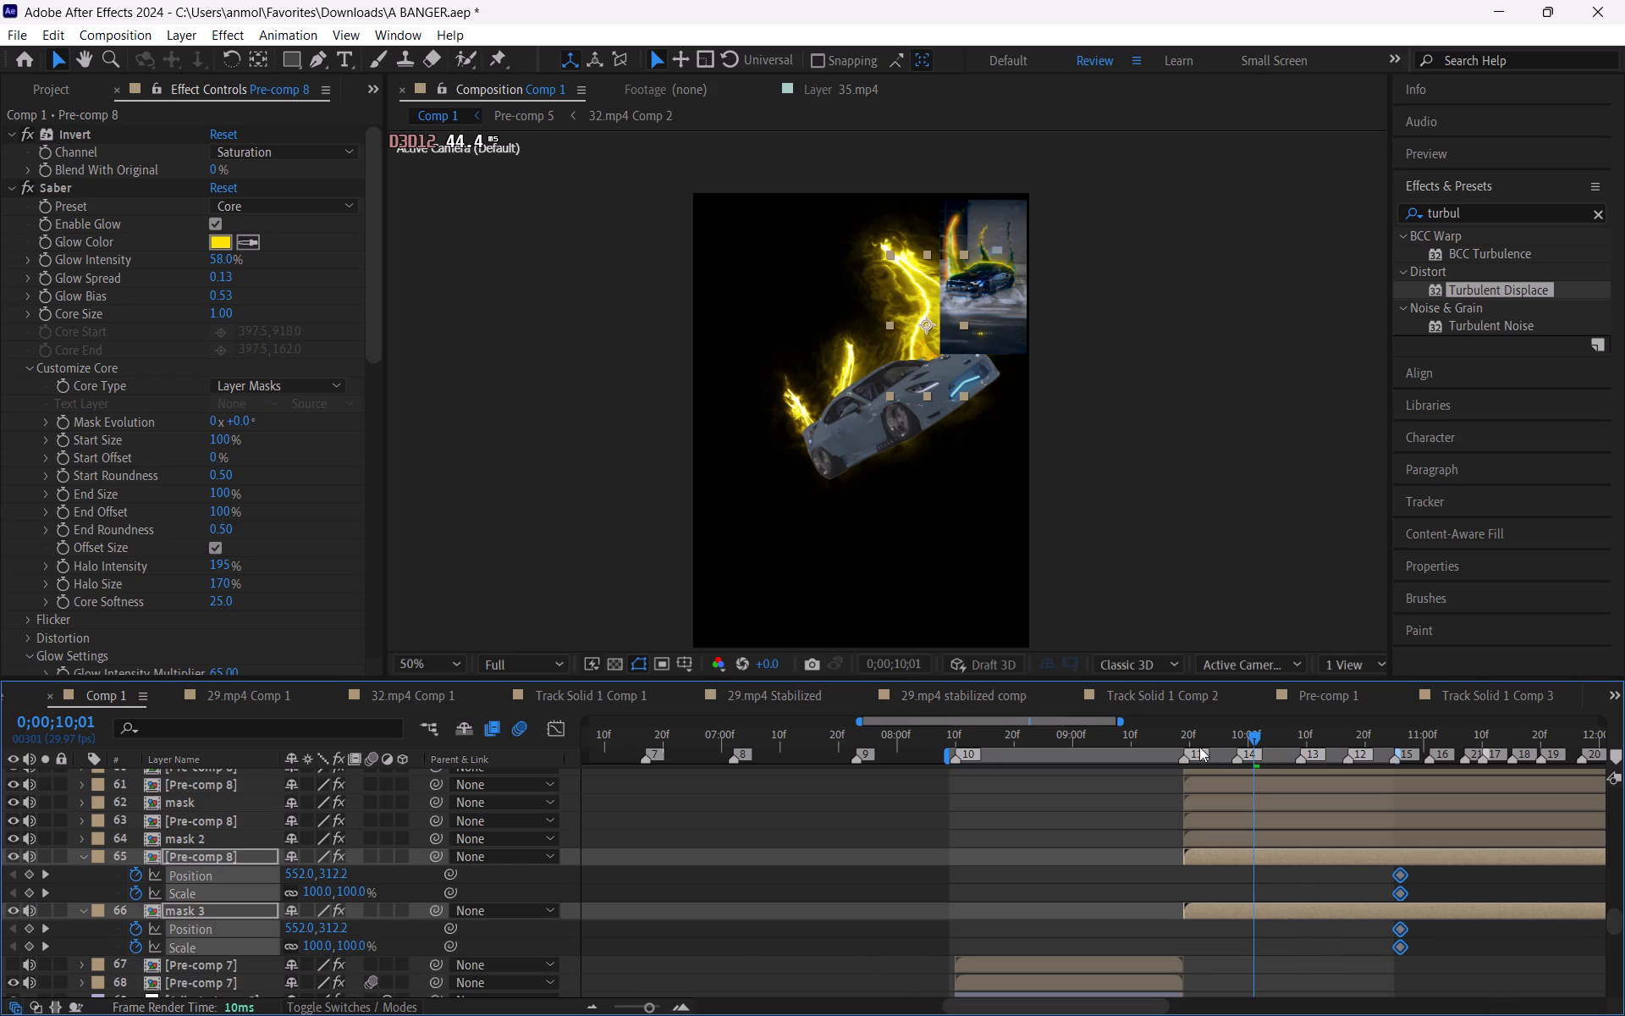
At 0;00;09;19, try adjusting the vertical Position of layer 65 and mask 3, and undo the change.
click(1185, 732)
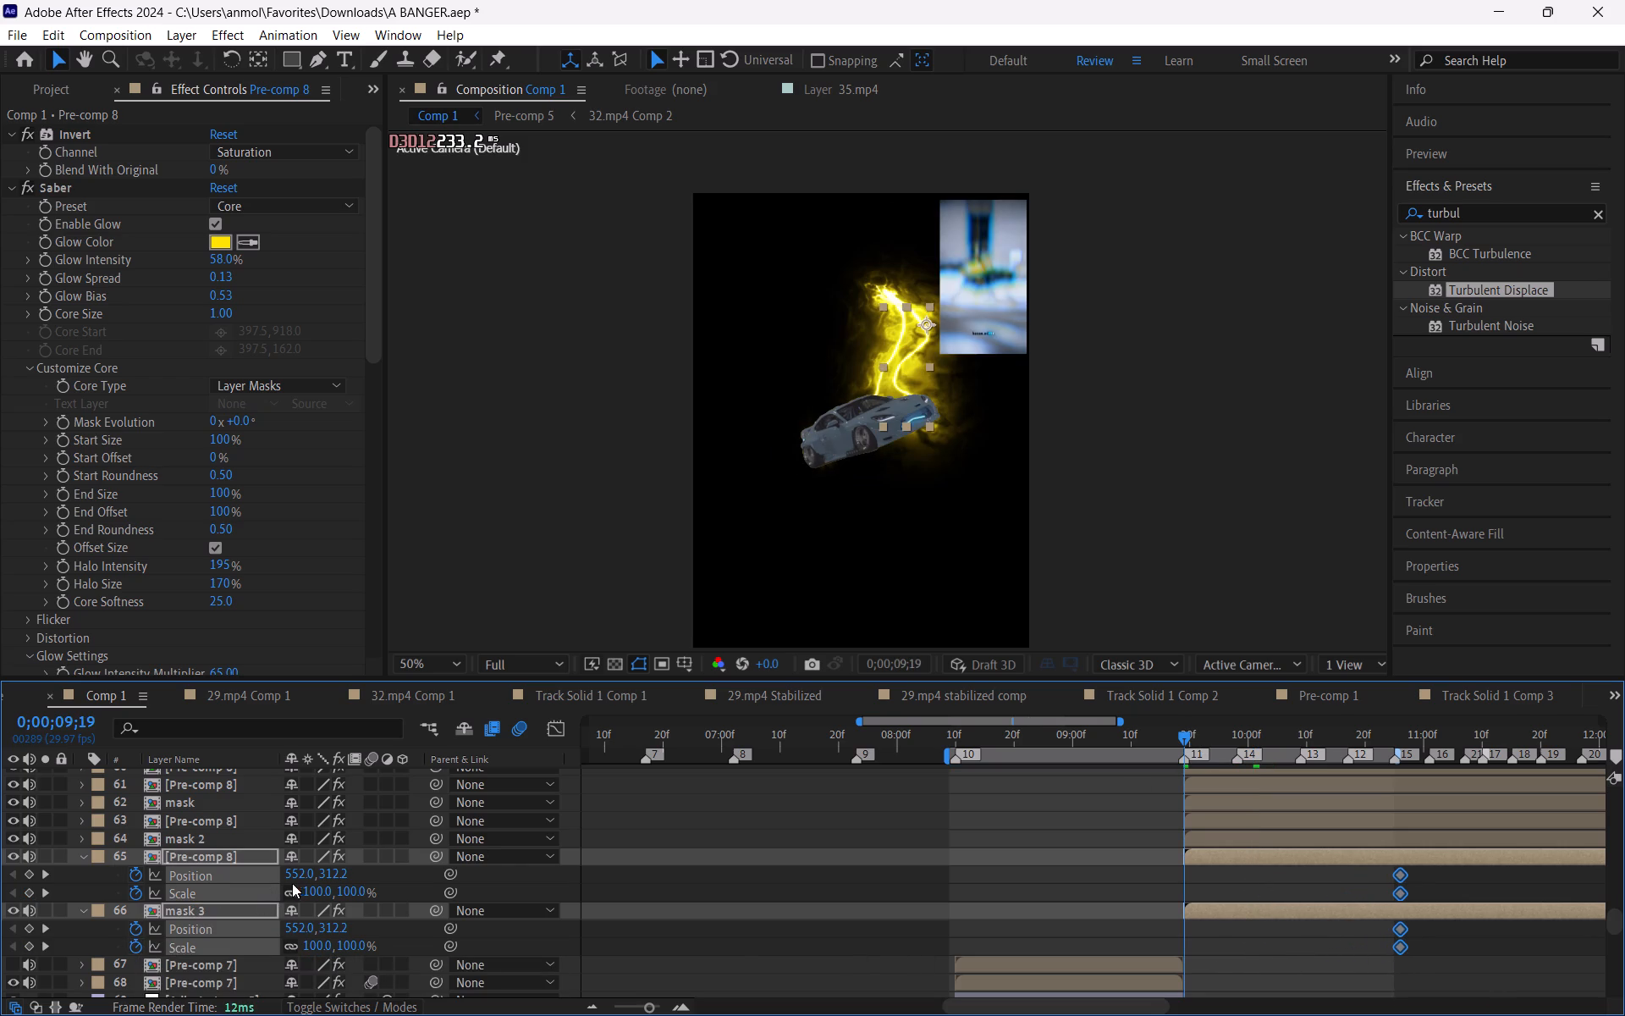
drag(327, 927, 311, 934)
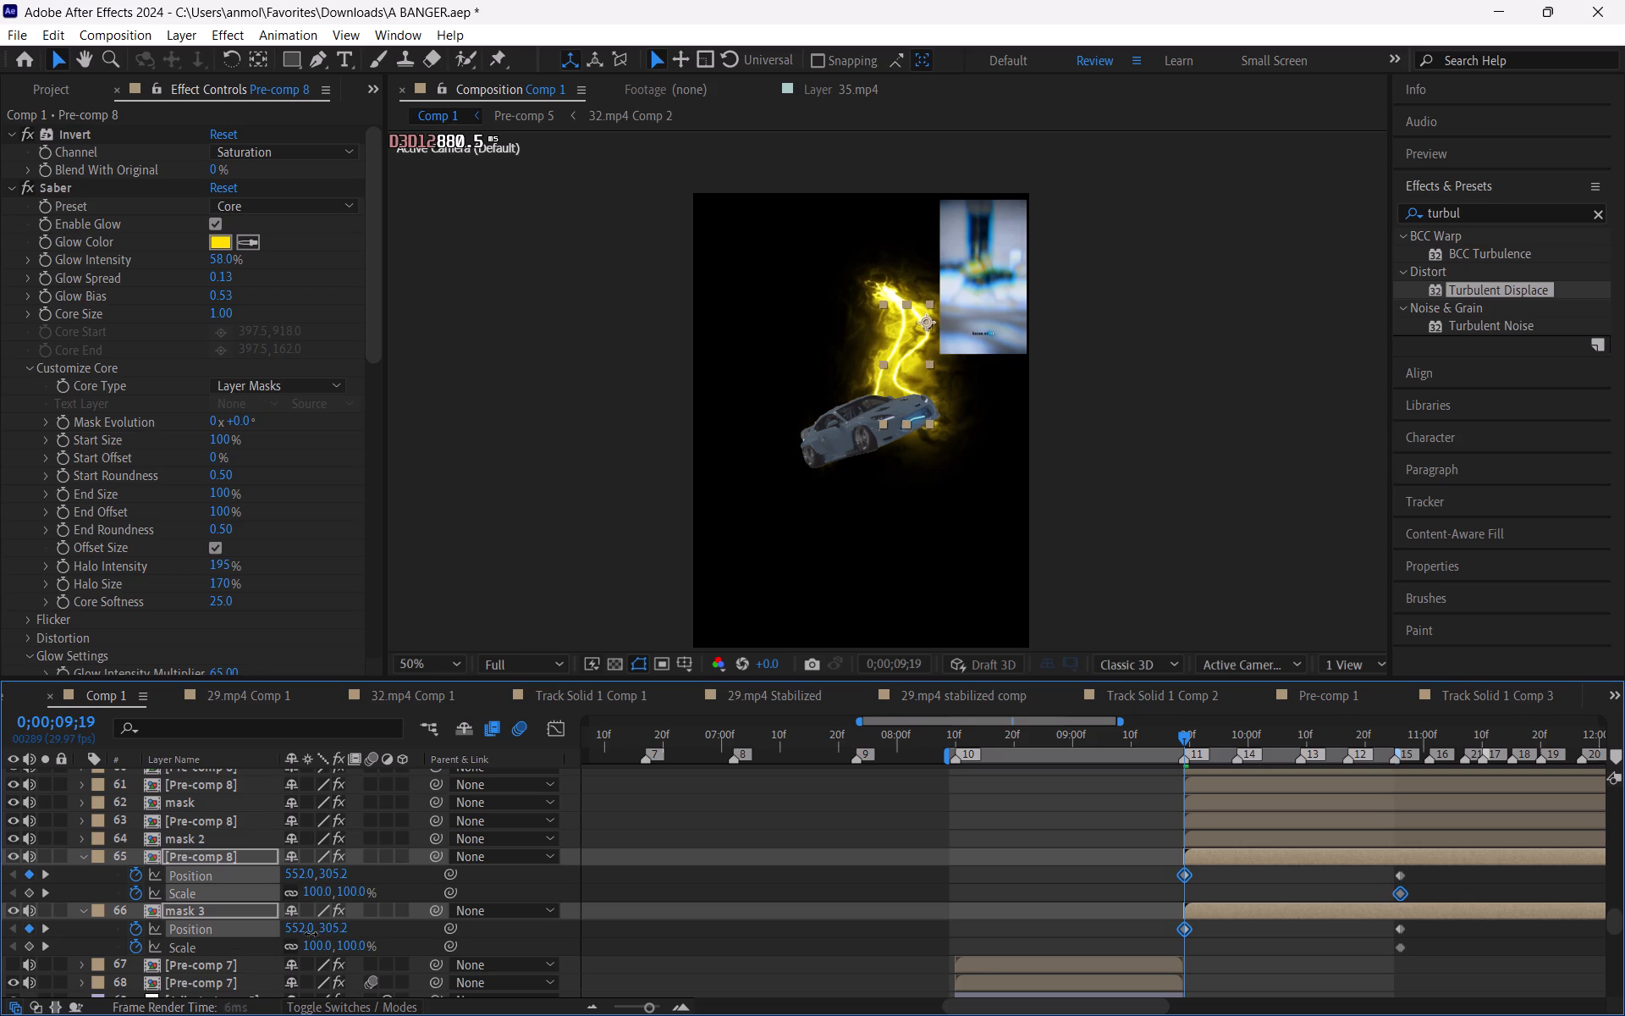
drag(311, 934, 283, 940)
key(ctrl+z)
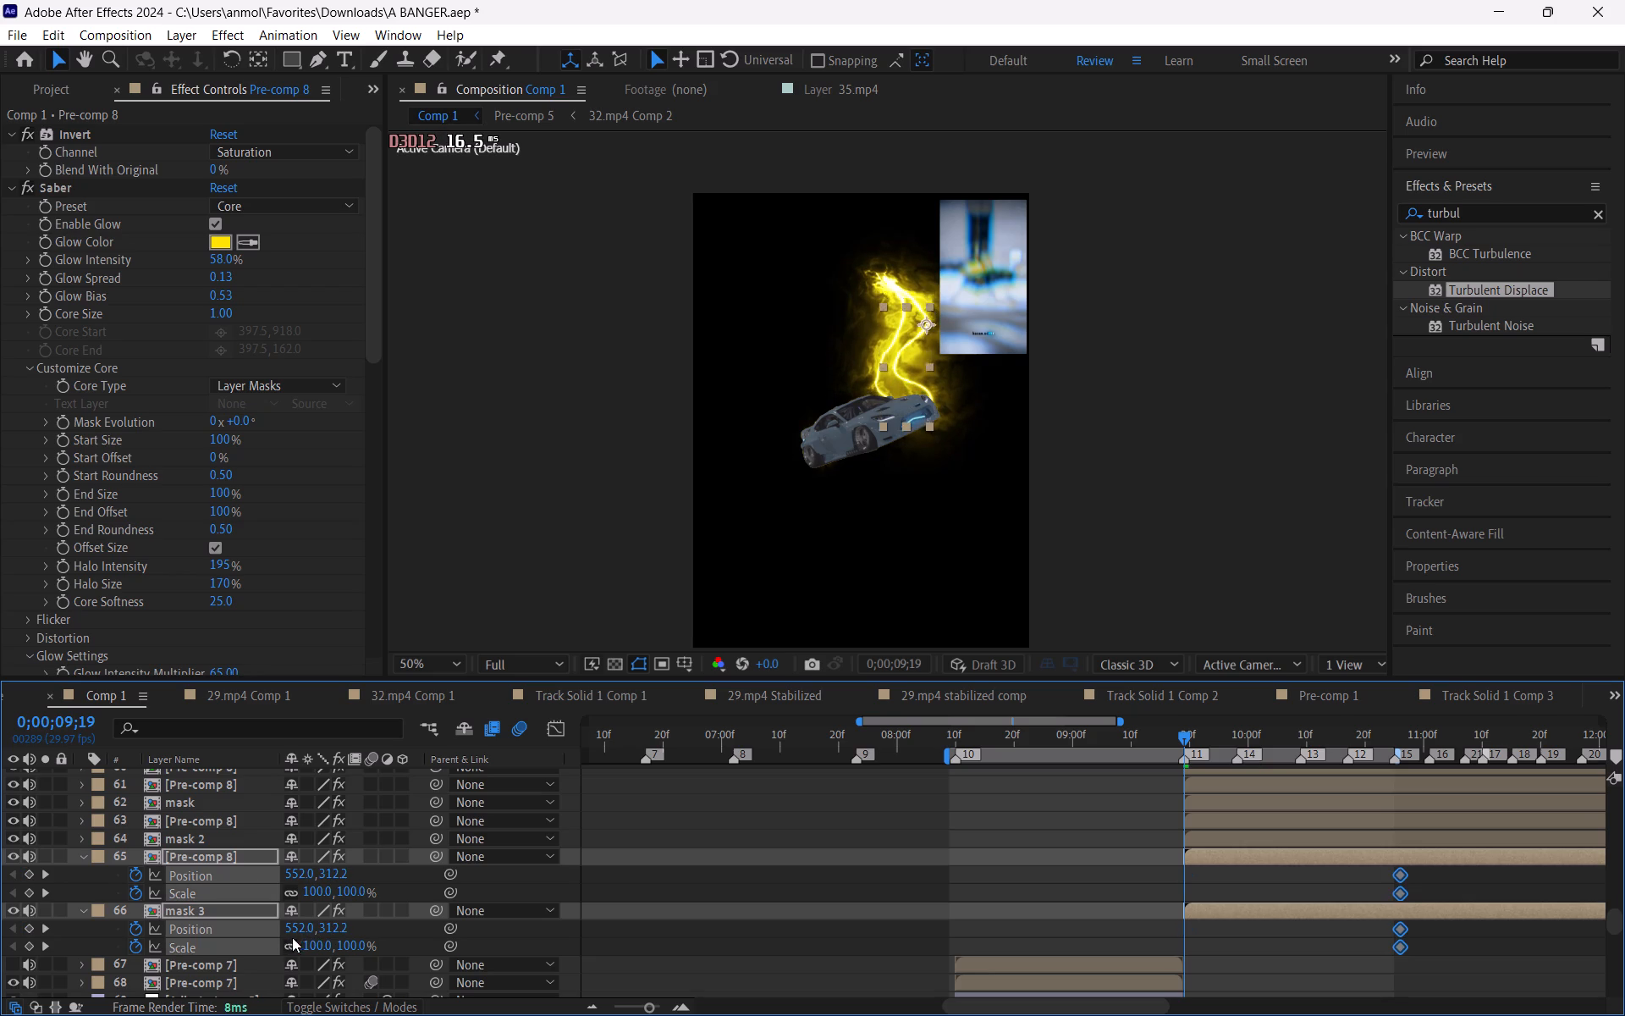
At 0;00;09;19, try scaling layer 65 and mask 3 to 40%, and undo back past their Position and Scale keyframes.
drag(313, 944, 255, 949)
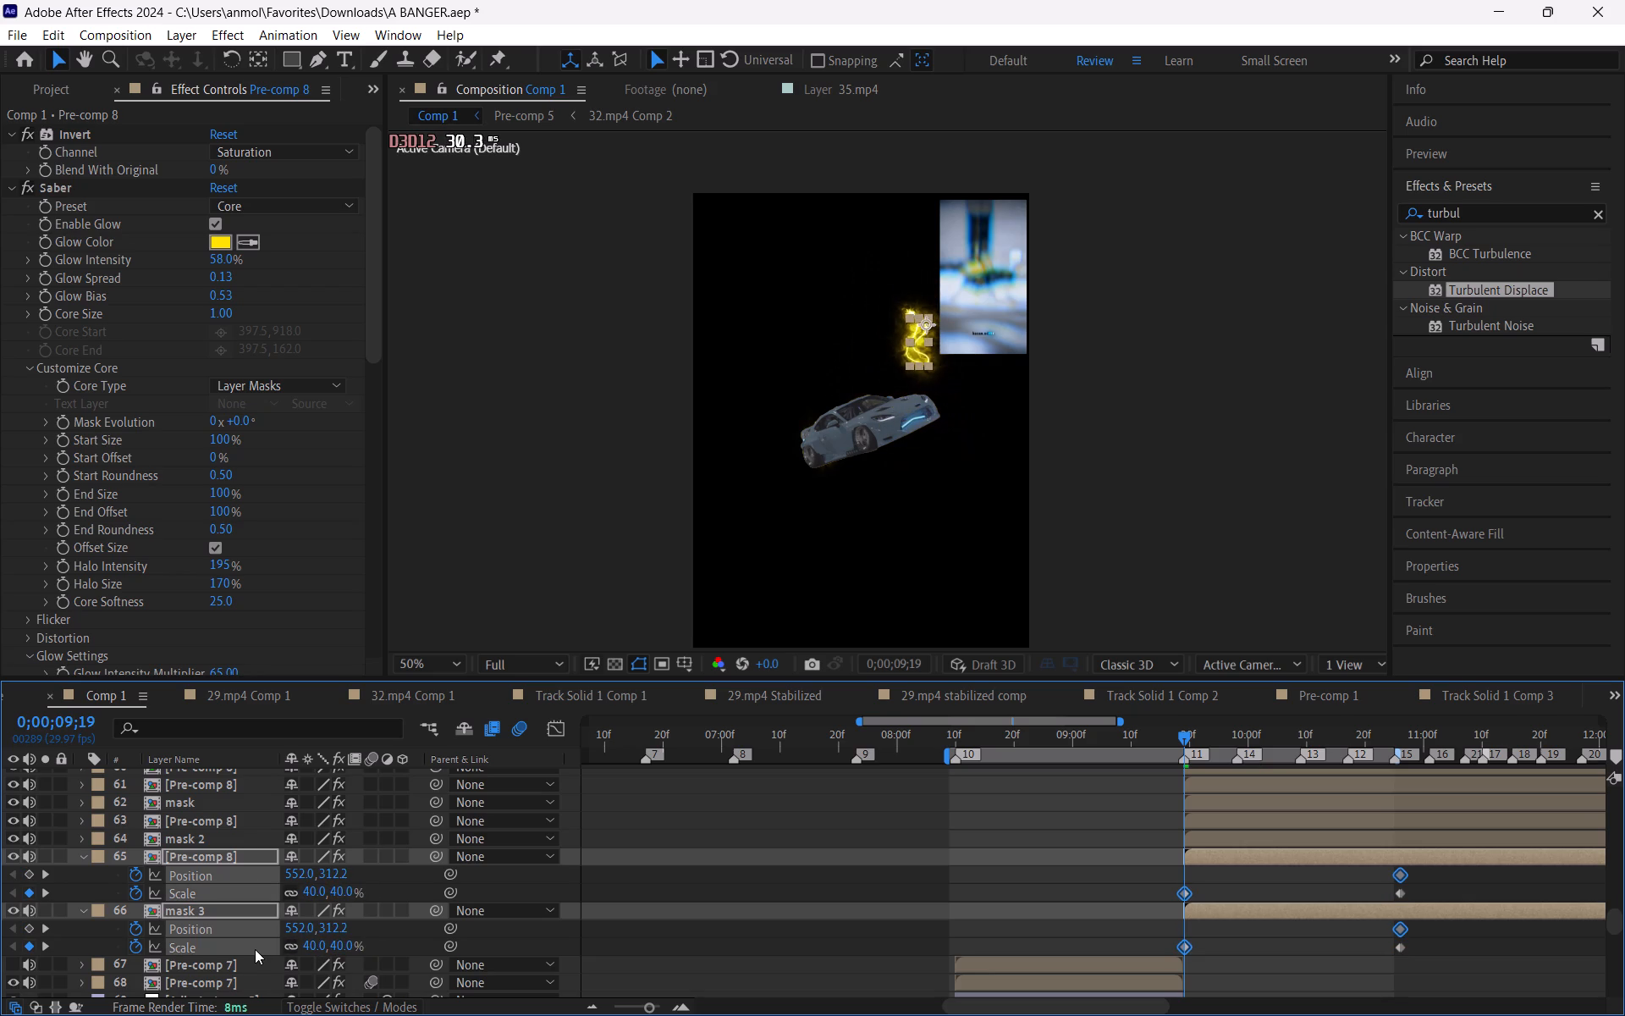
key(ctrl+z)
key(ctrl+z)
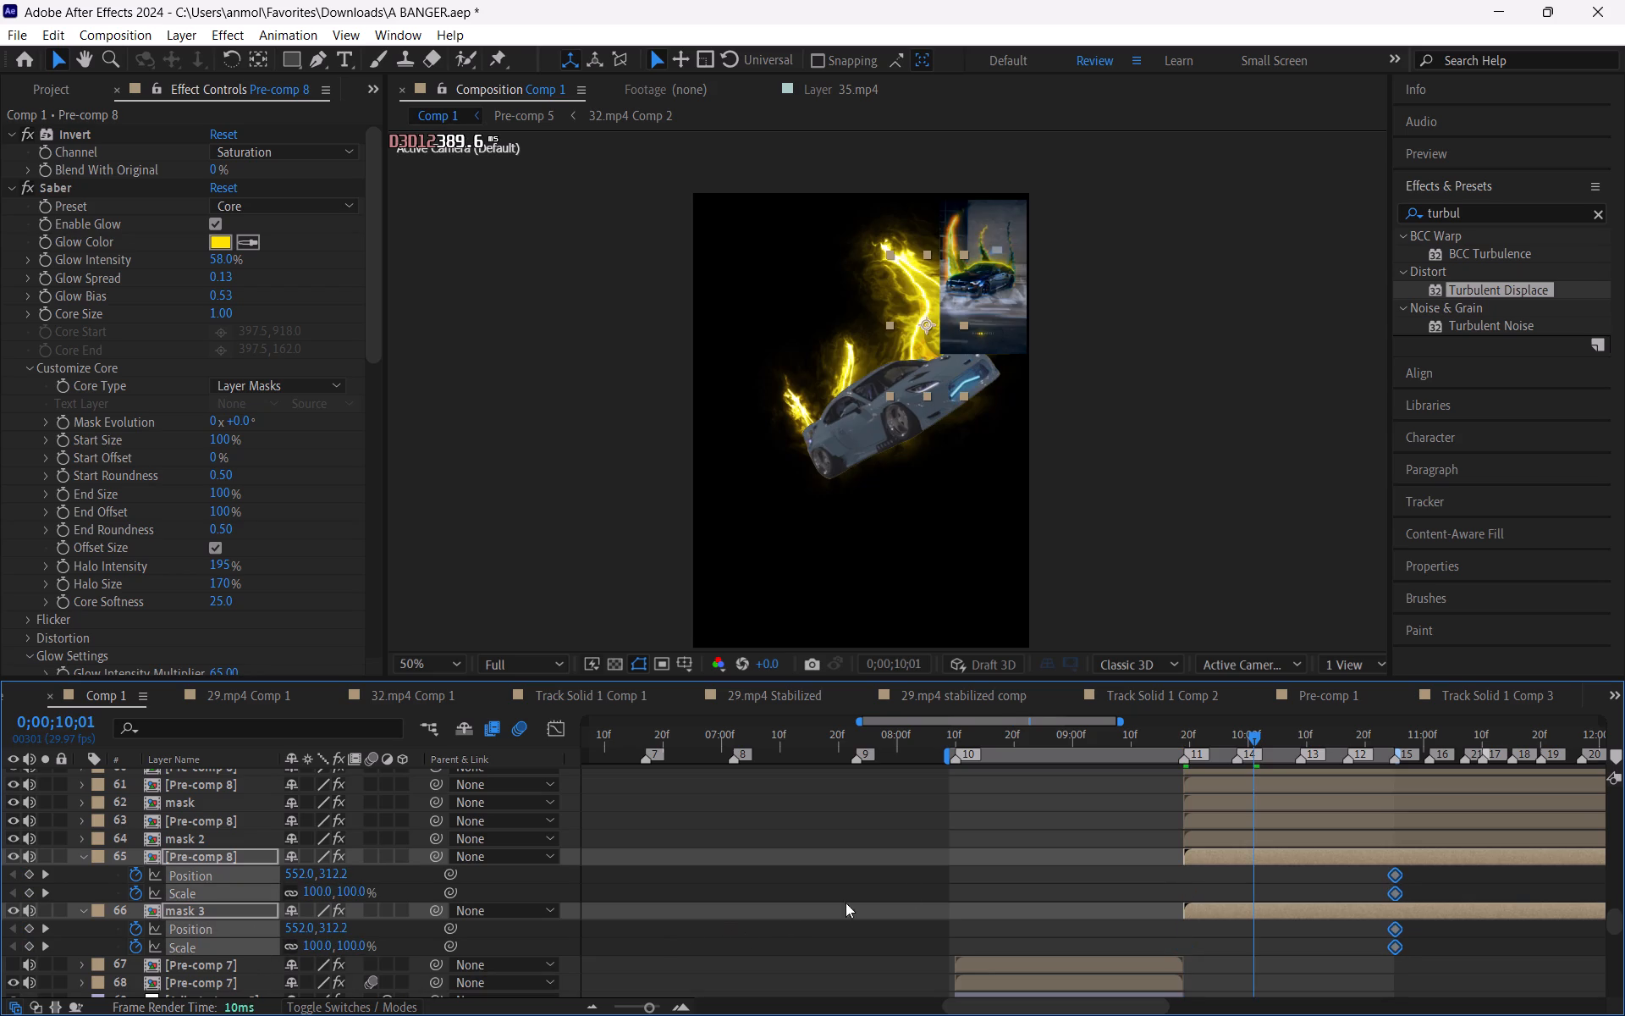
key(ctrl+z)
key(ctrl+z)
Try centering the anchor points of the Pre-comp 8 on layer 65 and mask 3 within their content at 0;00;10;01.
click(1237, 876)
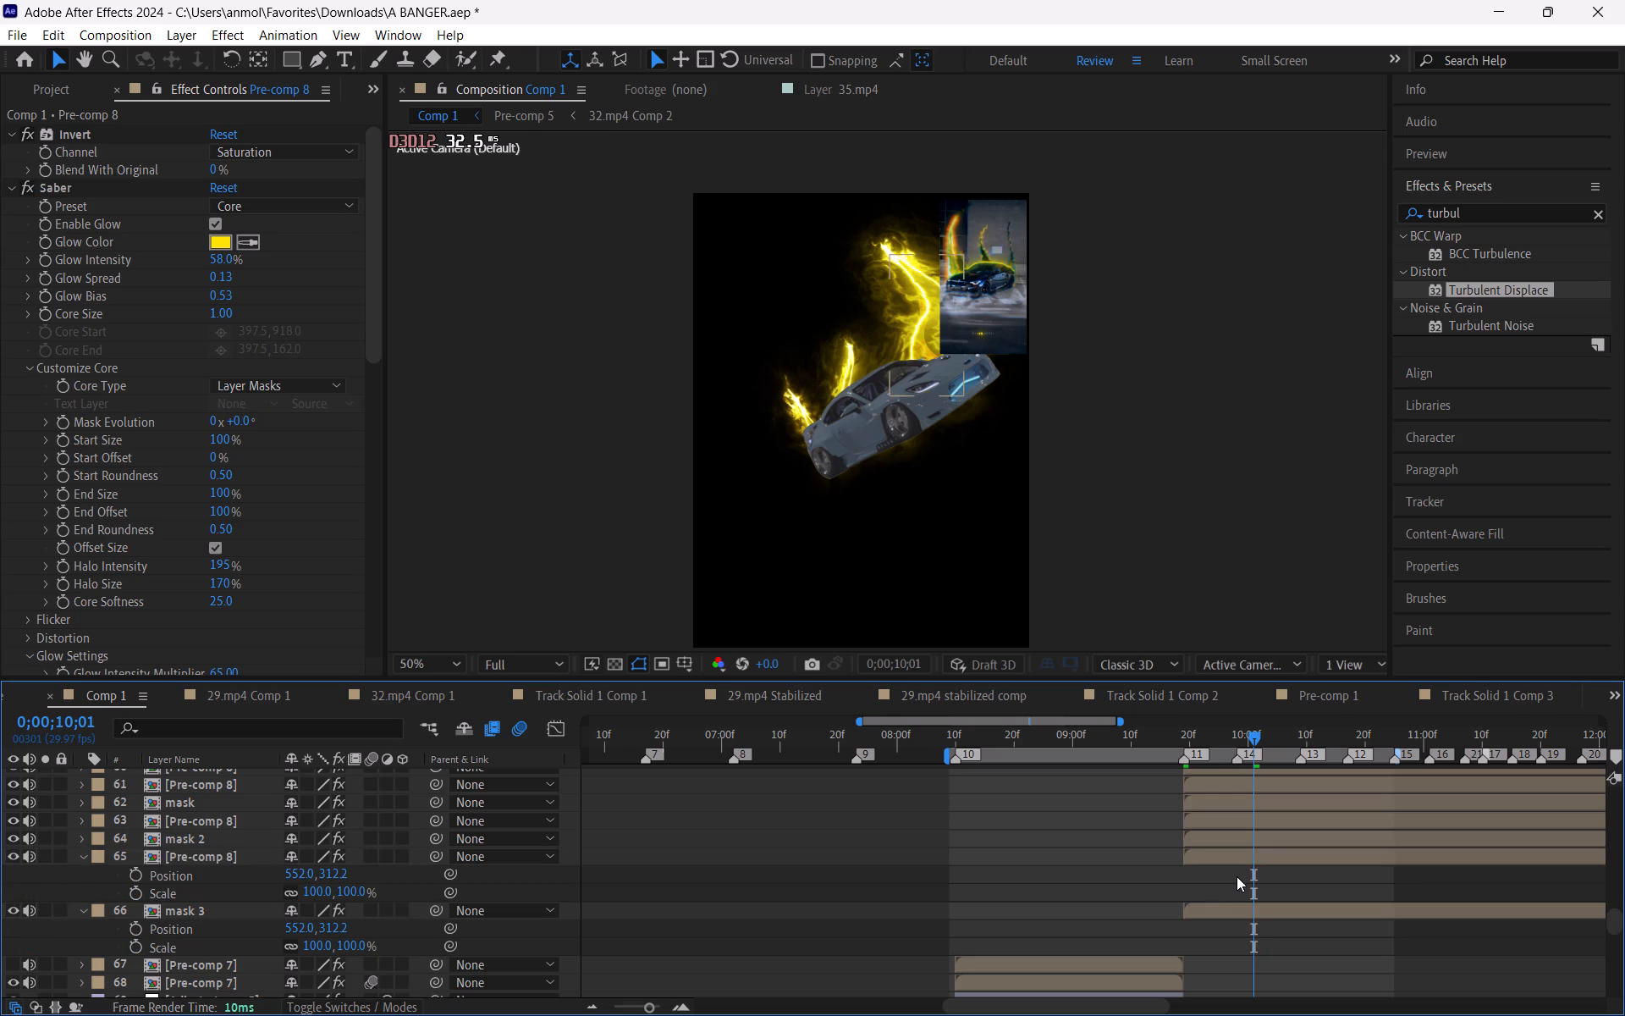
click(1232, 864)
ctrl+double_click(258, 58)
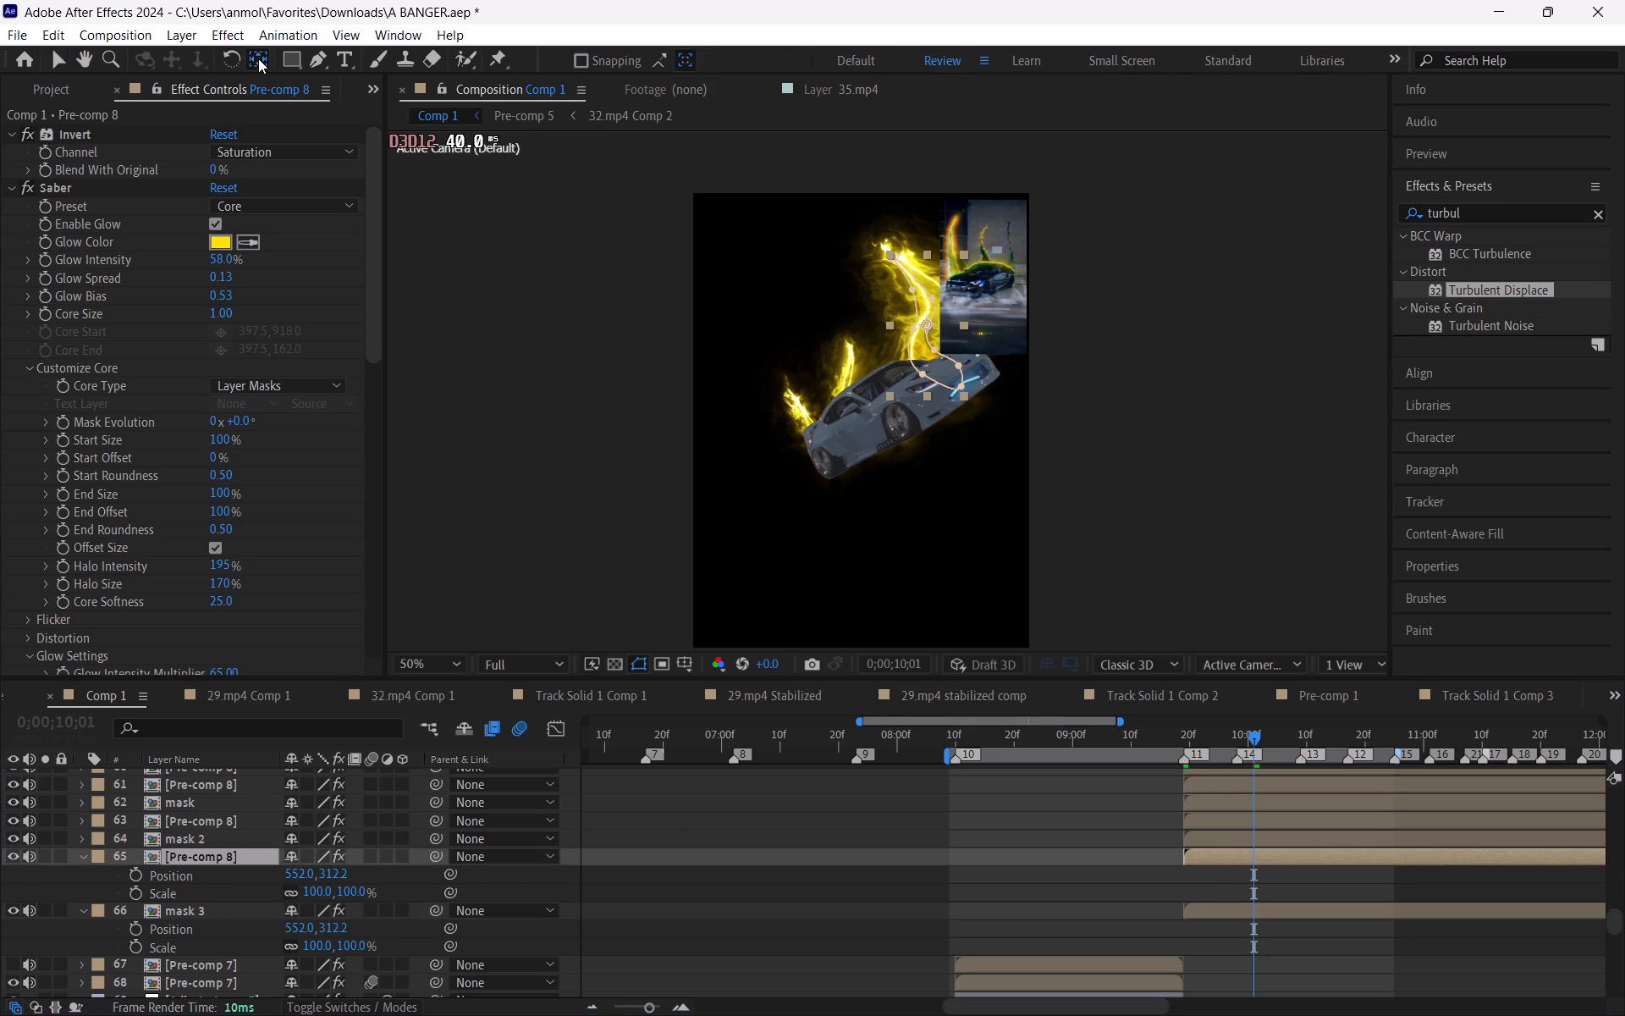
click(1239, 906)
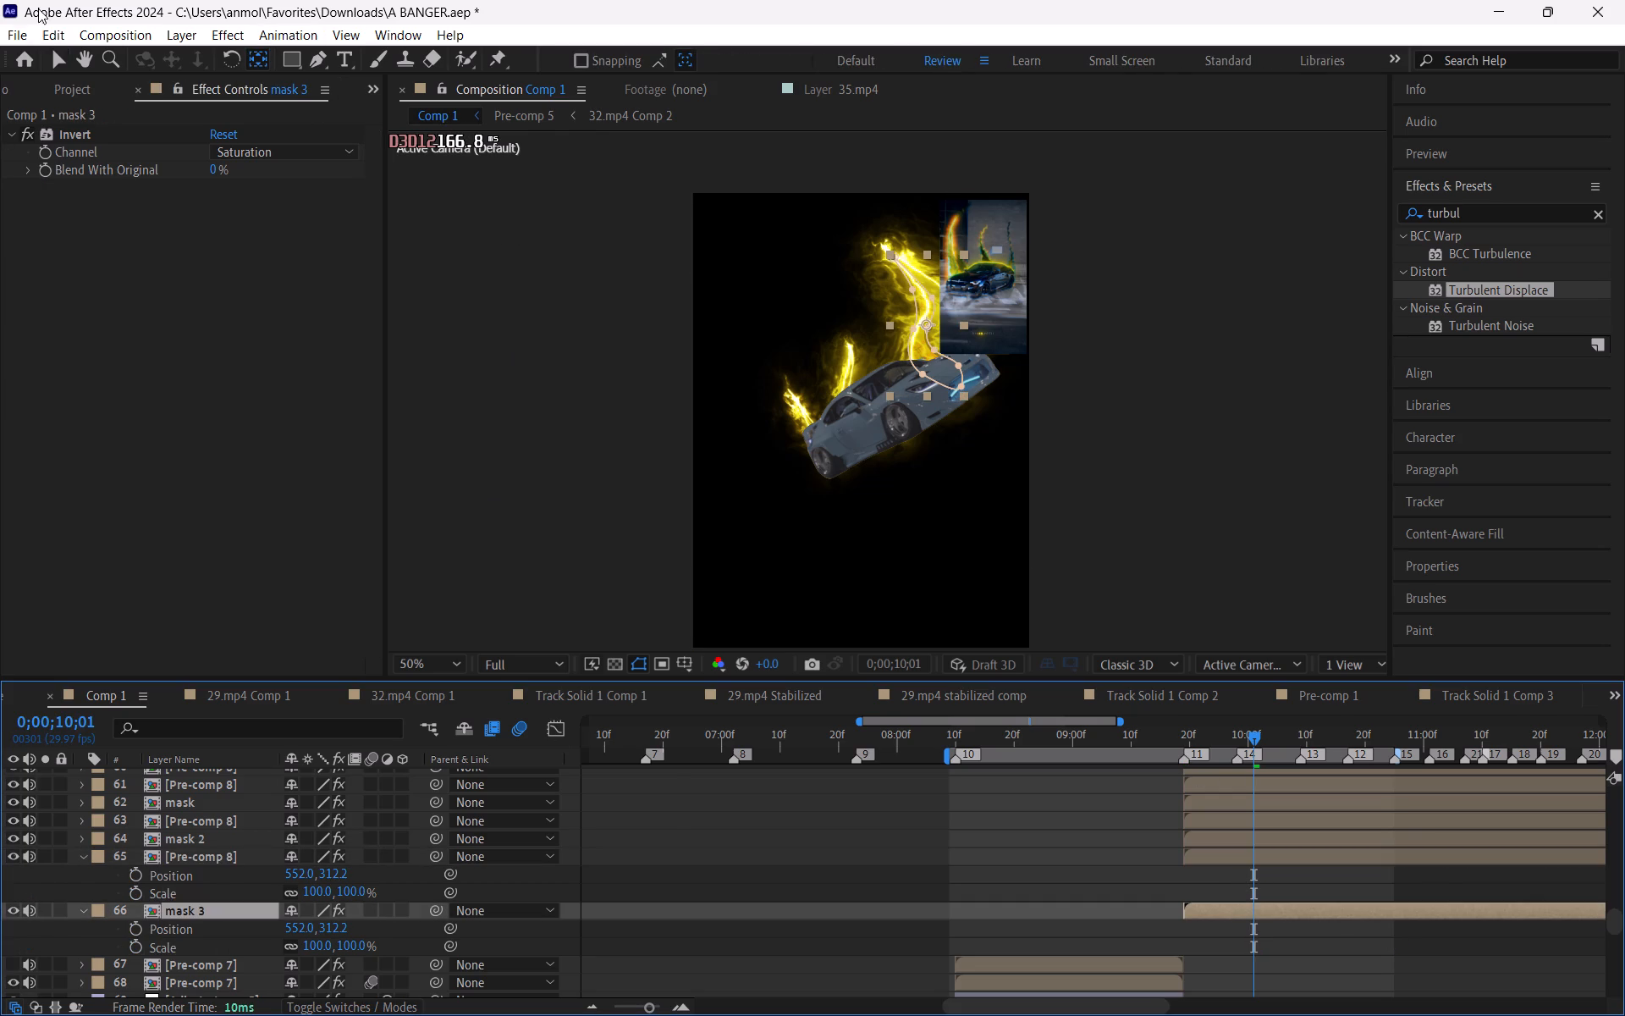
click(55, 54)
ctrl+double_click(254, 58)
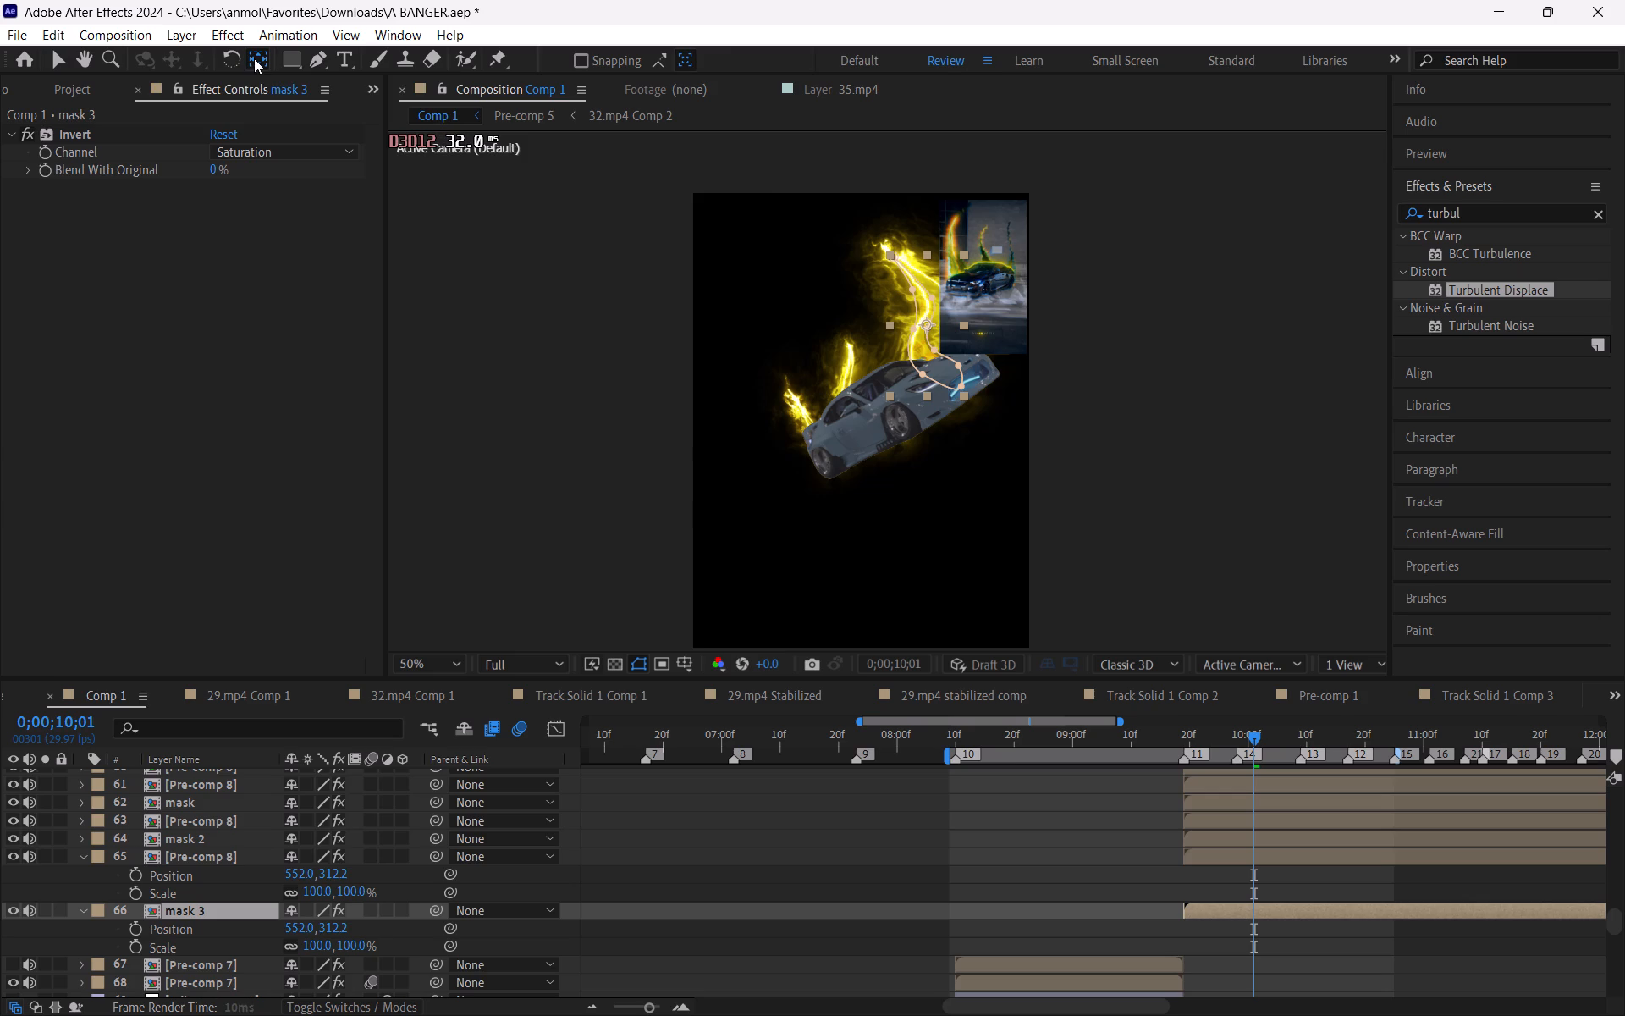
Add Position and Scale keyframes to layer 65 and mask 3 at 0;00;09;19.
drag(1190, 736, 1182, 738)
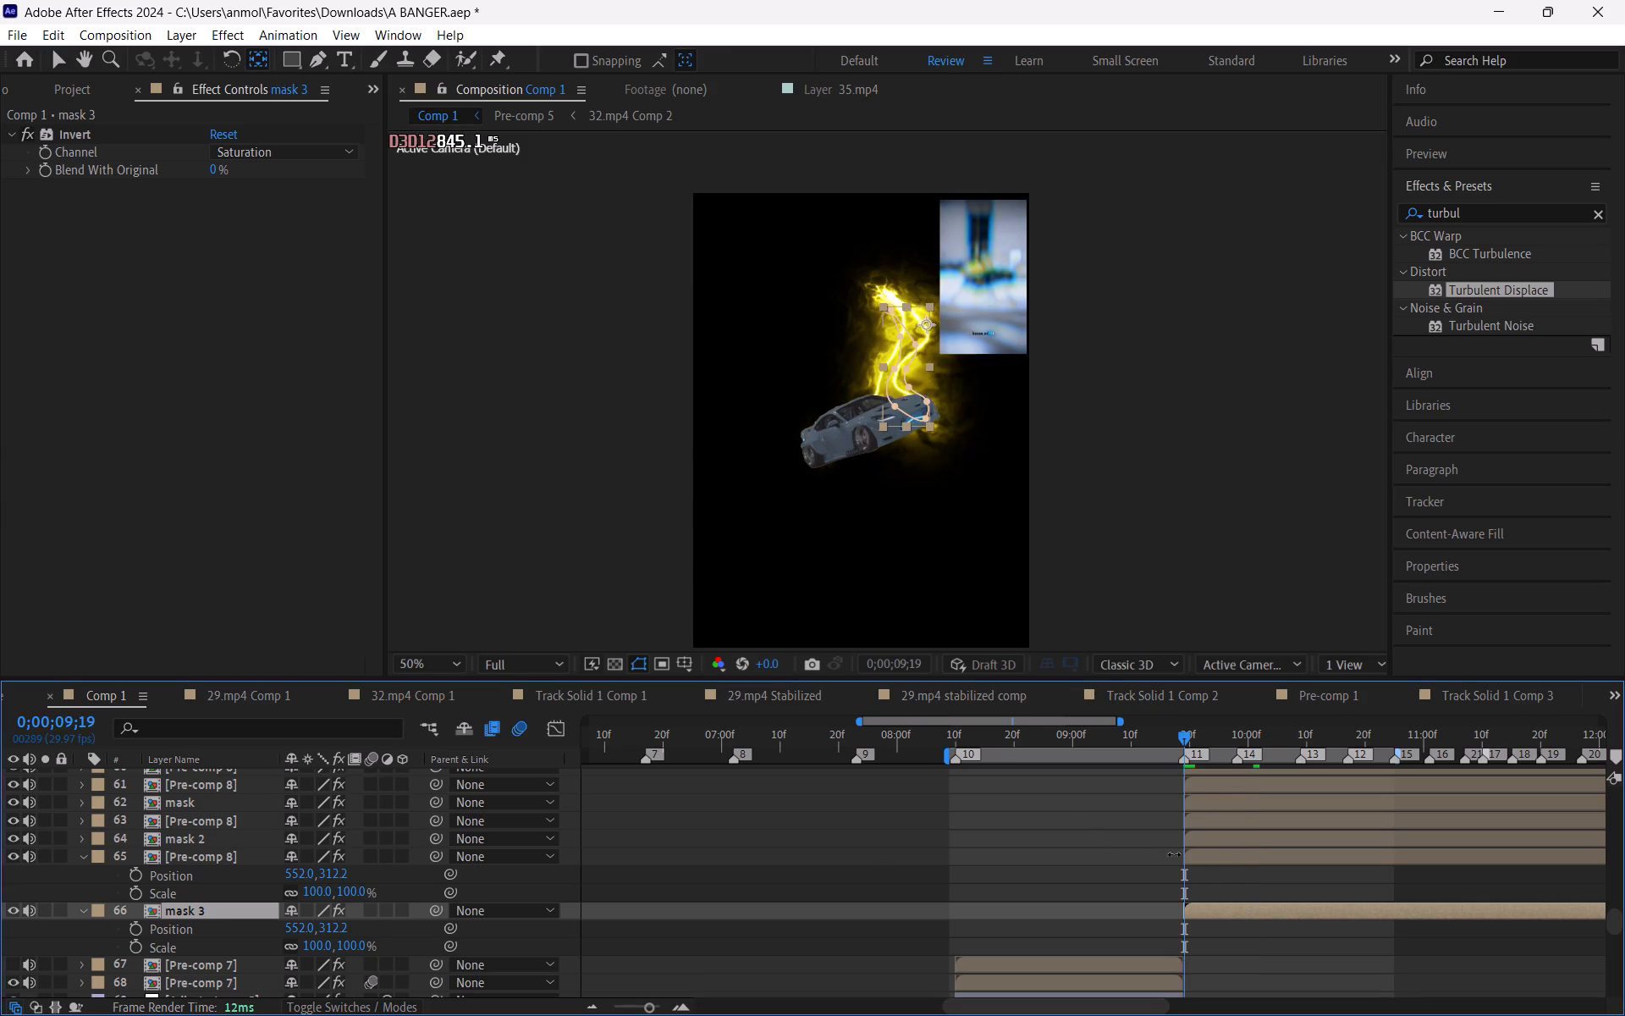
drag(132, 874, 144, 942)
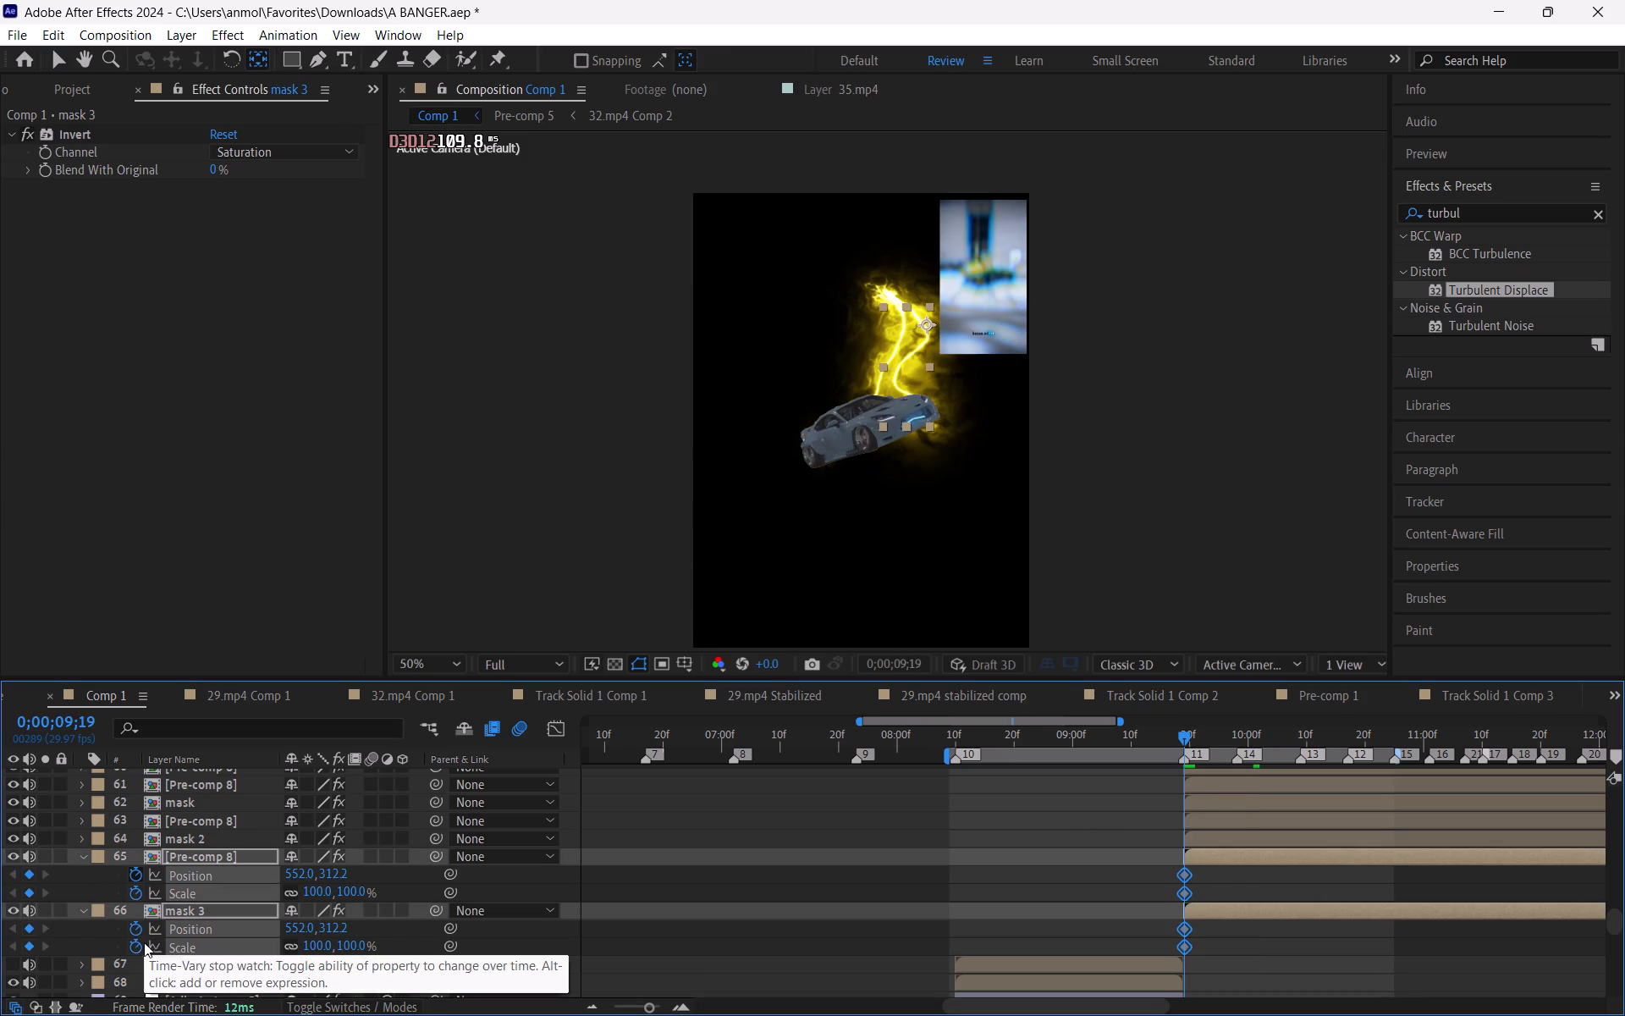
drag(144, 942, 142, 943)
drag(1190, 947, 1200, 943)
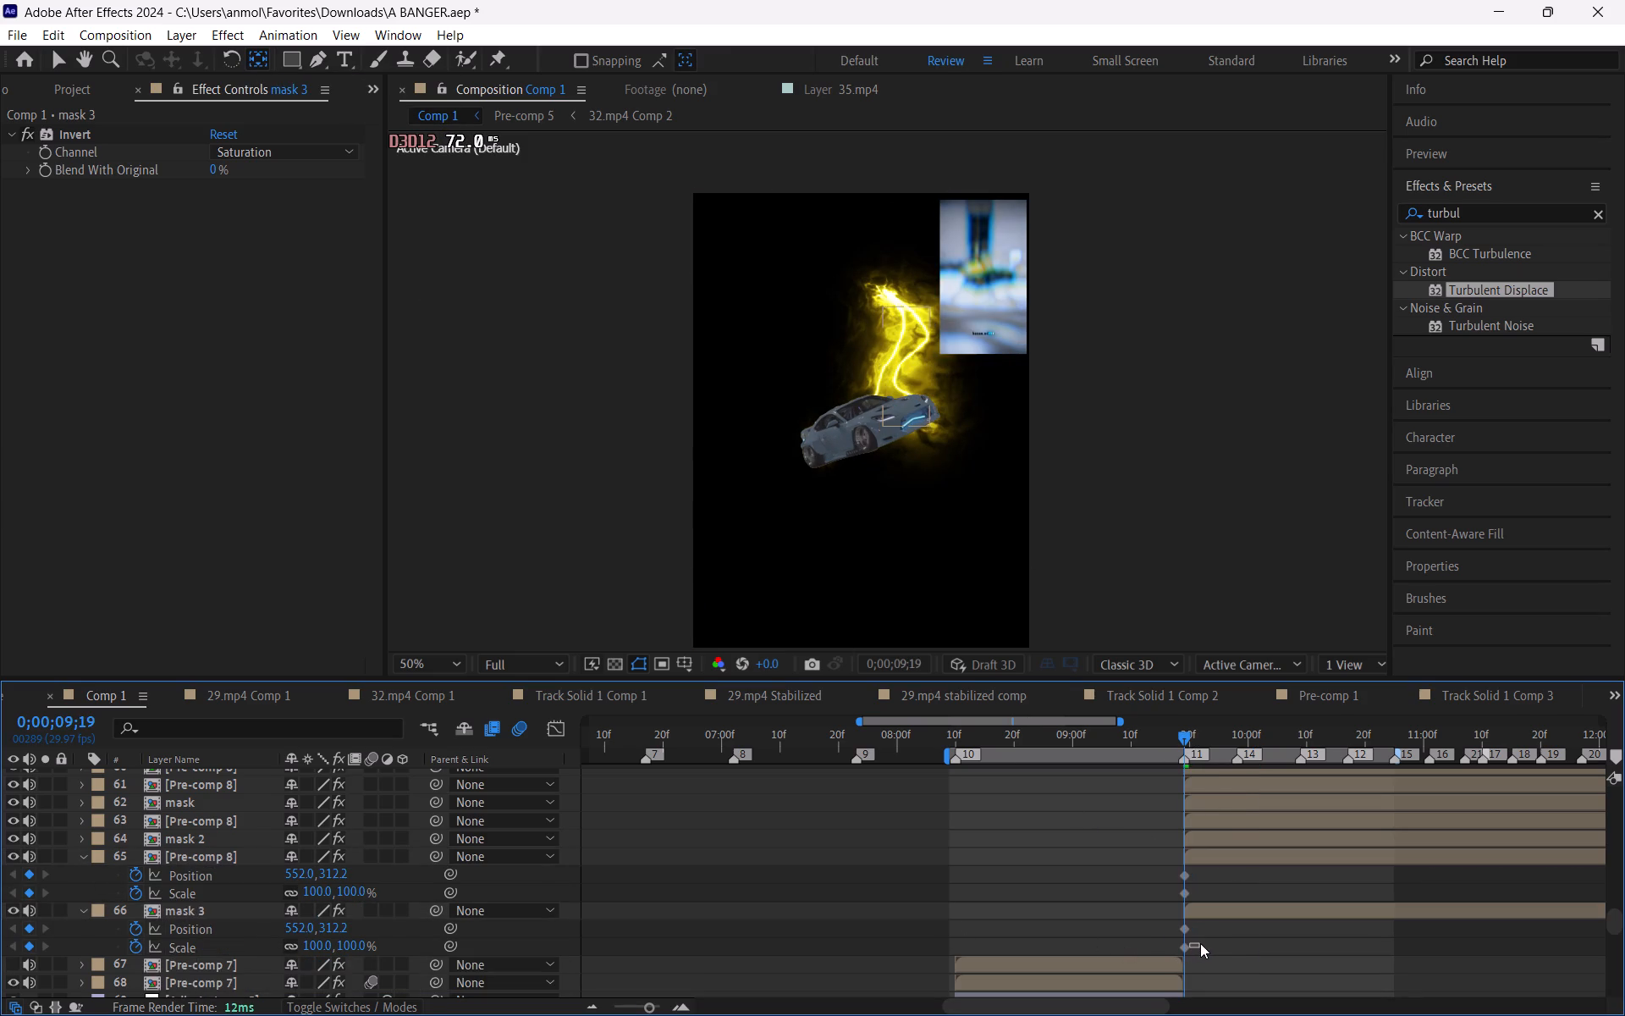
drag(1200, 943, 1201, 942)
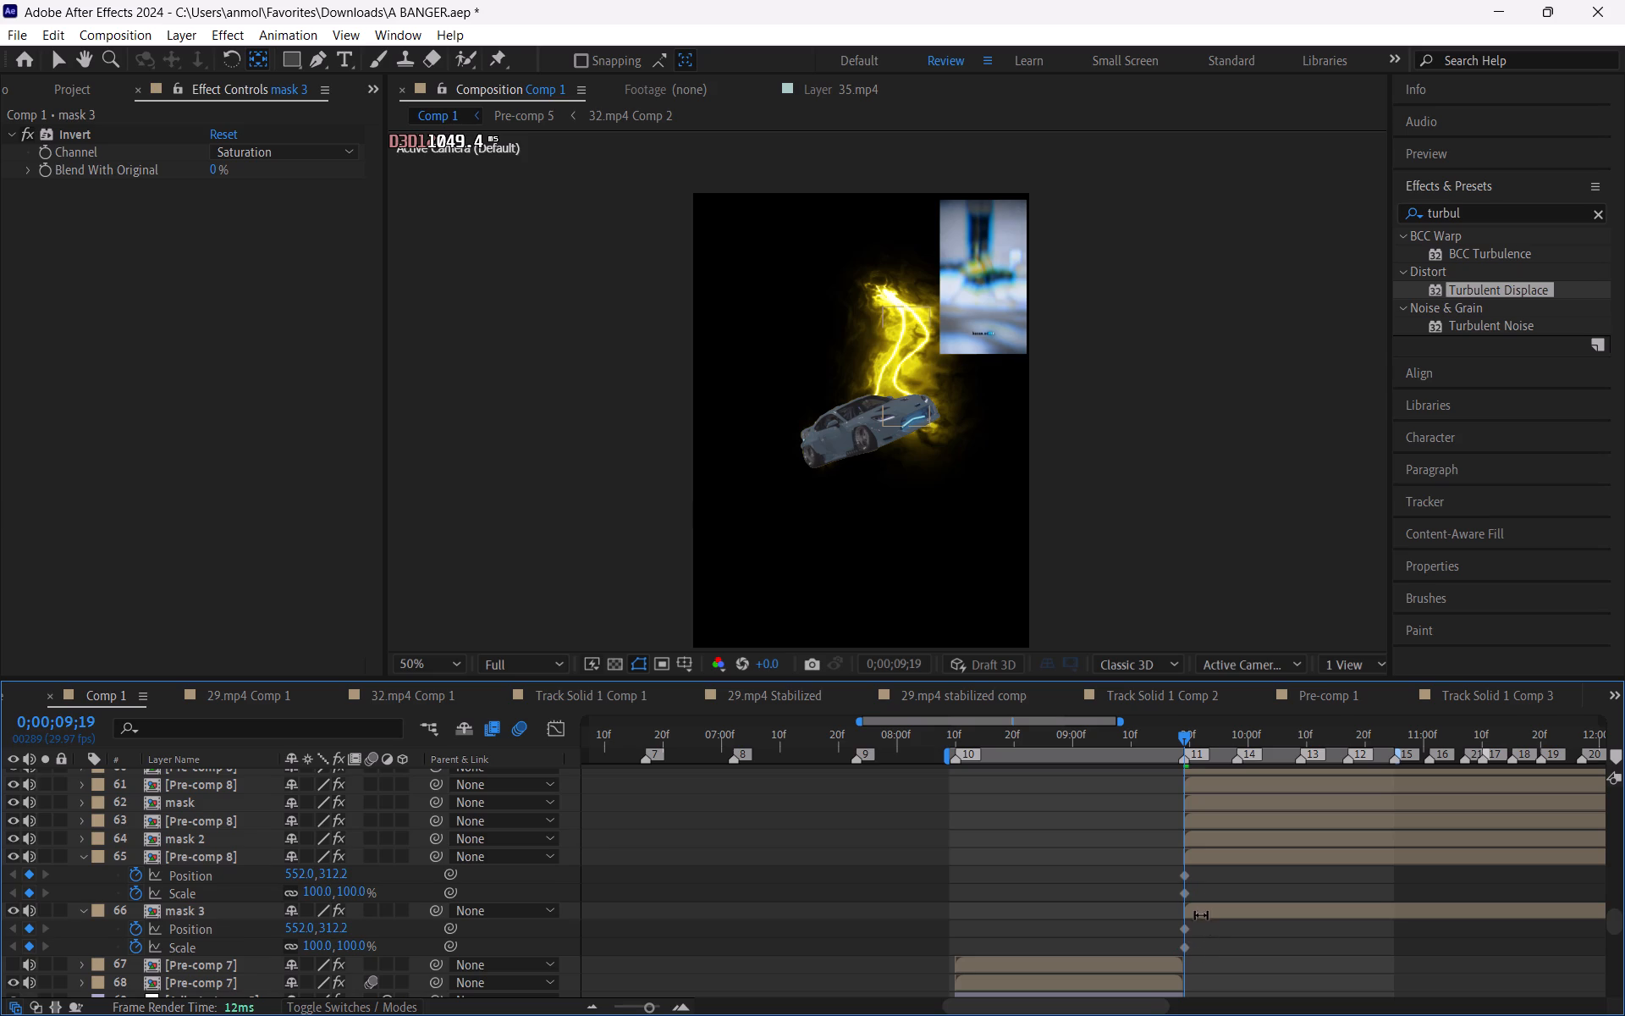
Center the anchor points of mask 3 and the Pre-comp 8 on layer 65 within their visible flame content.
click(1201, 913)
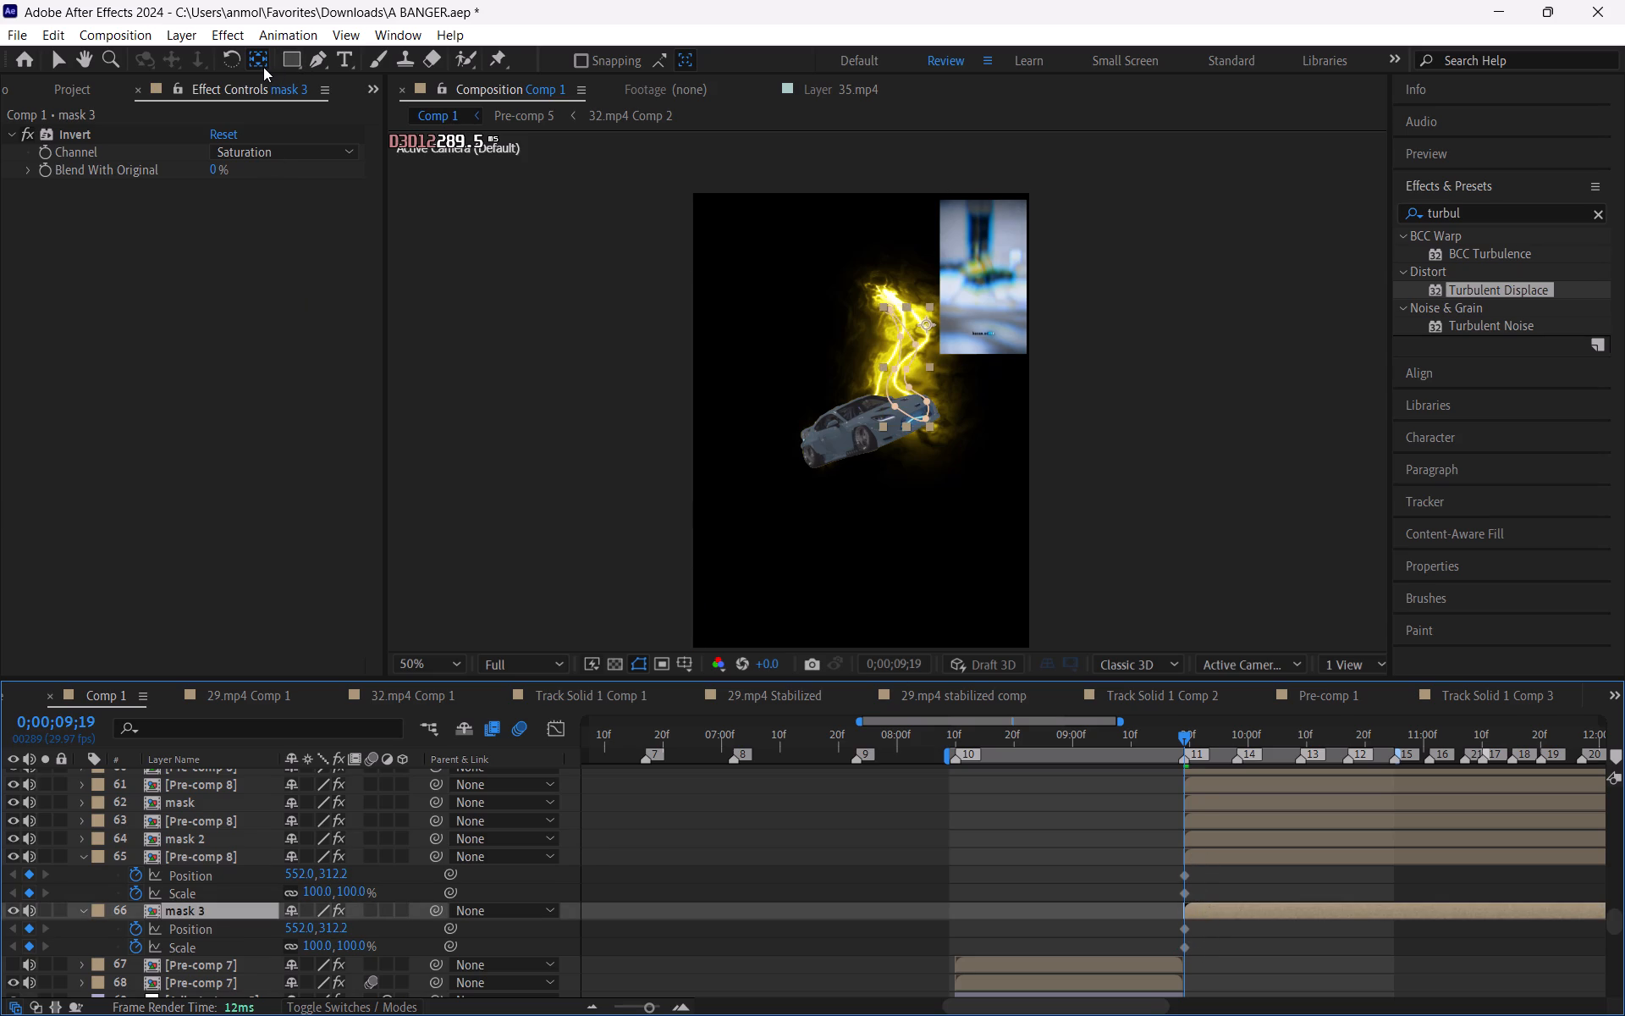
ctrl+double_click(262, 66)
click(1199, 851)
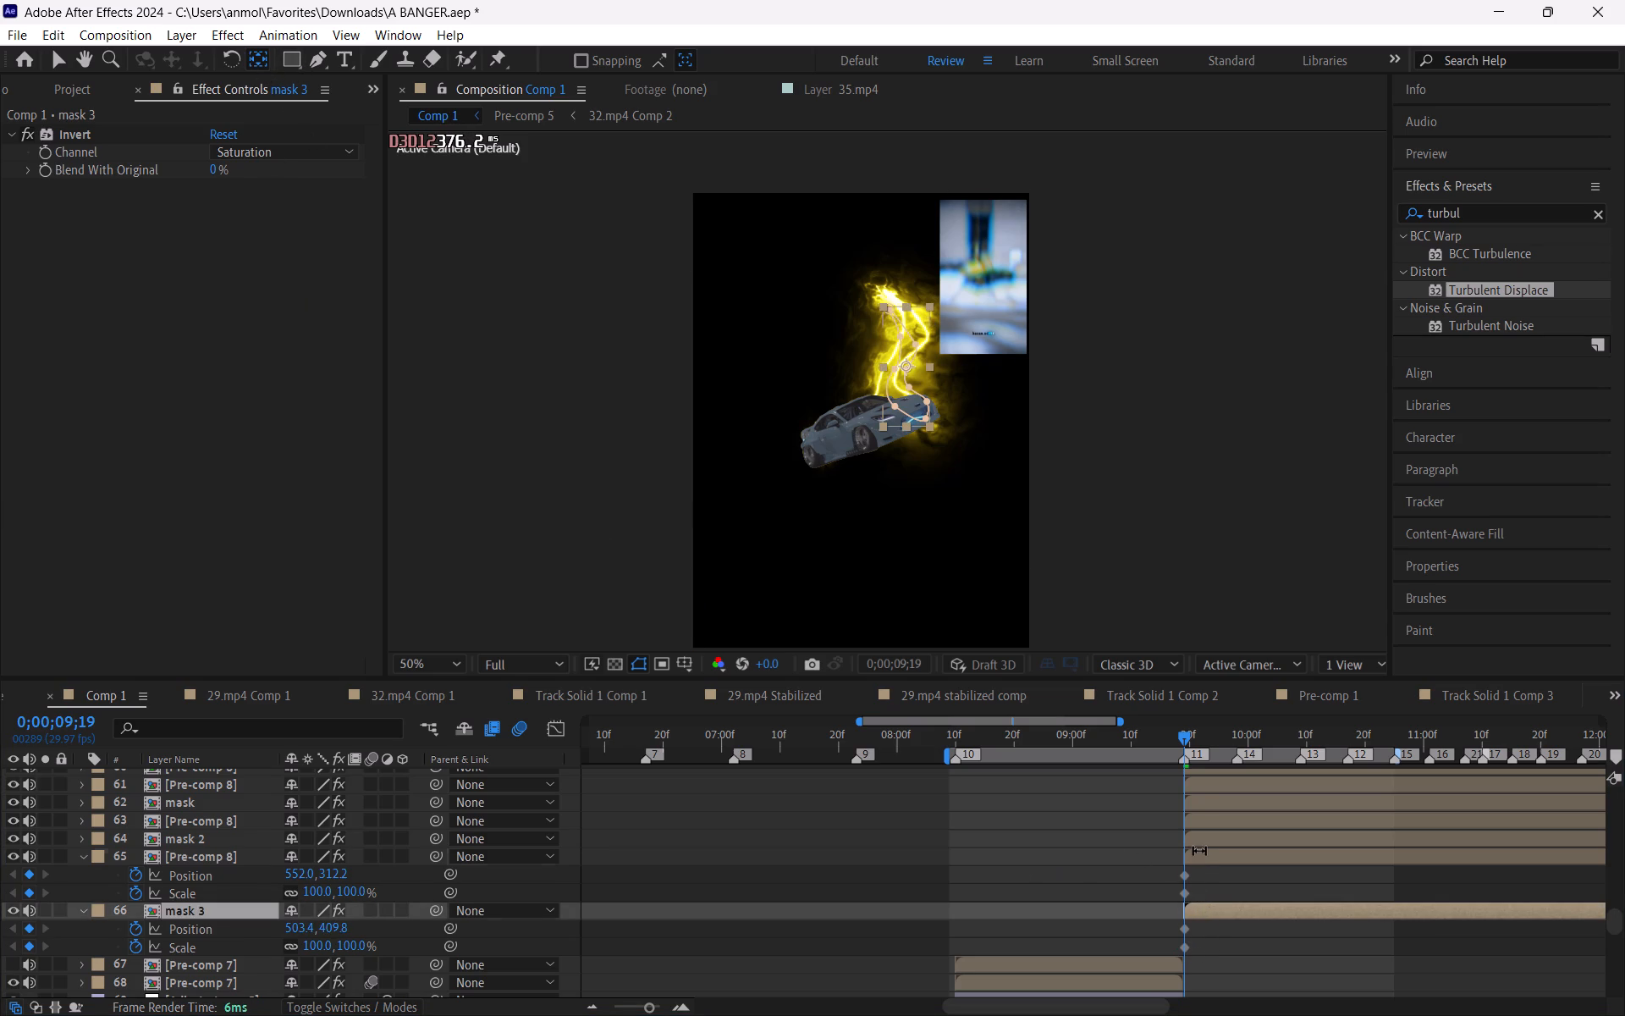
ctrl+double_click(253, 61)
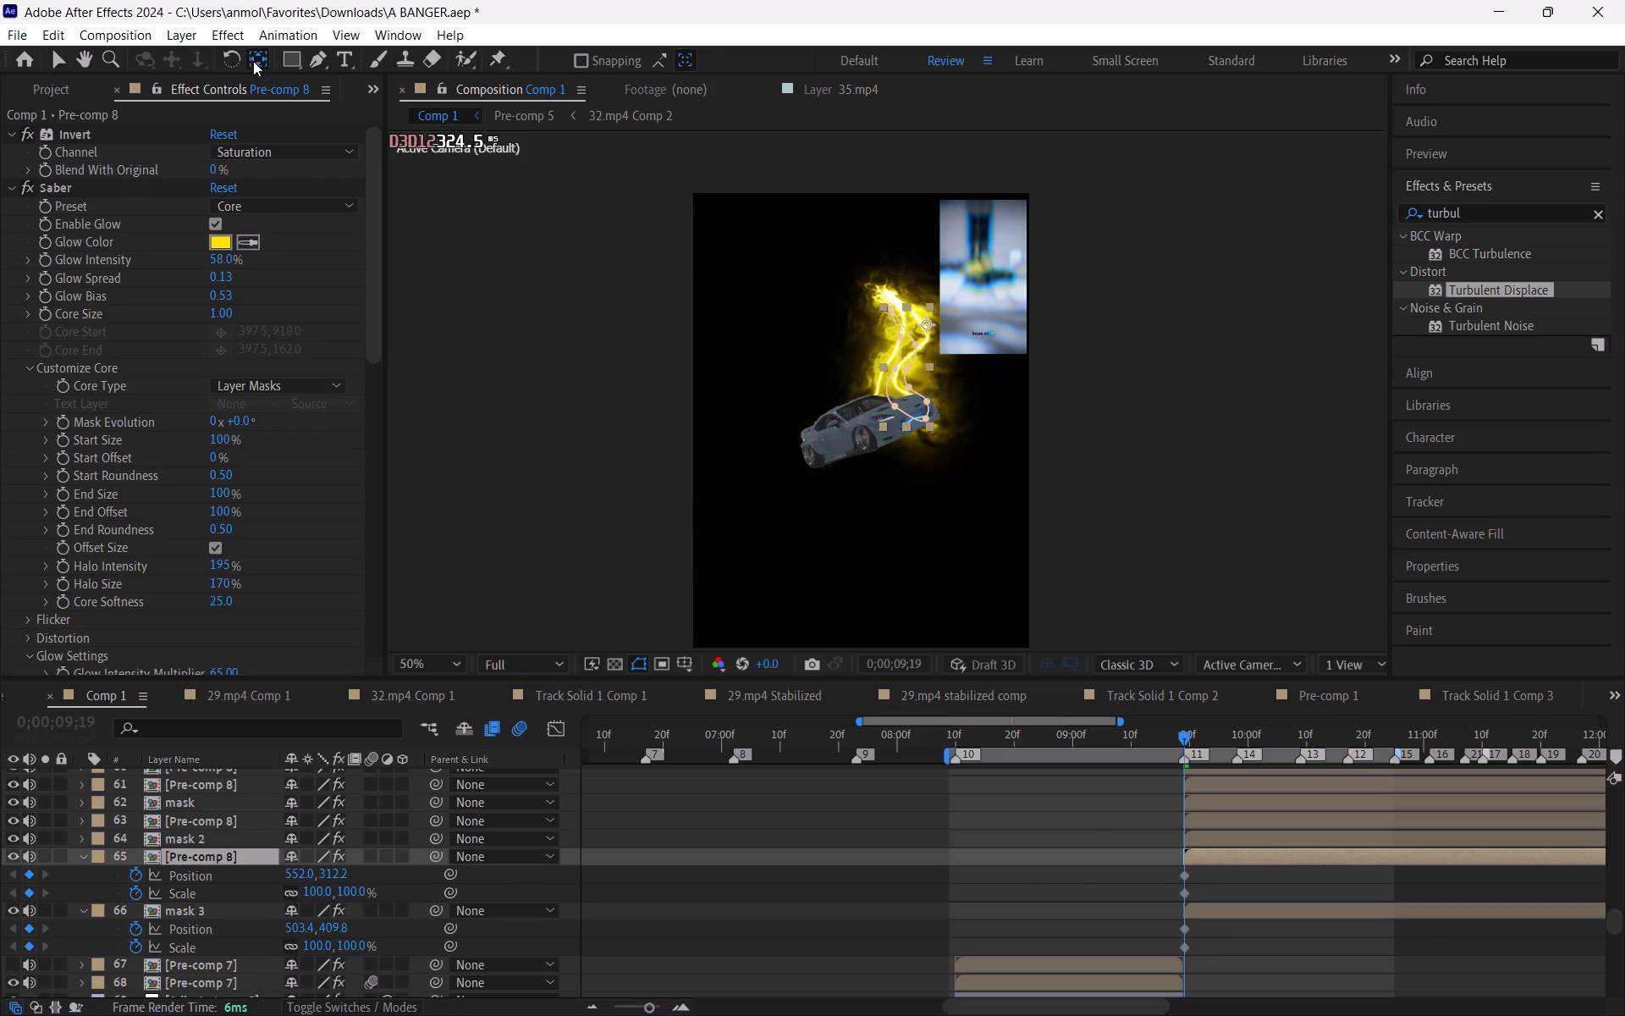
Move the Position and Scale keyframes of layer 65 and mask 3 to marker 15.
drag(1149, 870, 1226, 973)
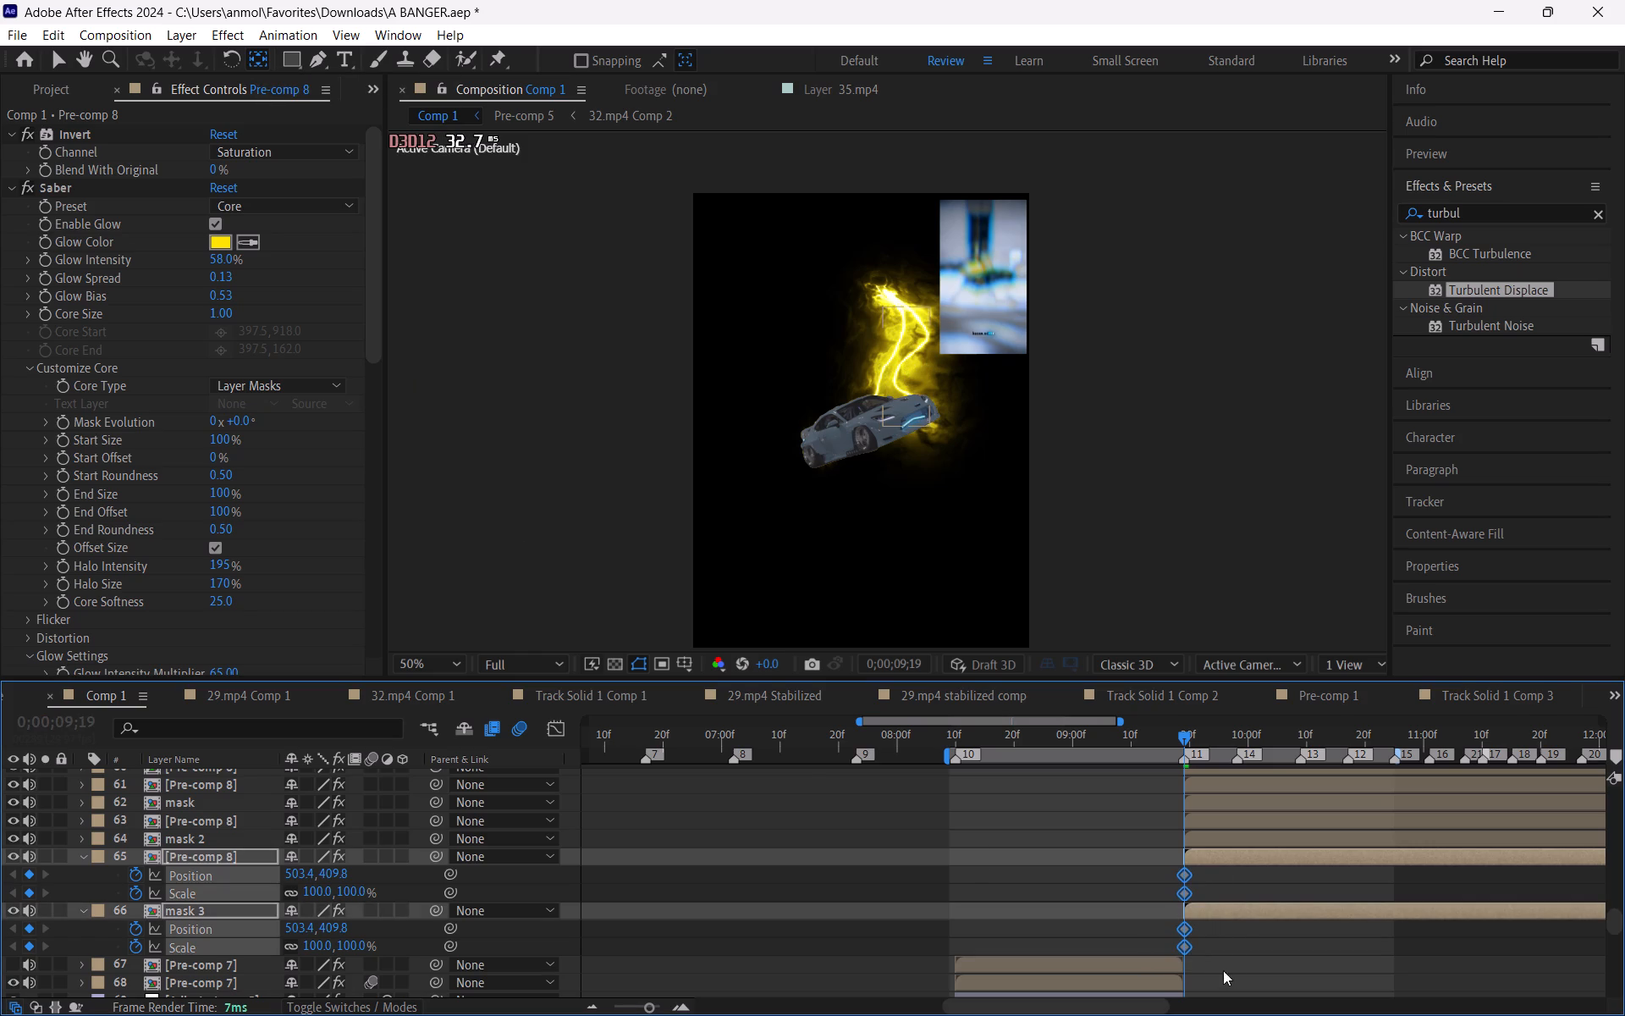
drag(1182, 948, 1393, 950)
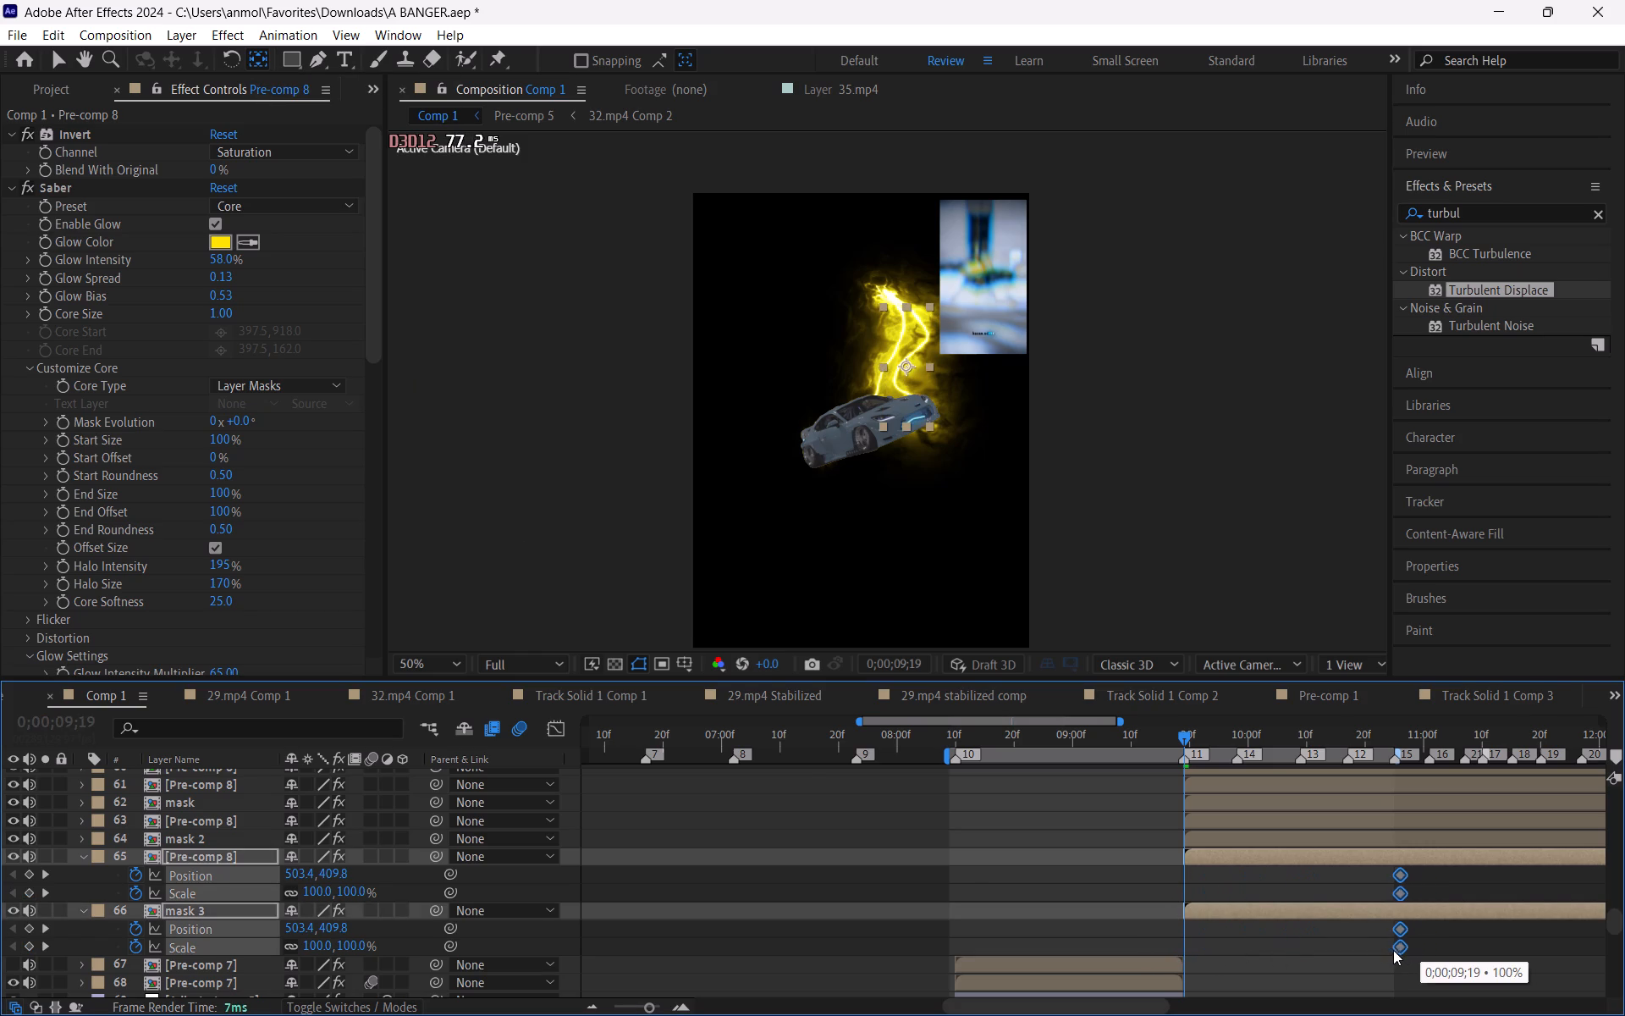
drag(1393, 950, 1397, 952)
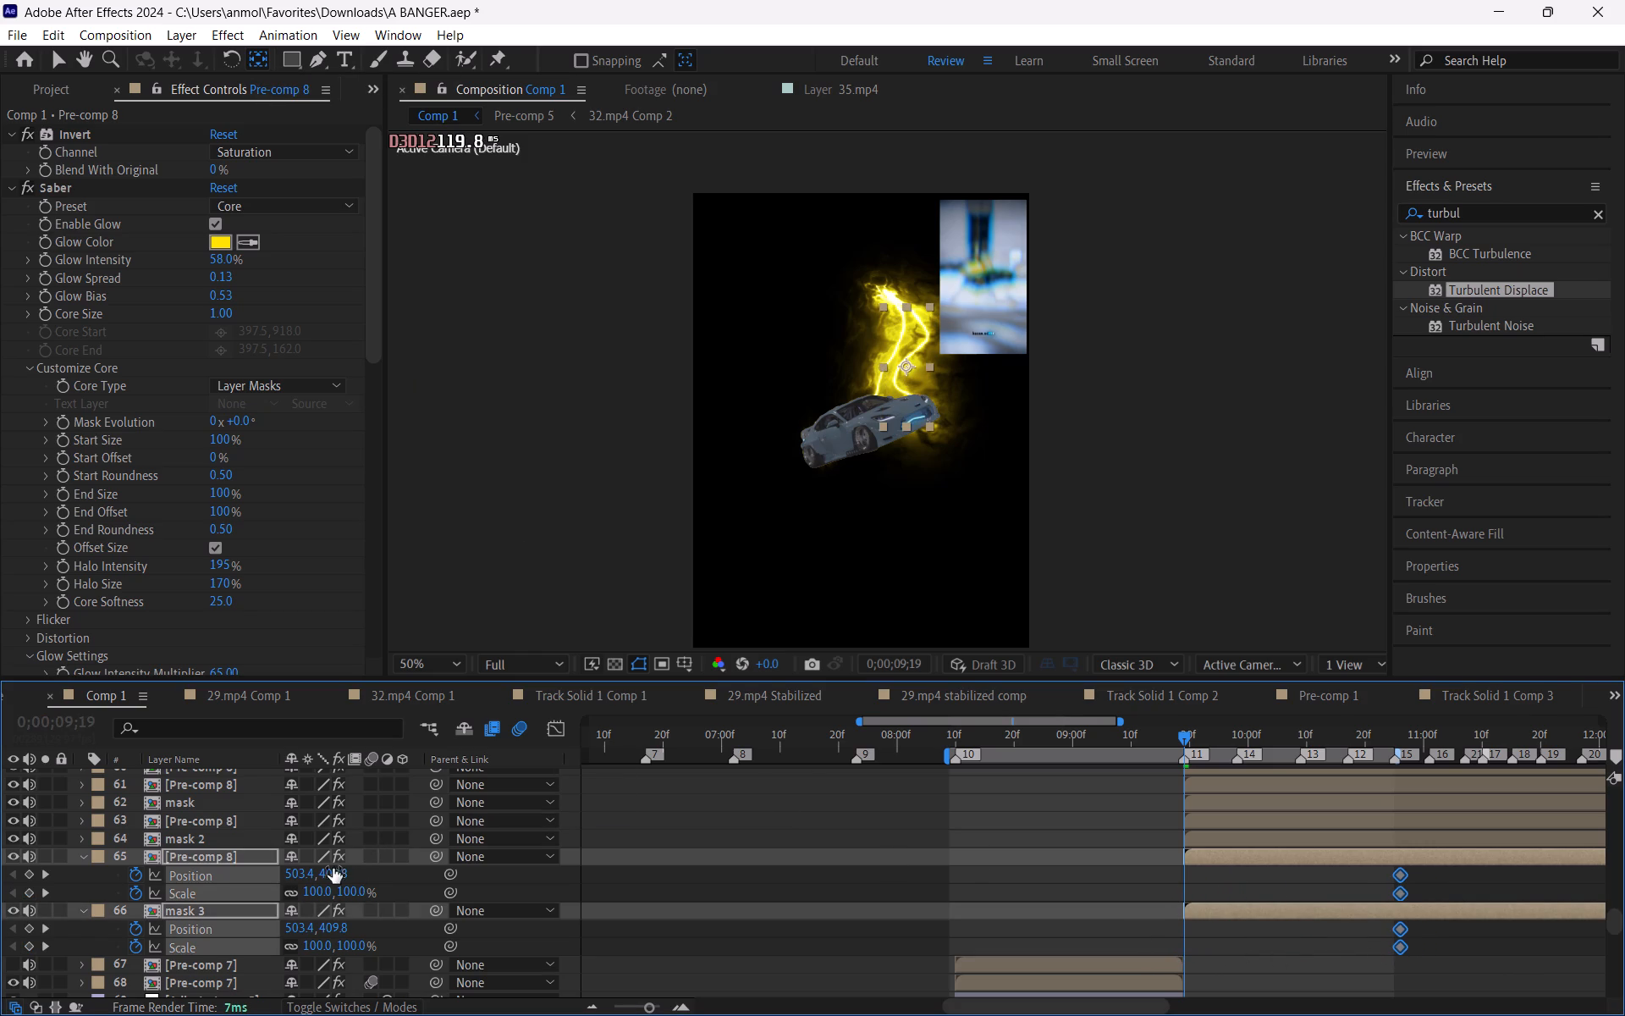
At 0;00;09;19, set layer 65 and mask 3 to Position 503.4, 523.8 and Scale 13%, tucking the flame behind the car.
drag(331, 872, 381, 891)
drag(319, 949, 259, 965)
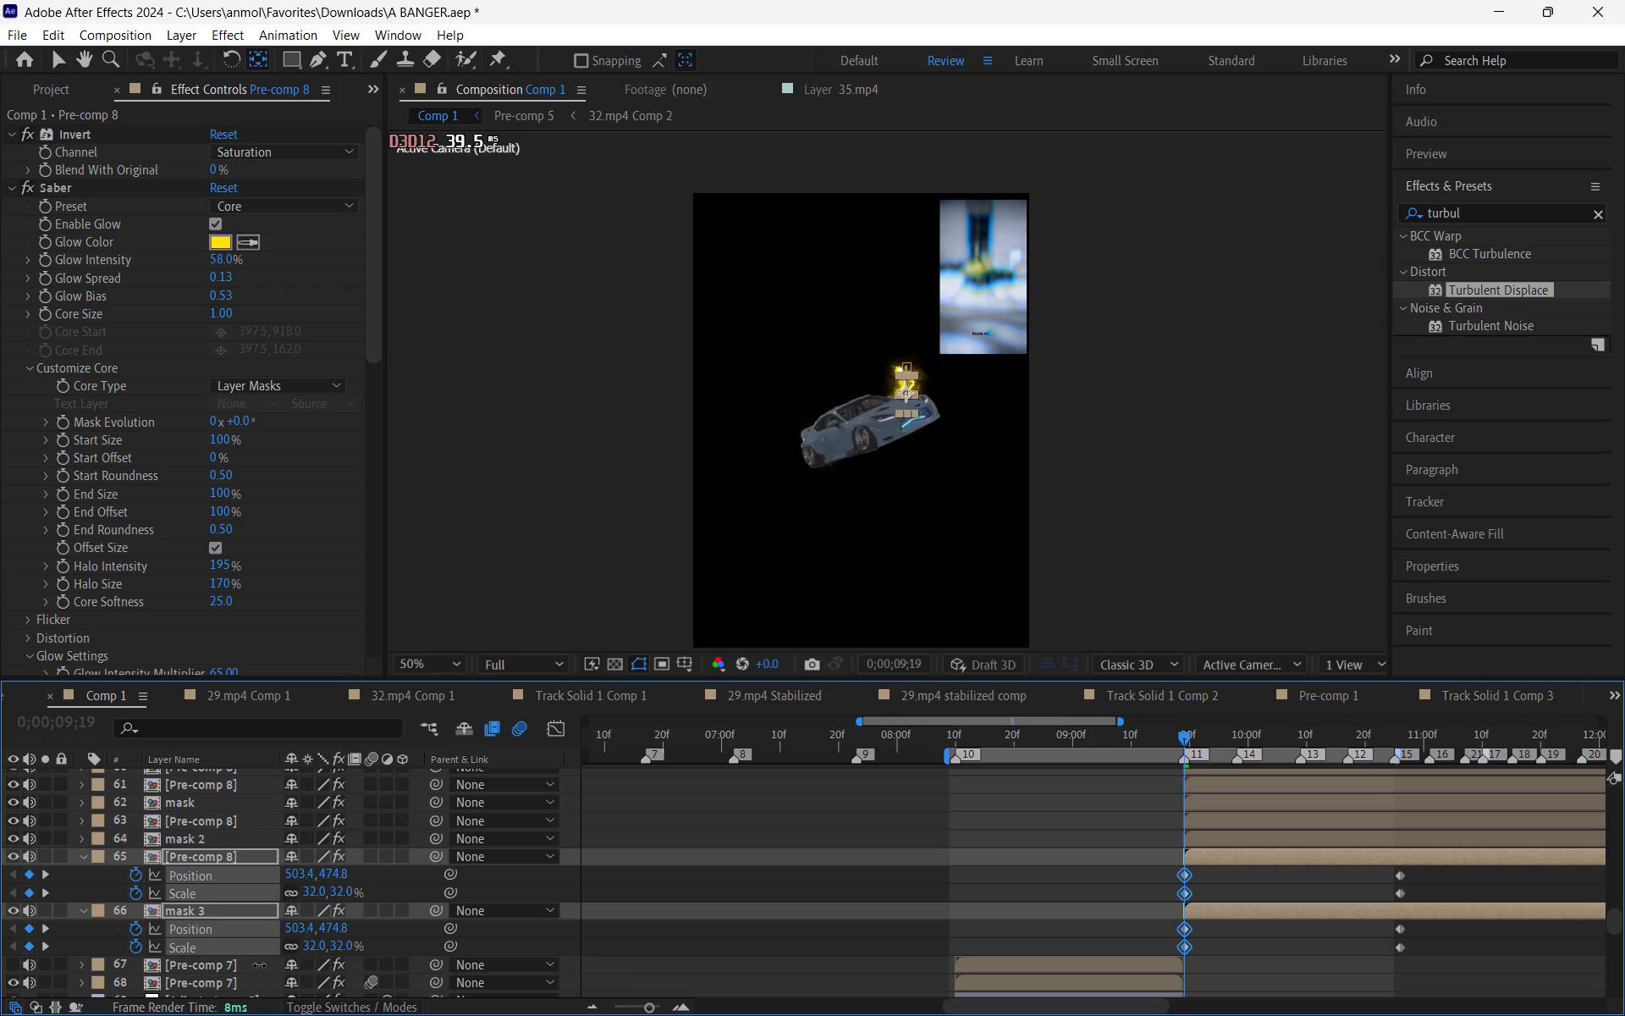
drag(259, 965, 258, 965)
drag(332, 879, 378, 886)
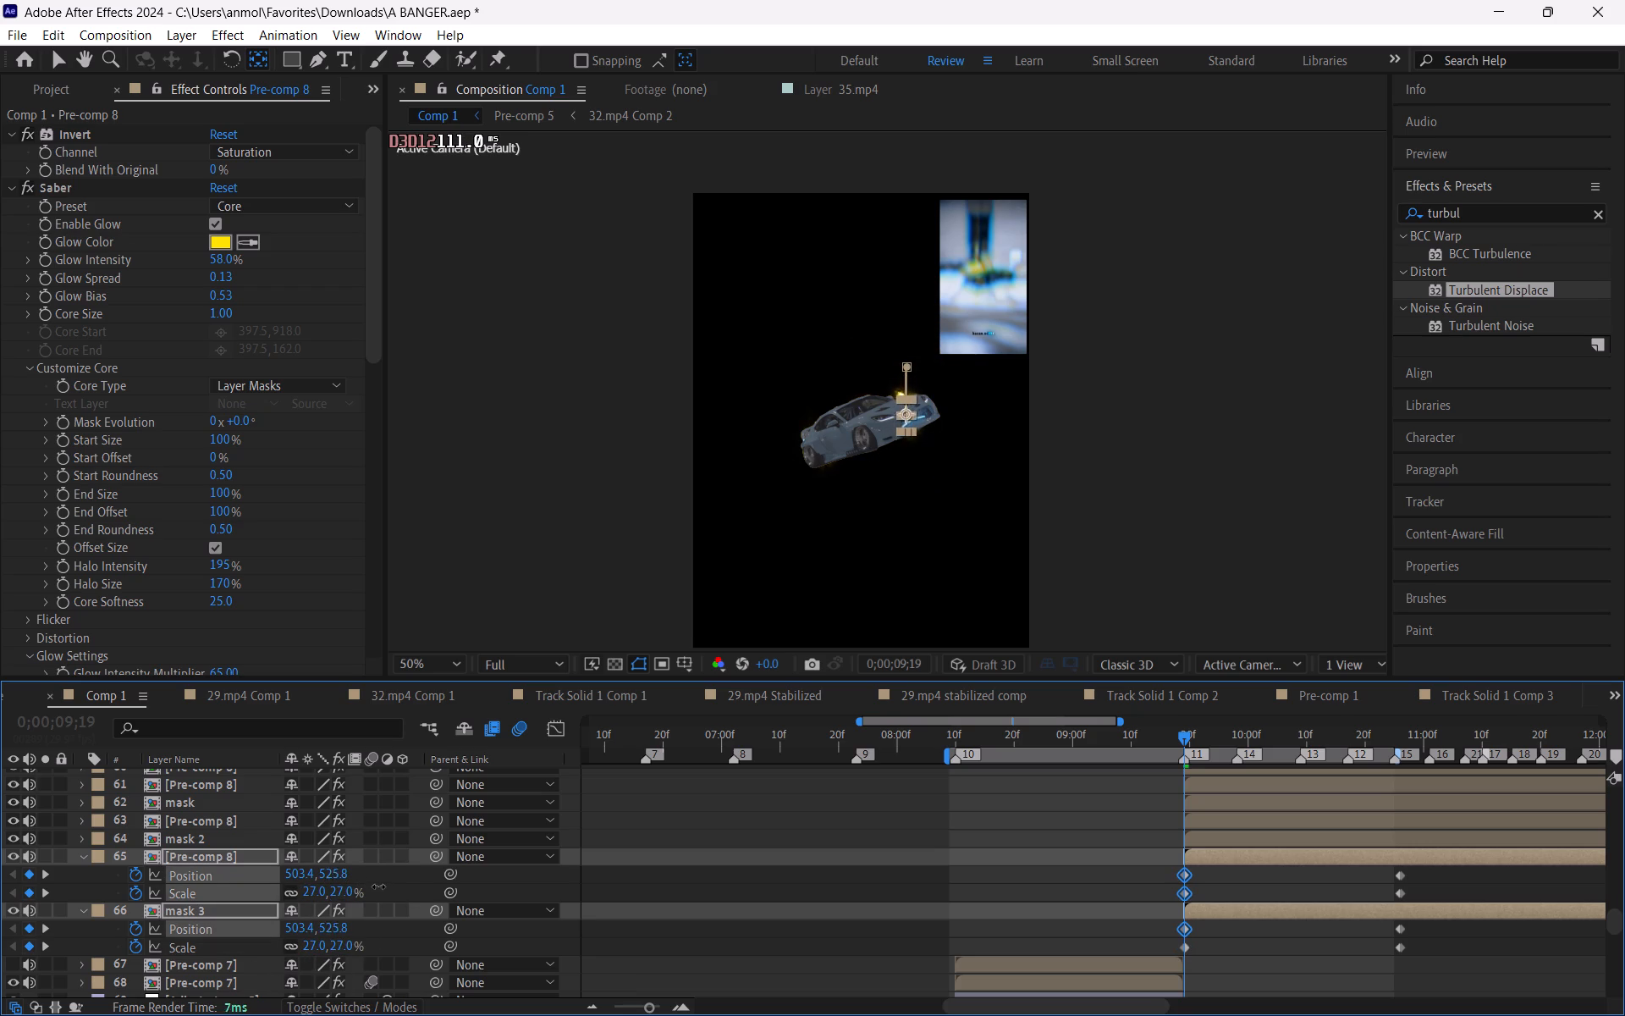
drag(378, 886, 388, 889)
drag(338, 951, 336, 951)
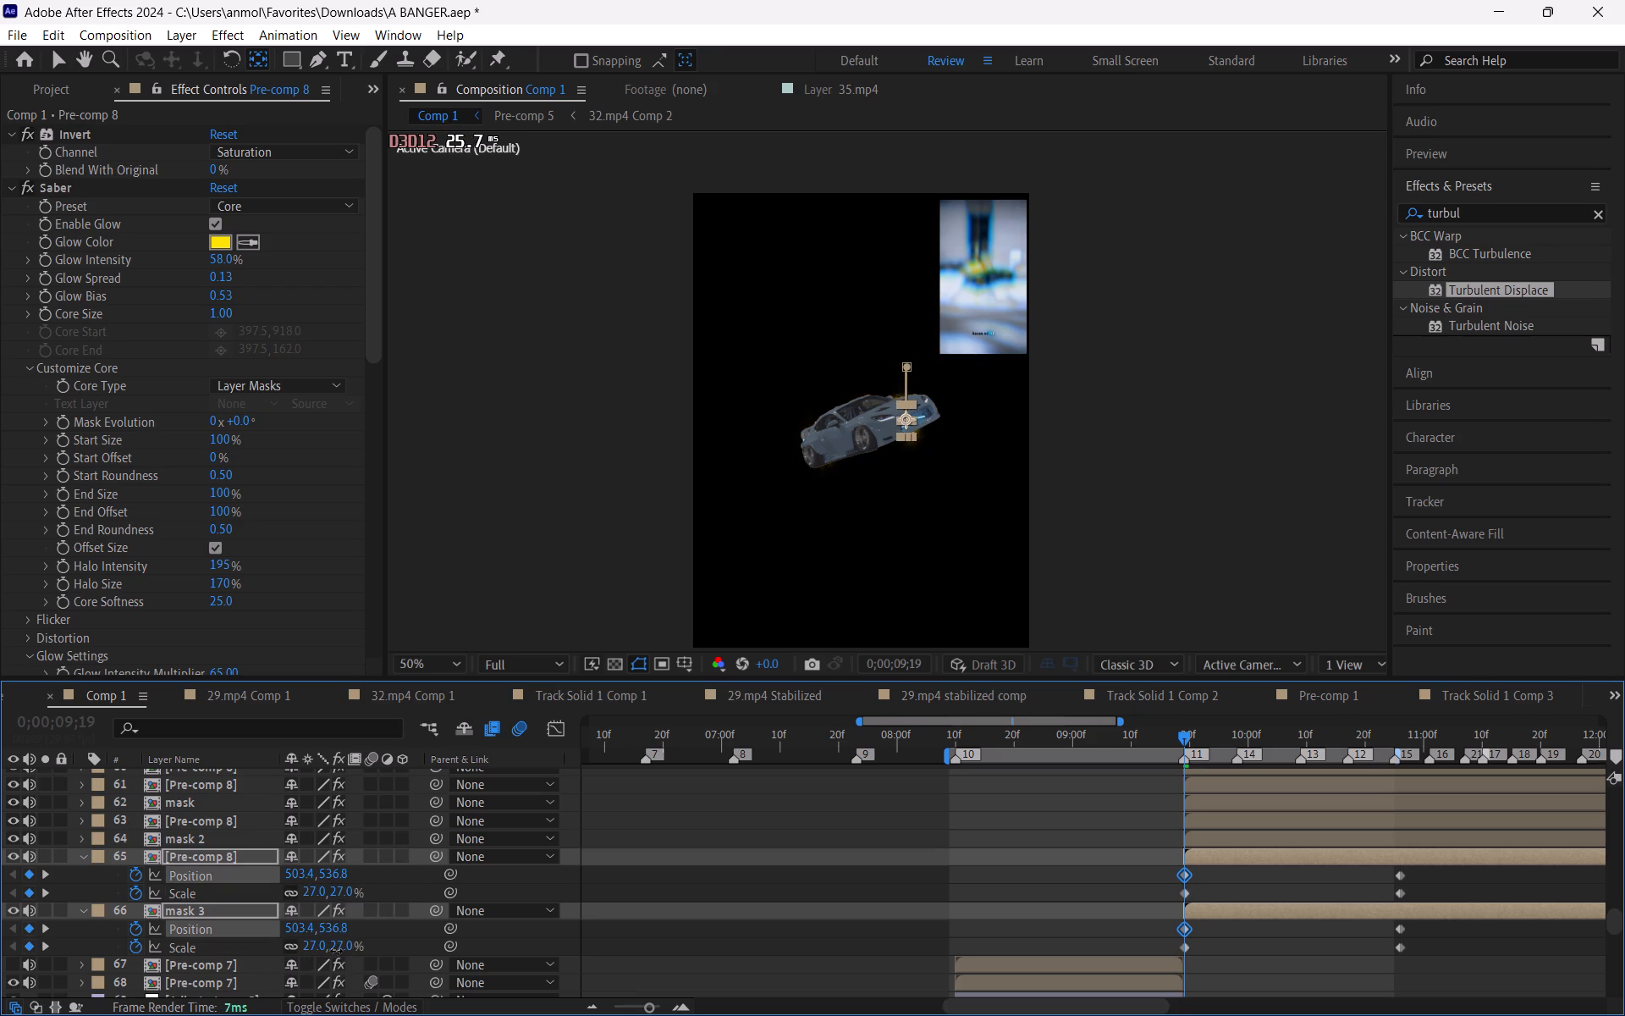
drag(336, 951, 327, 955)
drag(331, 877, 339, 876)
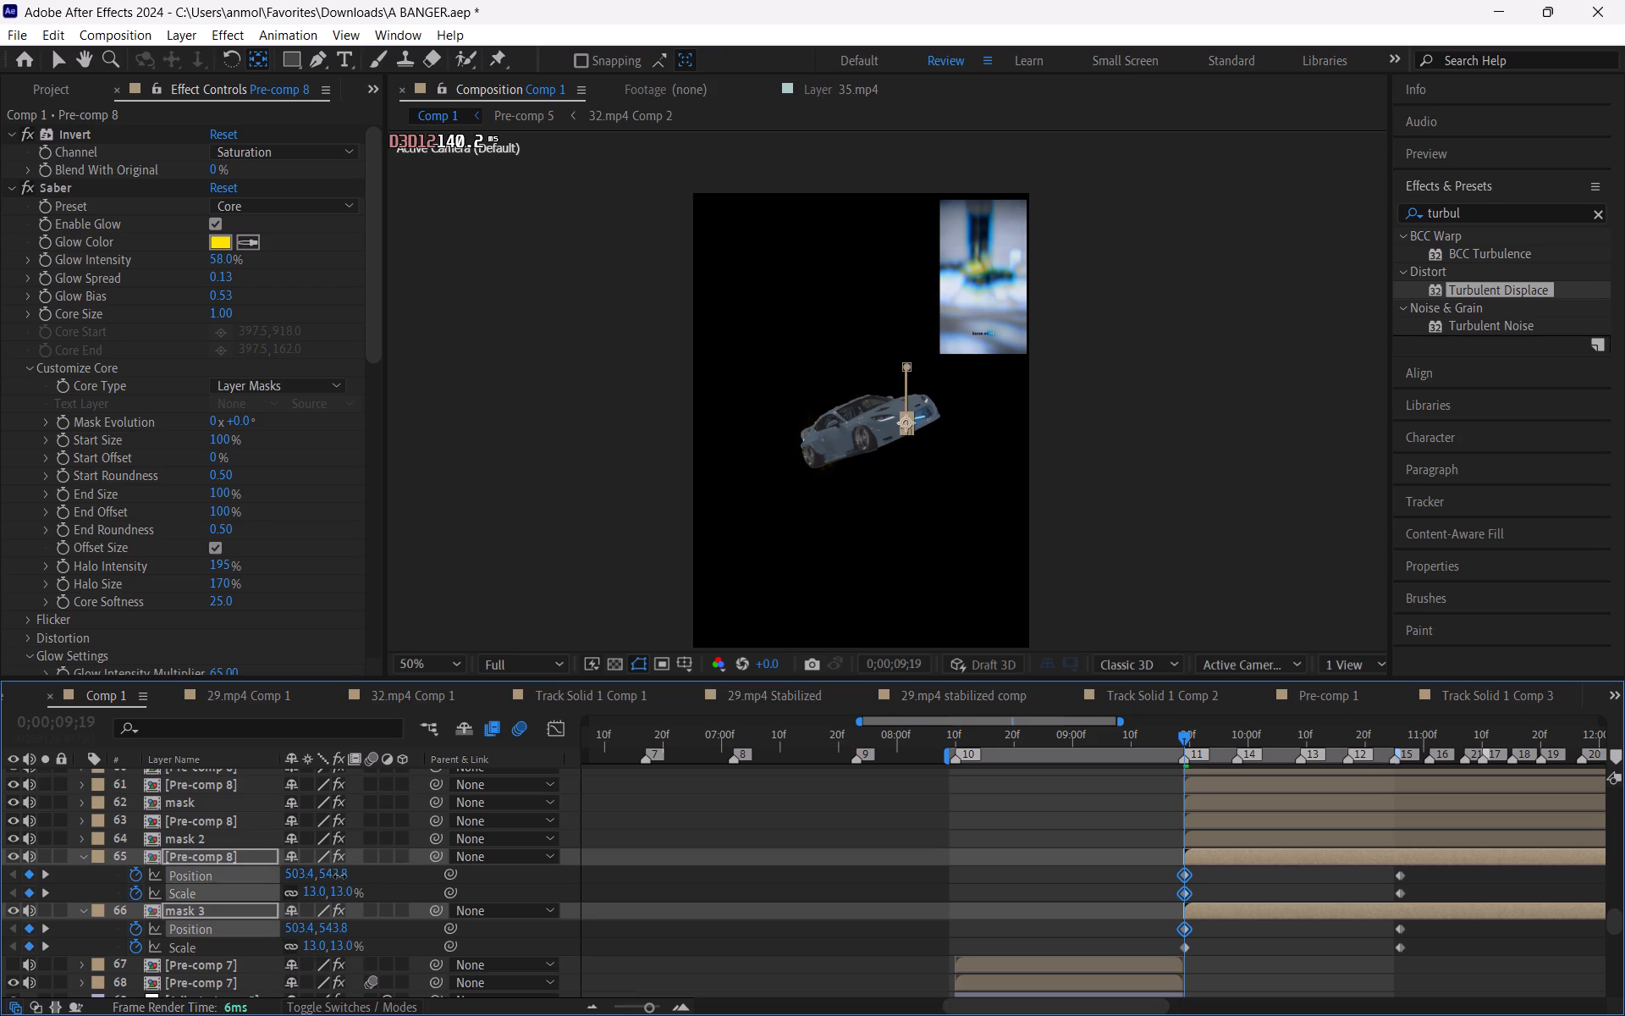
drag(339, 876, 318, 875)
click(1056, 865)
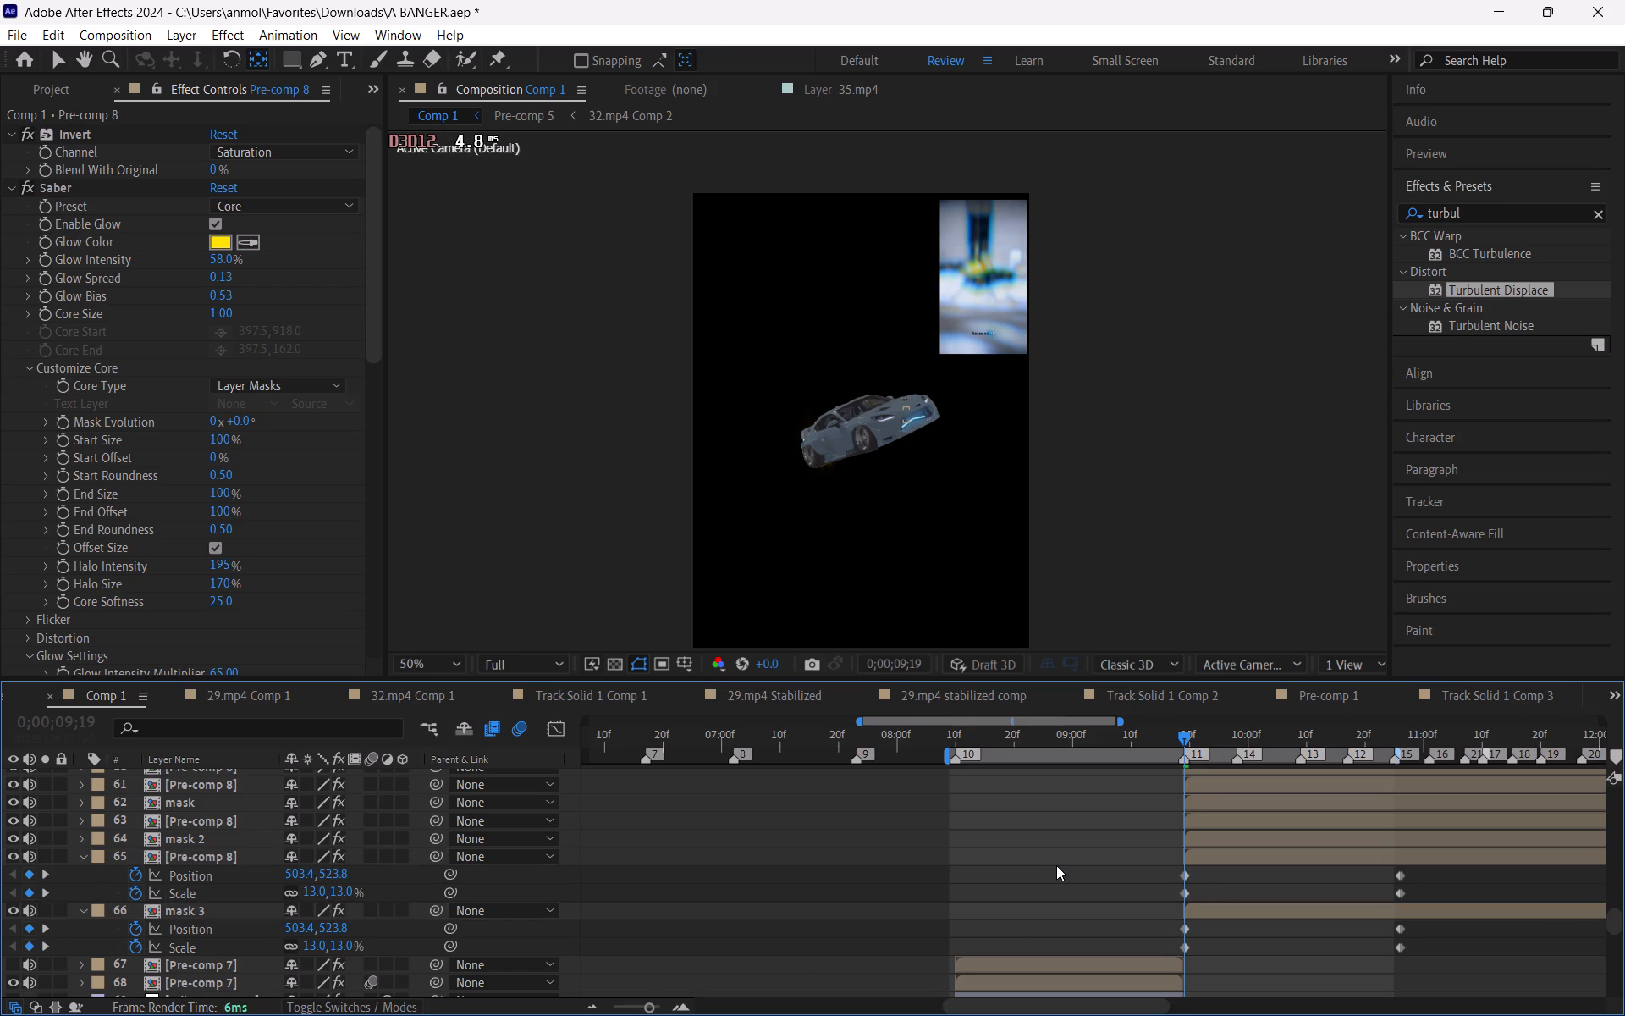
Preview the flame's growth and apply Easy Ease to all Position and Scale keyframes of layer 65 and mask 3.
drag(1186, 738, 1229, 759)
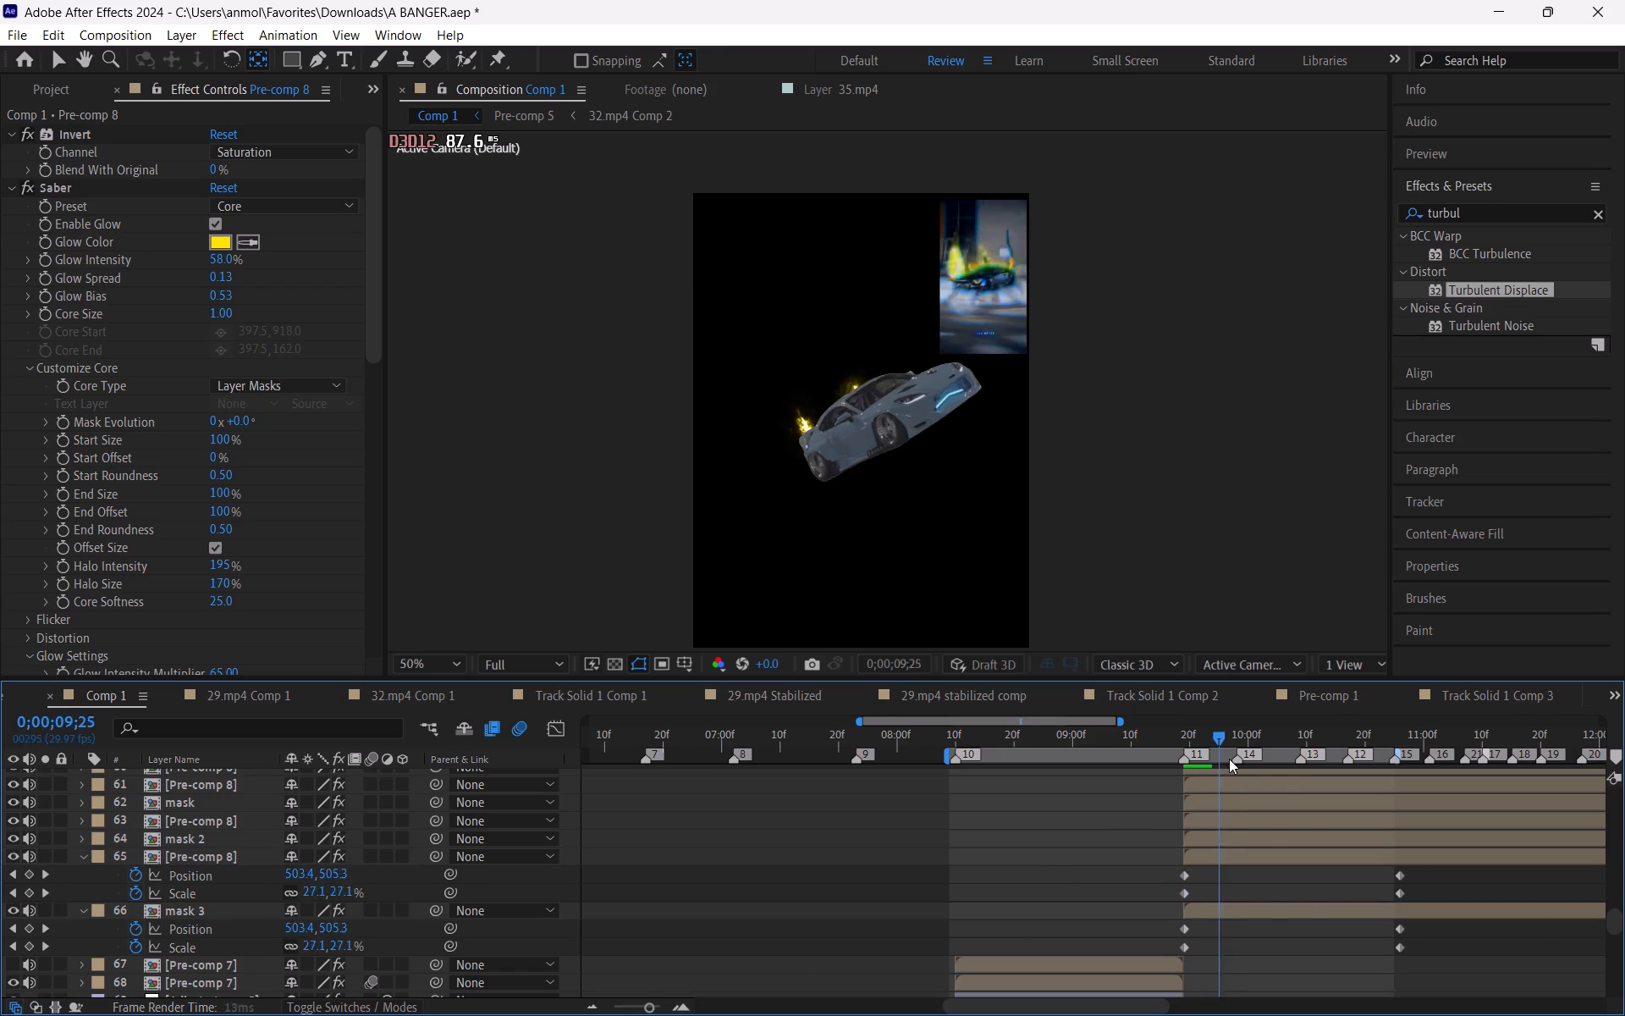
drag(1229, 759, 1217, 803)
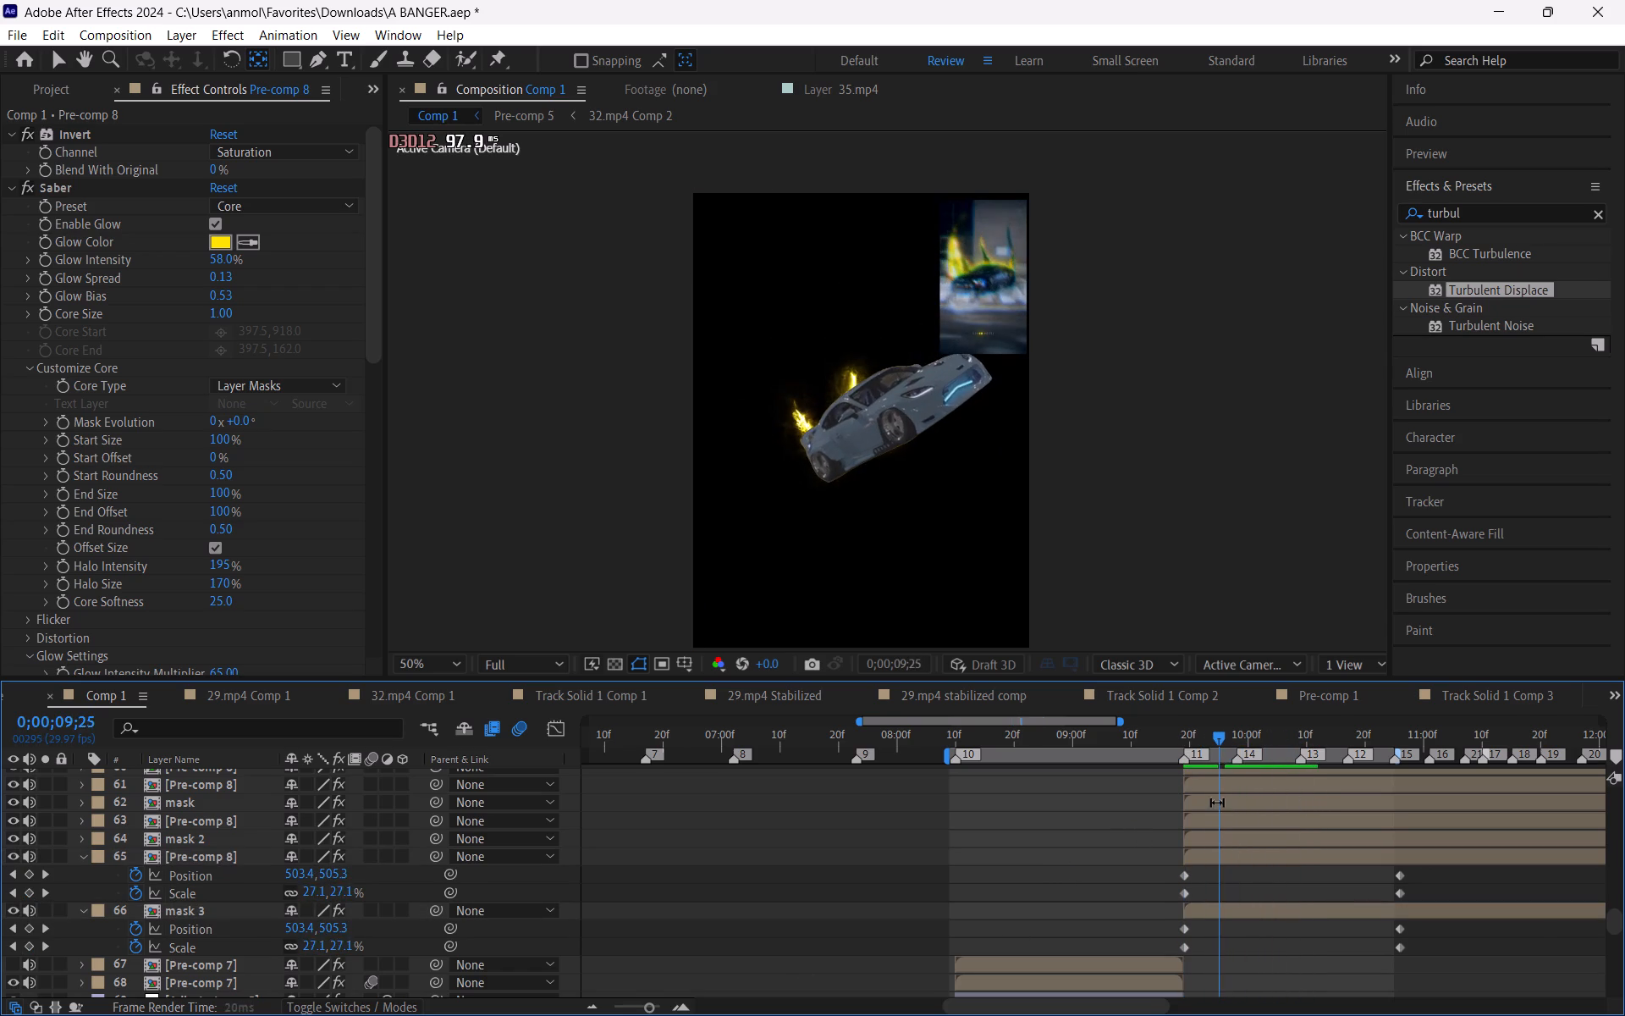
drag(1407, 879, 1153, 948)
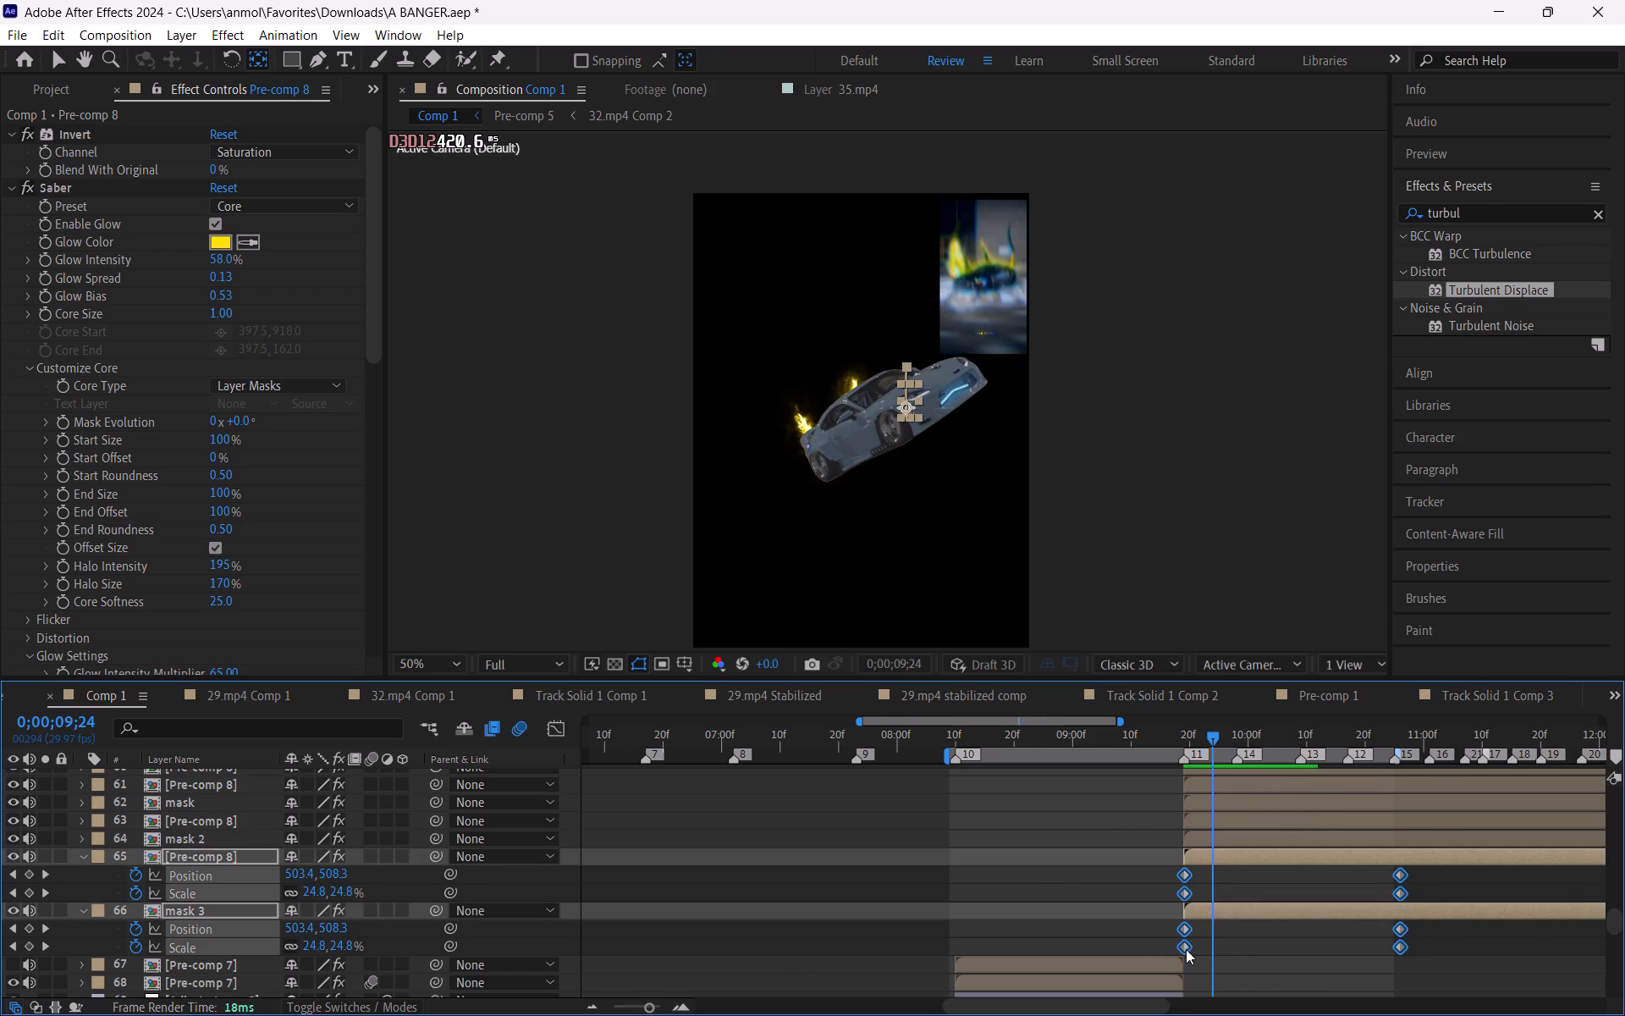
right_drag(1186, 947, 1201, 943)
click(931, 801)
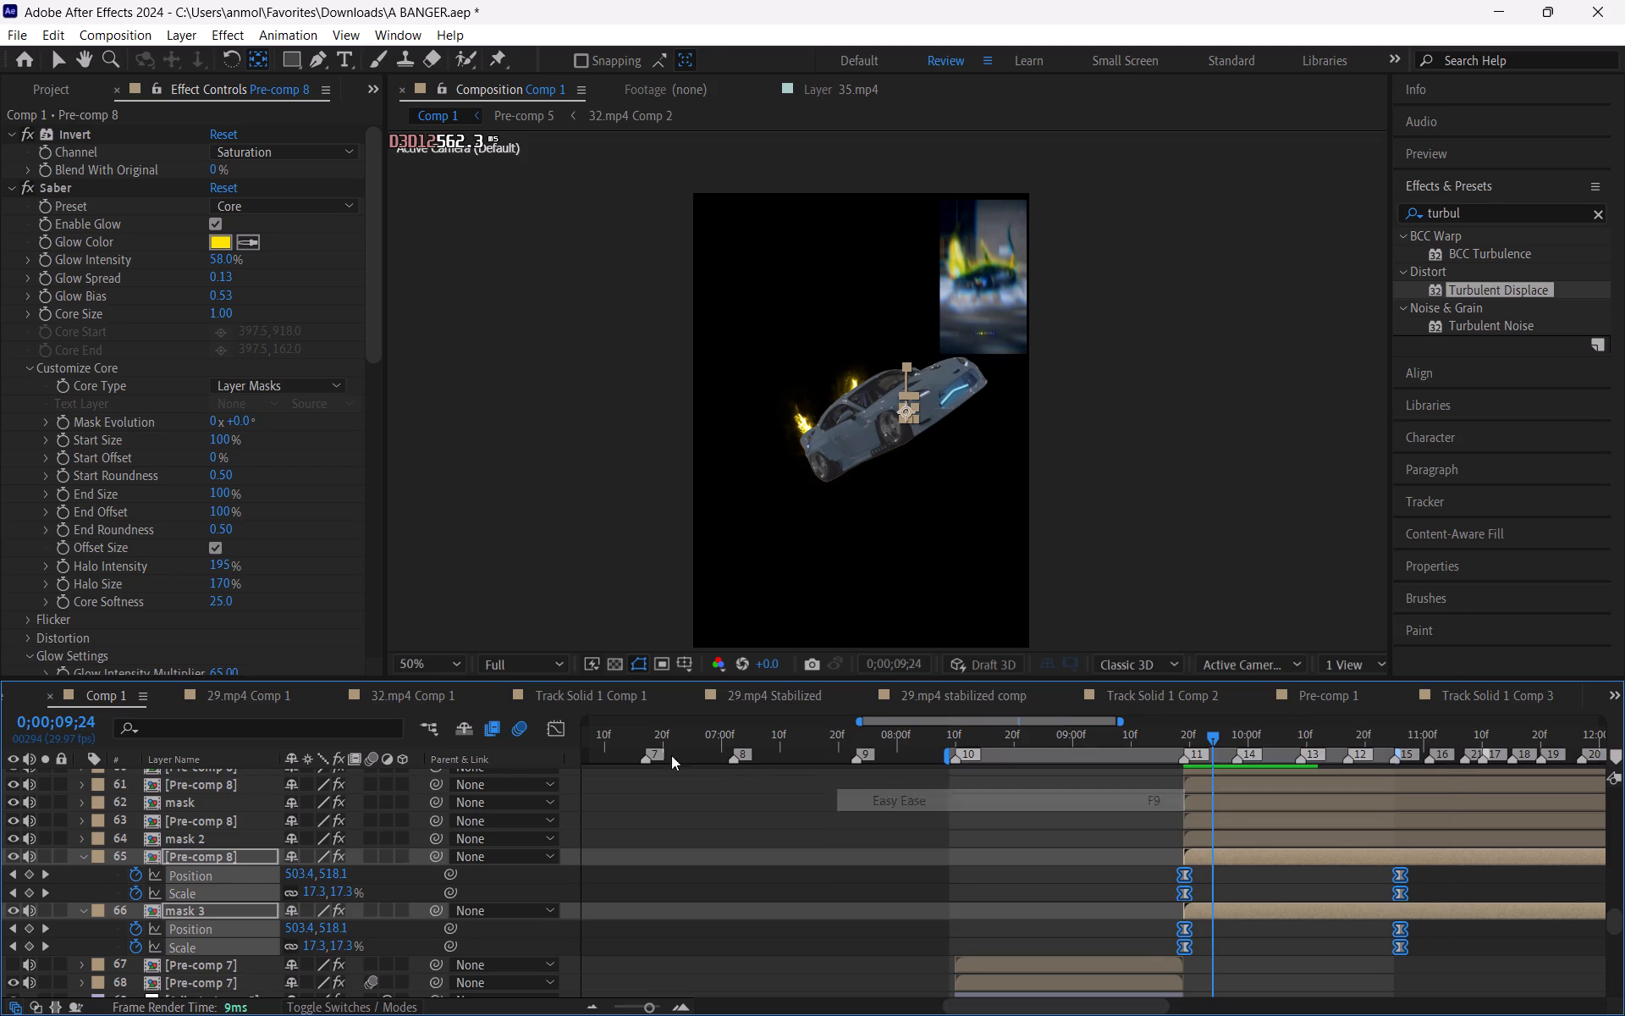
In the speed graph, shorten the starting ease and lengthen the ending ease of layer 65 and mask 3 for a fast early rise.
click(556, 722)
drag(1141, 941, 1244, 991)
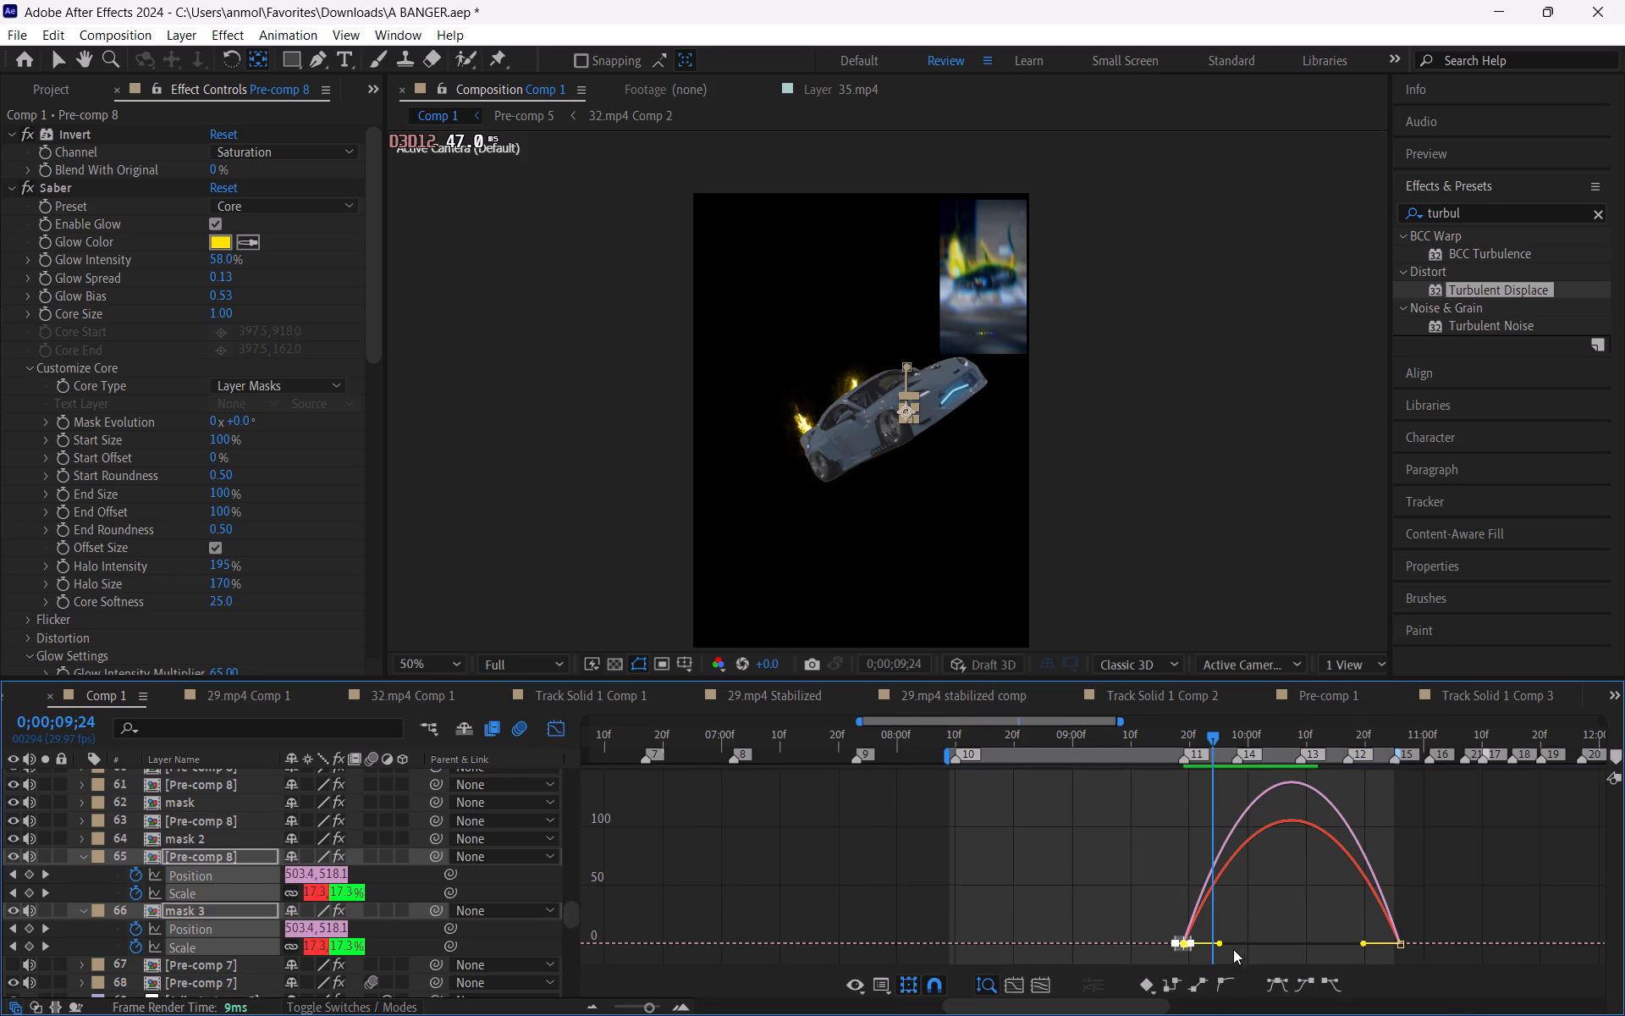
drag(1220, 943, 1200, 945)
drag(1452, 906, 1391, 985)
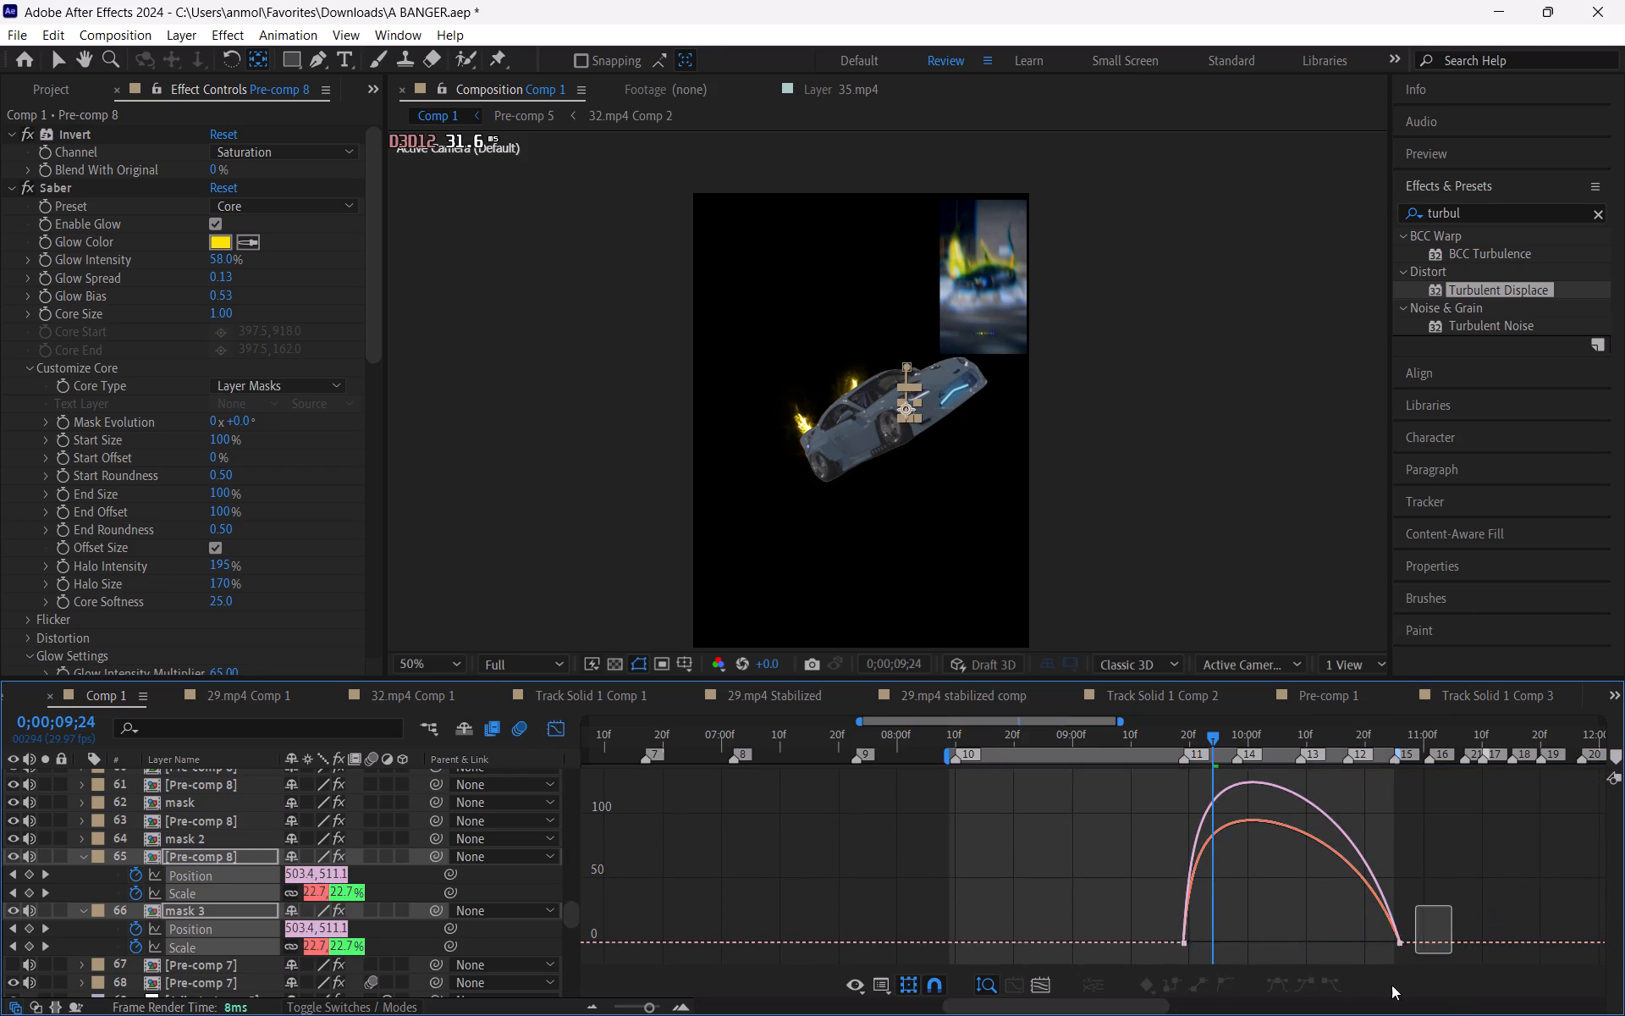
drag(1391, 985, 1385, 991)
drag(1365, 941, 1304, 941)
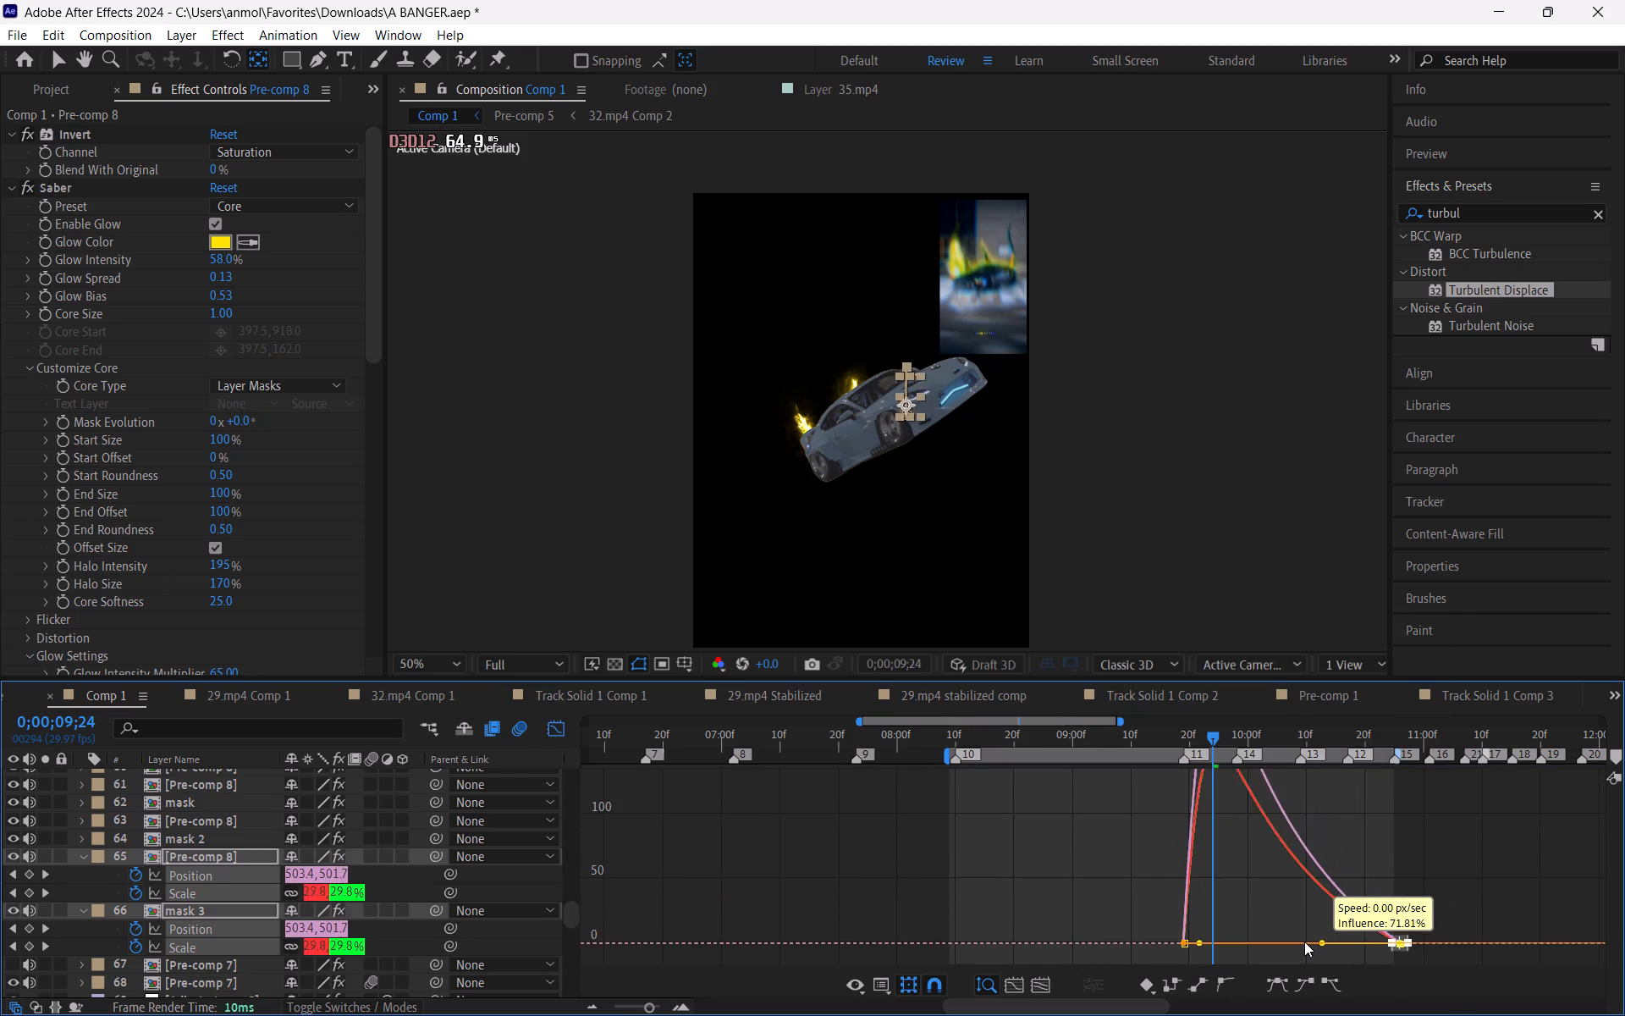
drag(1304, 941, 1325, 946)
click(1274, 911)
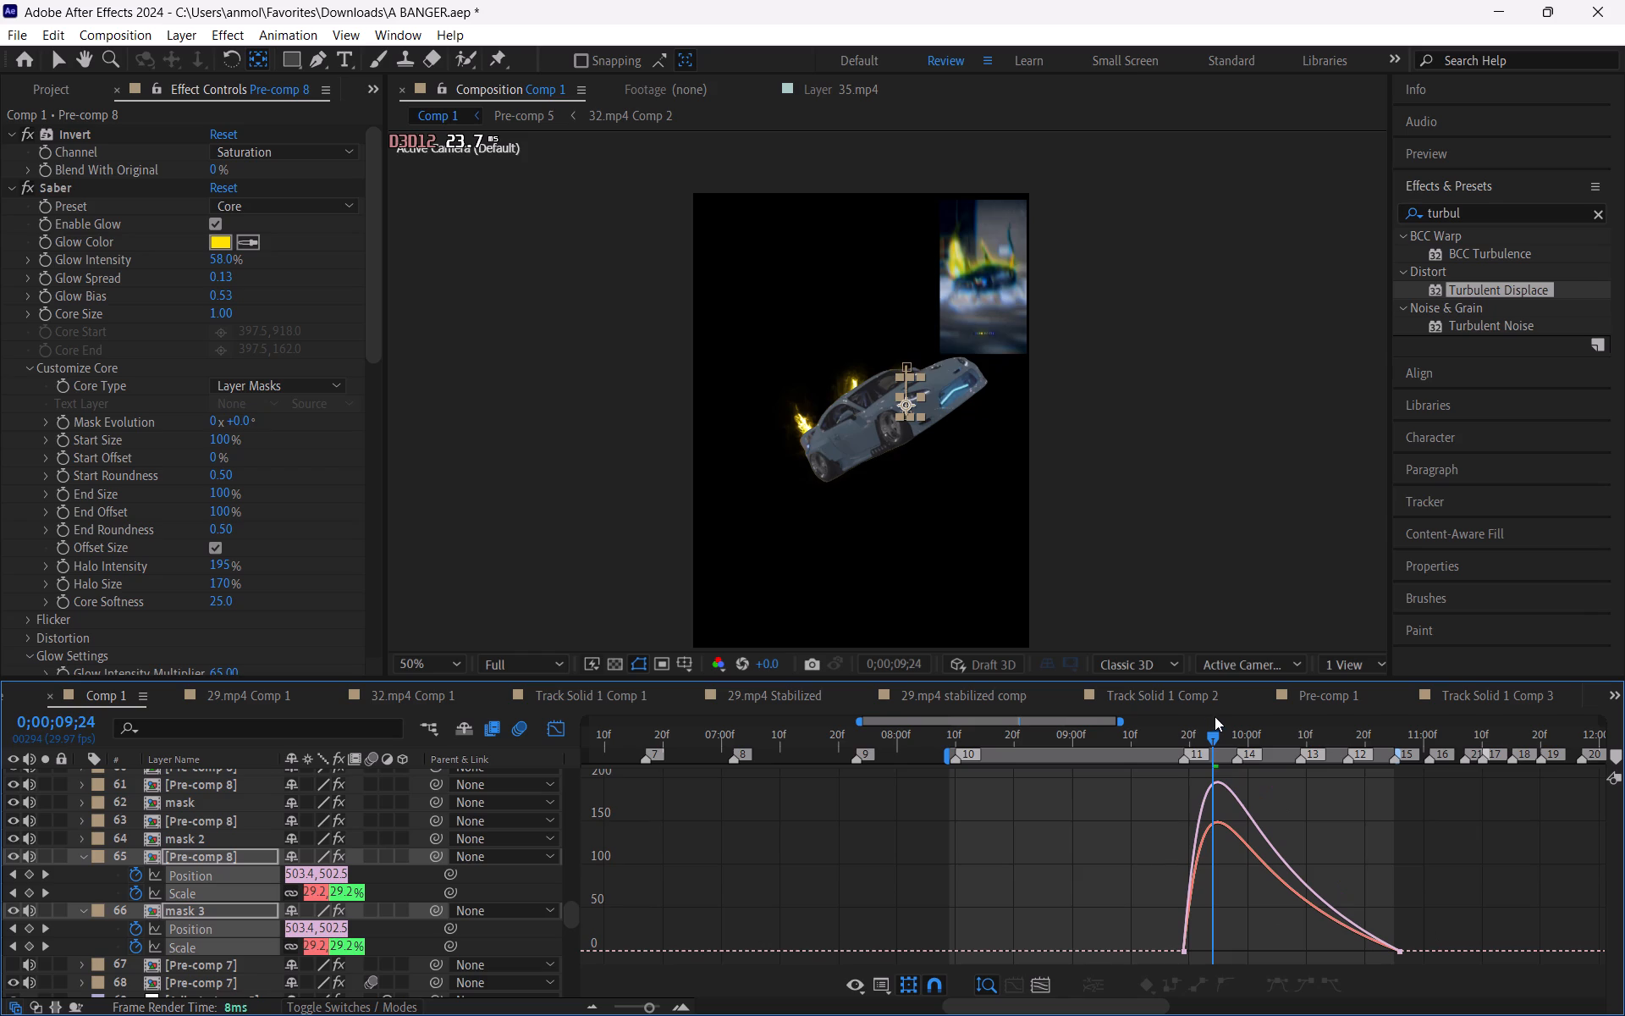
Lengthen the ending ease of layer 65 and mask 3 further, scrub through the growth, and close the Graph Editor.
drag(1204, 736, 1234, 796)
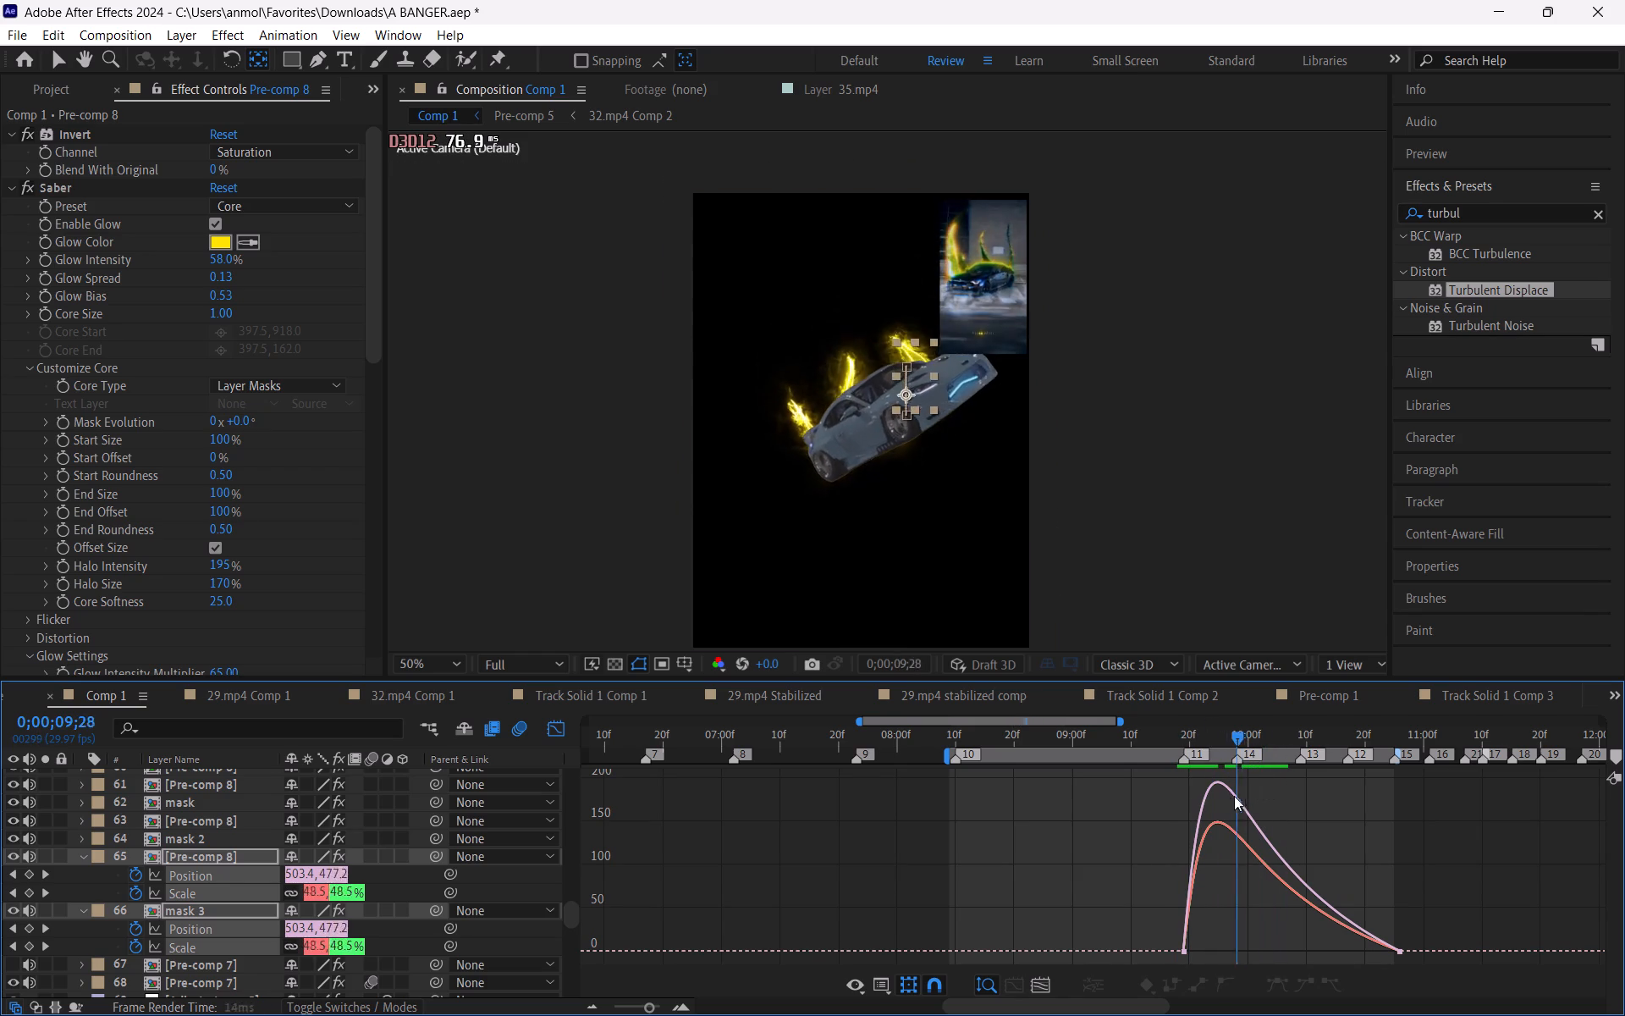
drag(1234, 796, 1254, 832)
drag(1417, 895, 1369, 970)
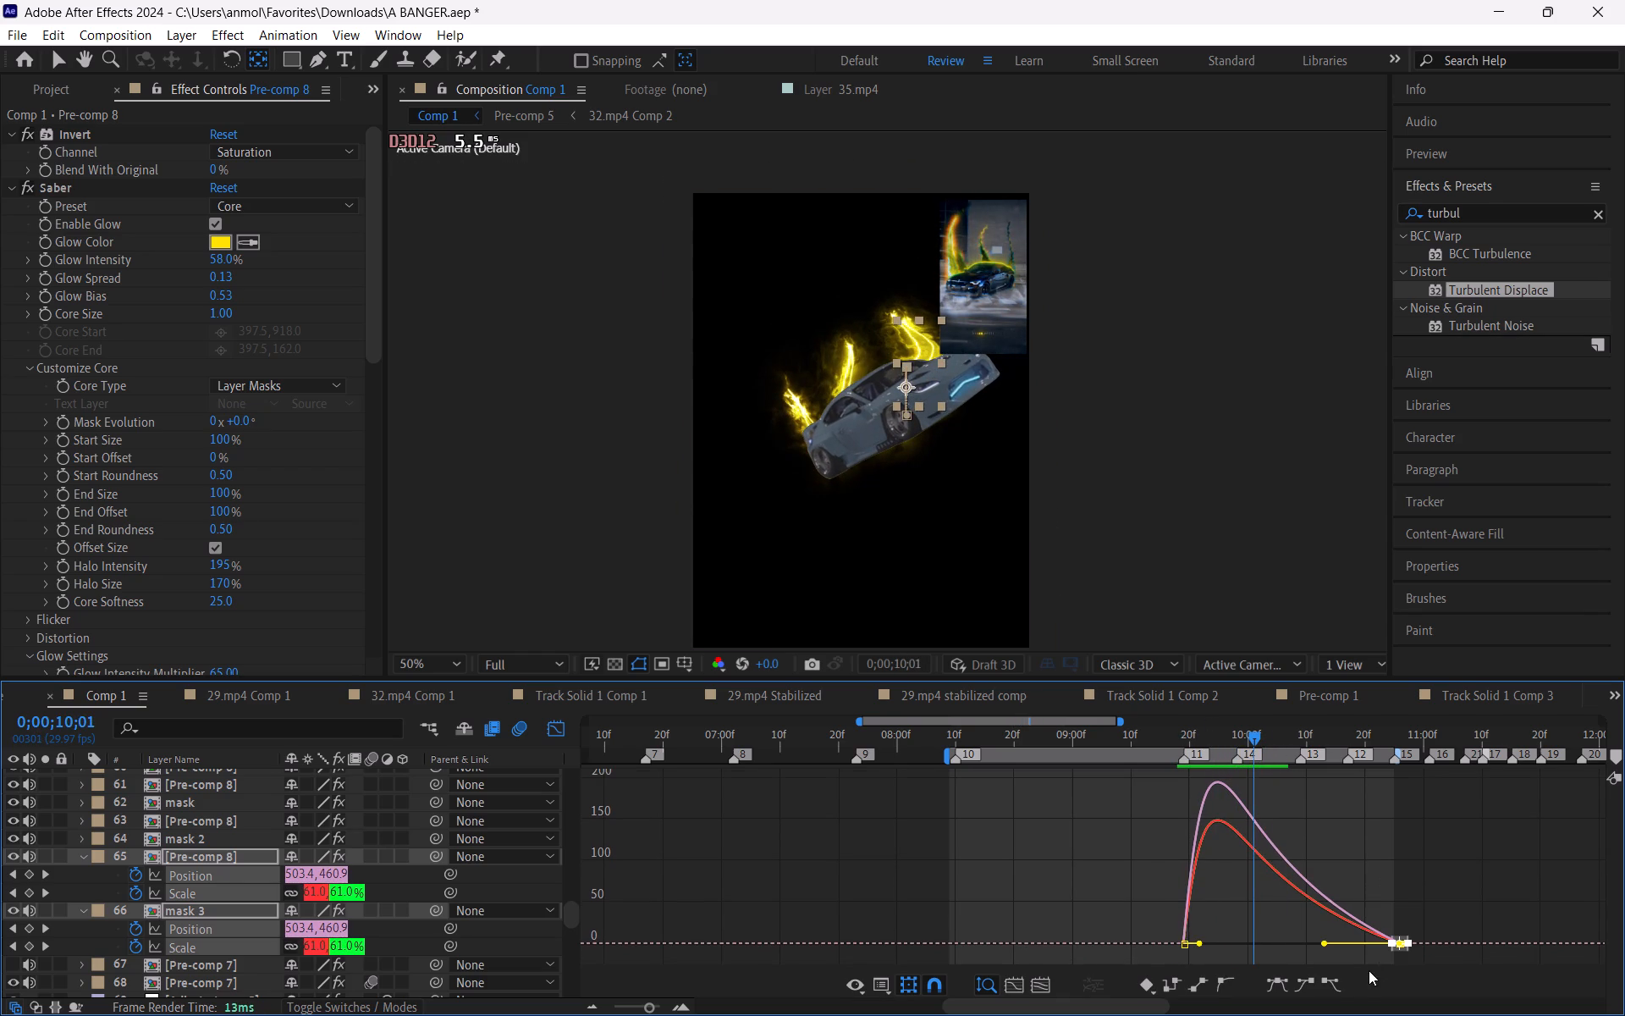
drag(1325, 944, 1307, 946)
click(1270, 921)
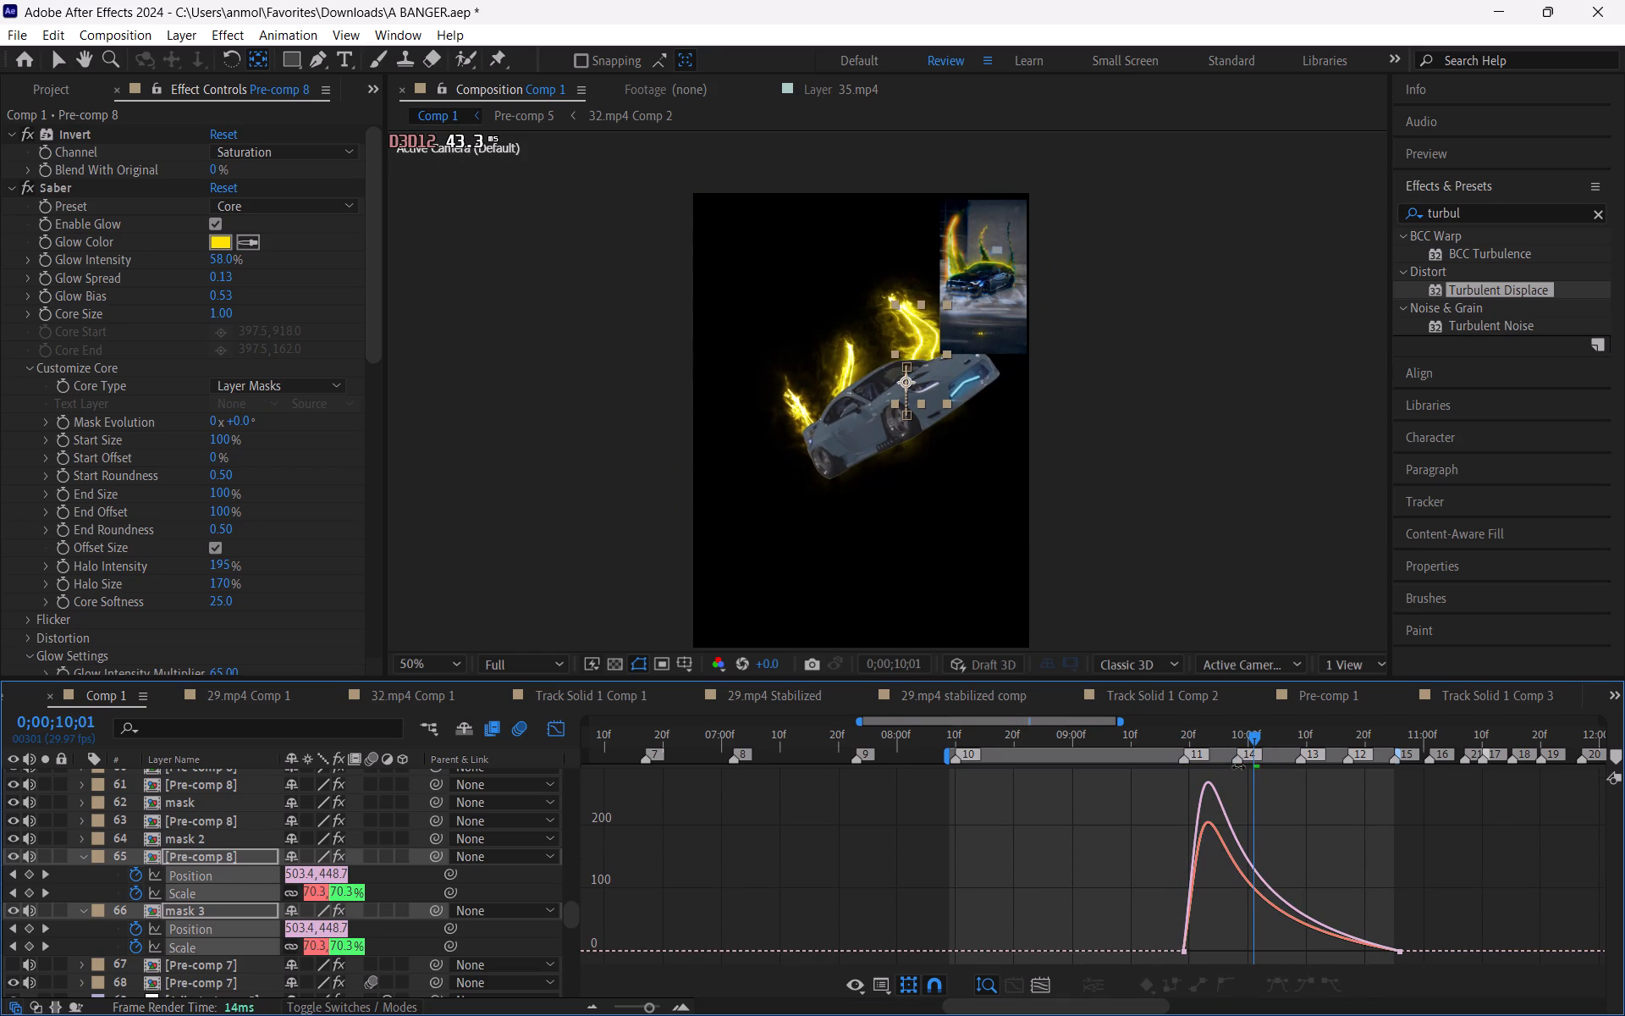
click(1232, 726)
drag(1227, 735, 1262, 773)
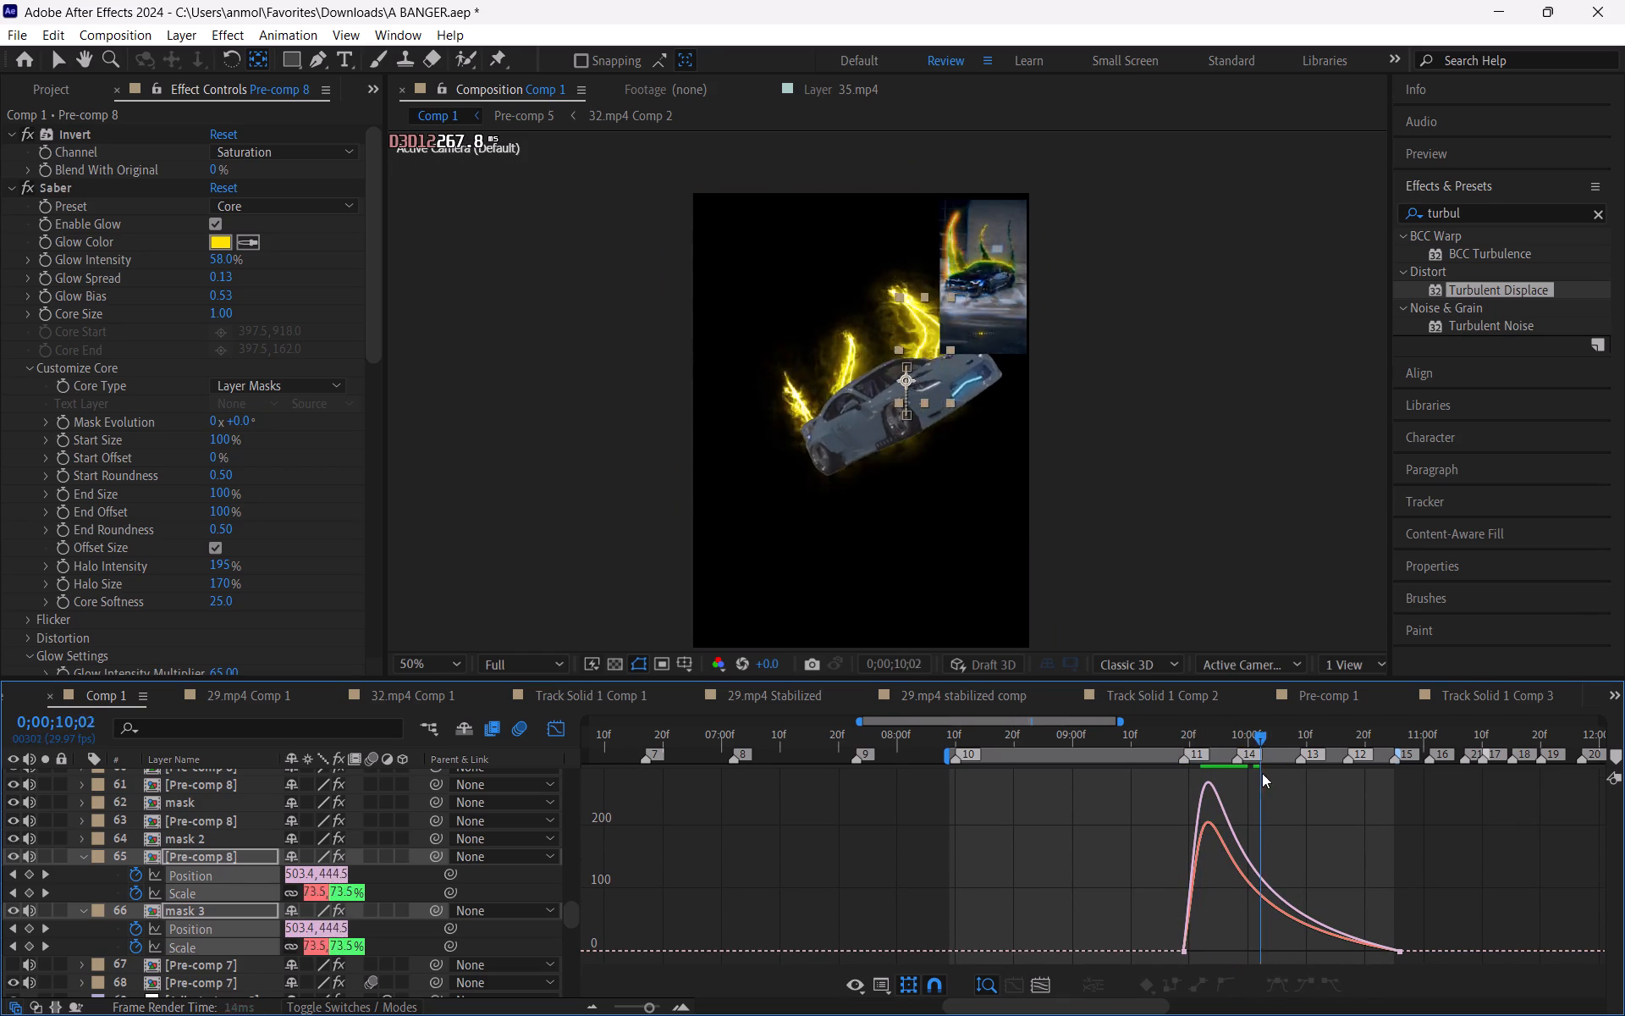
drag(1262, 773, 1251, 809)
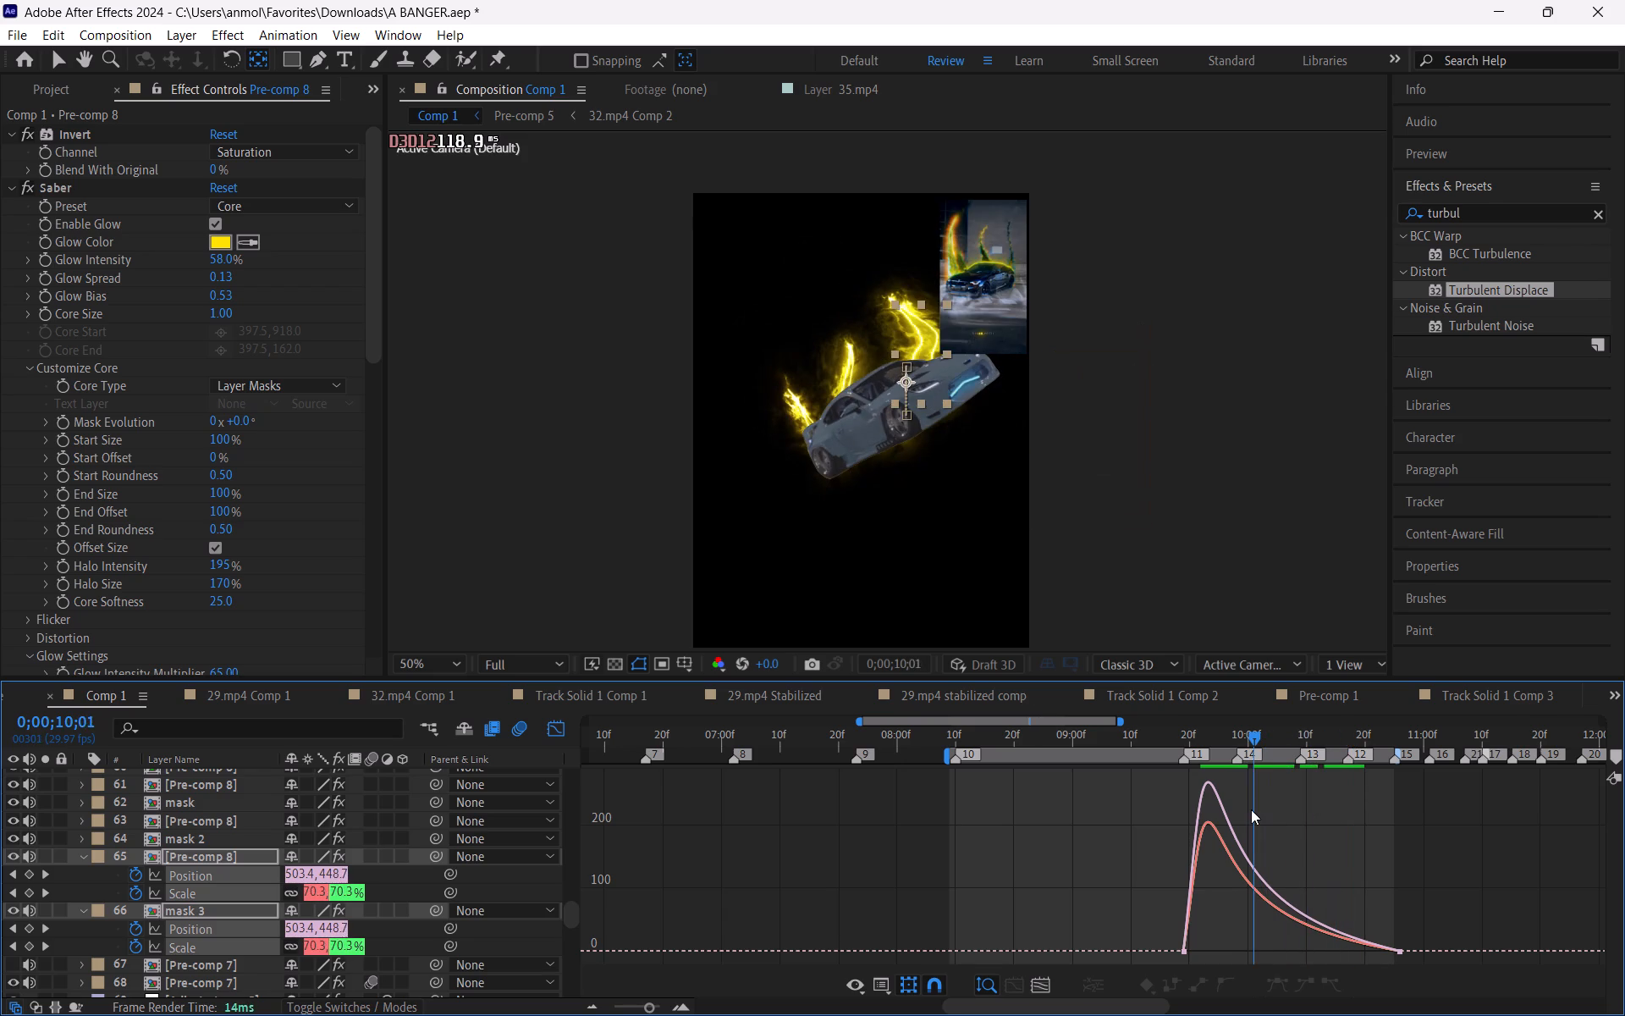
drag(1251, 809, 1241, 810)
click(566, 730)
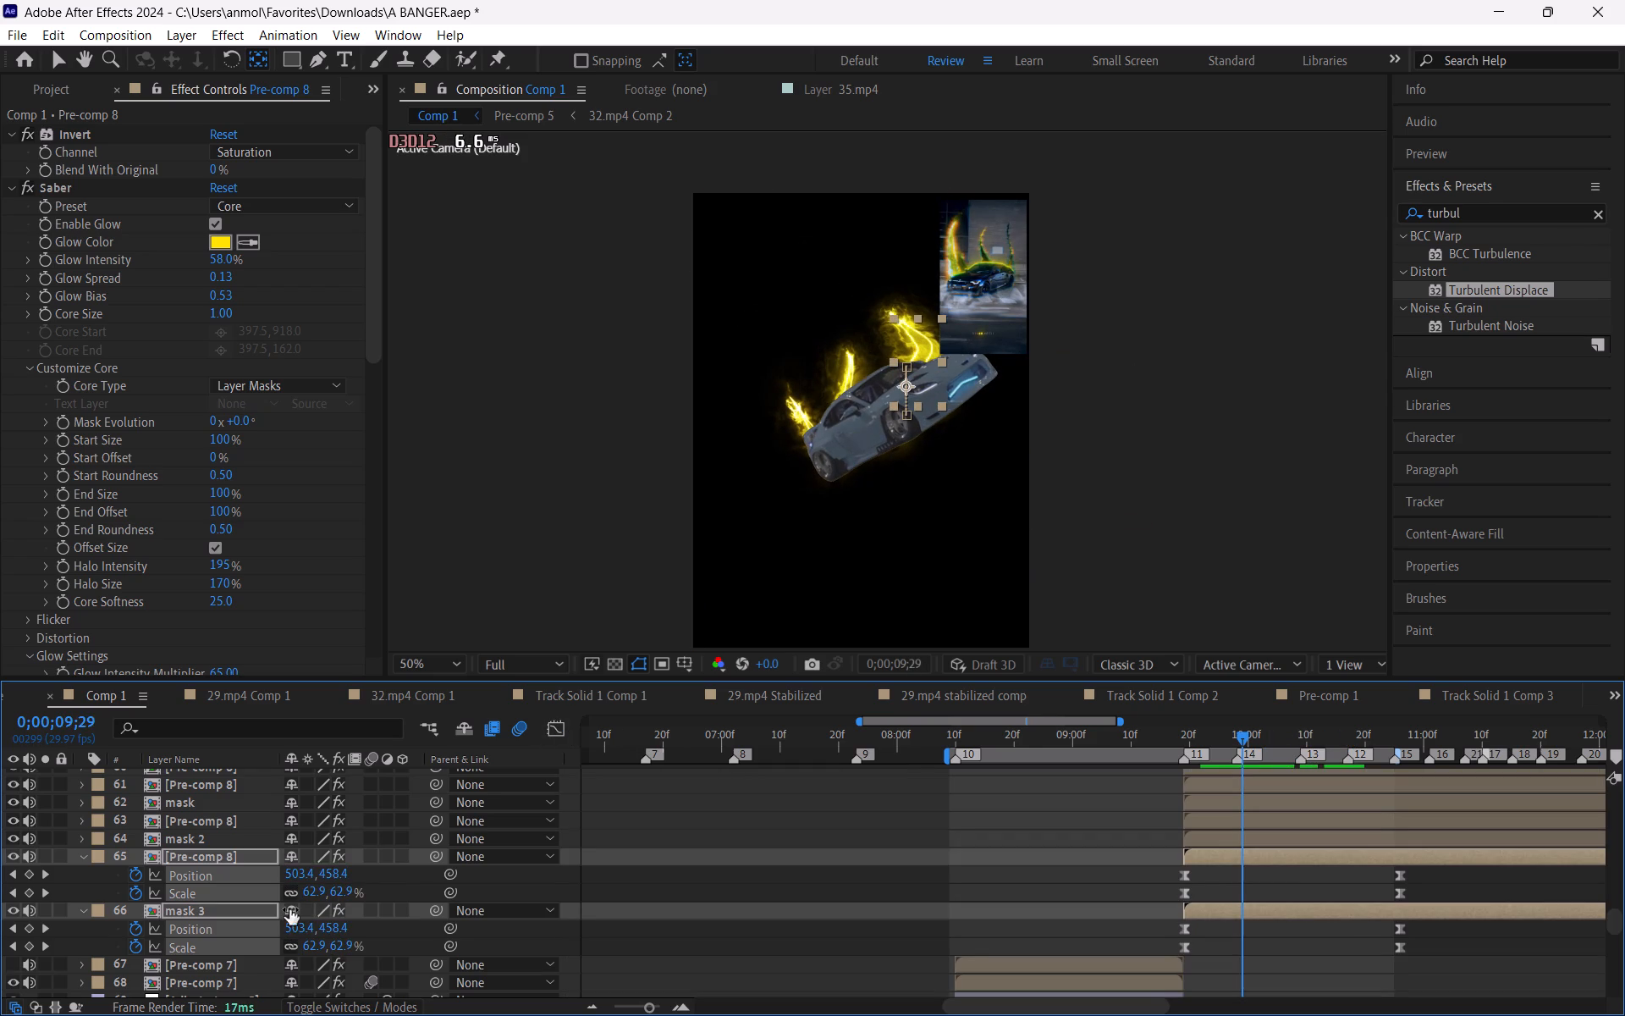
Enable motion blur on the flame and mask layers 60 through 66.
click(368, 857)
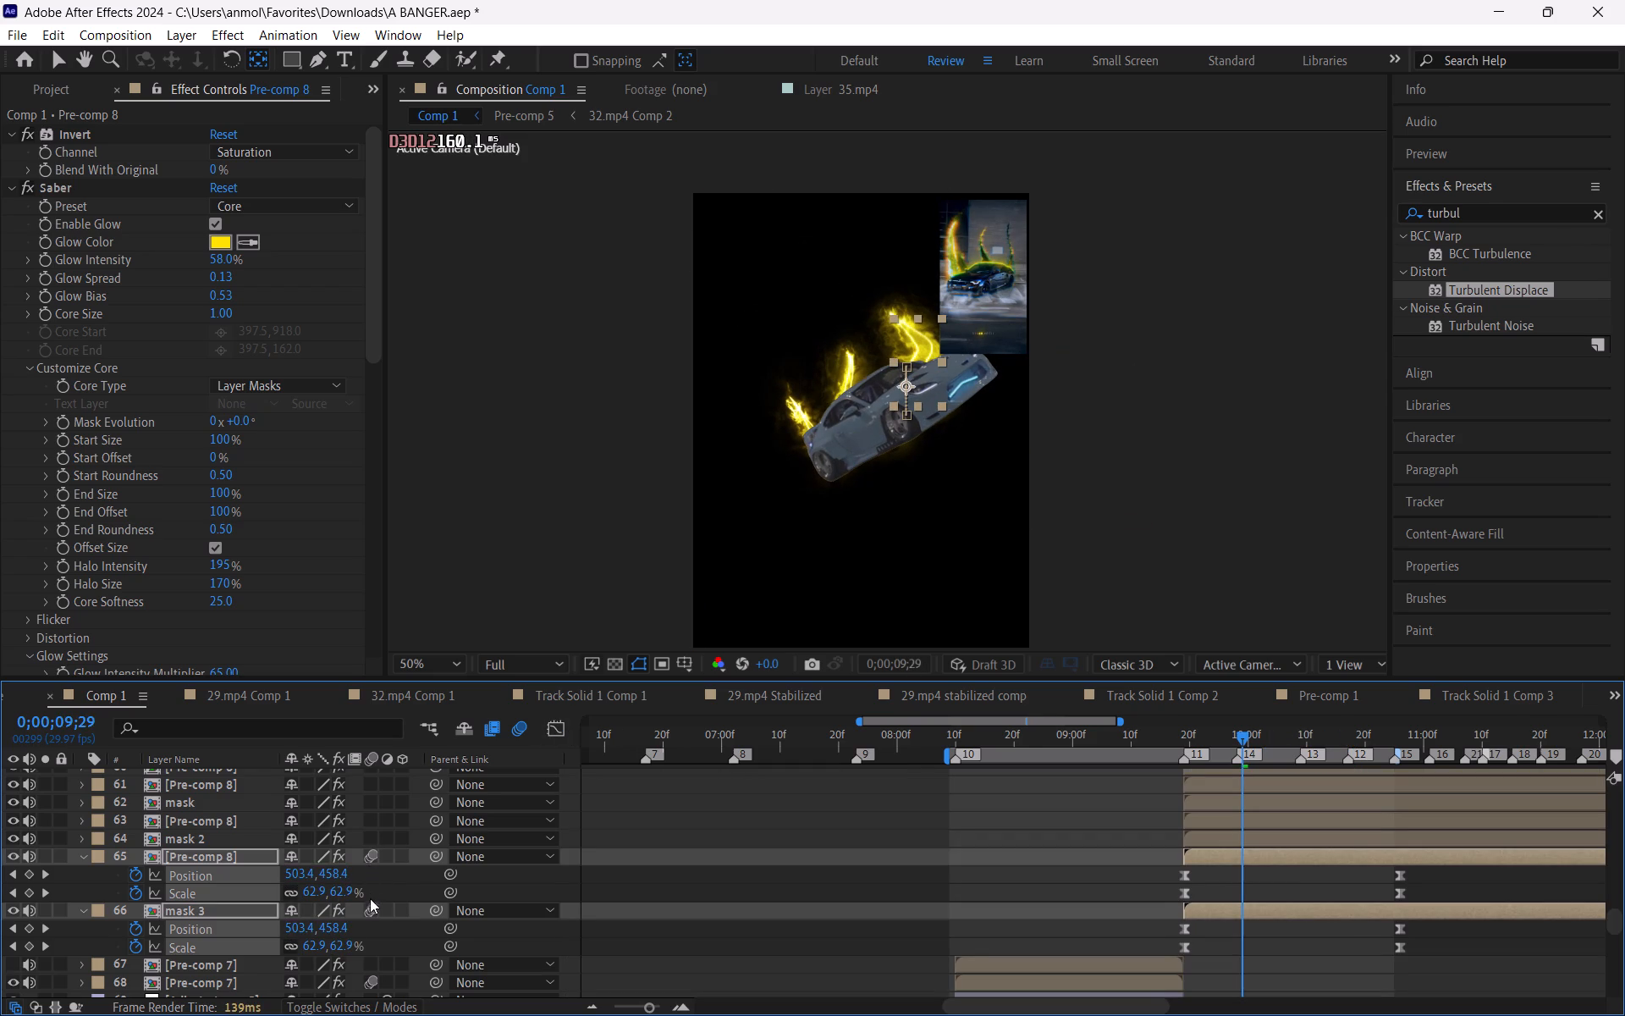
drag(369, 842, 369, 822)
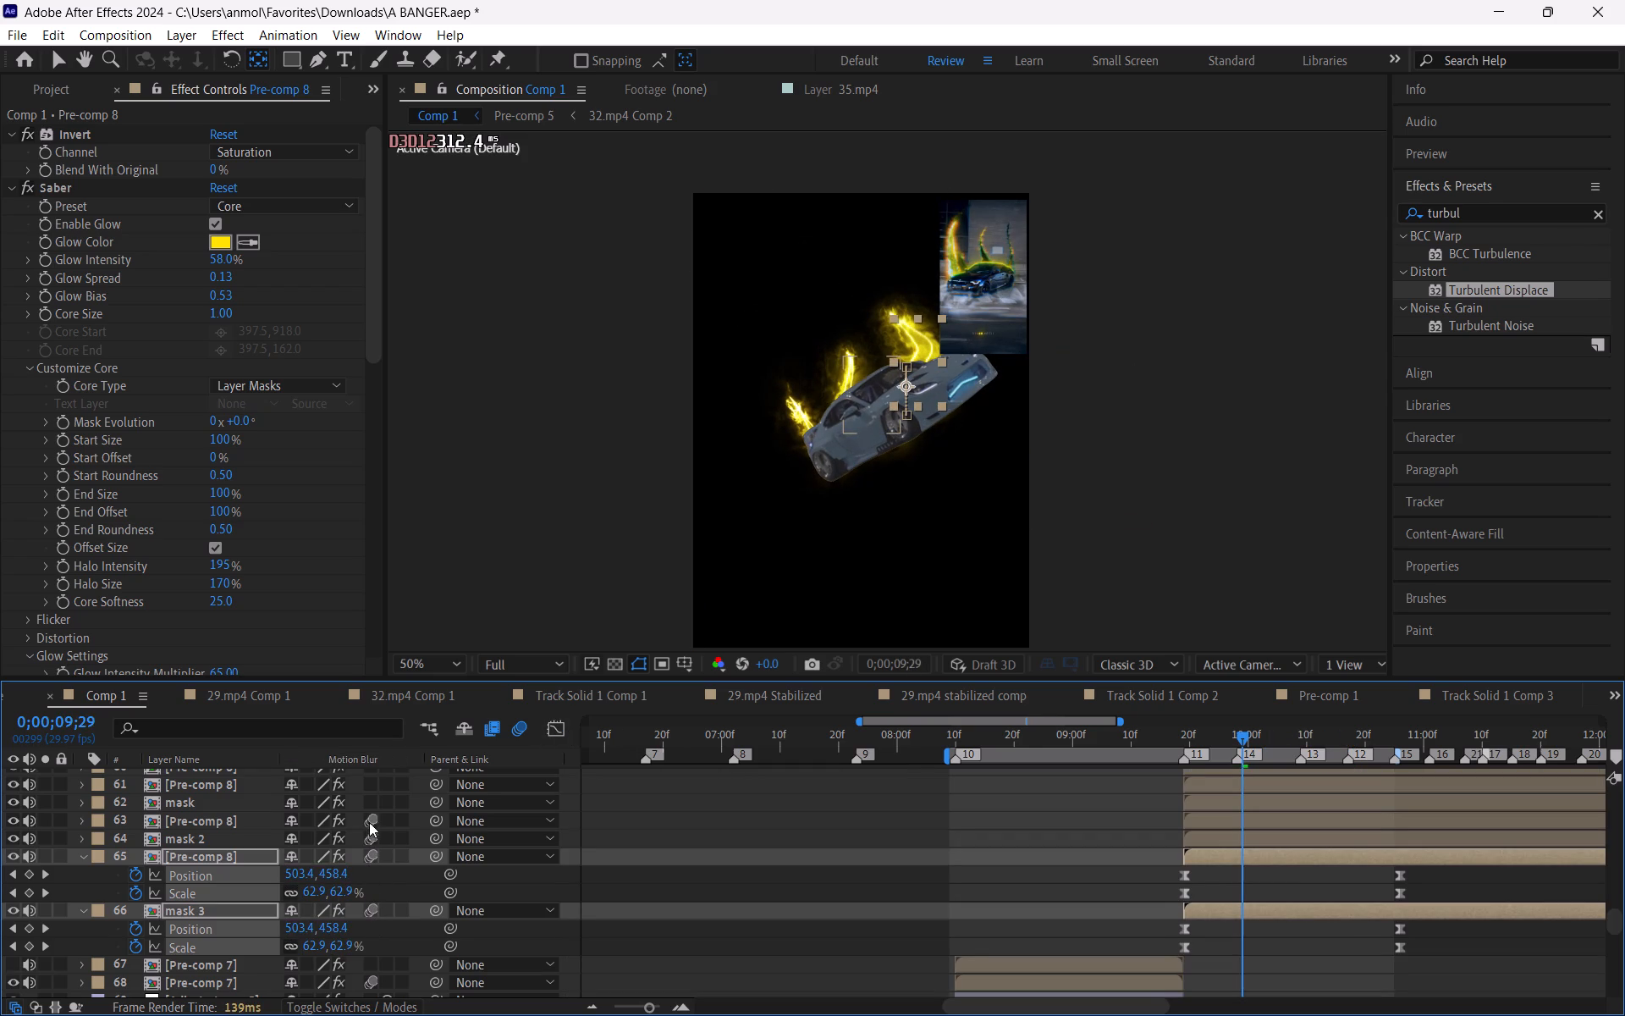
drag(369, 822, 367, 791)
key(space)
key(space)
key(space)
key(space)
key(space)
key(space)
key(space)
key(space)
key(space)
key(space)
key(space)
key(space)
key(space)
drag(390, 835, 388, 930)
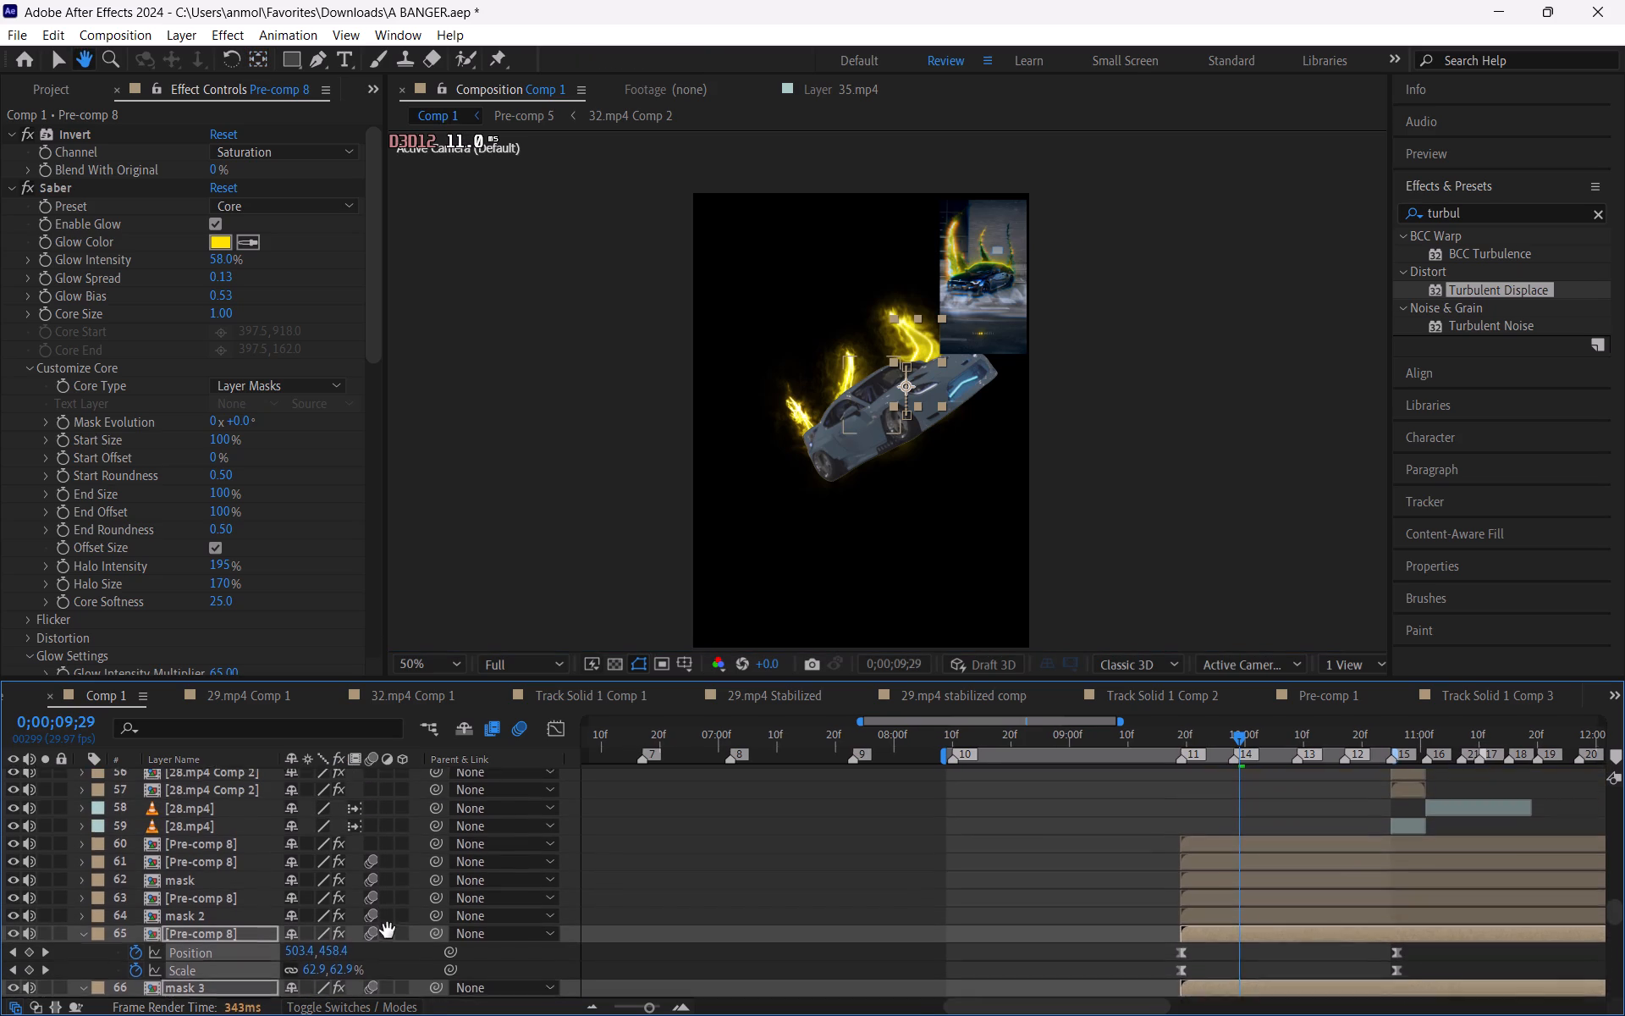
drag(388, 930, 386, 932)
click(370, 867)
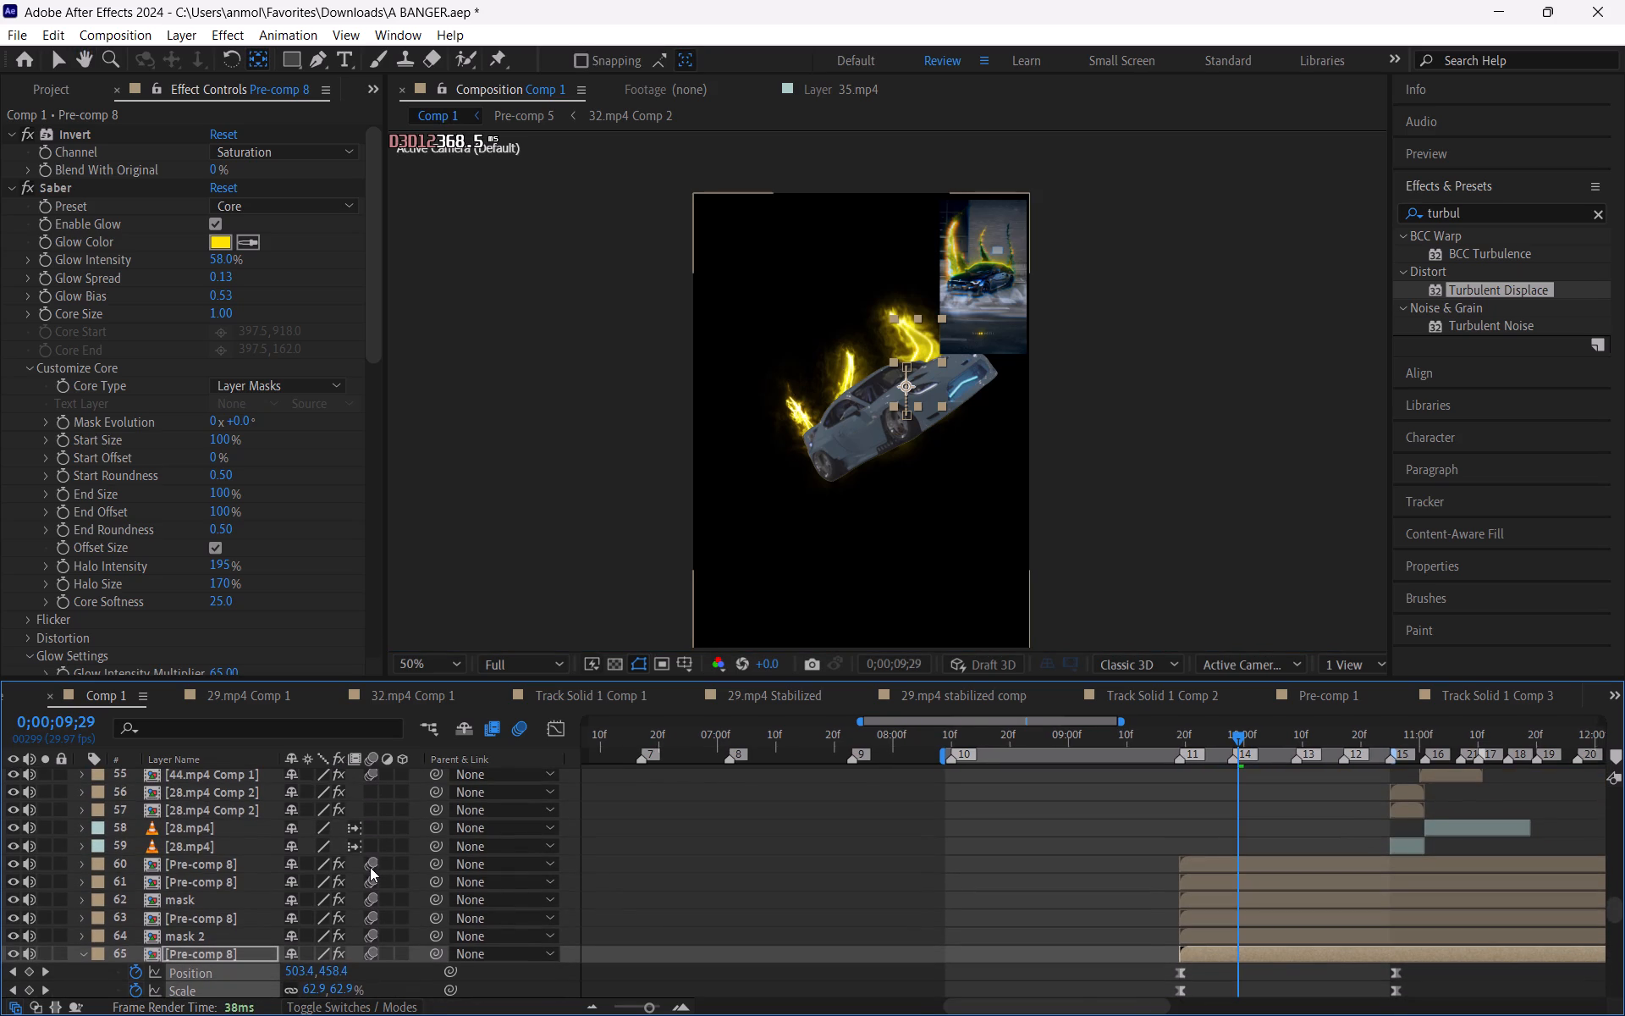
Select the Pre-comp 8 on layer 60 and save the project.
click(1361, 866)
key(ctrl+s)
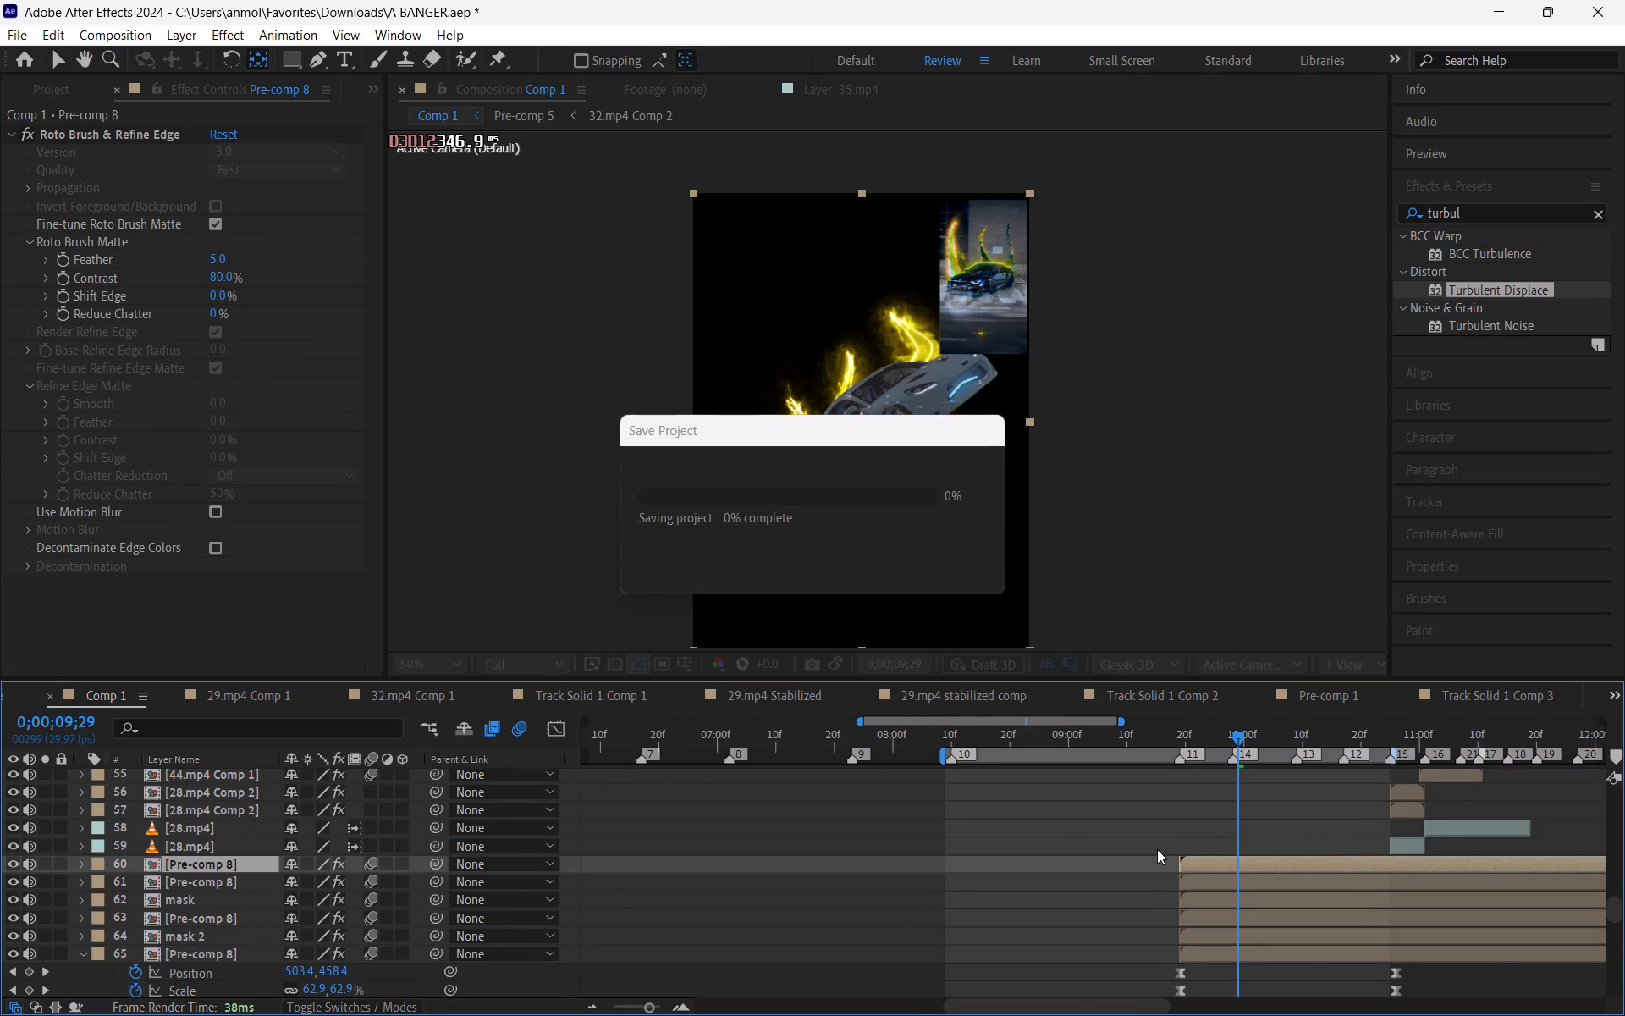
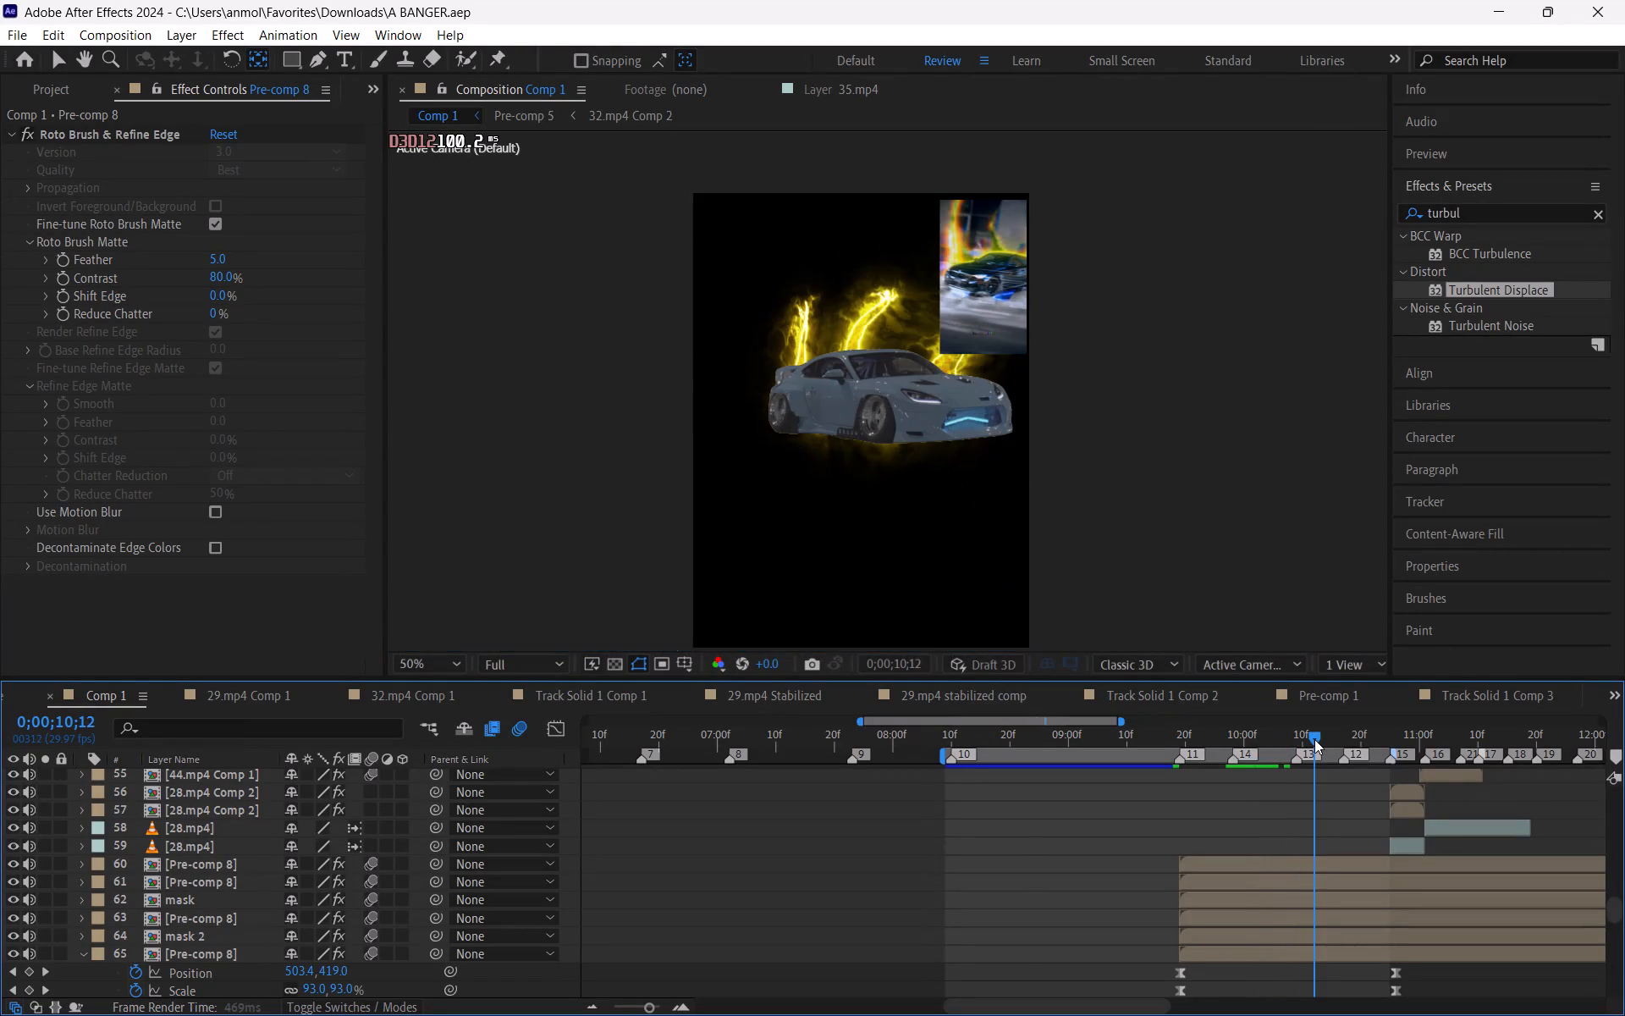
Save the project.
key(ctrl+s)
key(ctrl+s)
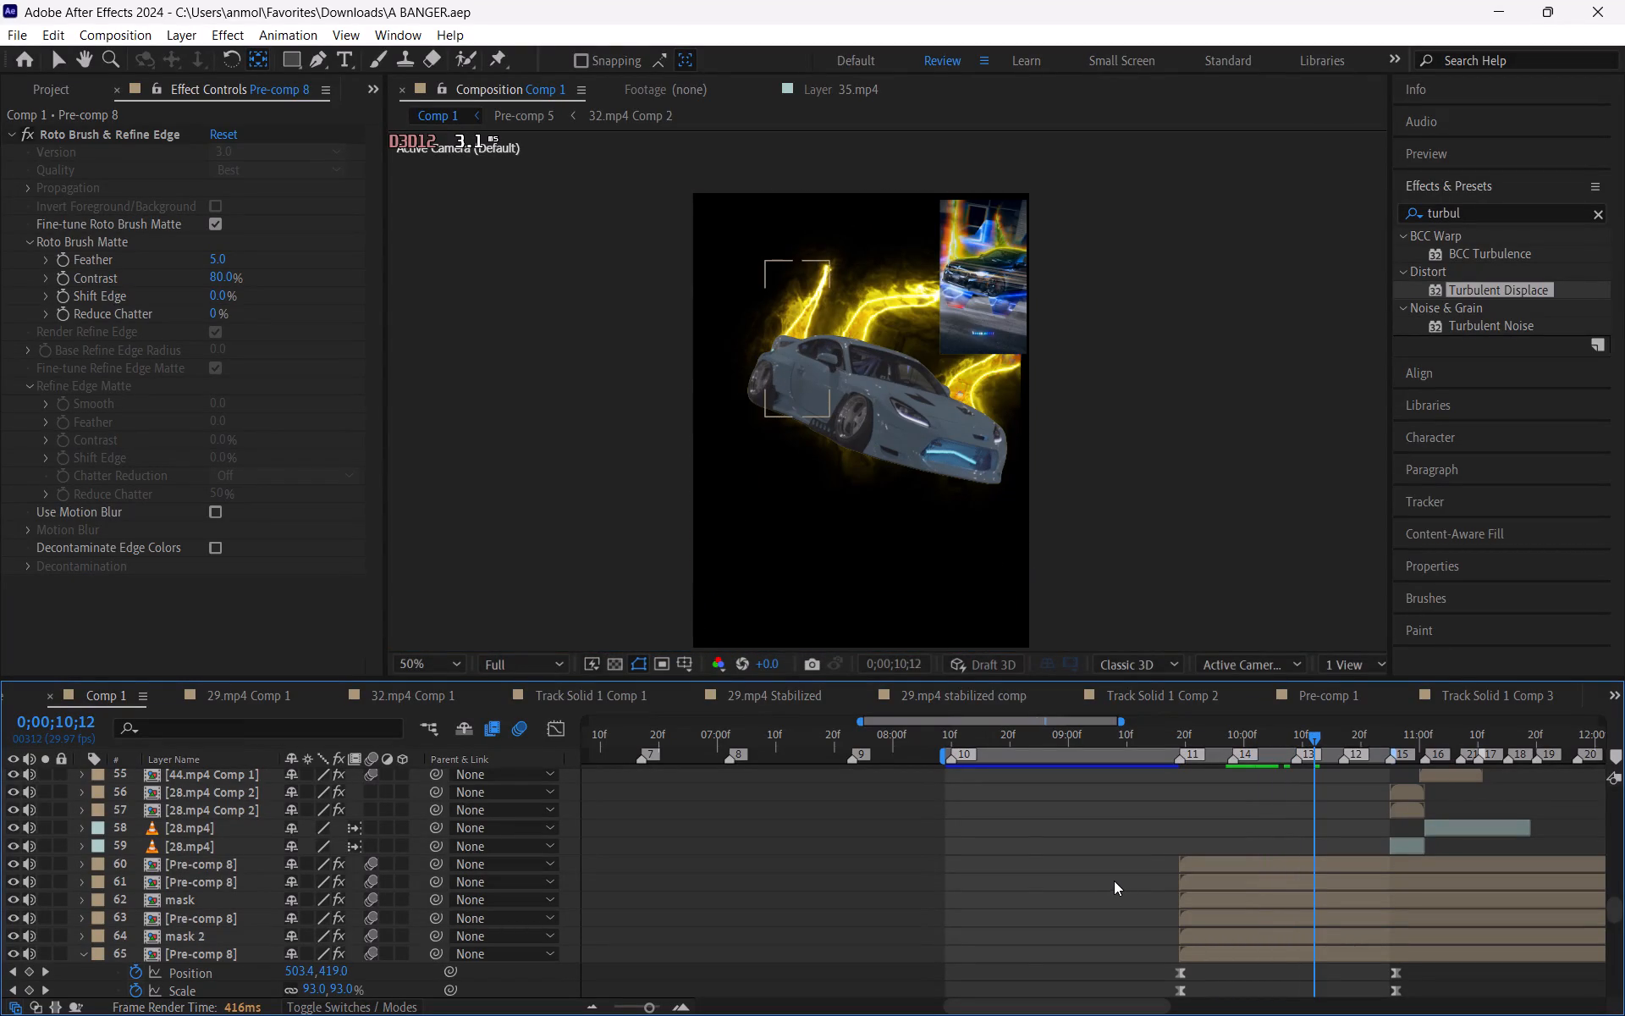
key(ctrl+s)
key(ctrl+s)
Scrub through the car shot between about 0;00;09;20 and 0;00;10;24 to examine the motion-blurred flame horn growth.
key(space)
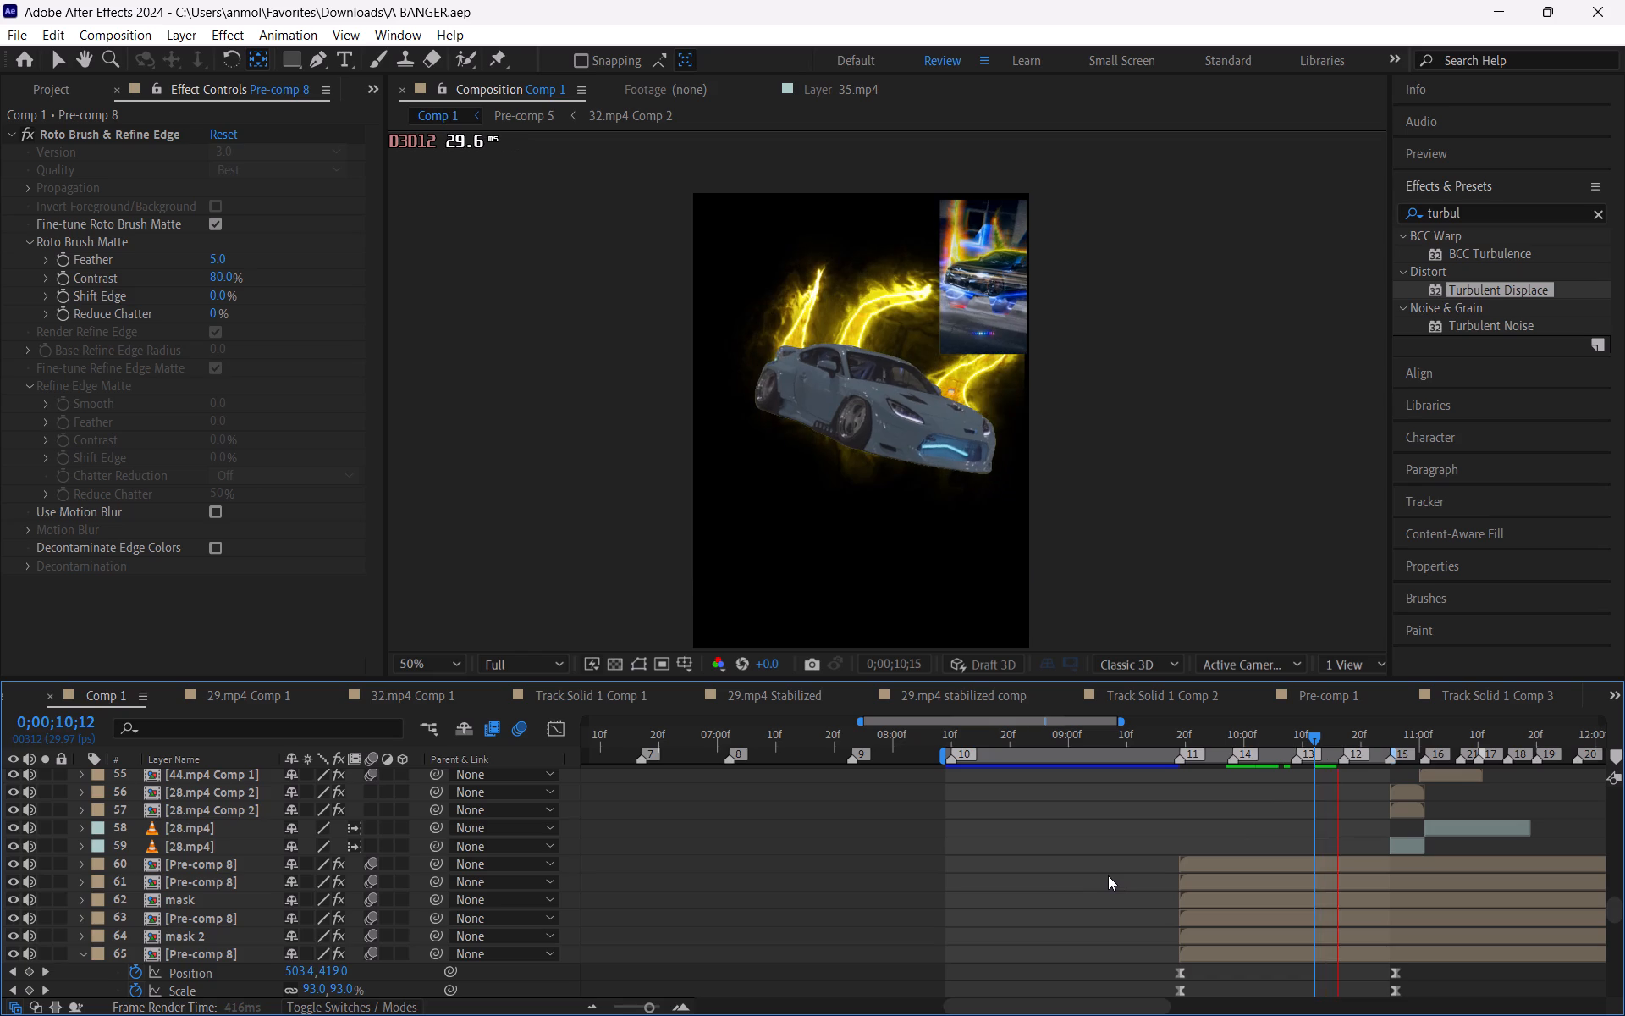
drag(1310, 737, 1314, 737)
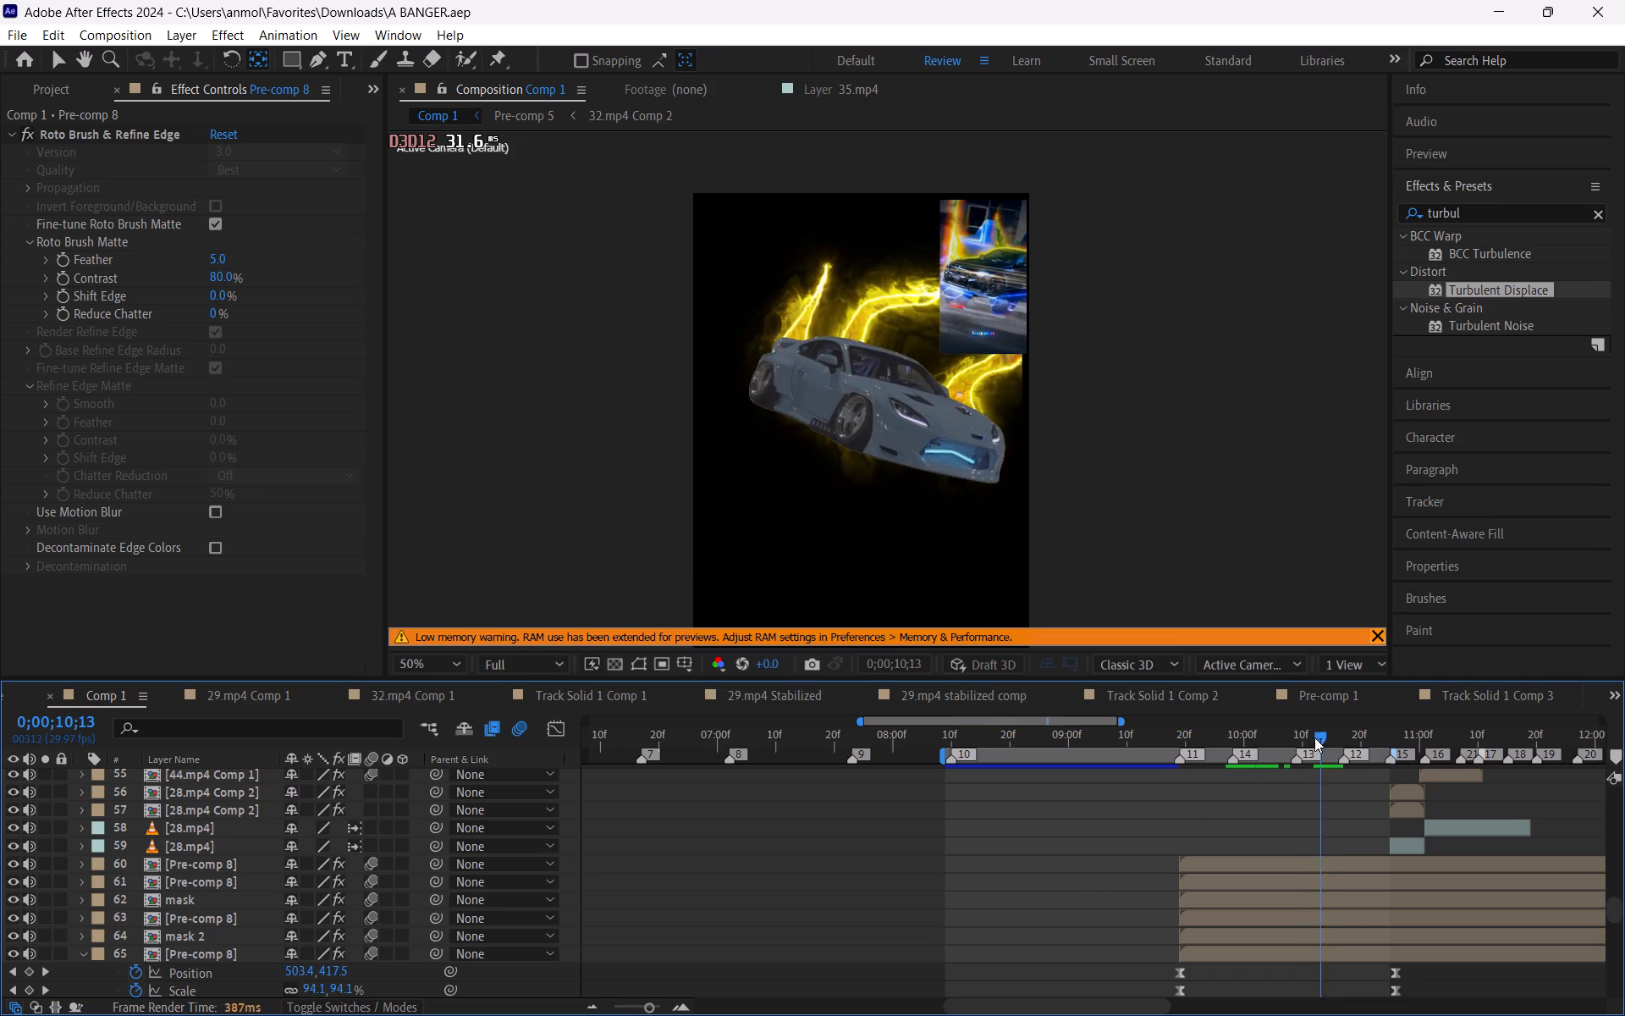
drag(1314, 737, 1340, 749)
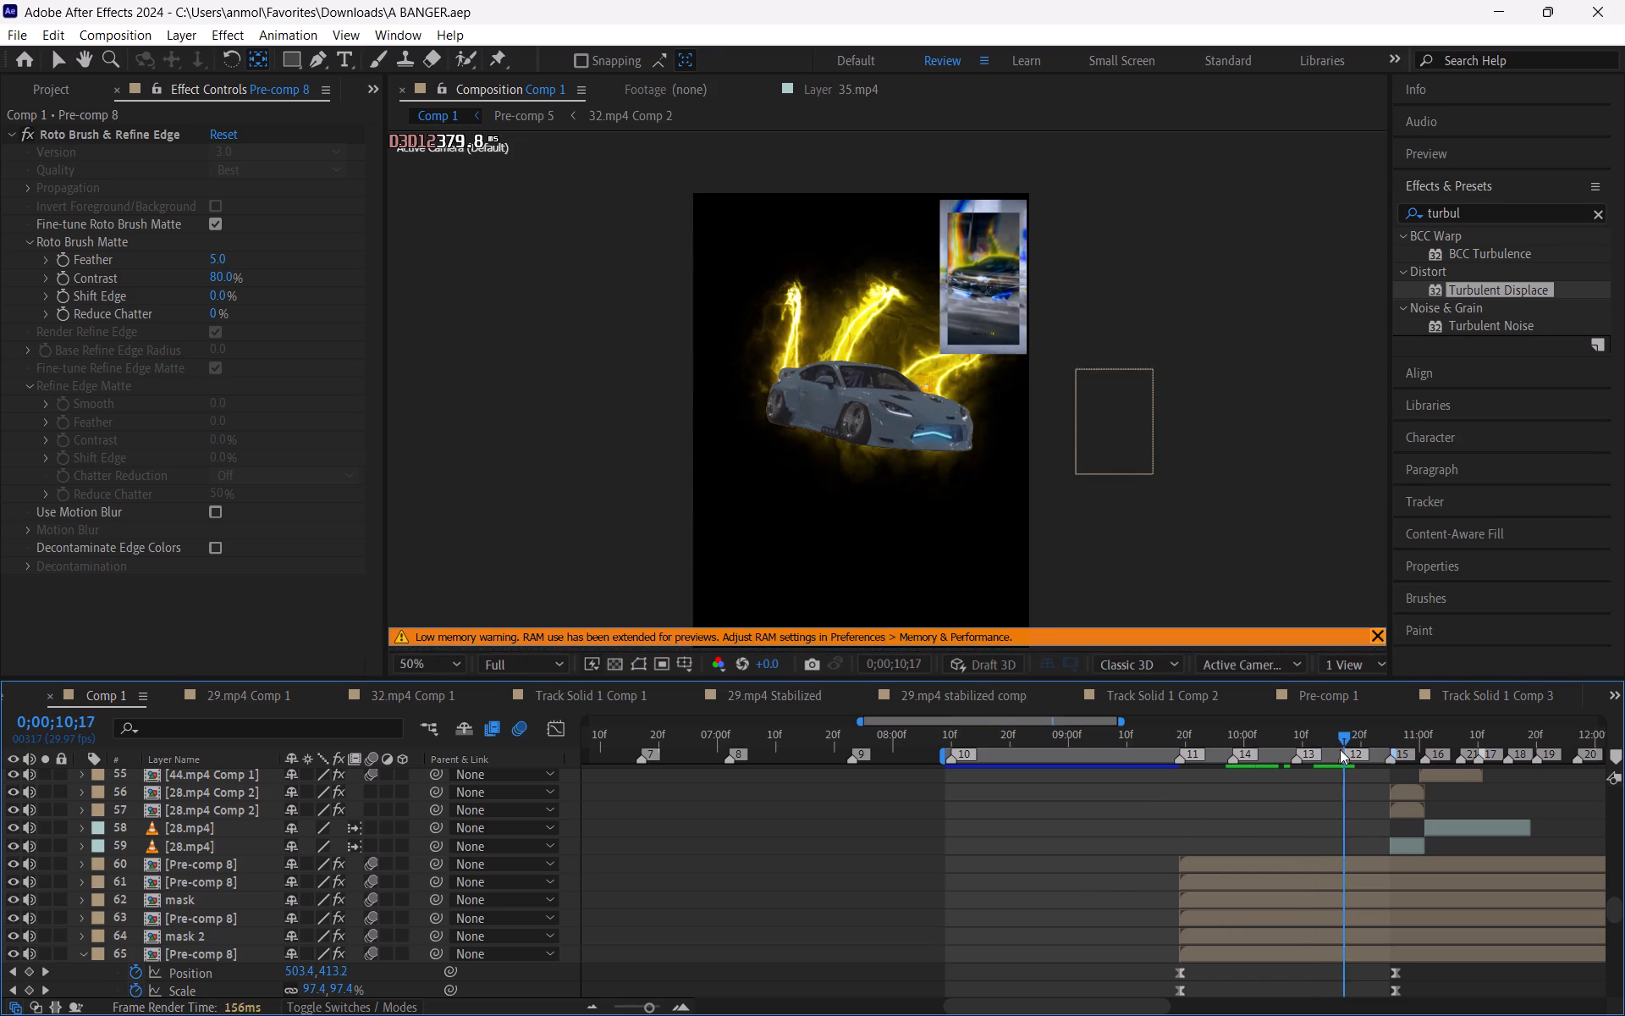
drag(1340, 749, 1355, 744)
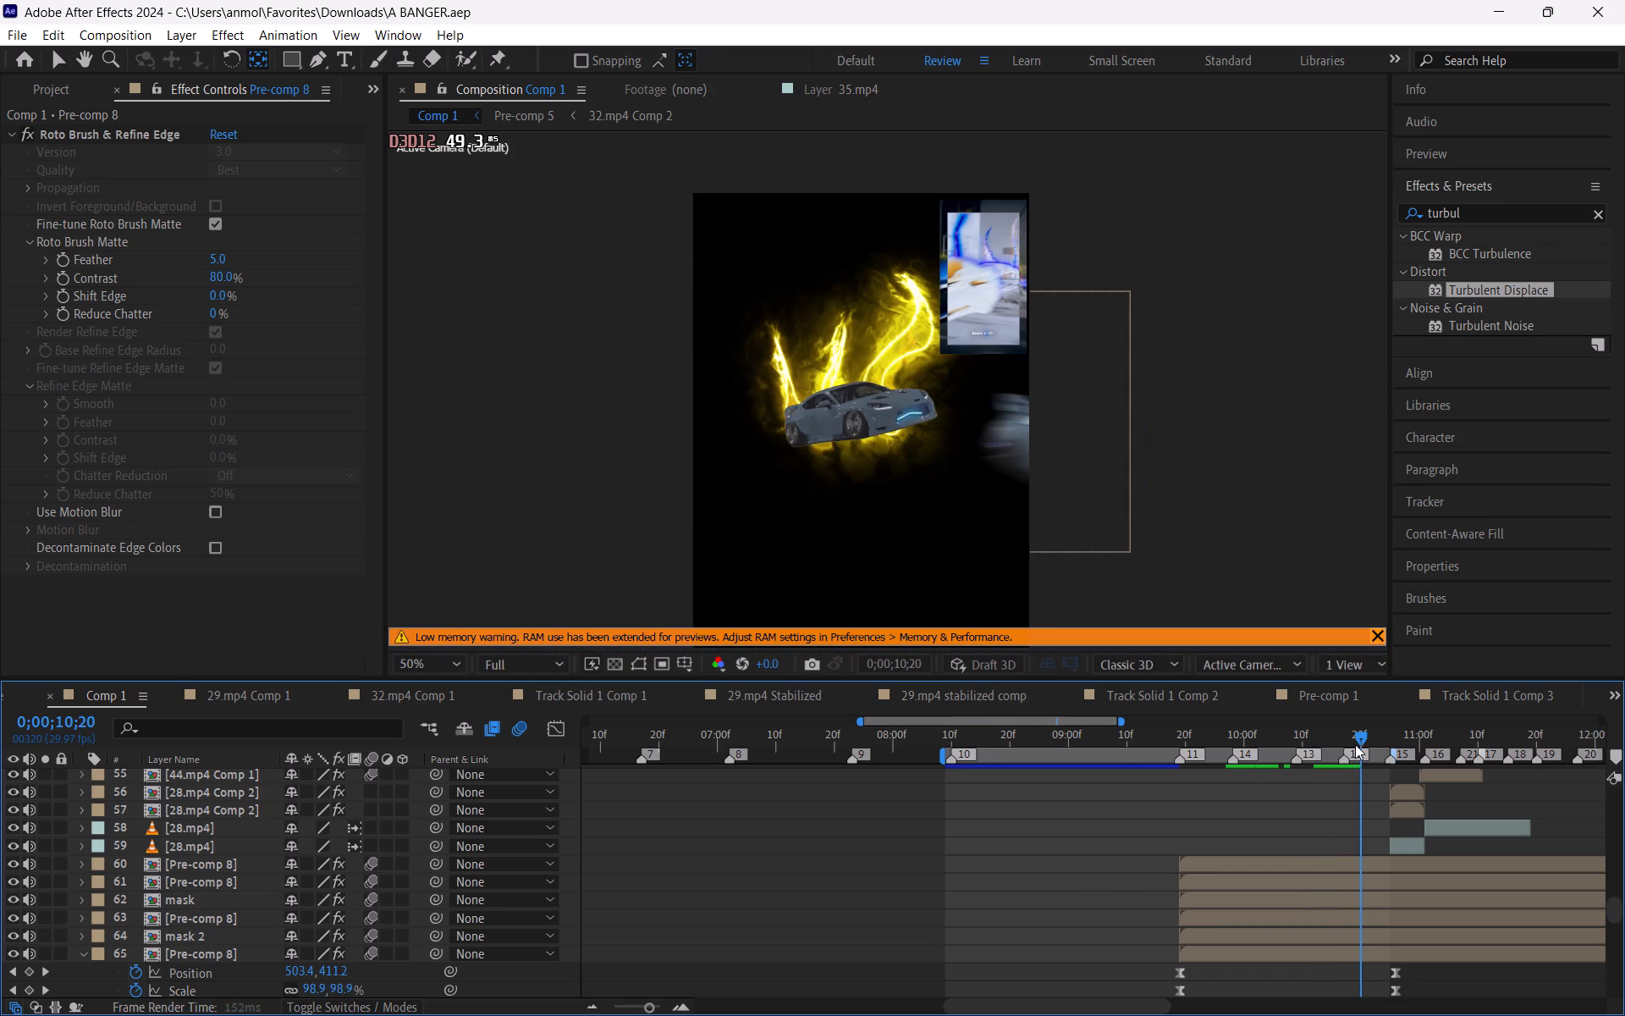
drag(1355, 744, 1367, 742)
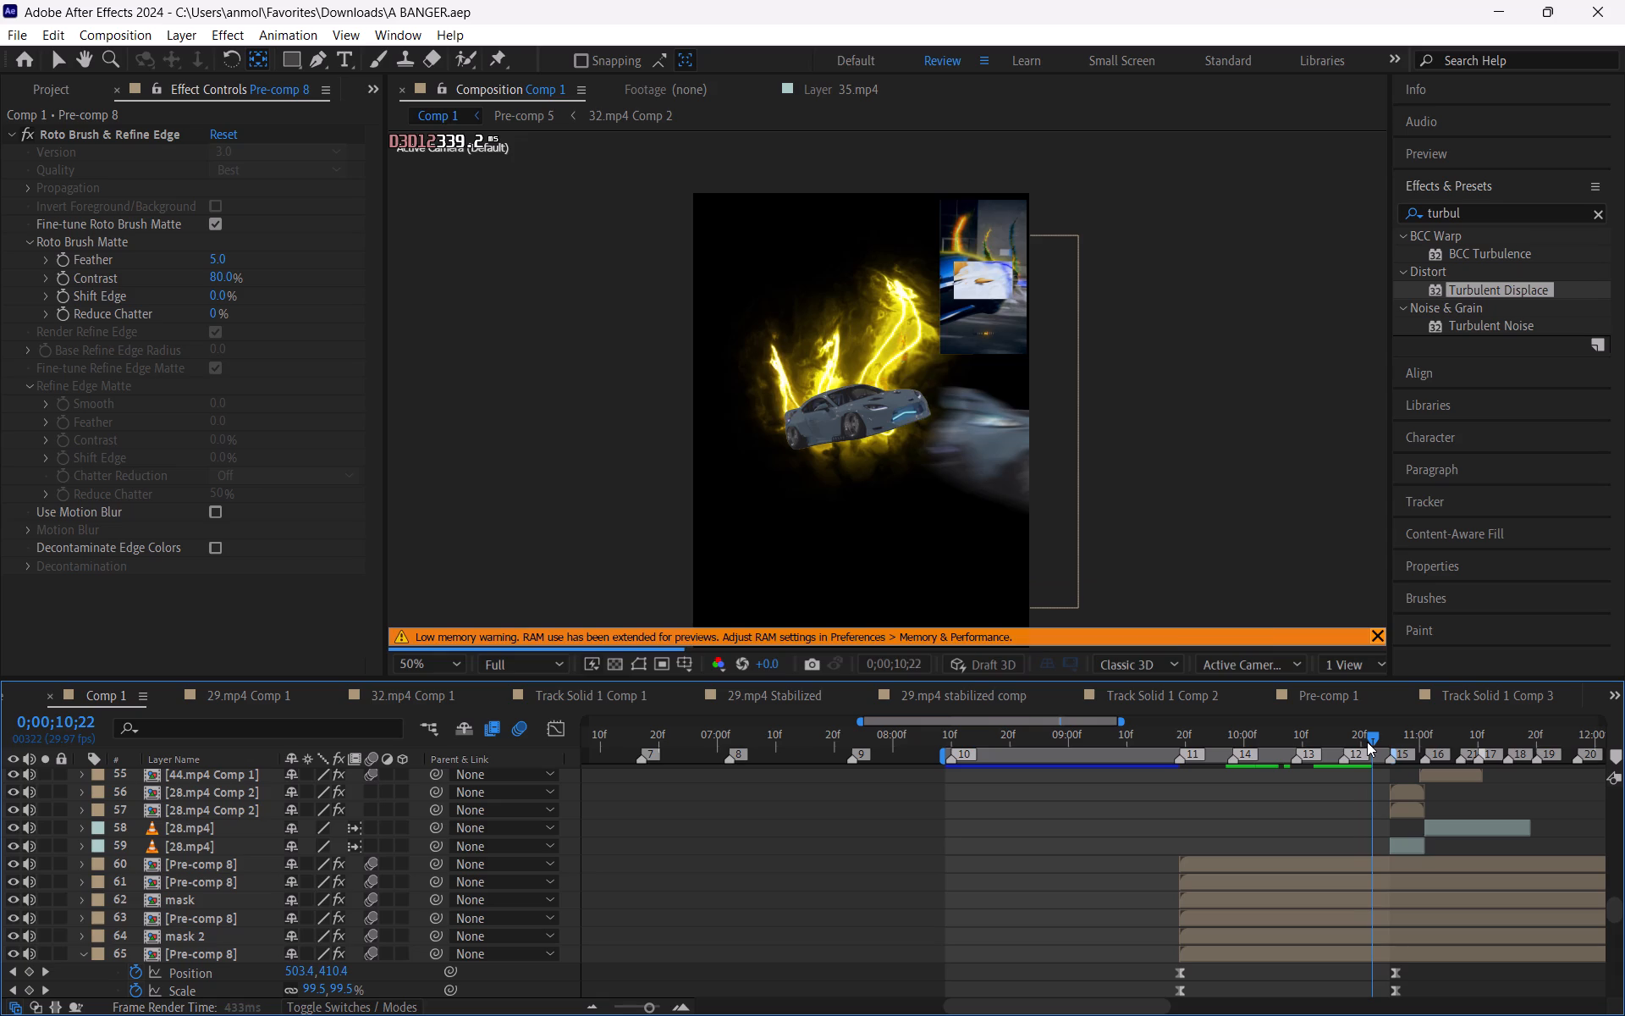
drag(1367, 742, 1379, 755)
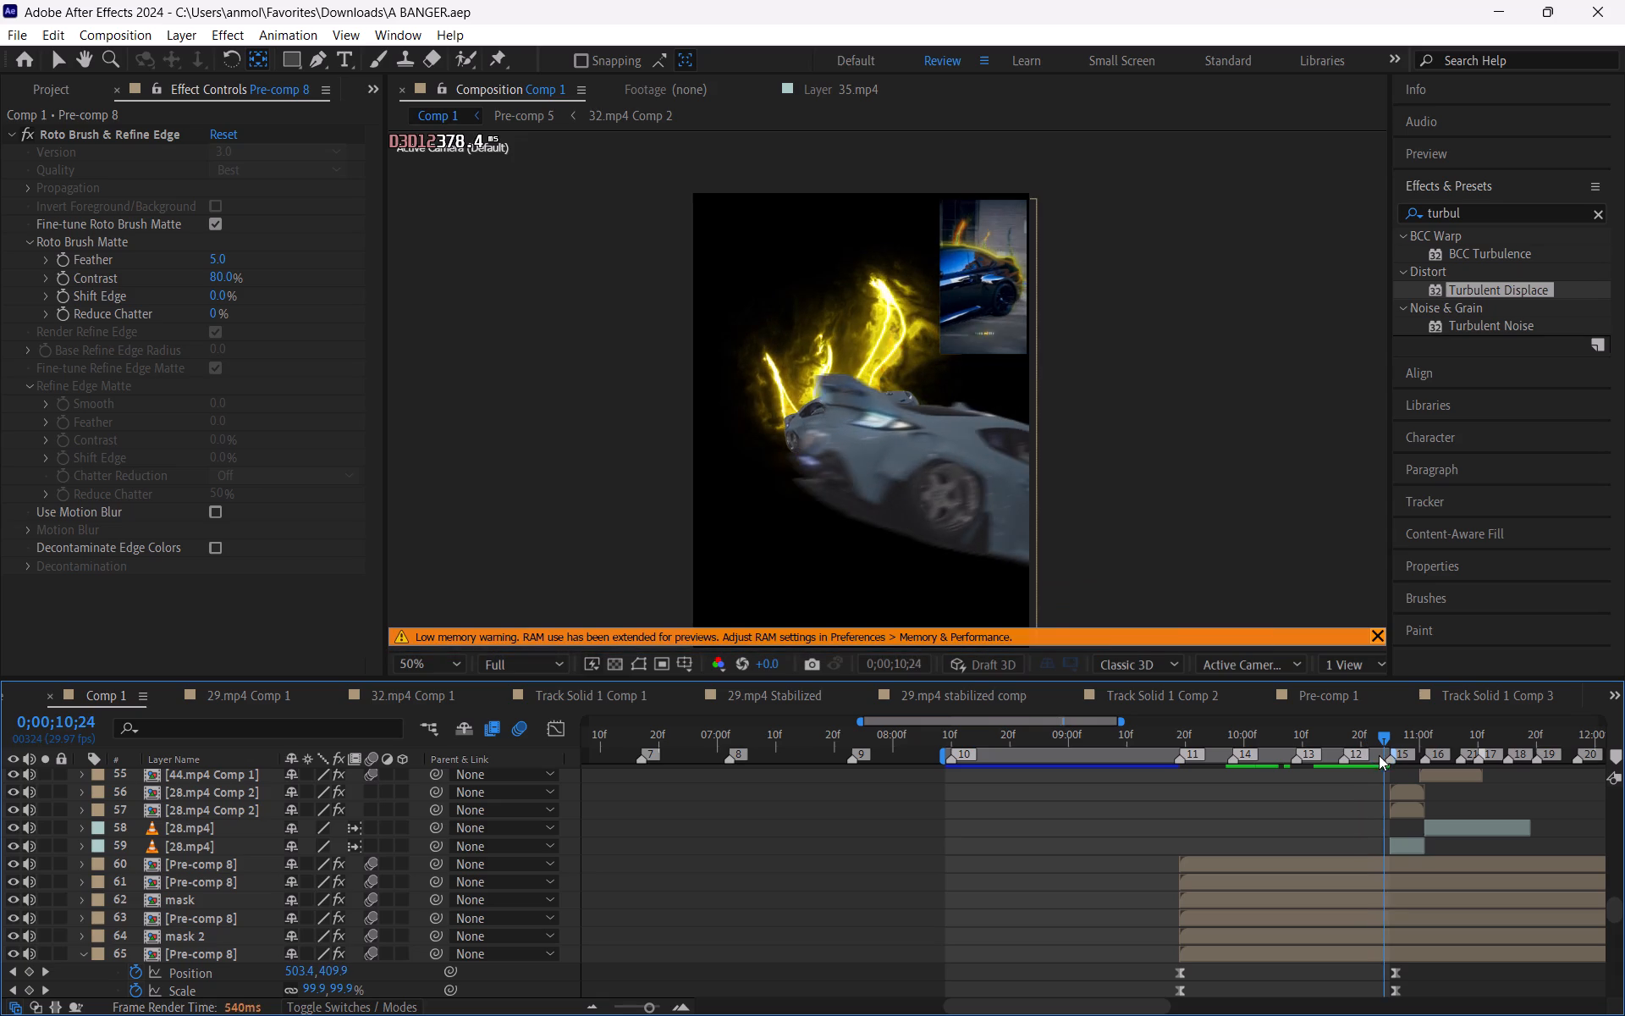
drag(1379, 755, 1297, 794)
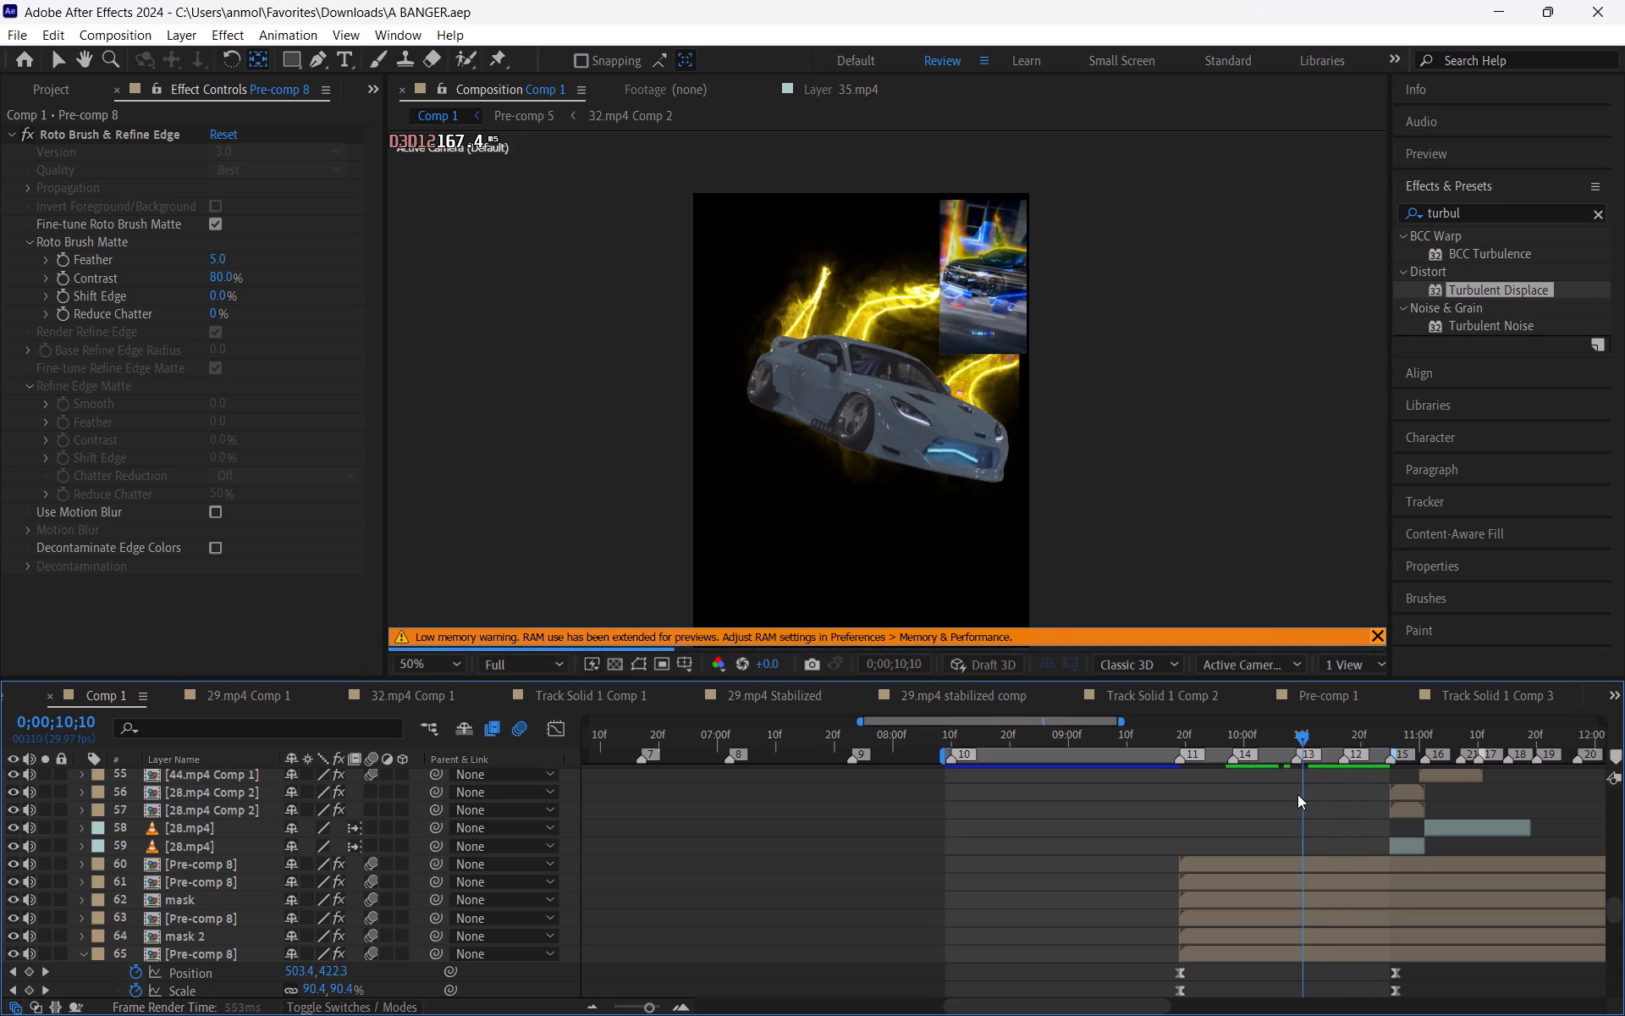
drag(1297, 794, 1284, 800)
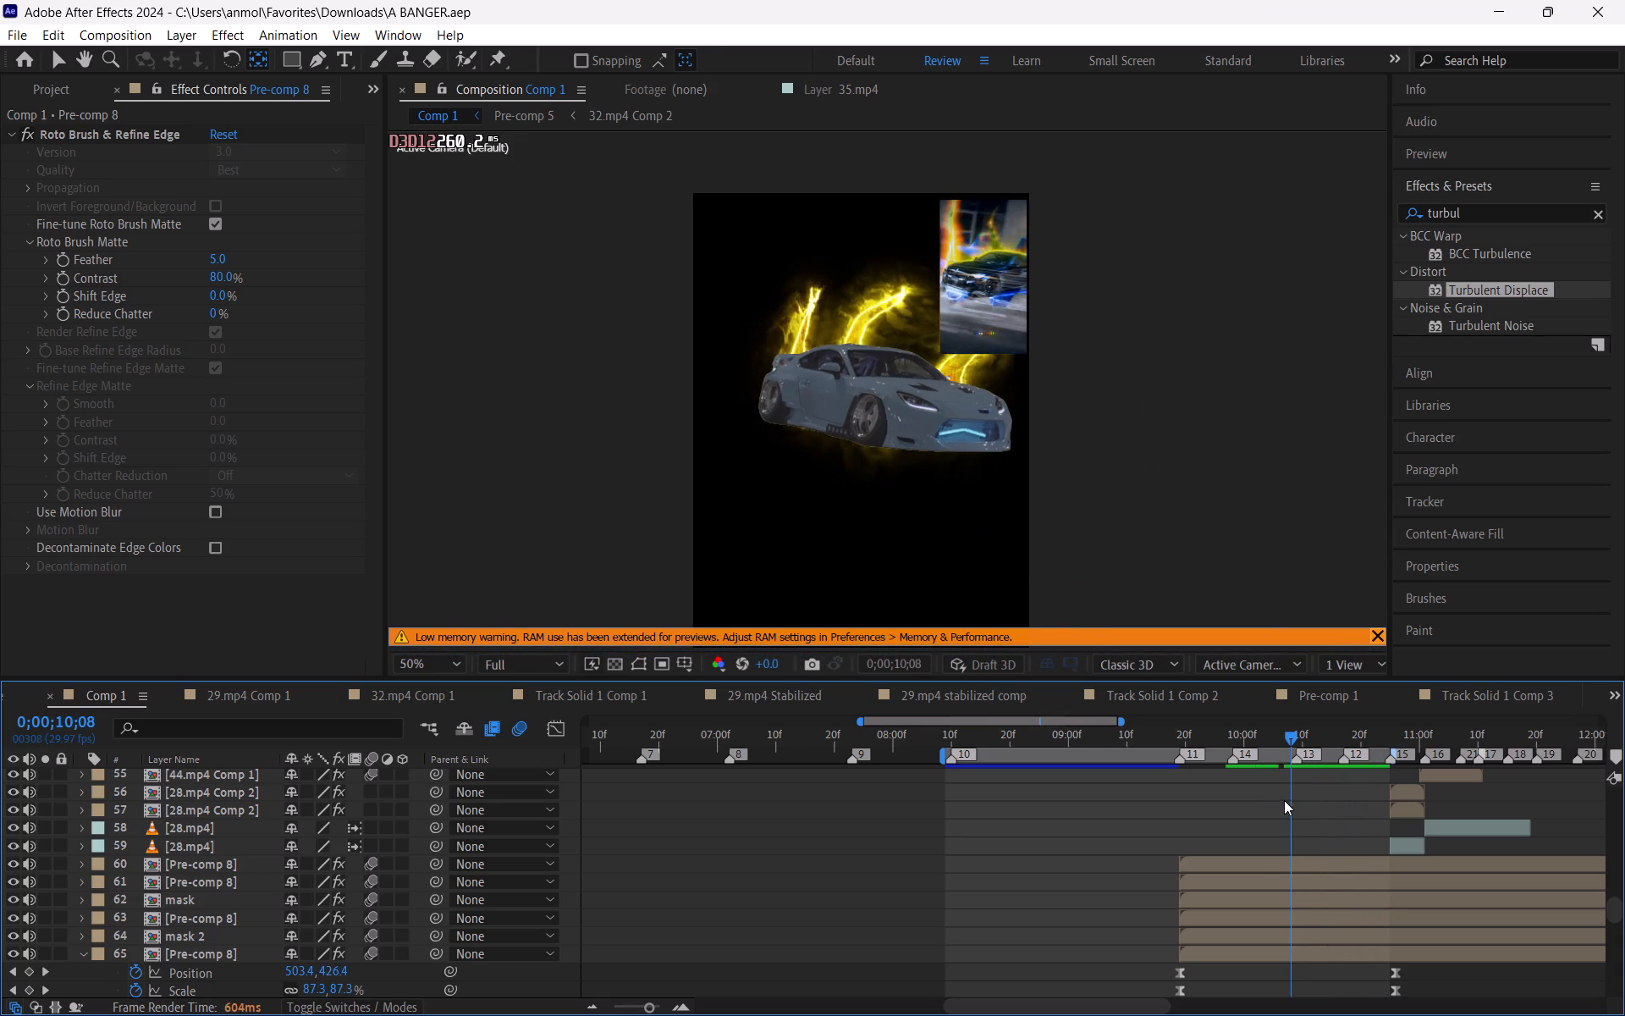
drag(1284, 800, 1213, 808)
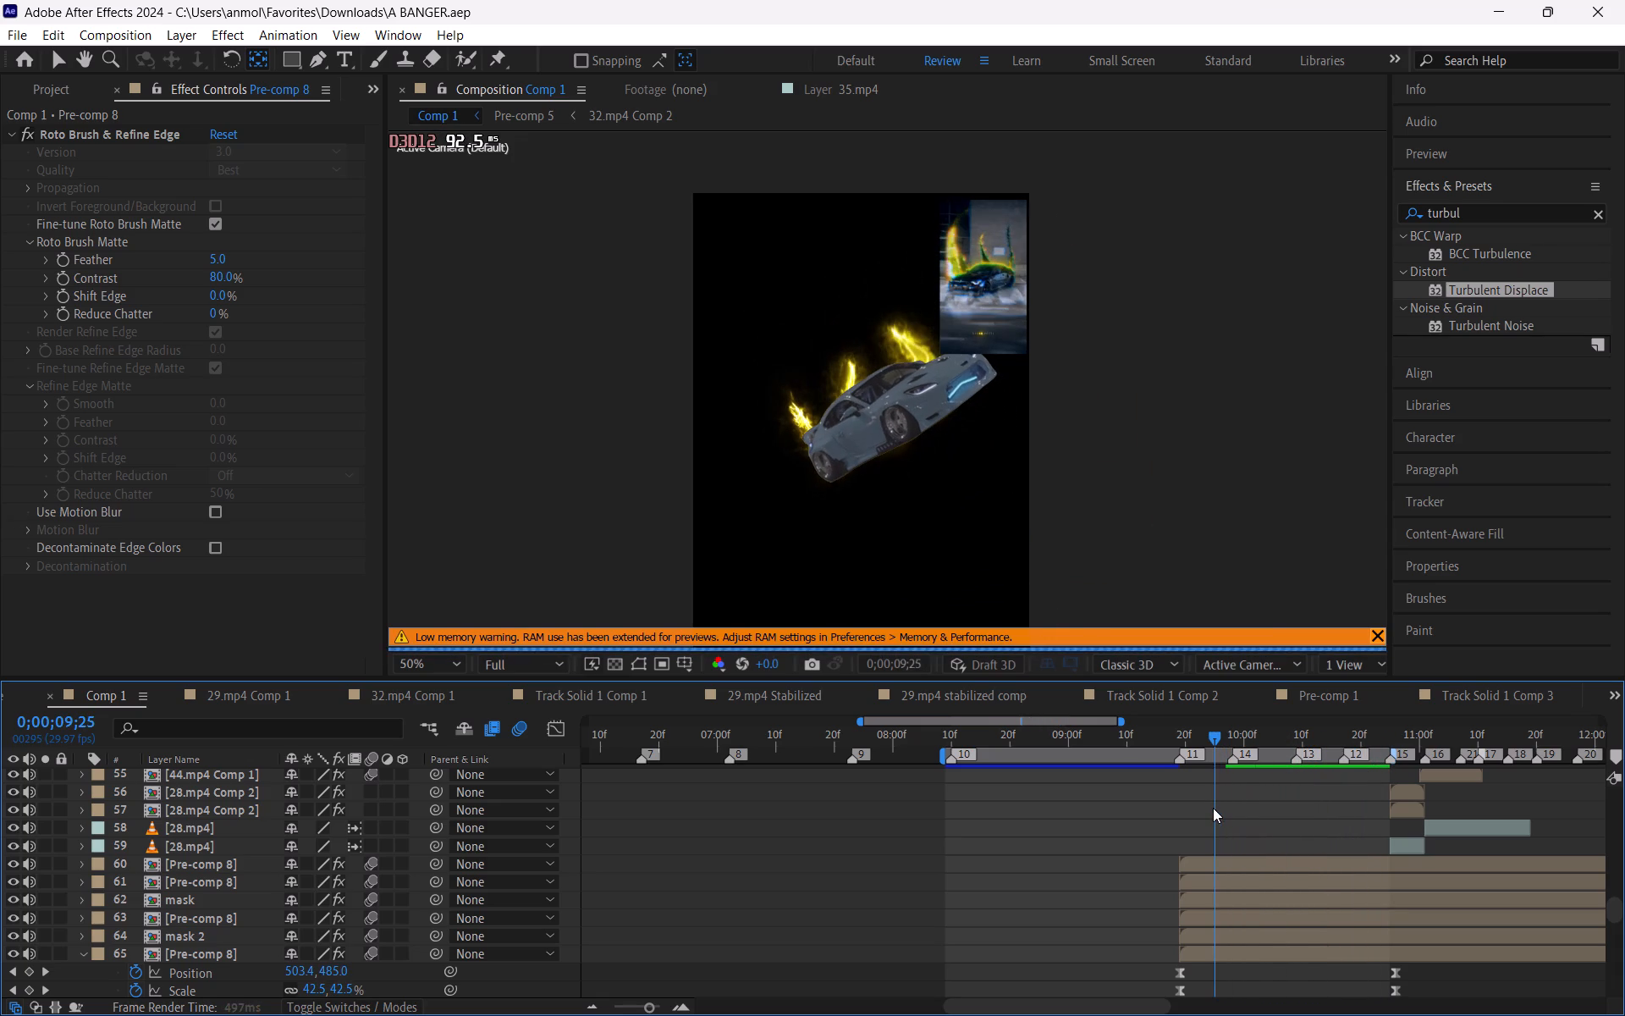
drag(1213, 808, 1176, 824)
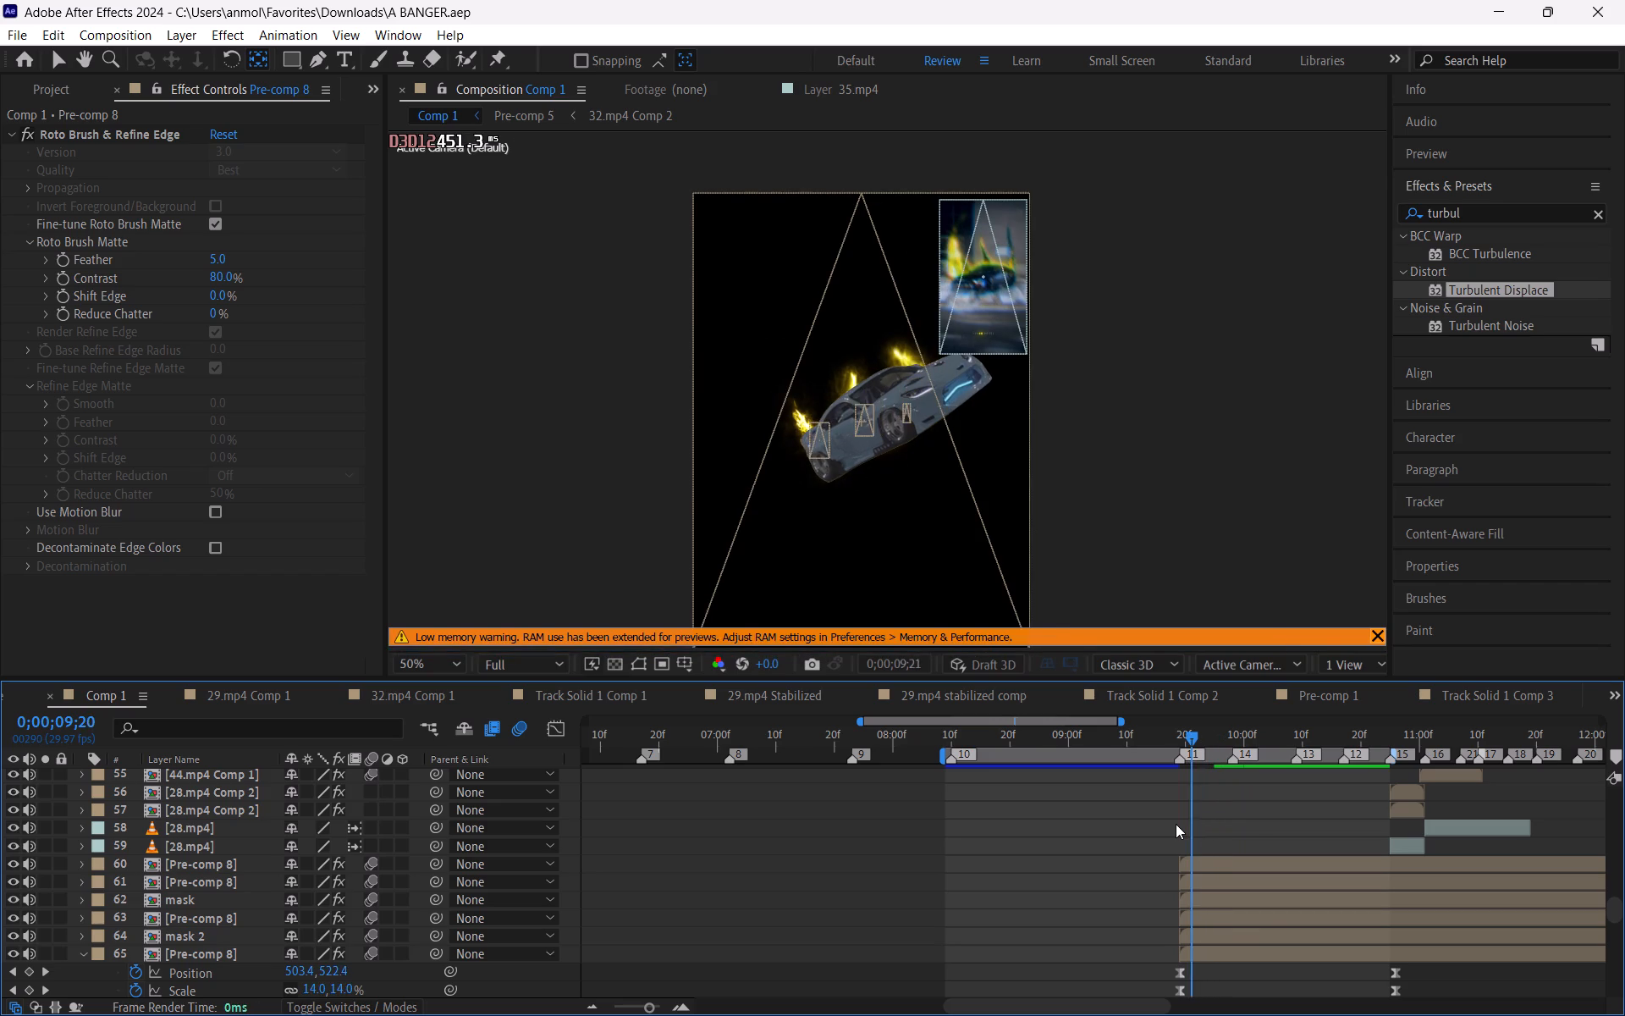
drag(1176, 824, 1182, 825)
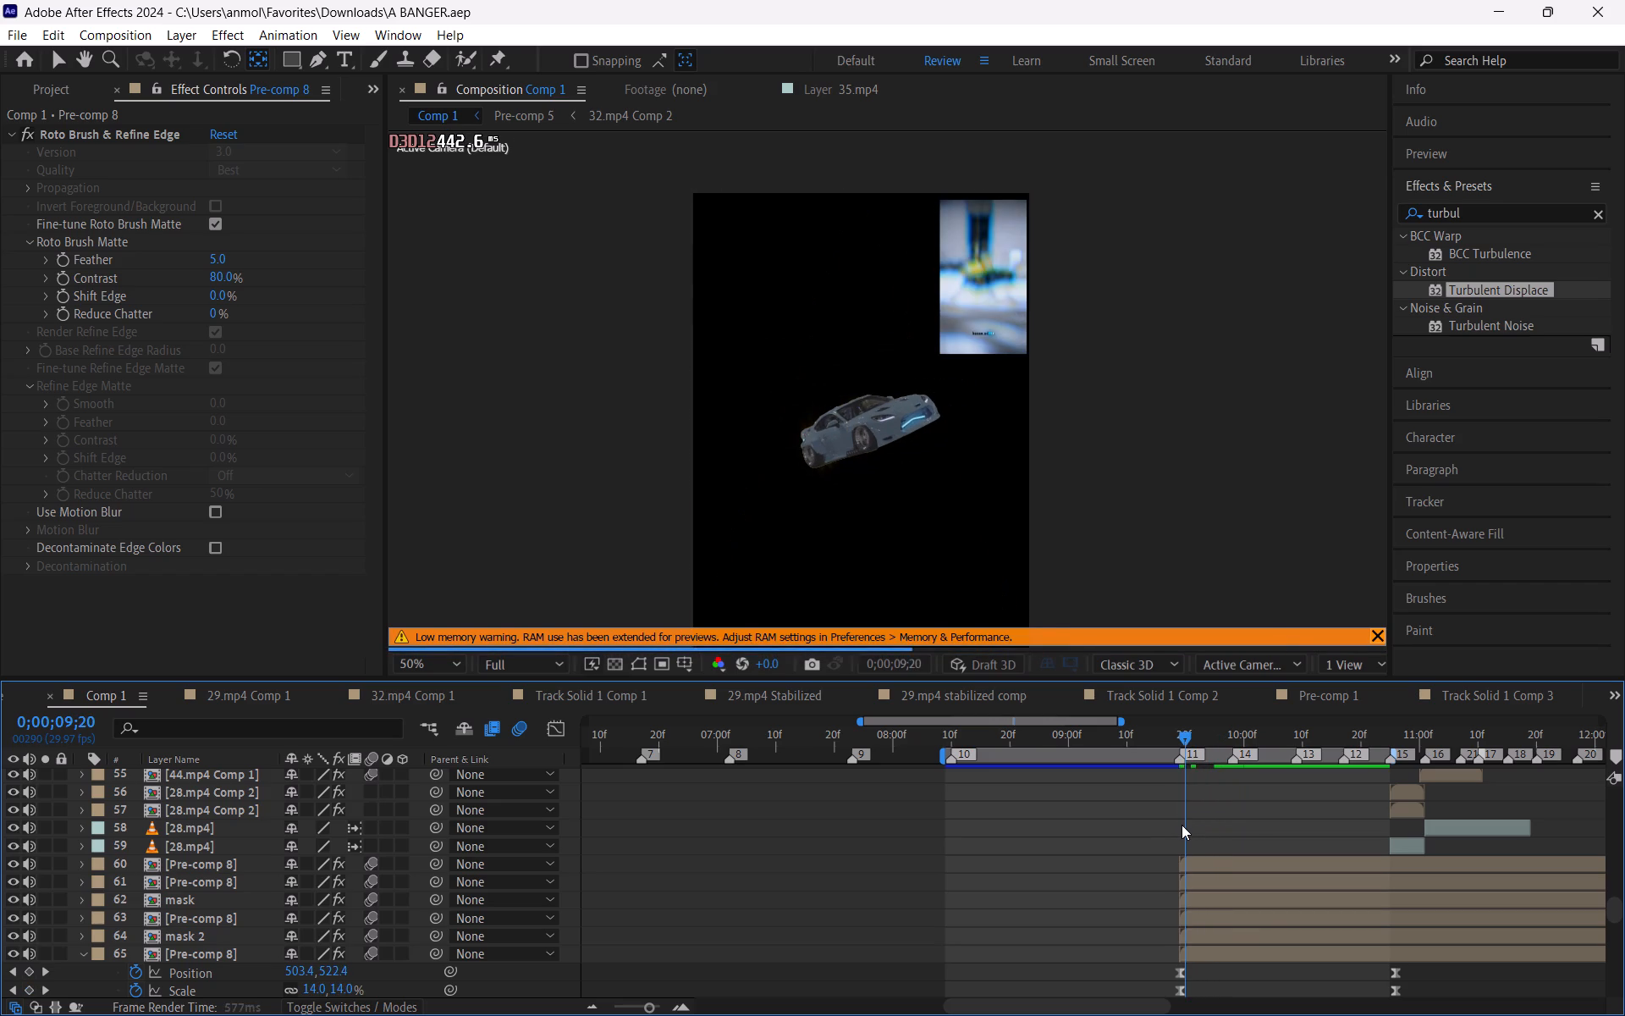
drag(1182, 825, 1194, 828)
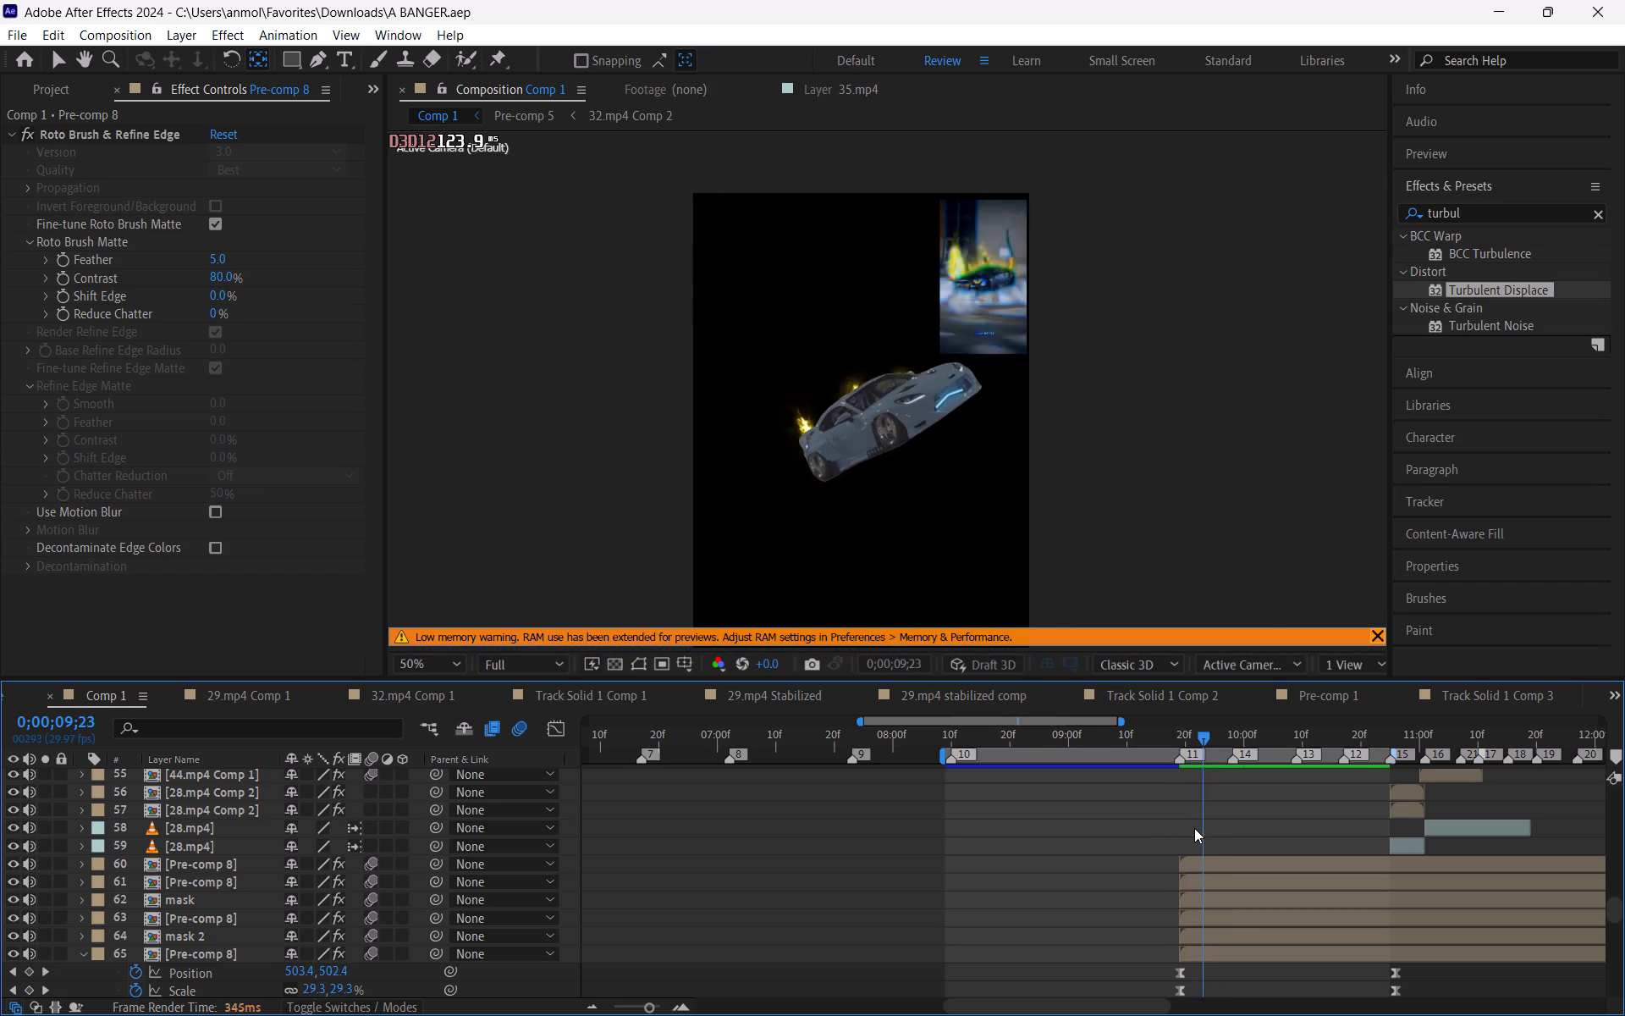
Play back and scrub the cat-to-car sequence from about 0;00;08;09 to examine the transition and flame rise in context.
drag(1194, 828, 950, 807)
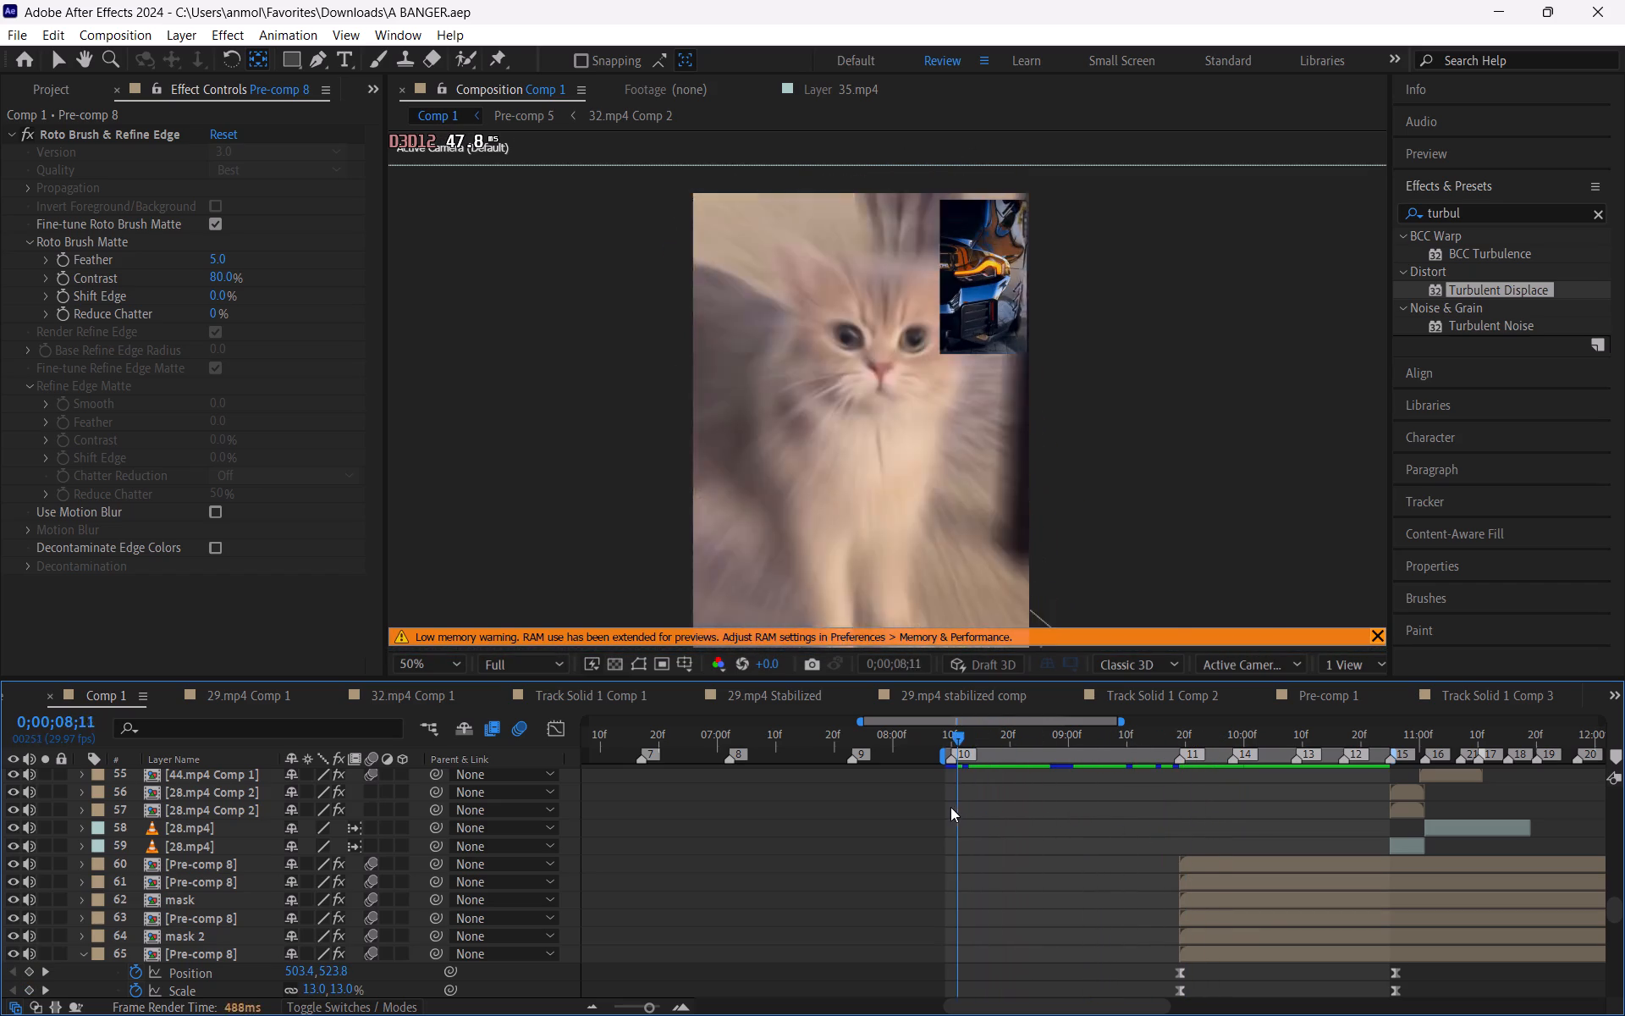
drag(950, 807, 940, 811)
key(space)
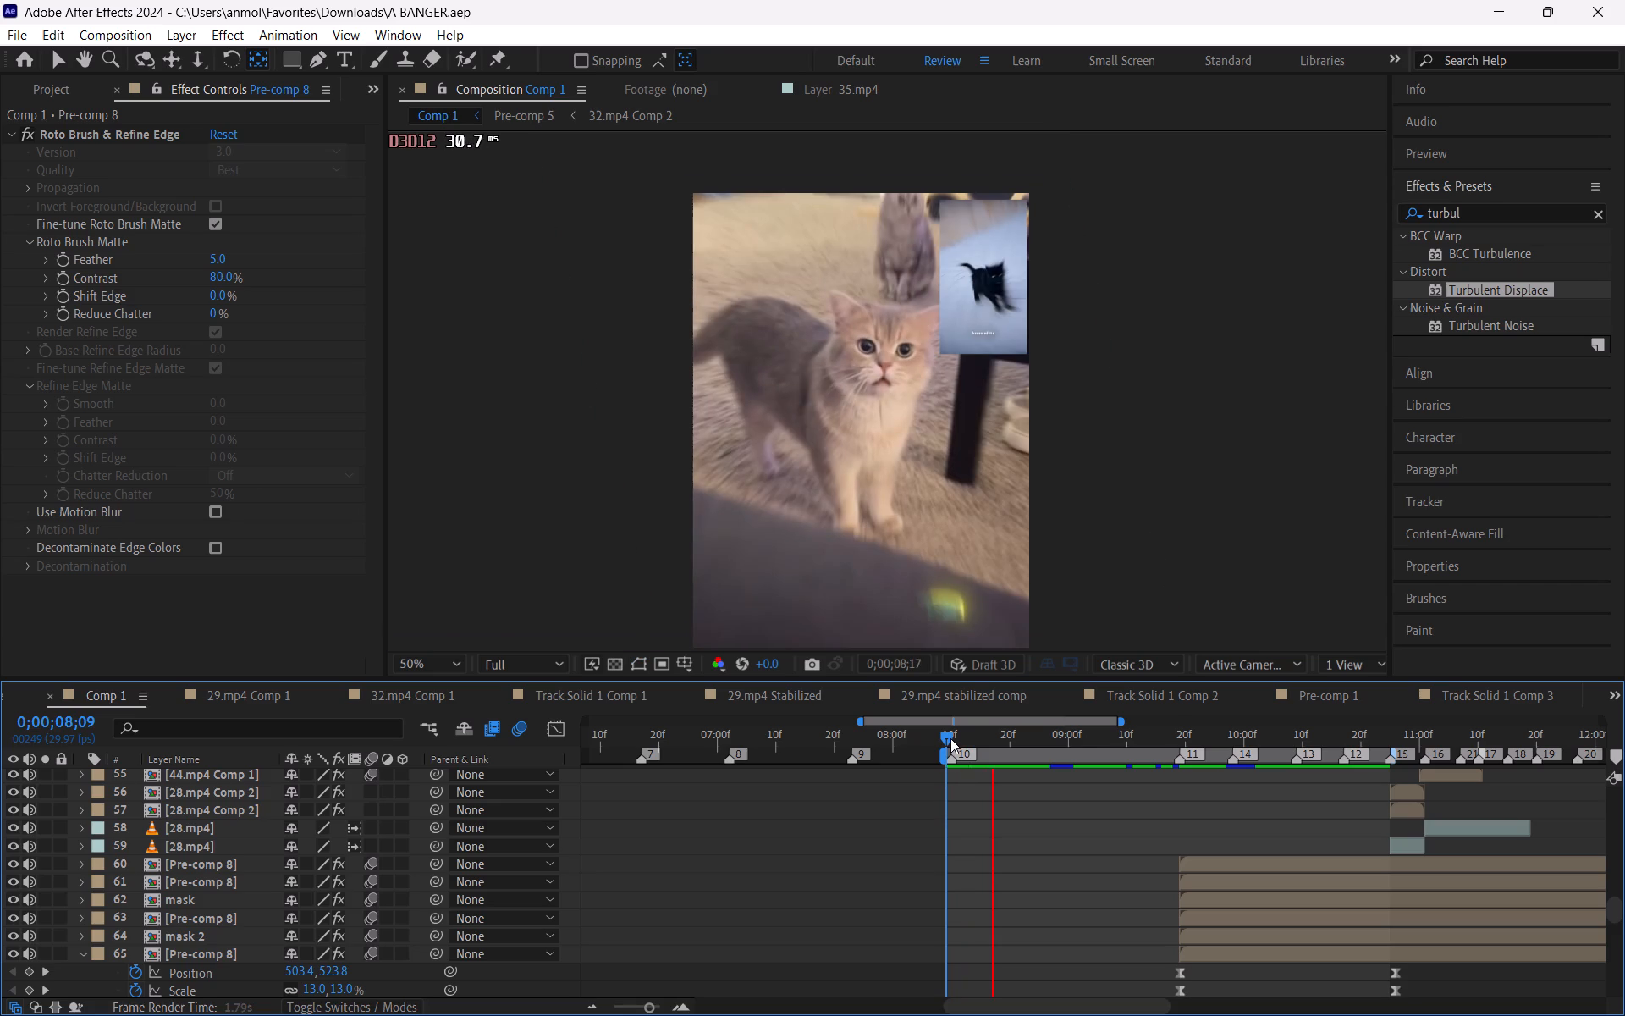
drag(950, 737, 1059, 781)
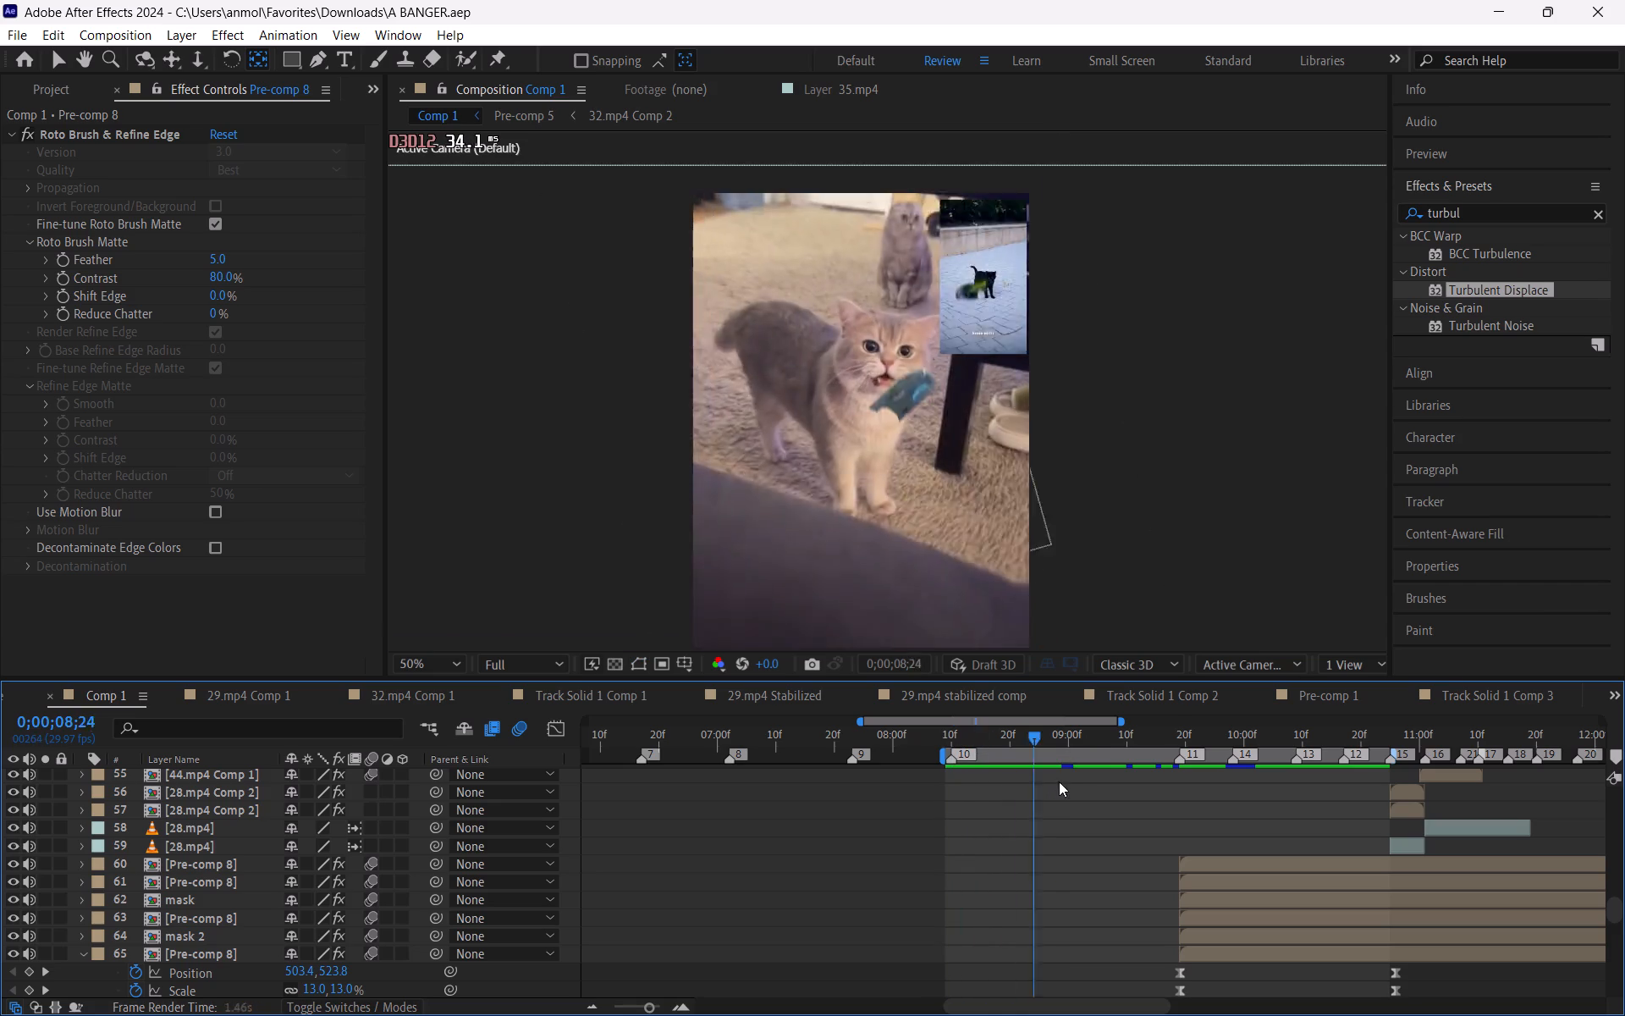
drag(1059, 781, 1142, 808)
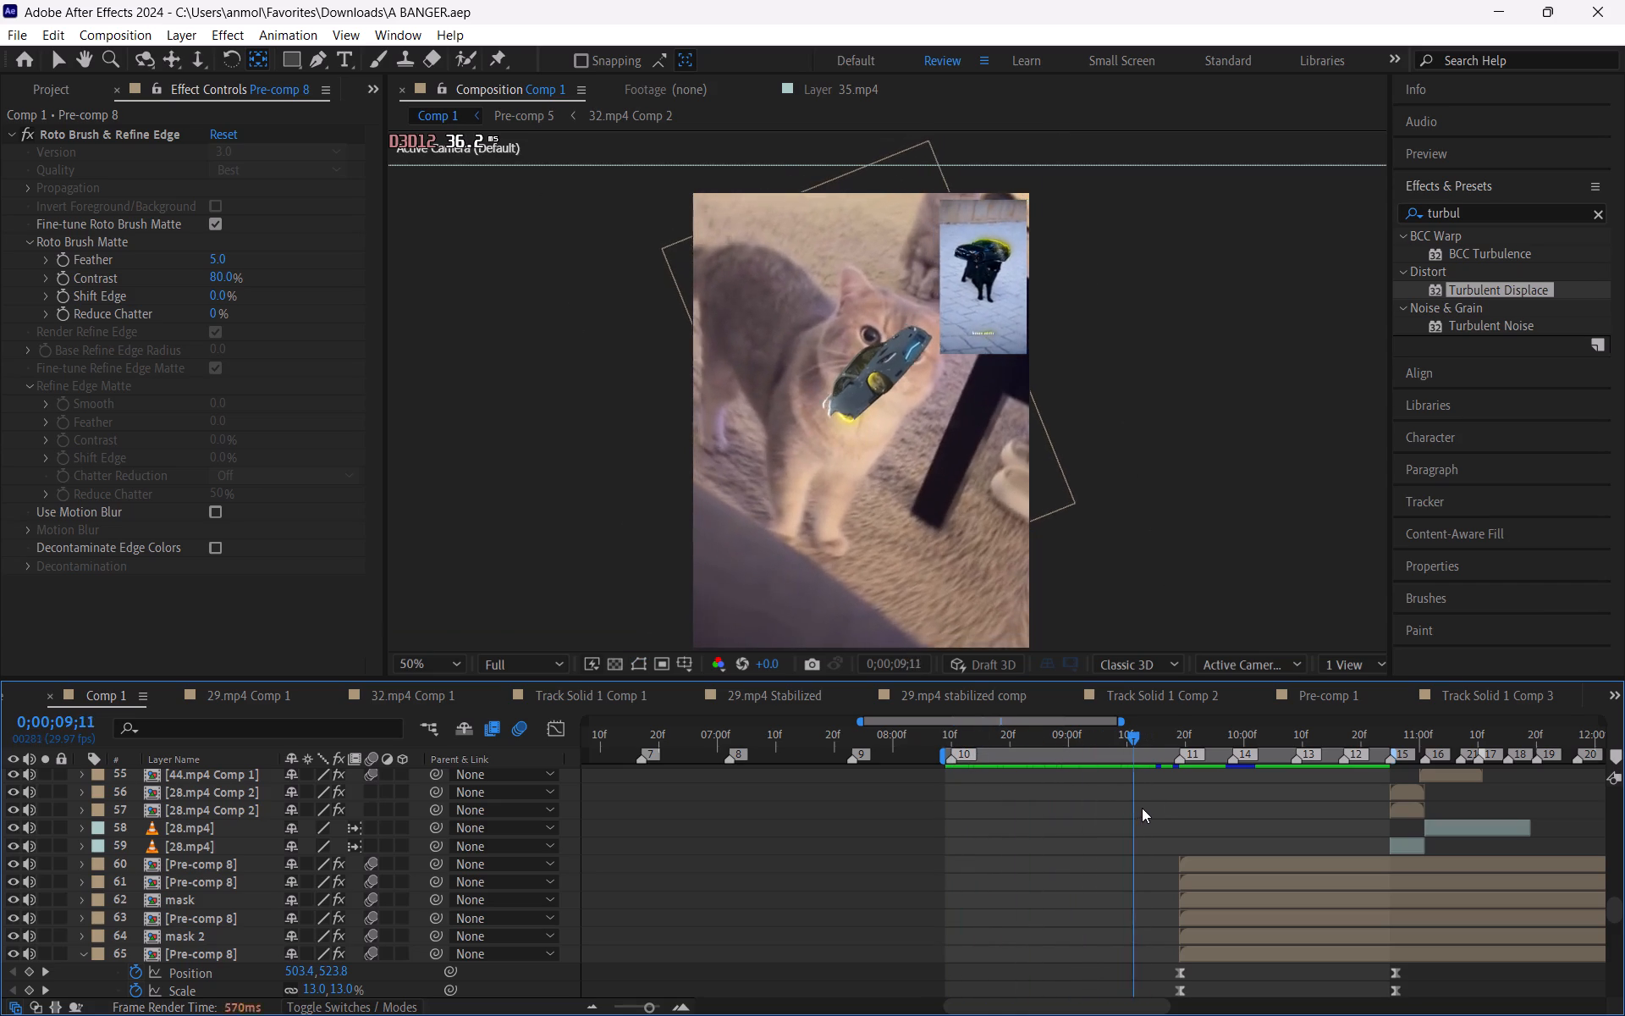
drag(1142, 808, 1289, 827)
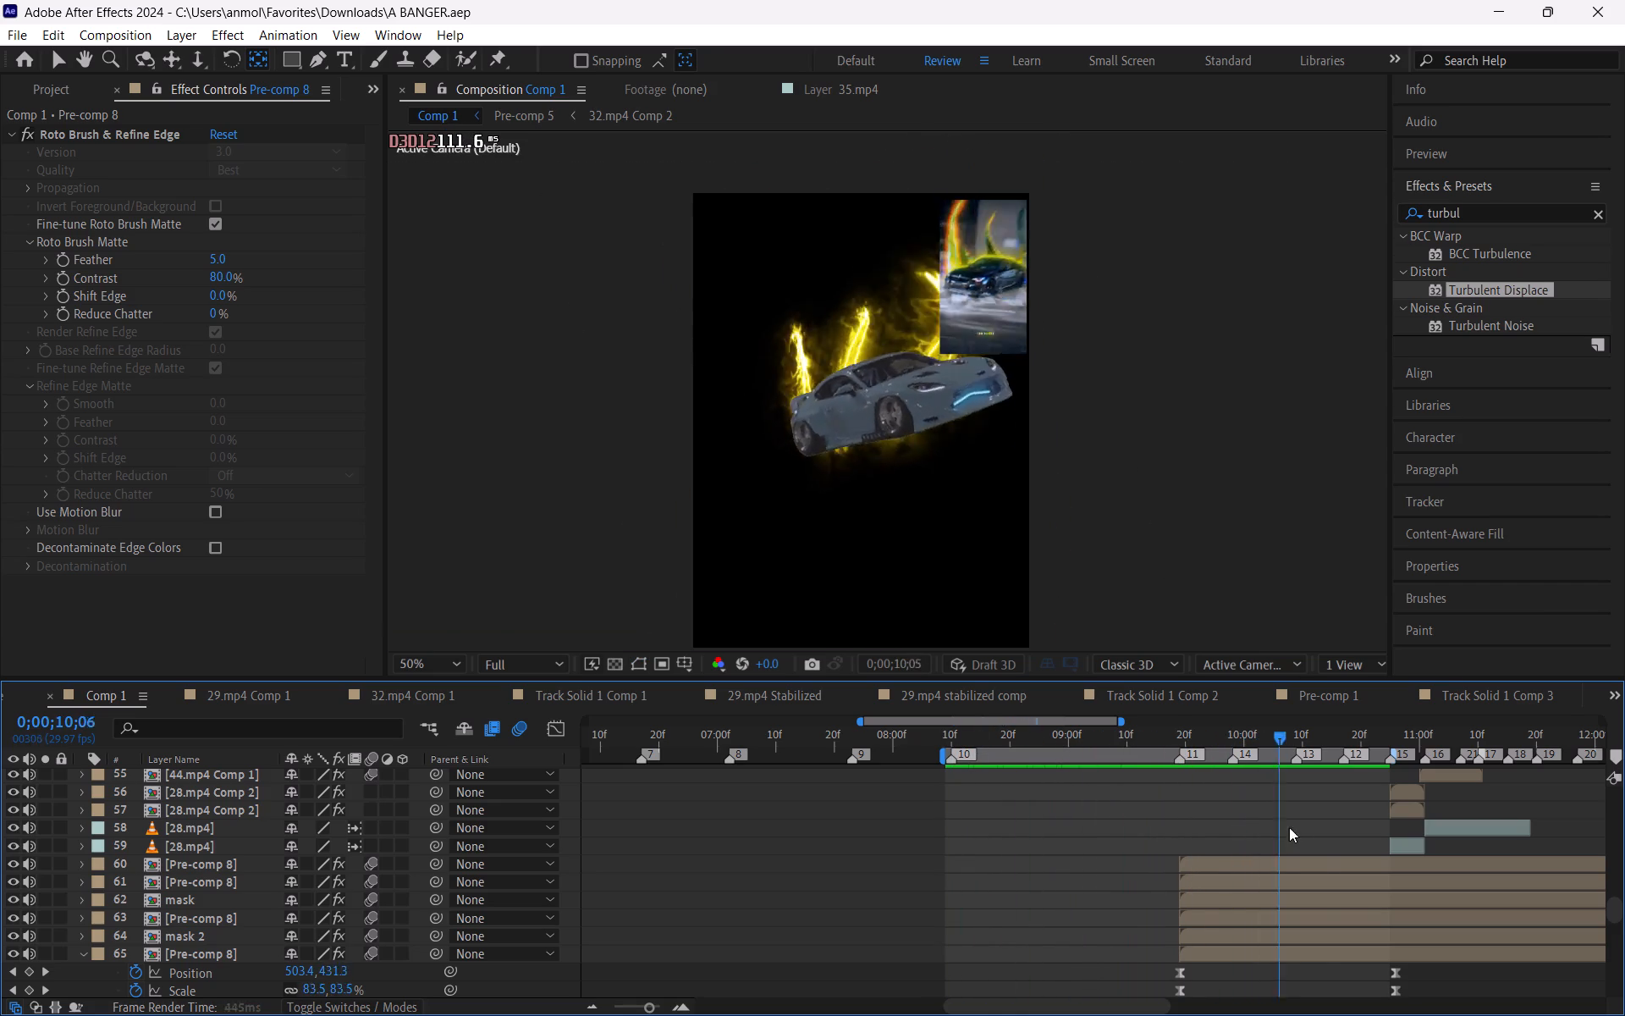
drag(1289, 827, 1368, 842)
key(space)
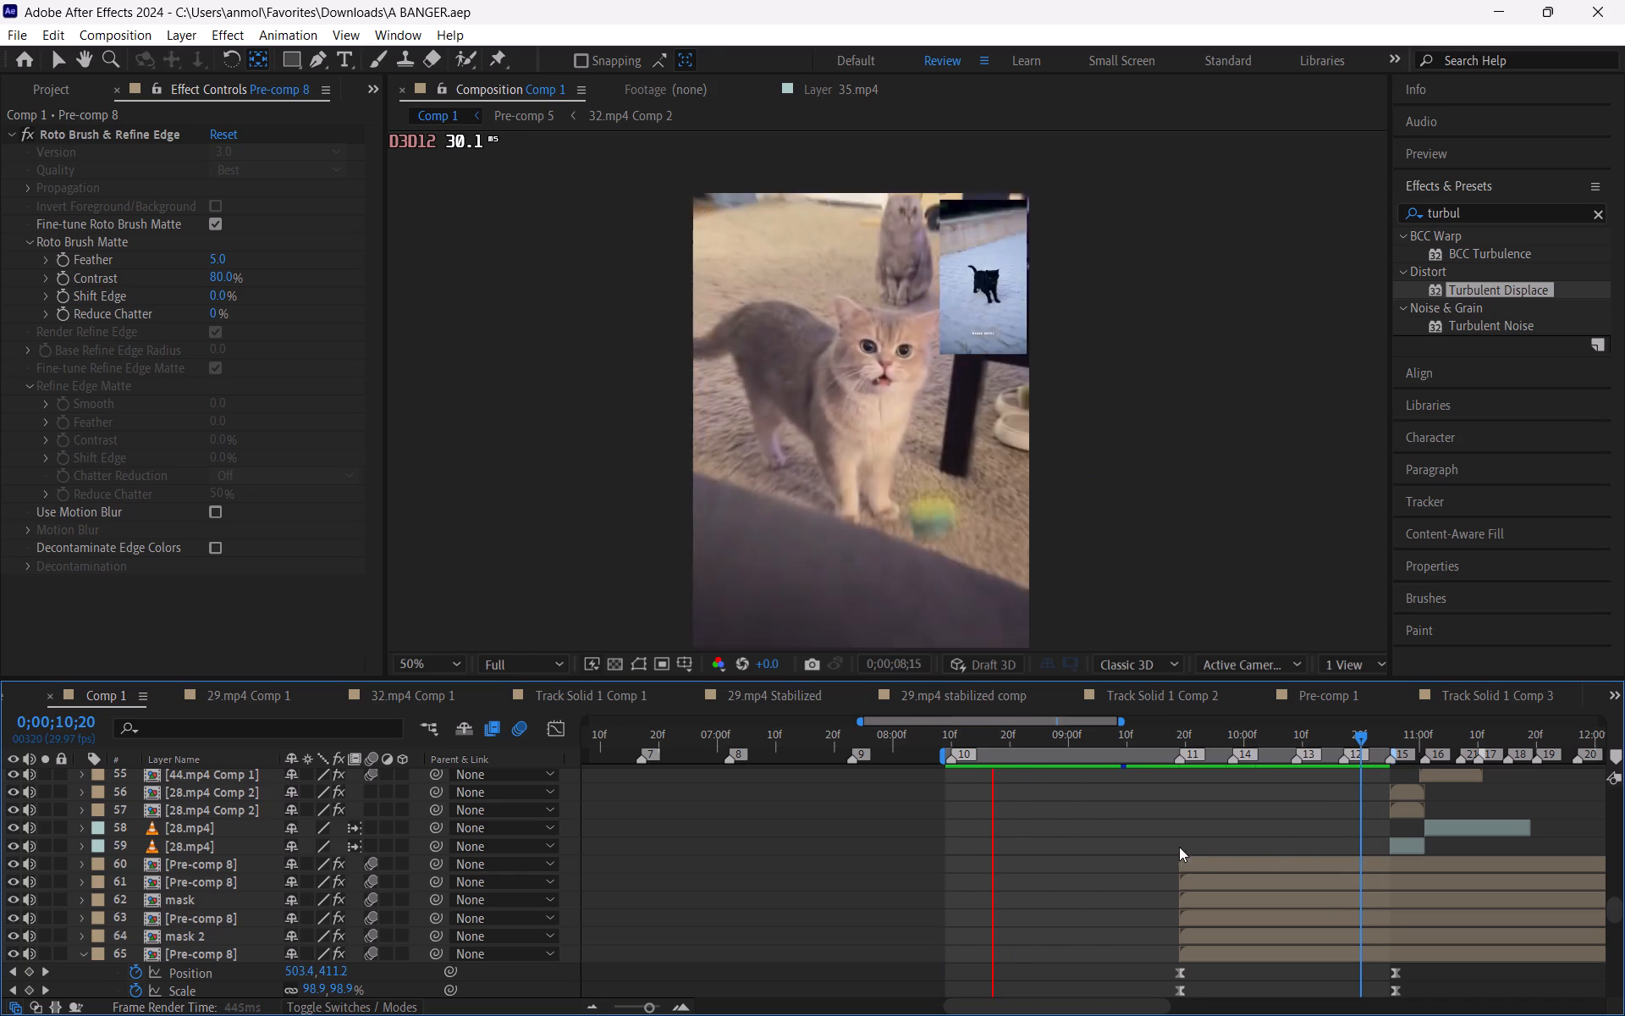
click(1115, 741)
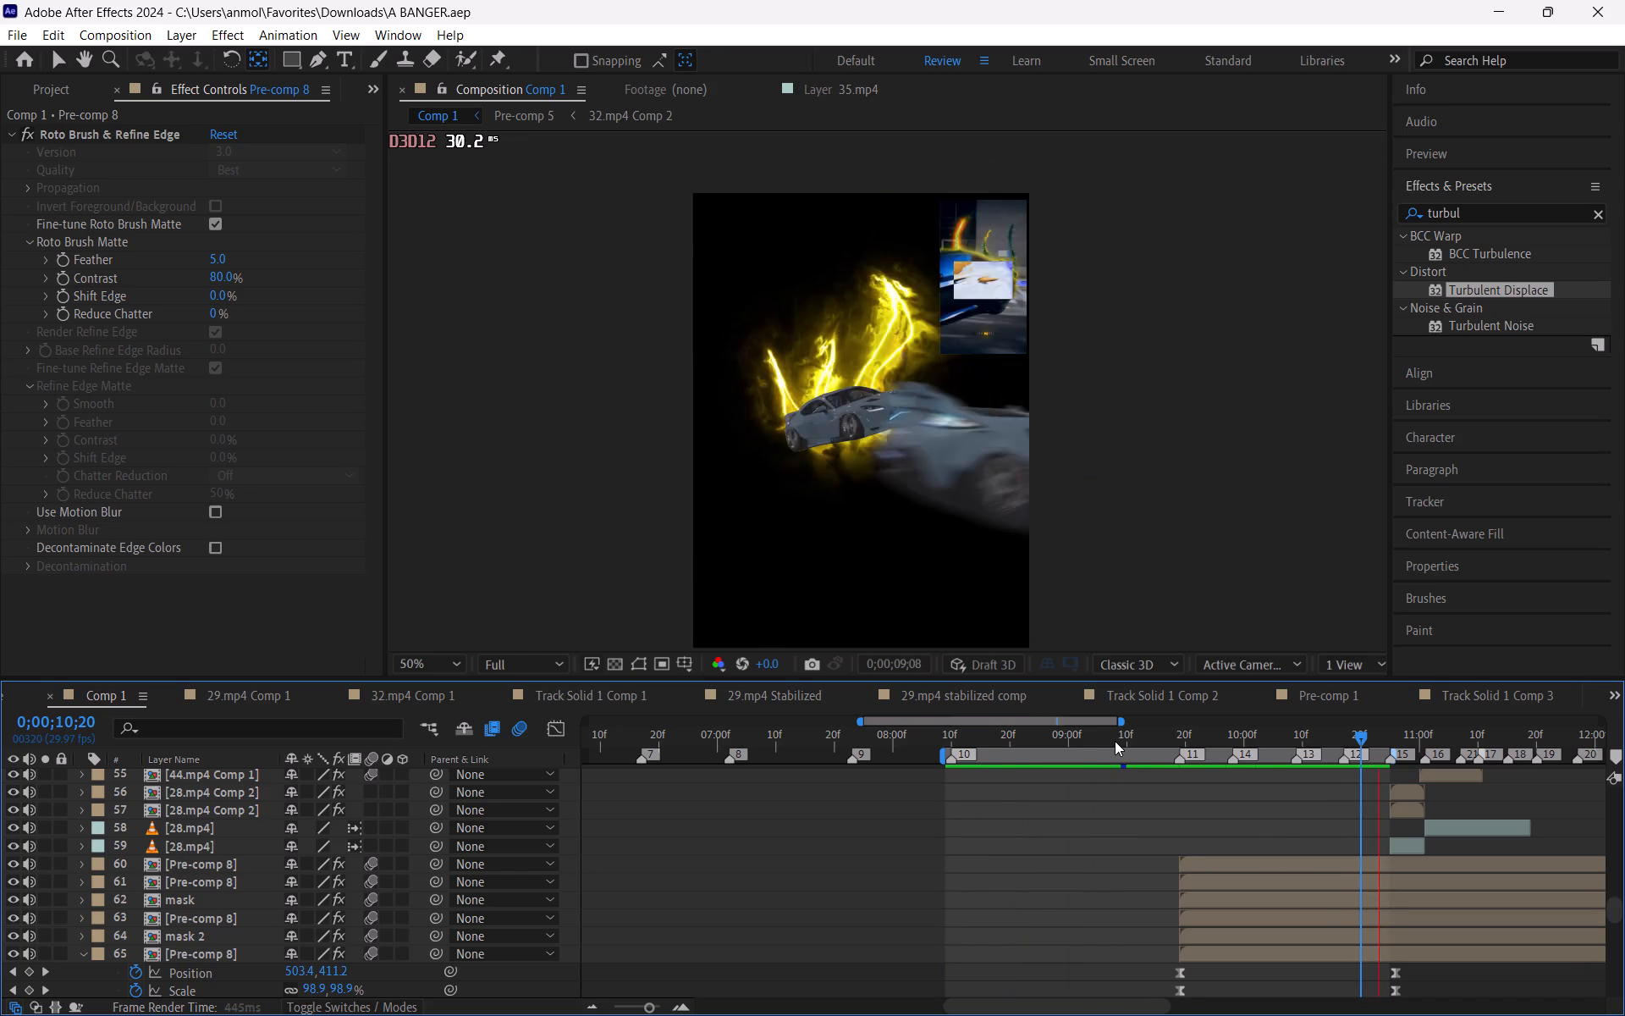
key(space)
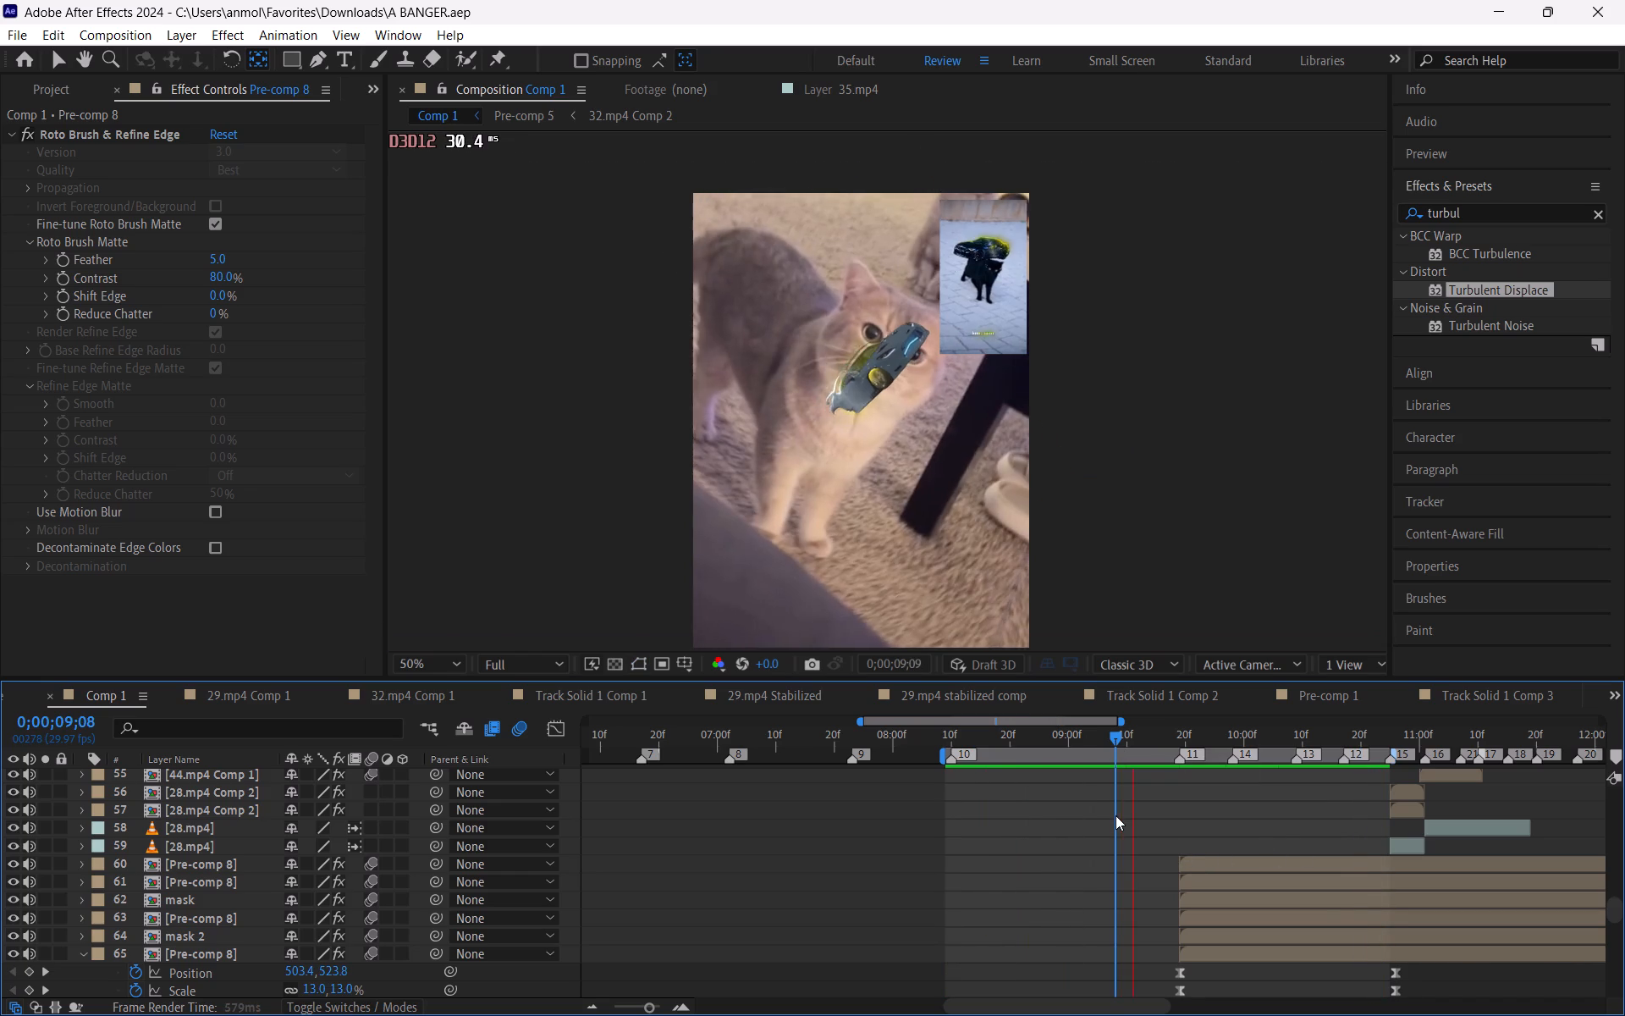
drag(1130, 733, 1363, 818)
key(space)
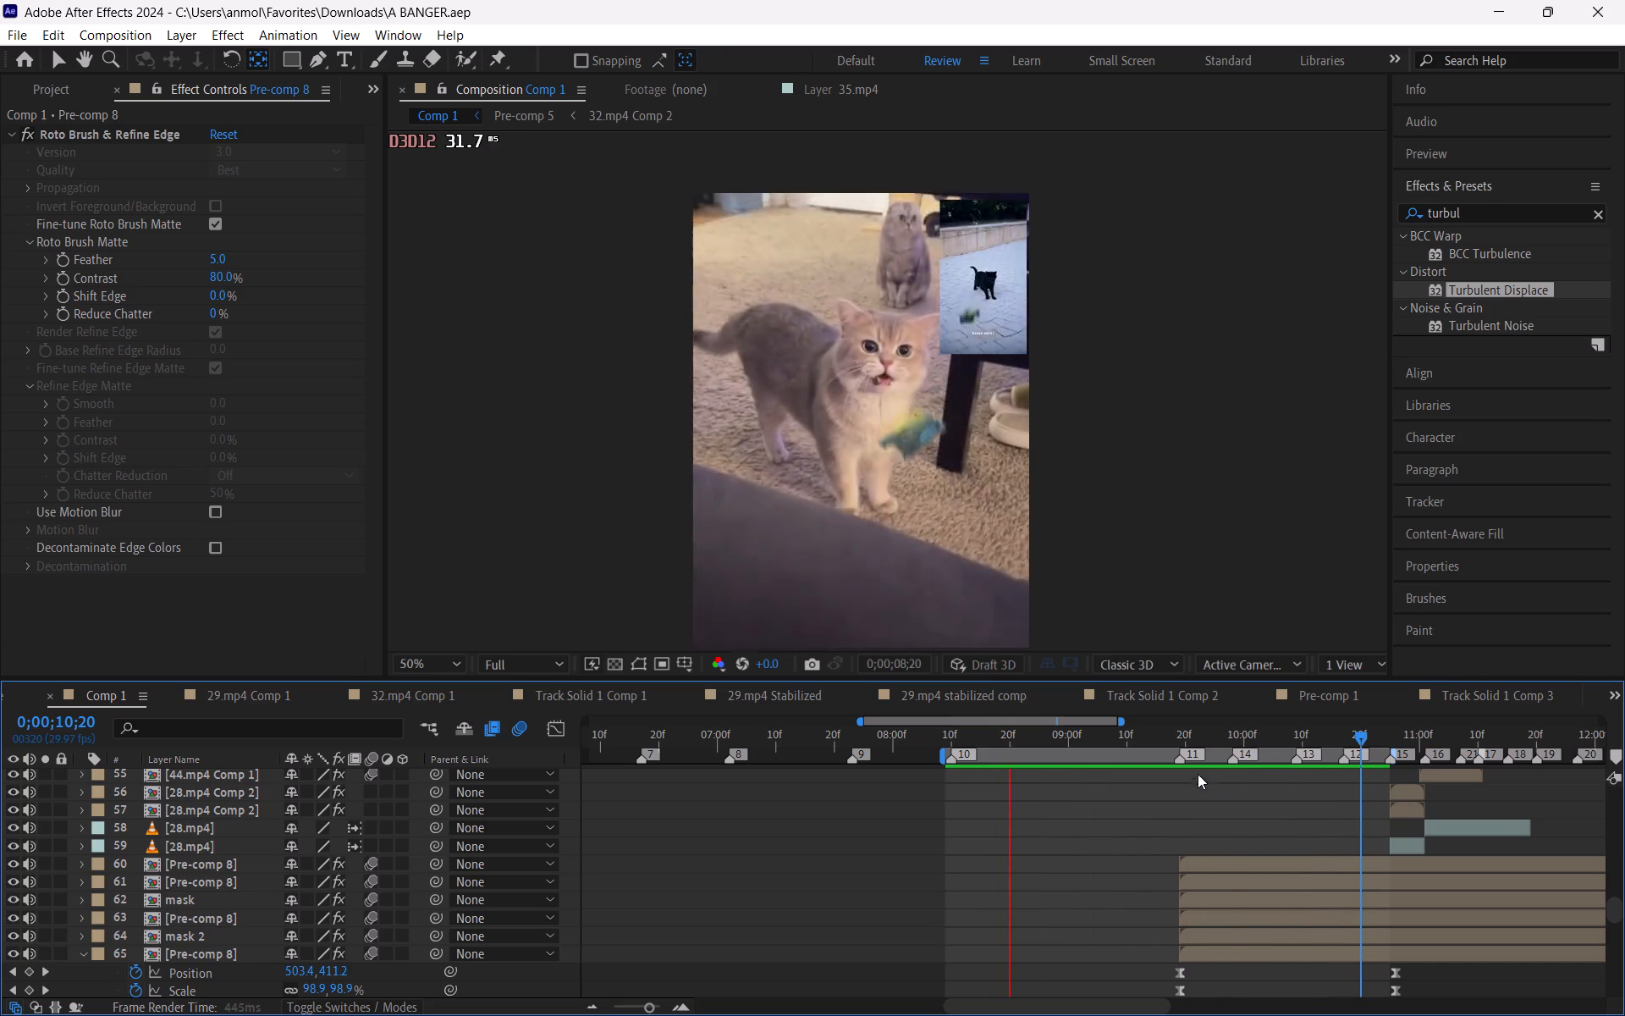
Scrub the start of the flame growth between 0;00;09;19 and 0;00;10;03 to examine how the horns emerge from the car.
drag(1176, 732, 1182, 735)
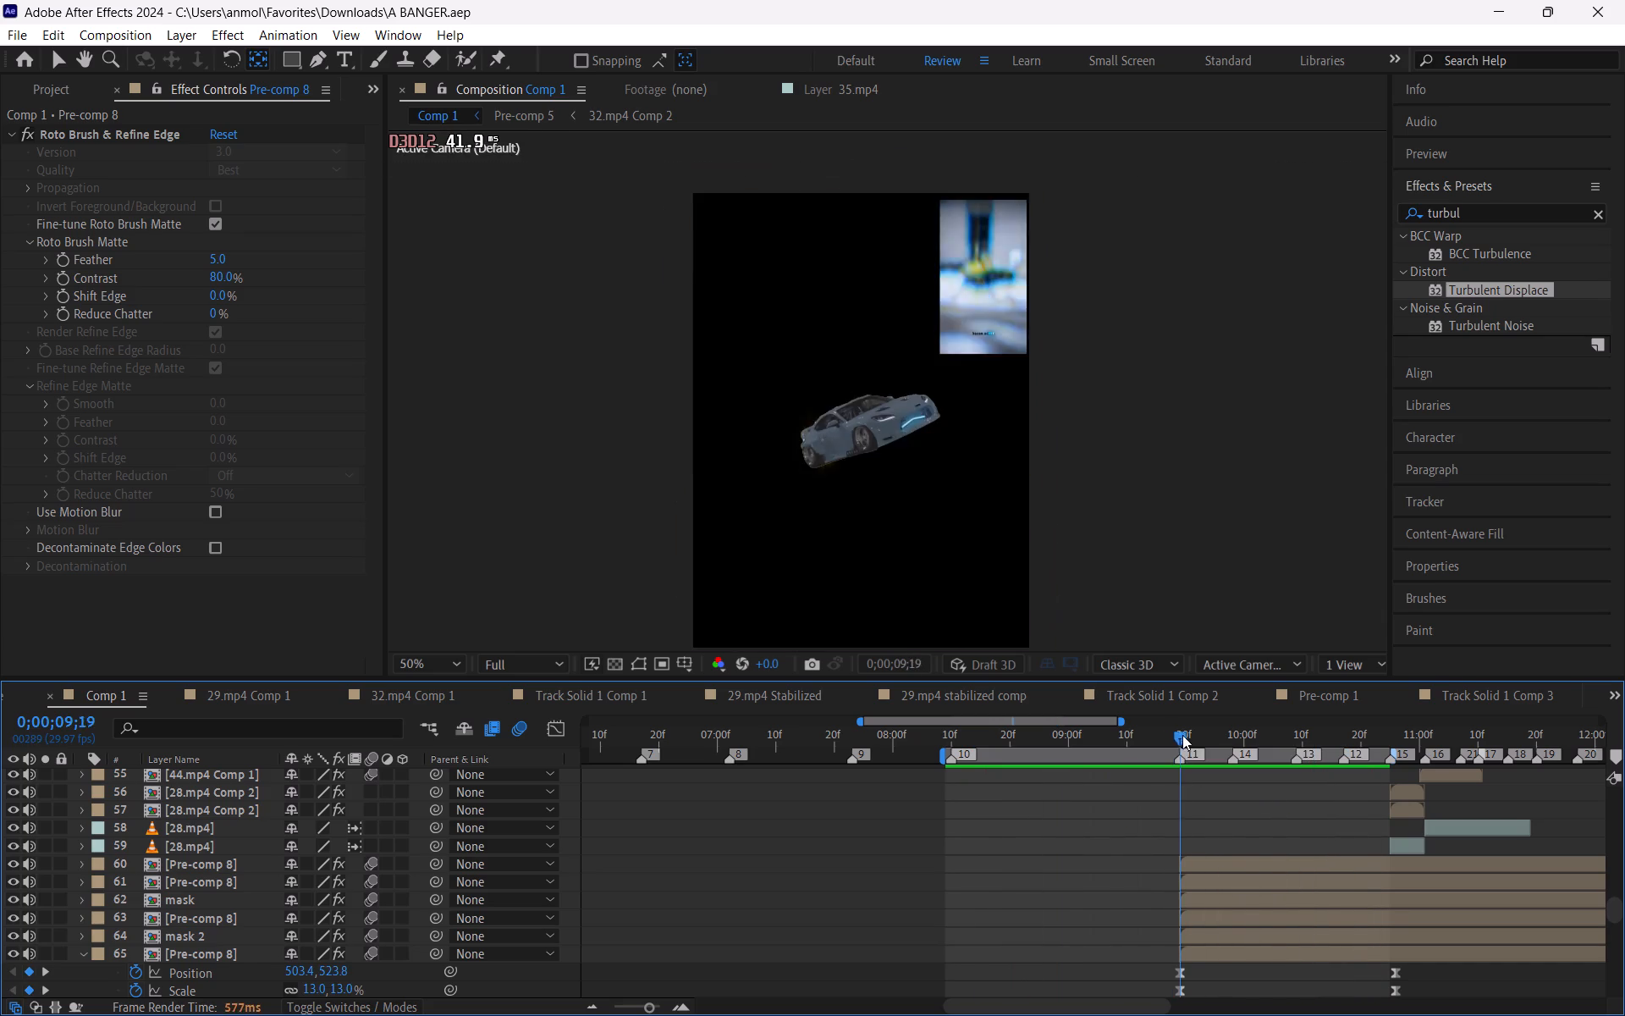
drag(1182, 735, 1228, 754)
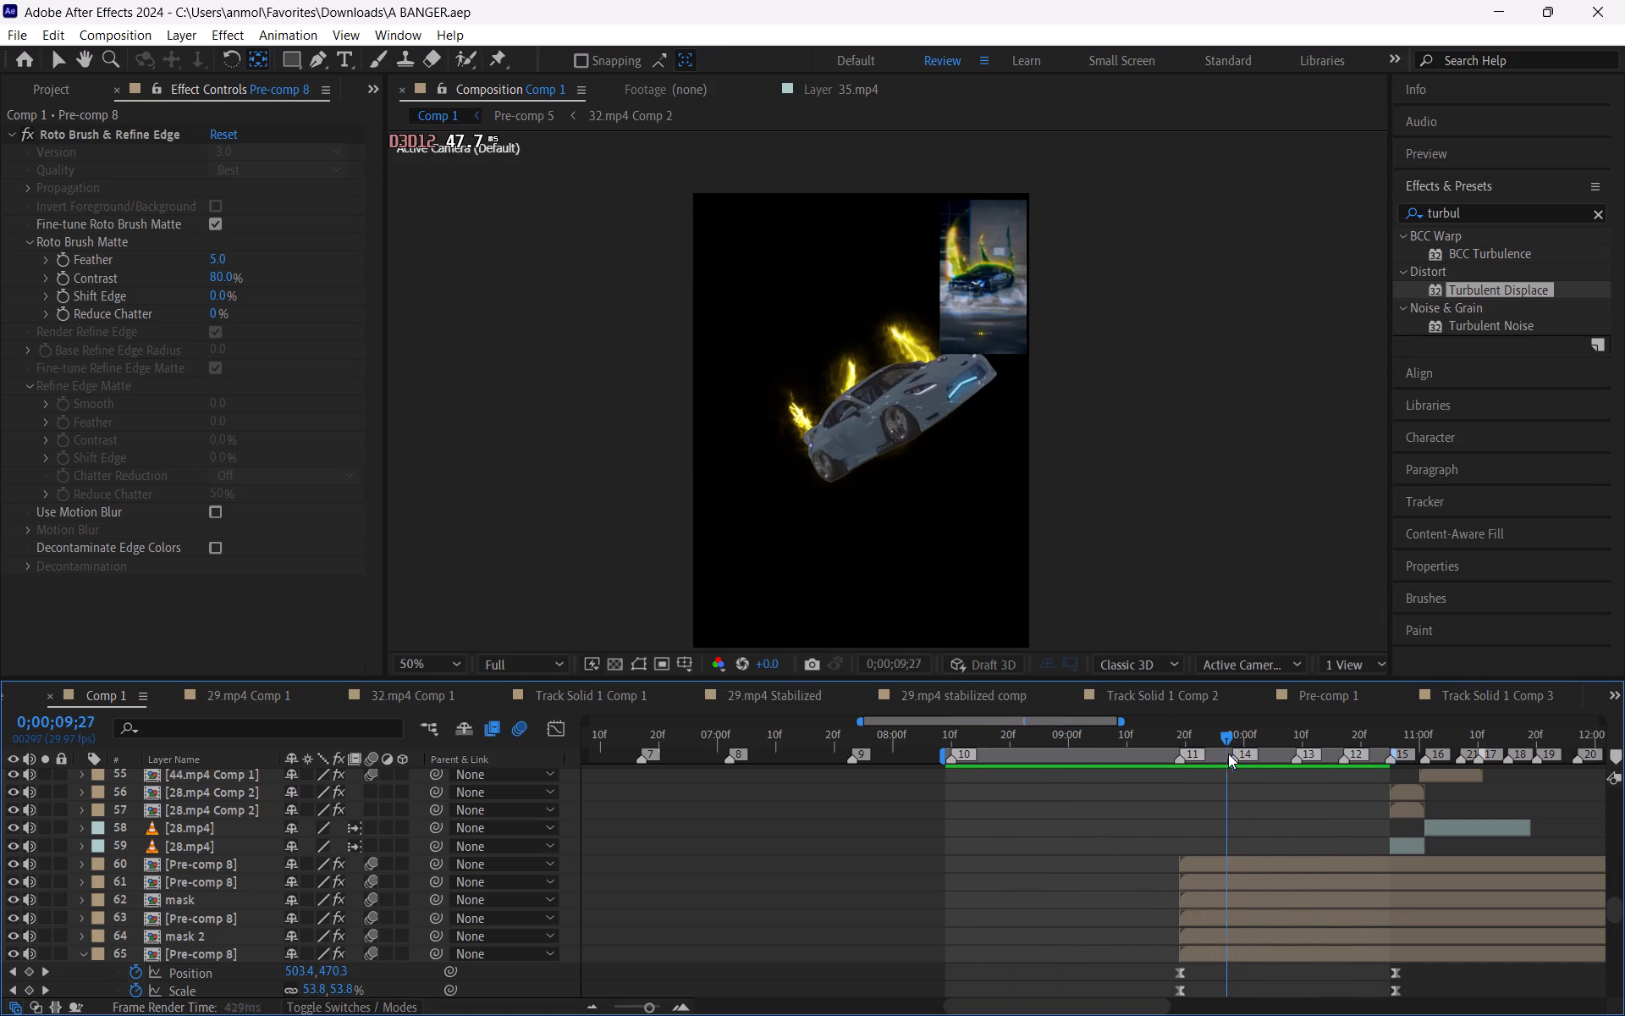
drag(1228, 754, 1245, 764)
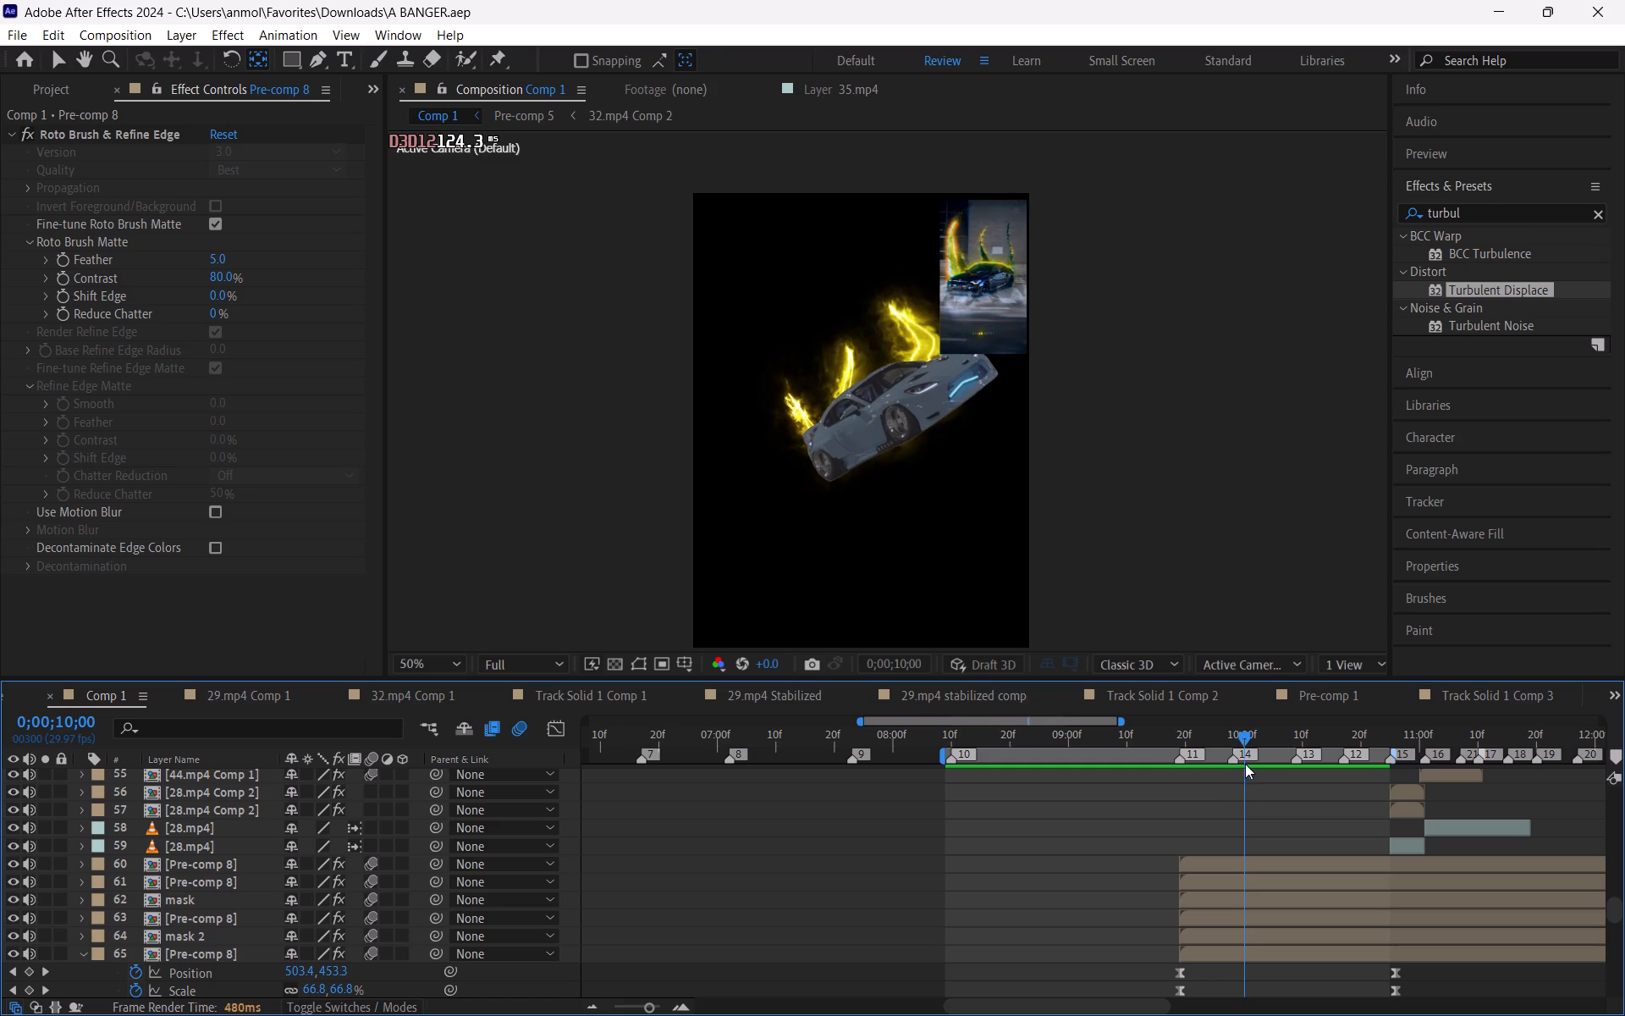
drag(1245, 764, 1219, 759)
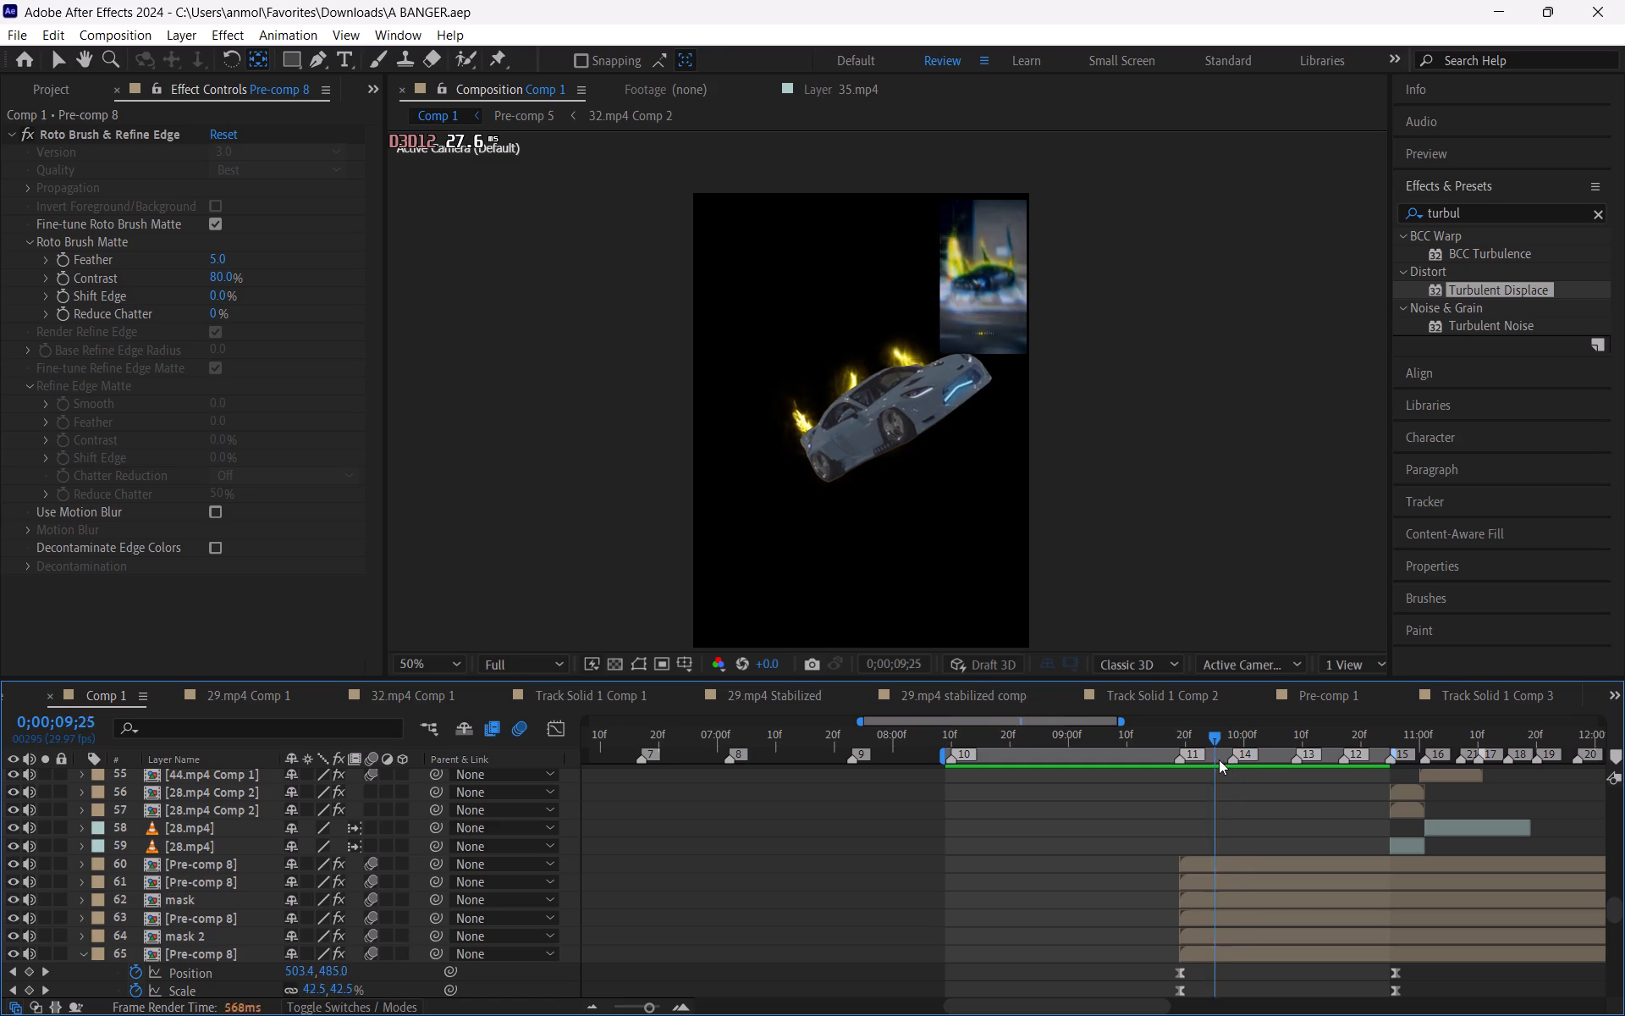
drag(1219, 759, 1266, 767)
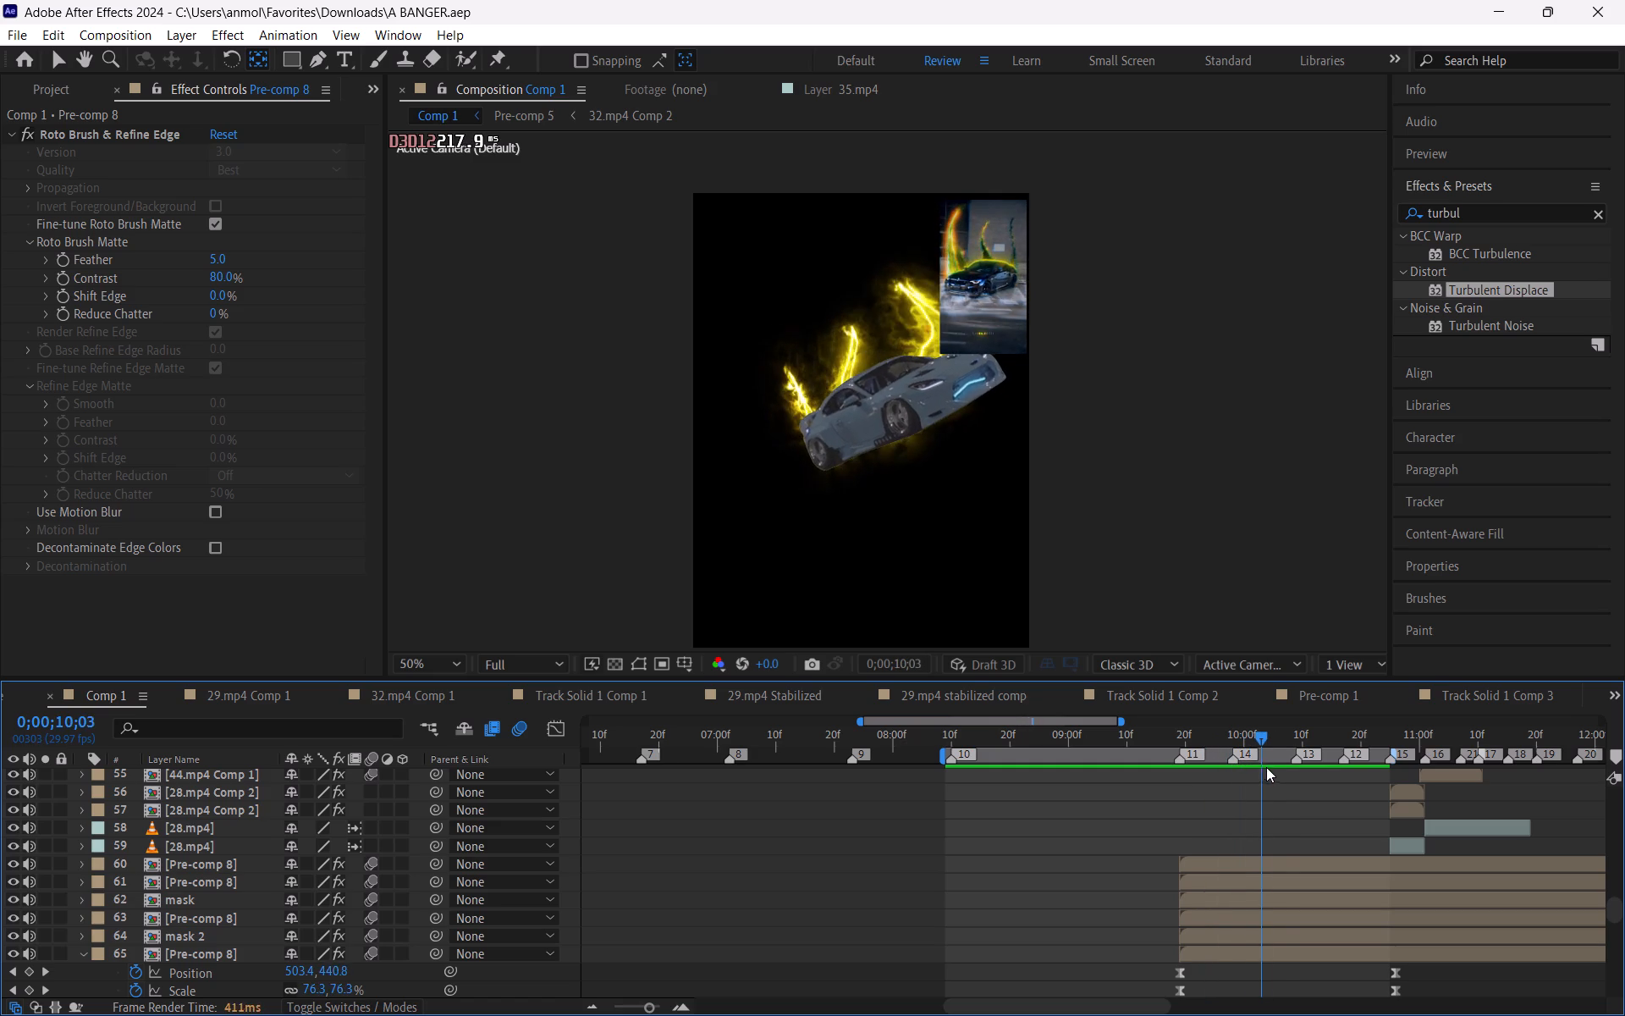
drag(1266, 767, 1240, 815)
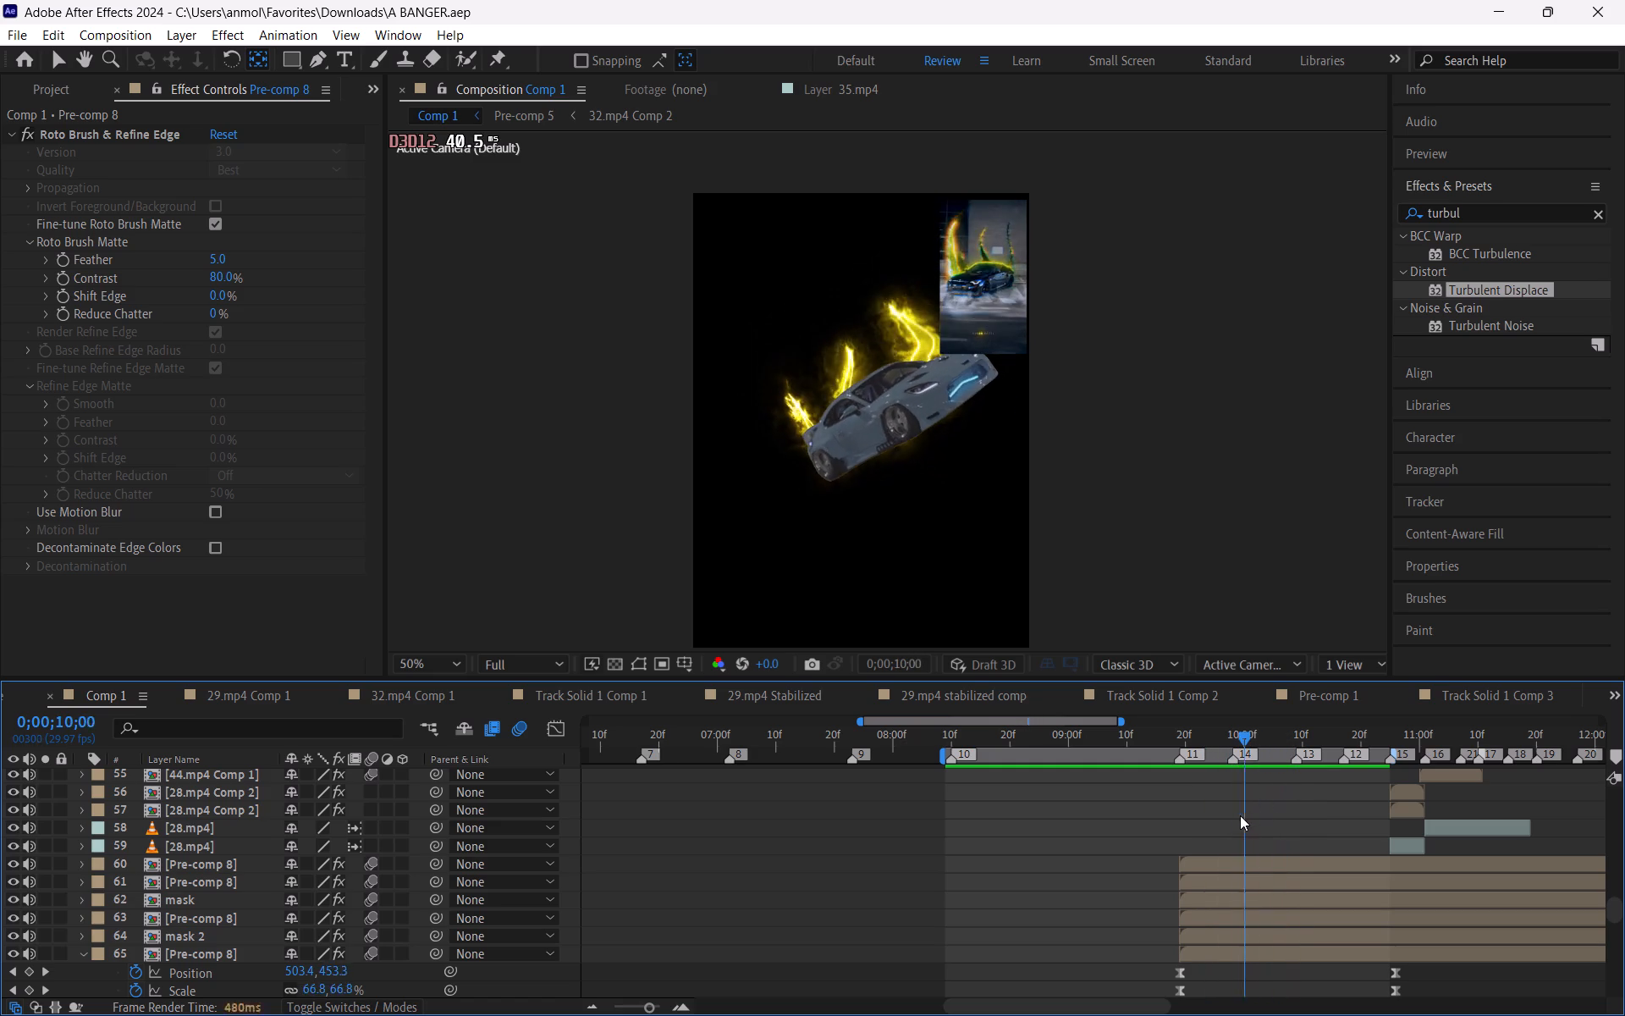
drag(1240, 815, 1180, 816)
Examine the keyframed properties of the Pre-comp 8 and mask layers in Comp 1, leaving all layers collapsed.
scroll(1179, 817, down, 1)
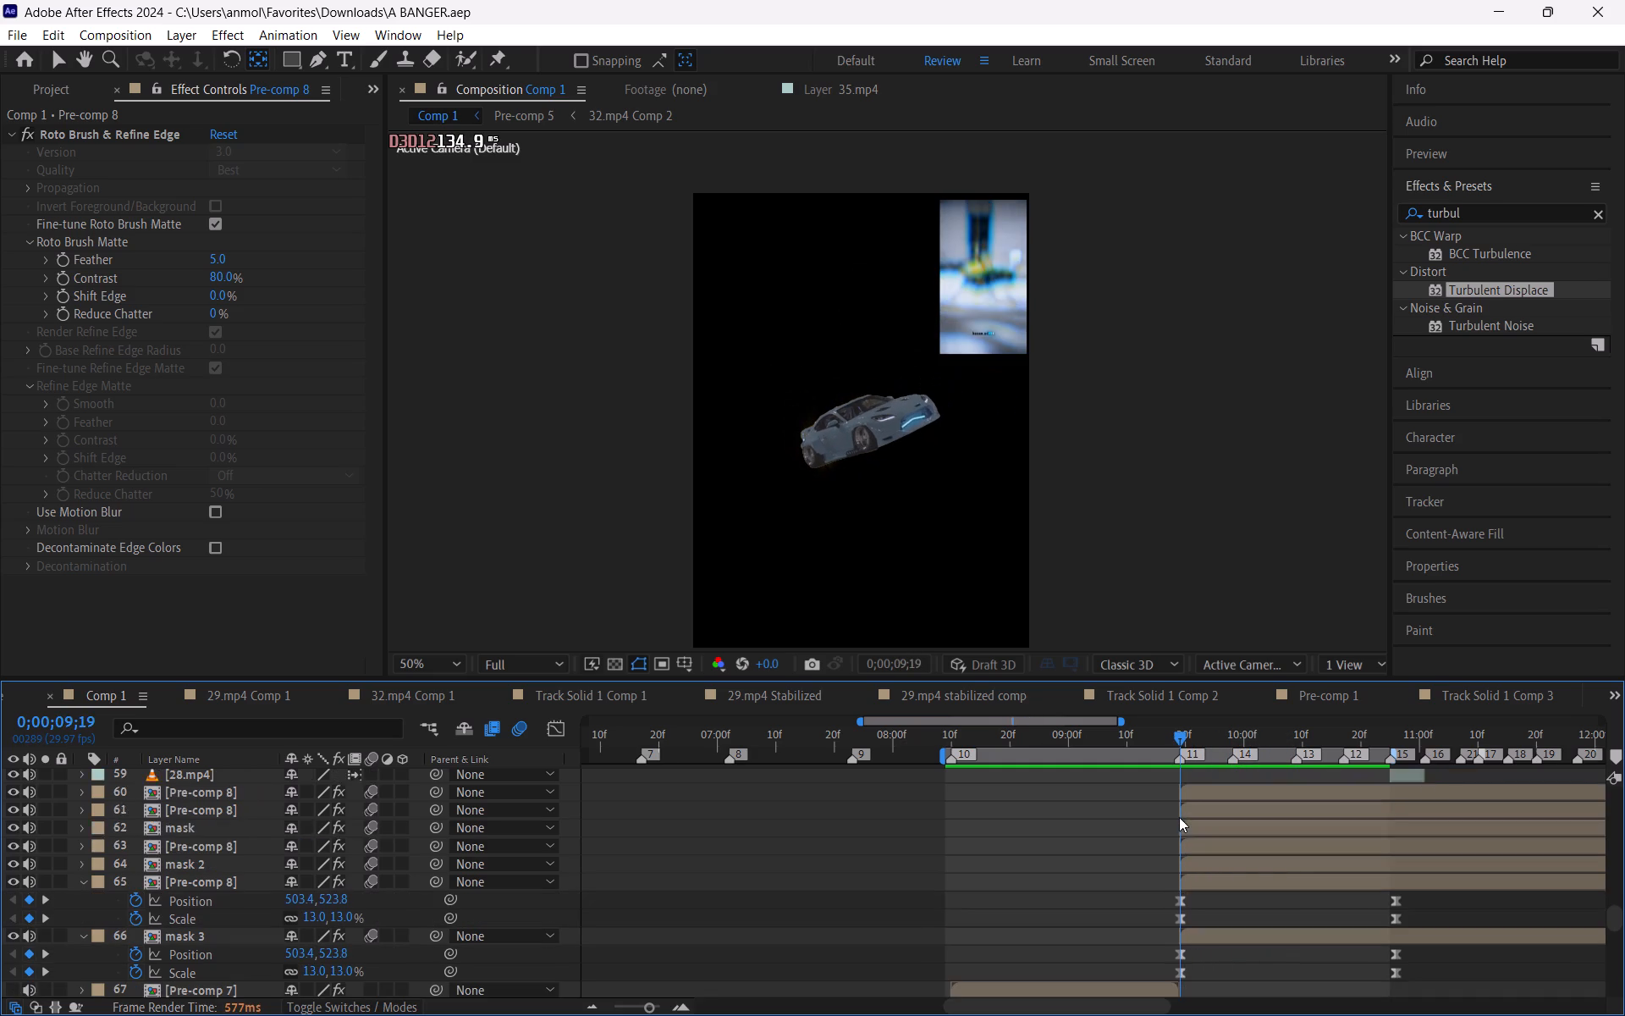
scroll(1179, 817, down, 1)
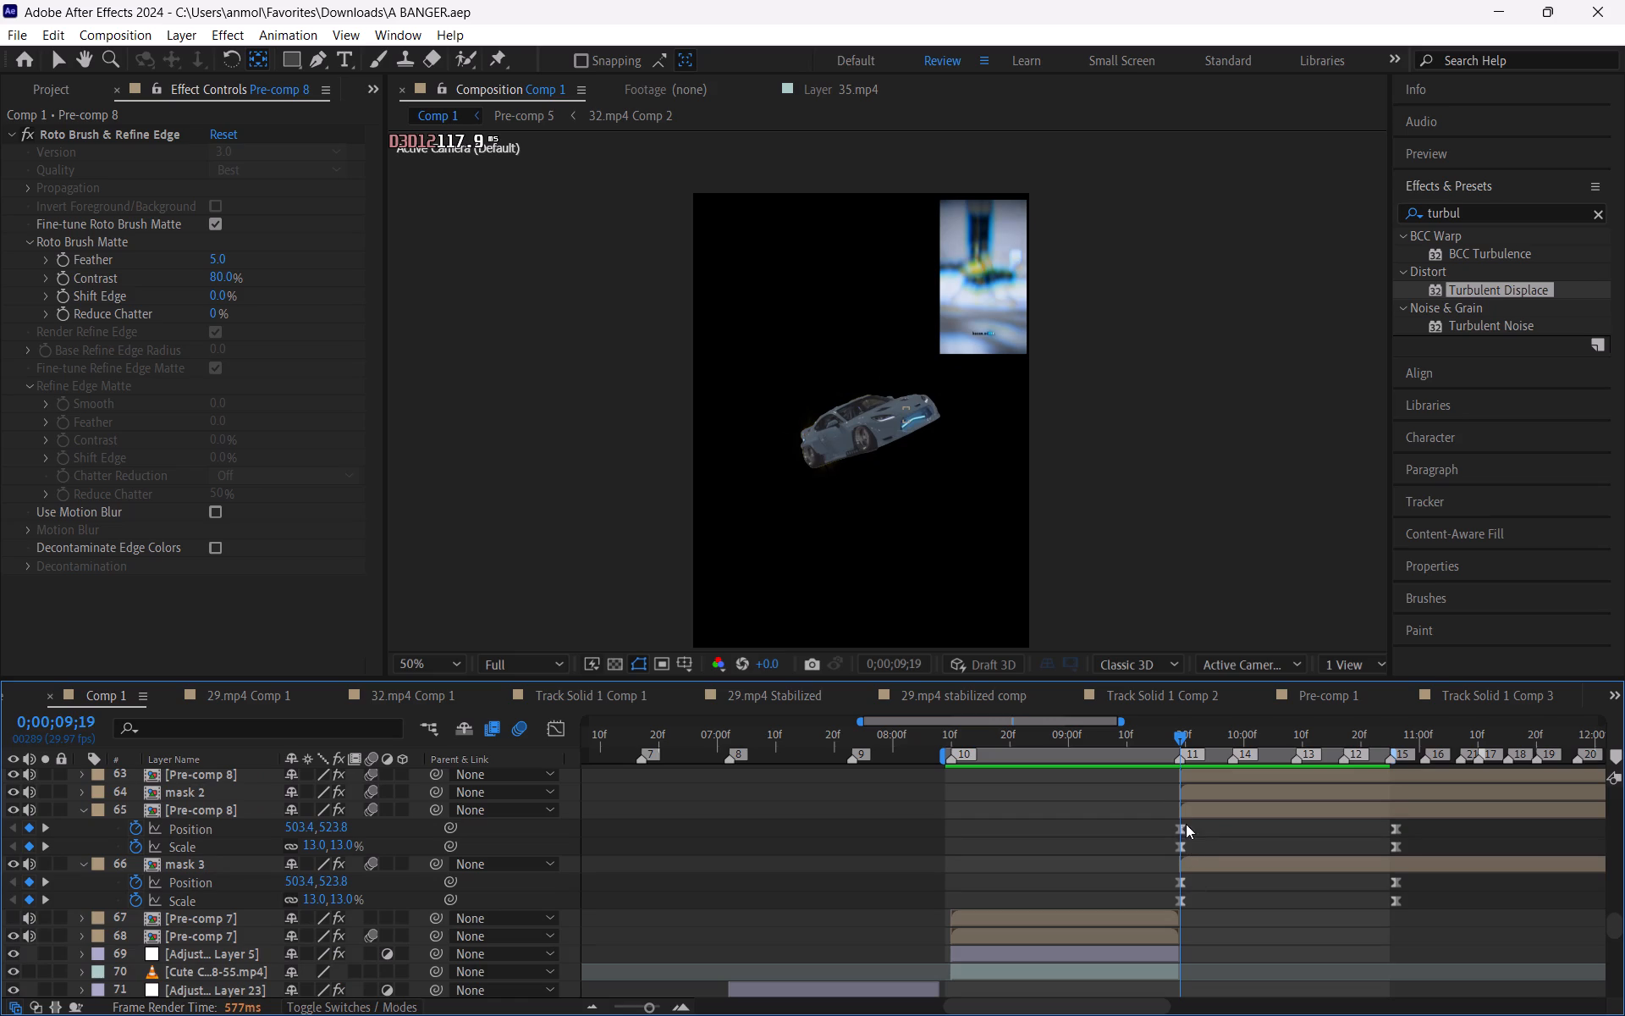
text(uu)
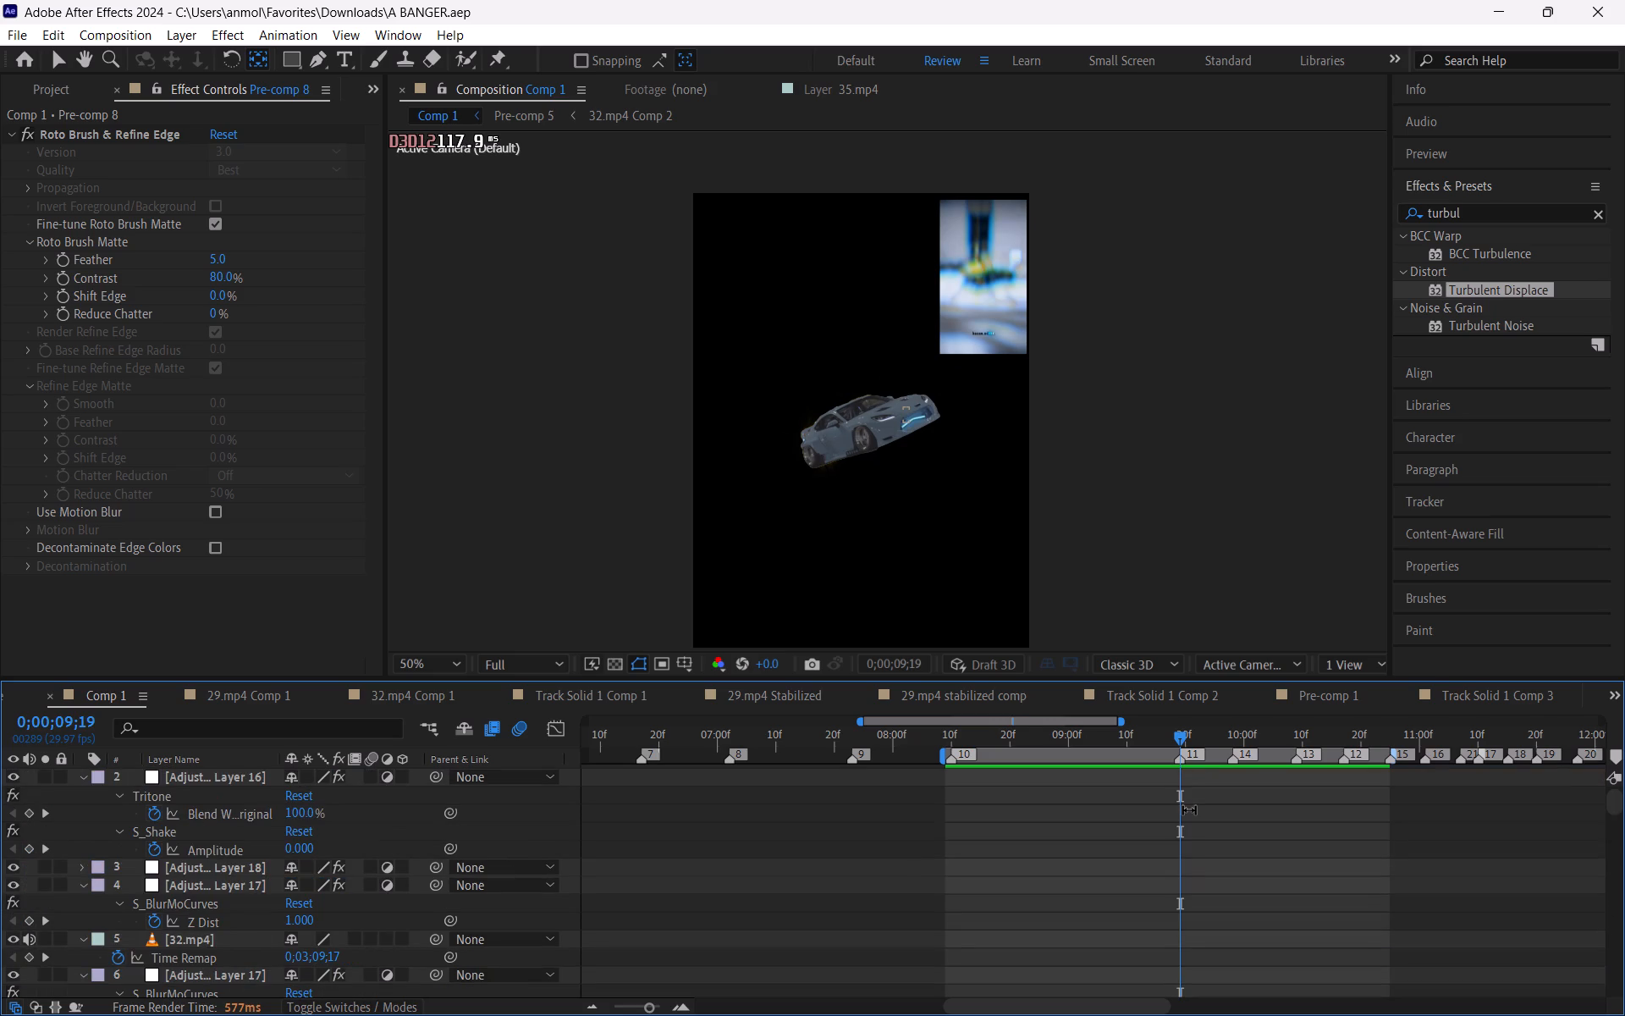
key(u)
scroll(1189, 810, down, 11)
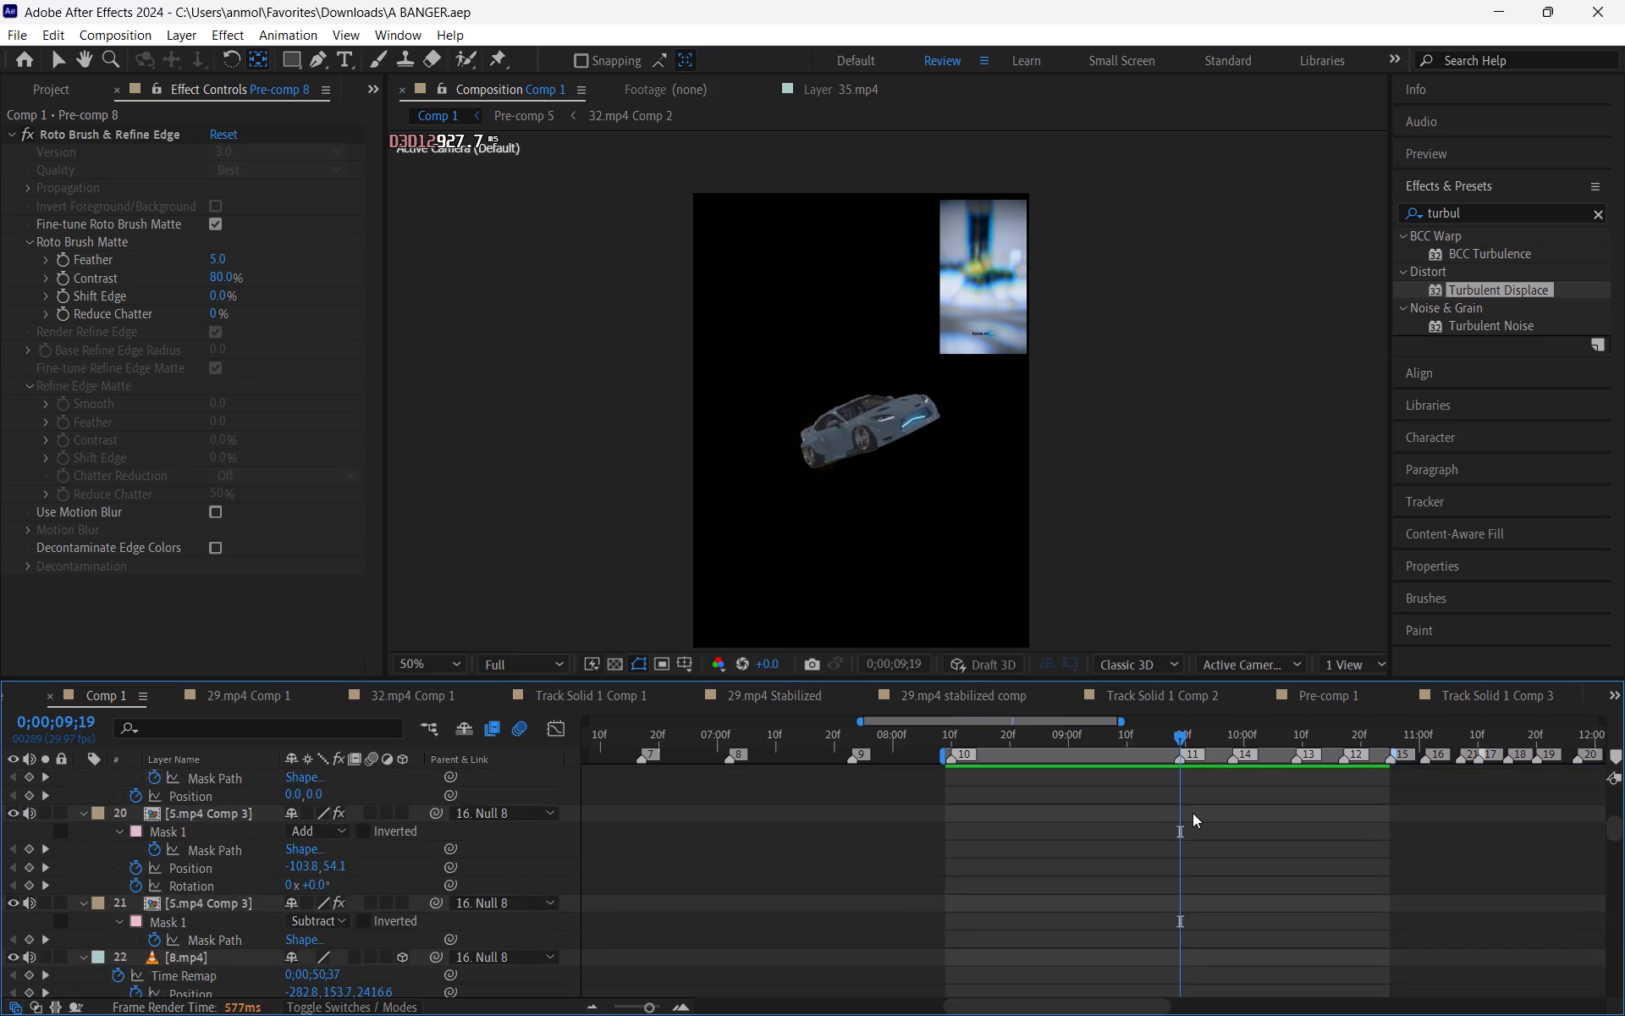
scroll(1193, 813, down, 20)
scroll(1193, 813, down, 11)
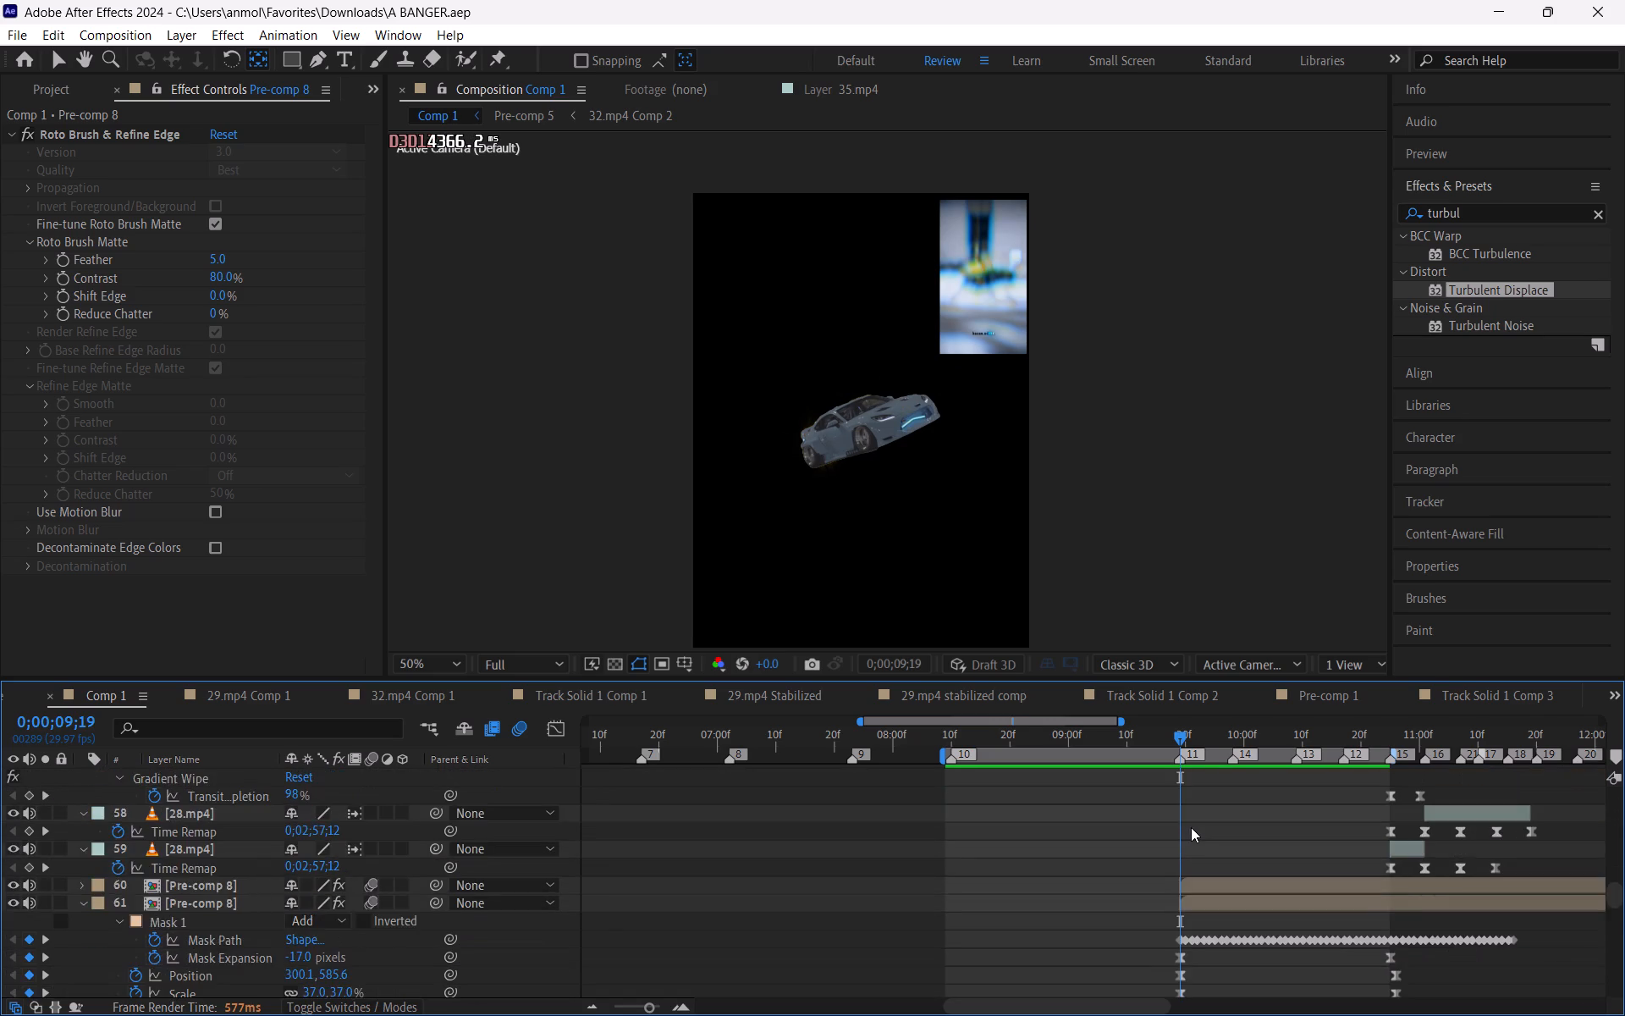
scroll(1191, 827, down, 4)
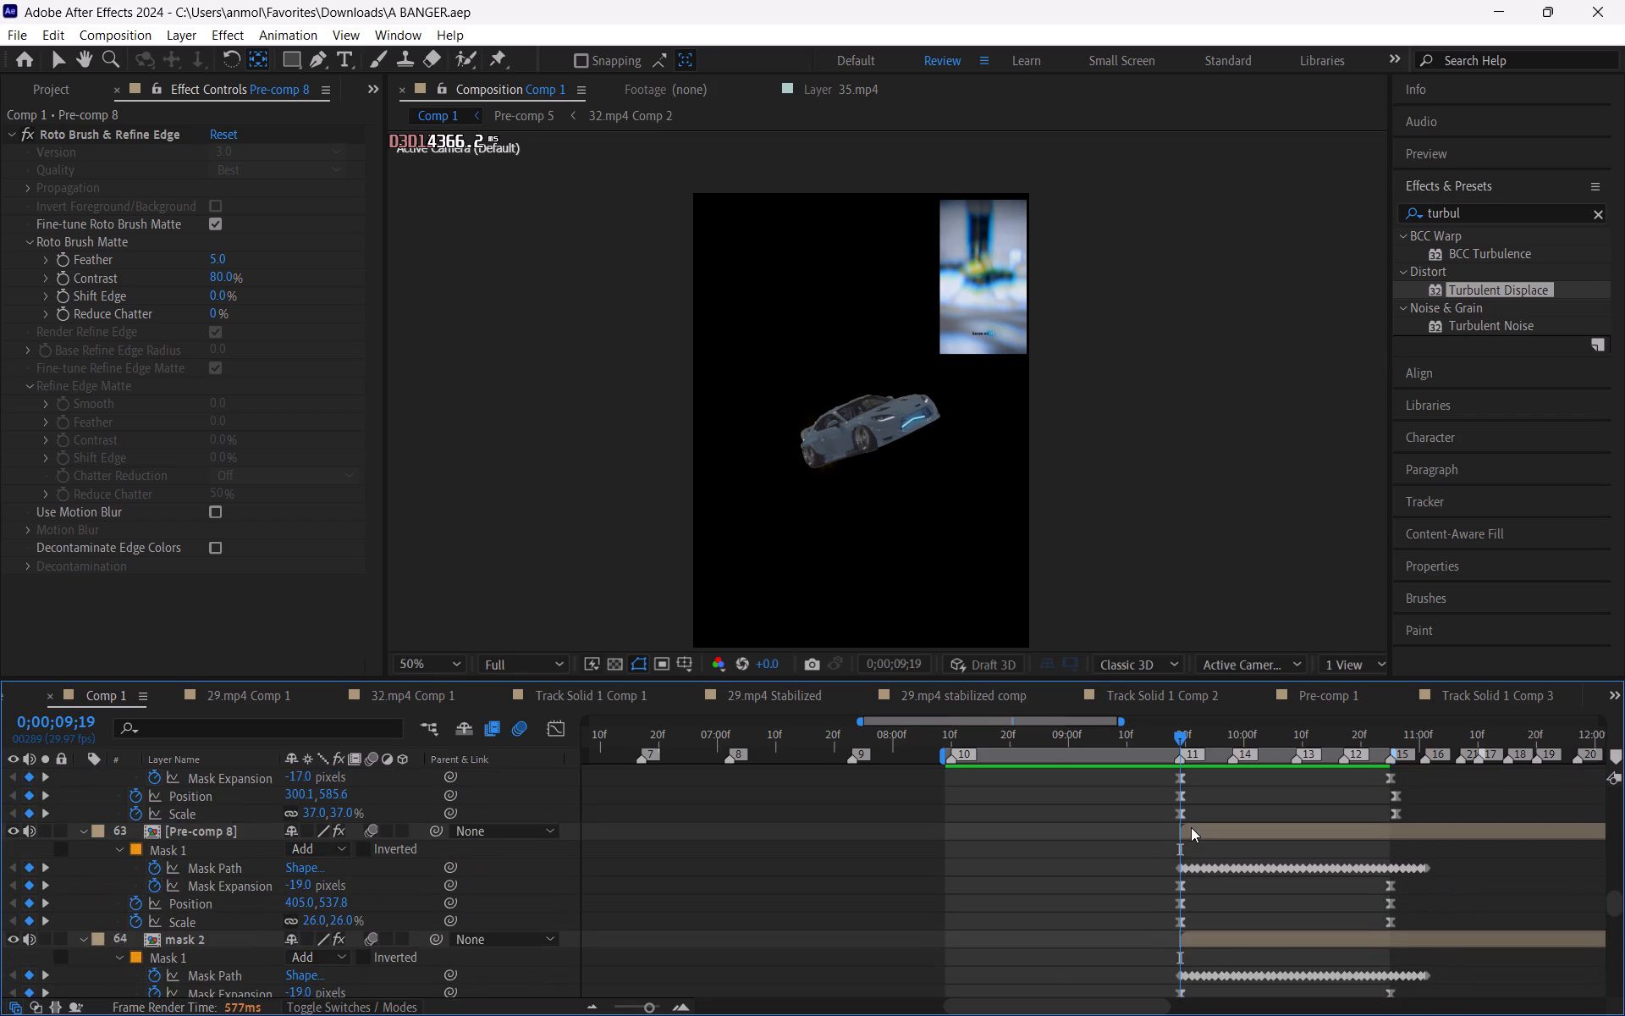
key(minus)
scroll(1191, 827, up, 1)
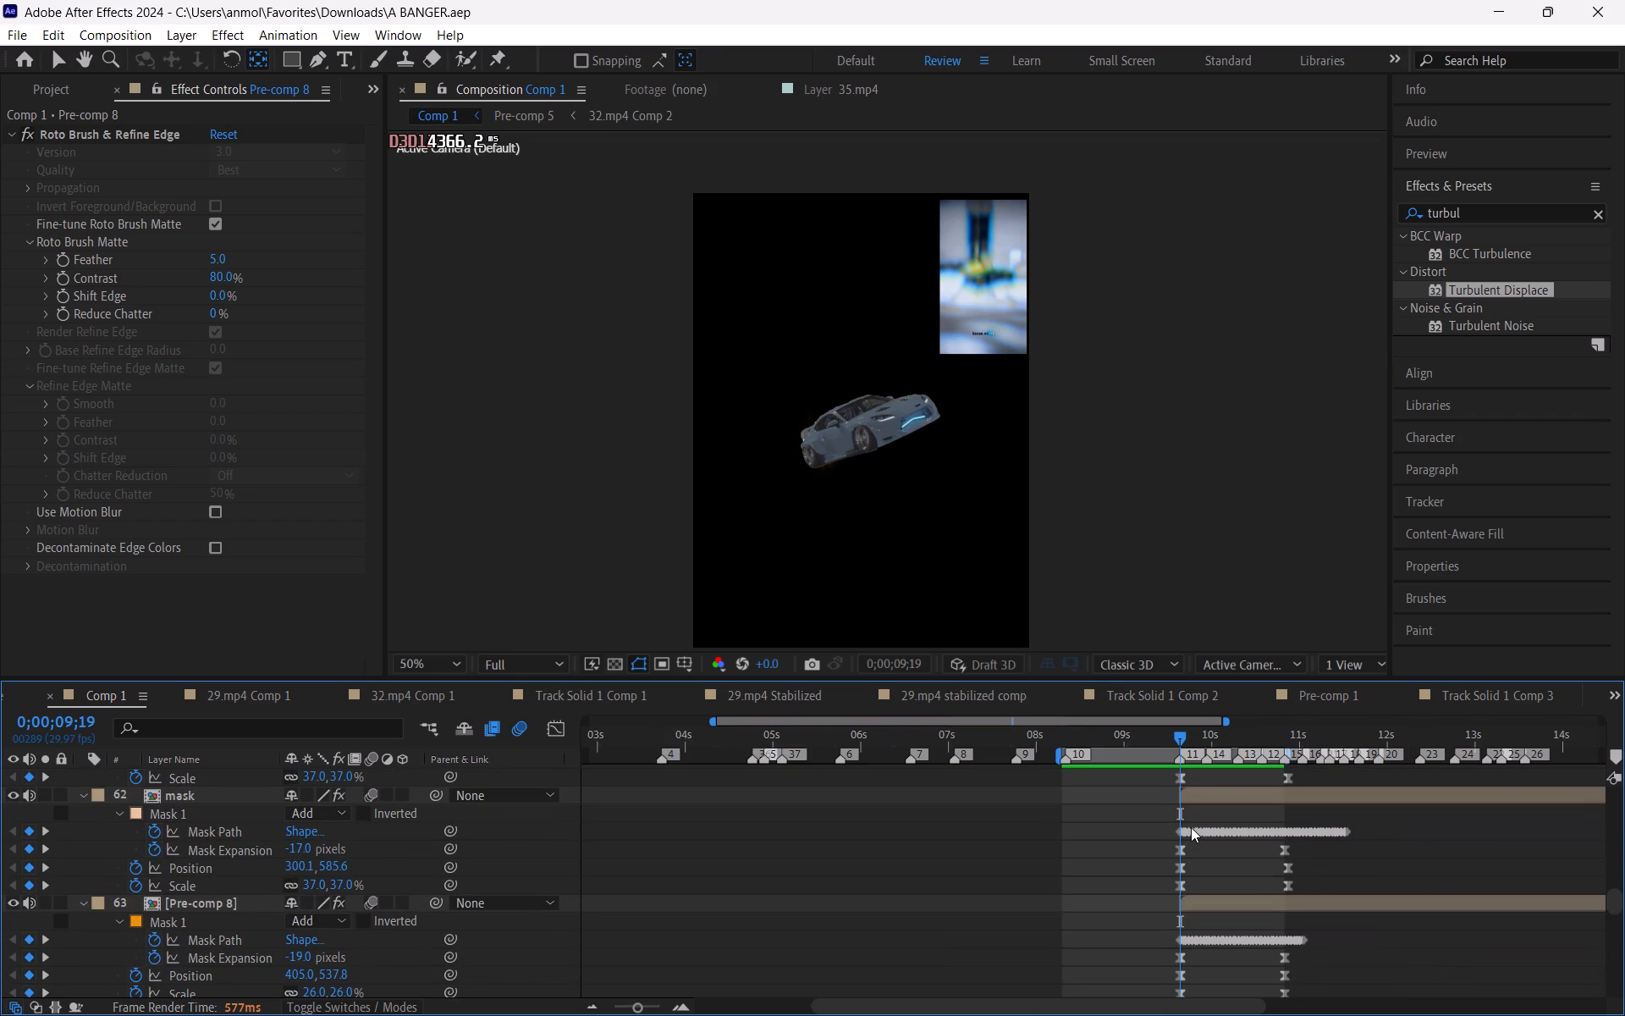
key(u)
scroll(1190, 810, down, 6)
scroll(1189, 811, up, 8)
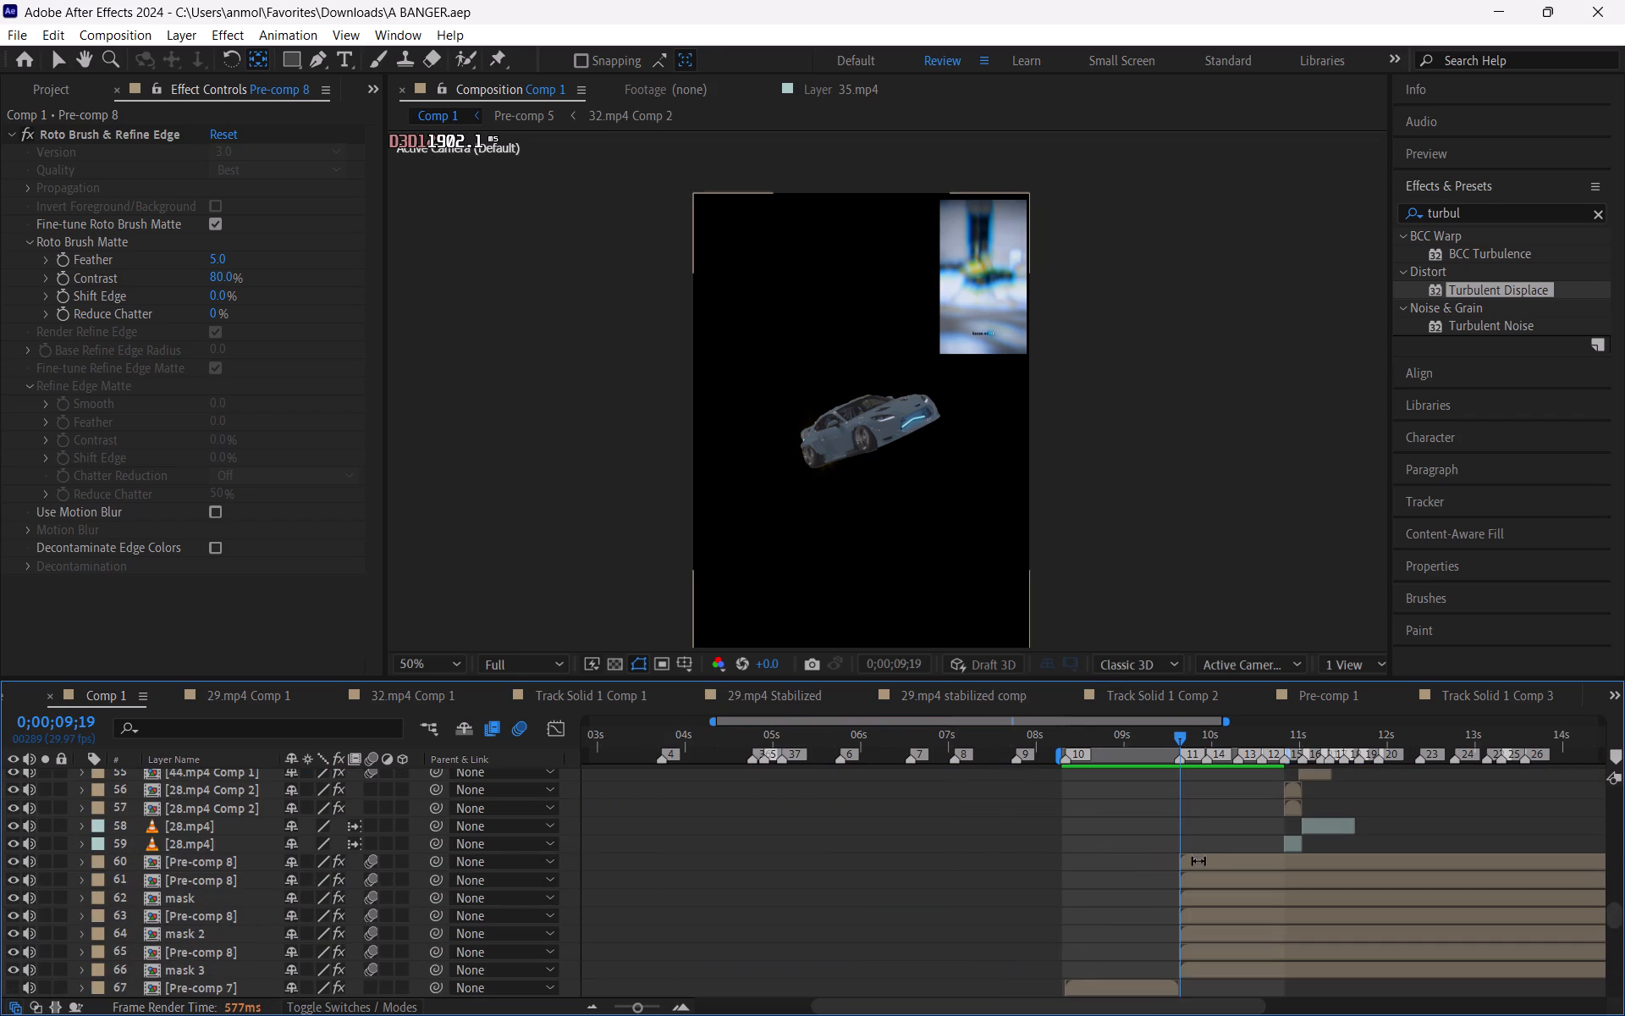
Shorten the Position and Scale animation of the Pre-comp 8 and mask flame layers, moving the end keyframes to about 0;00;10;09.
drag(133, 861, 183, 973)
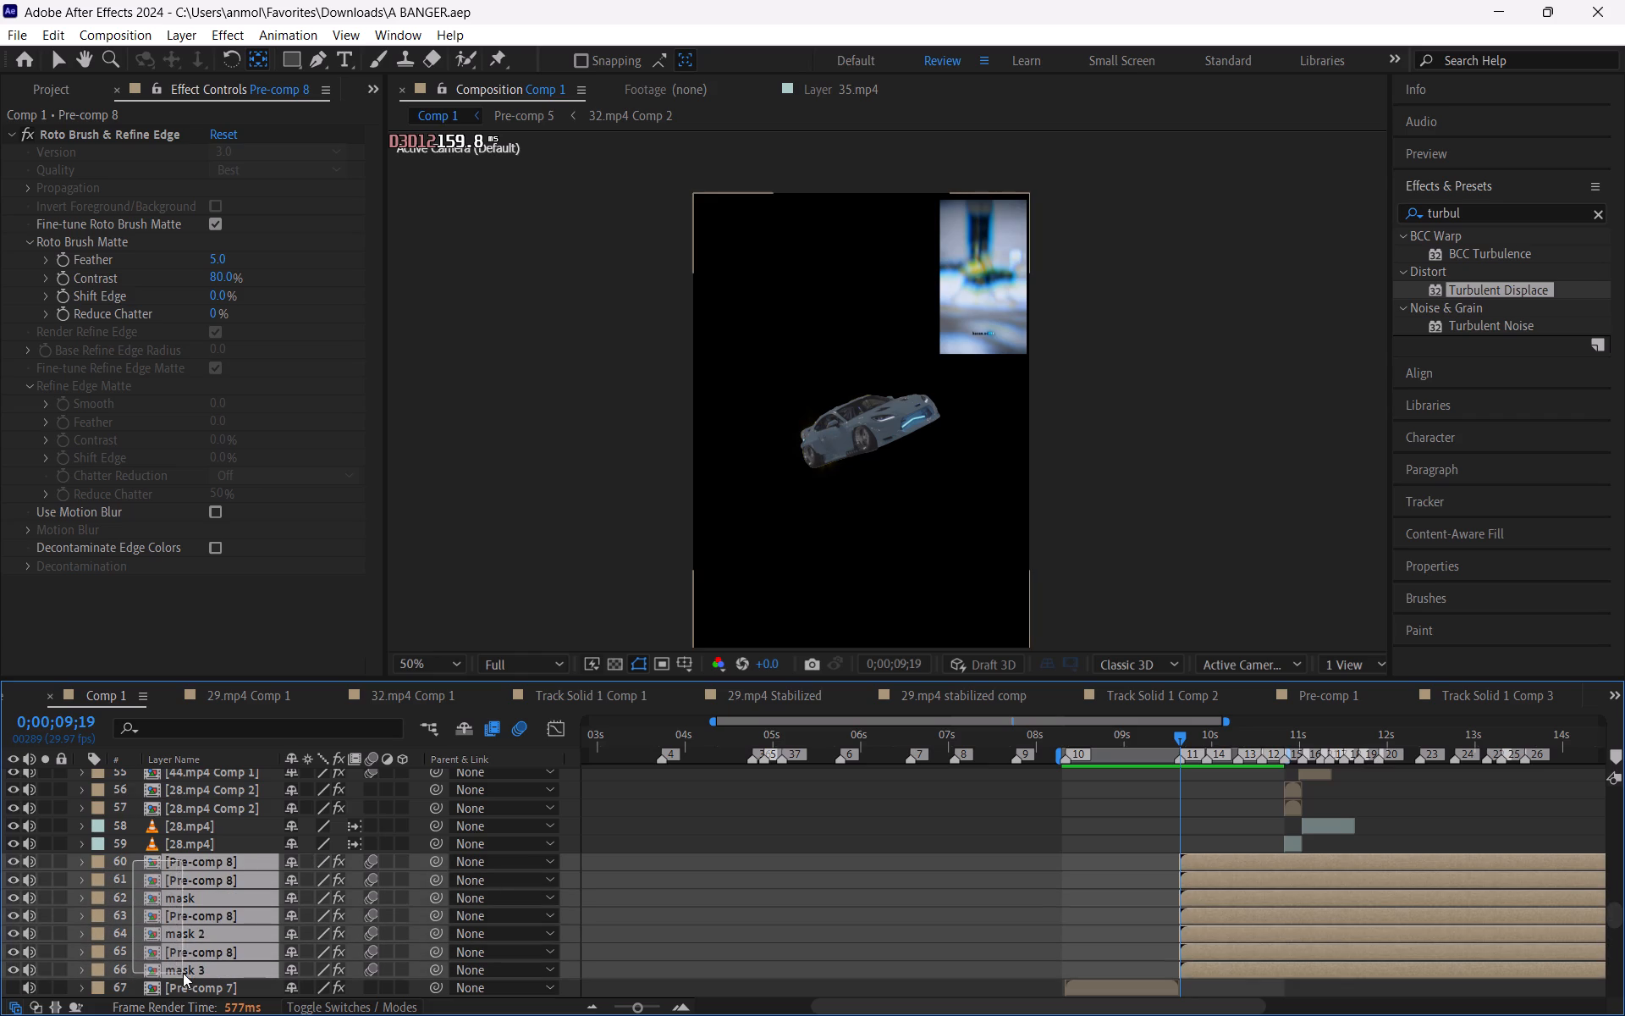
drag(183, 973, 233, 849)
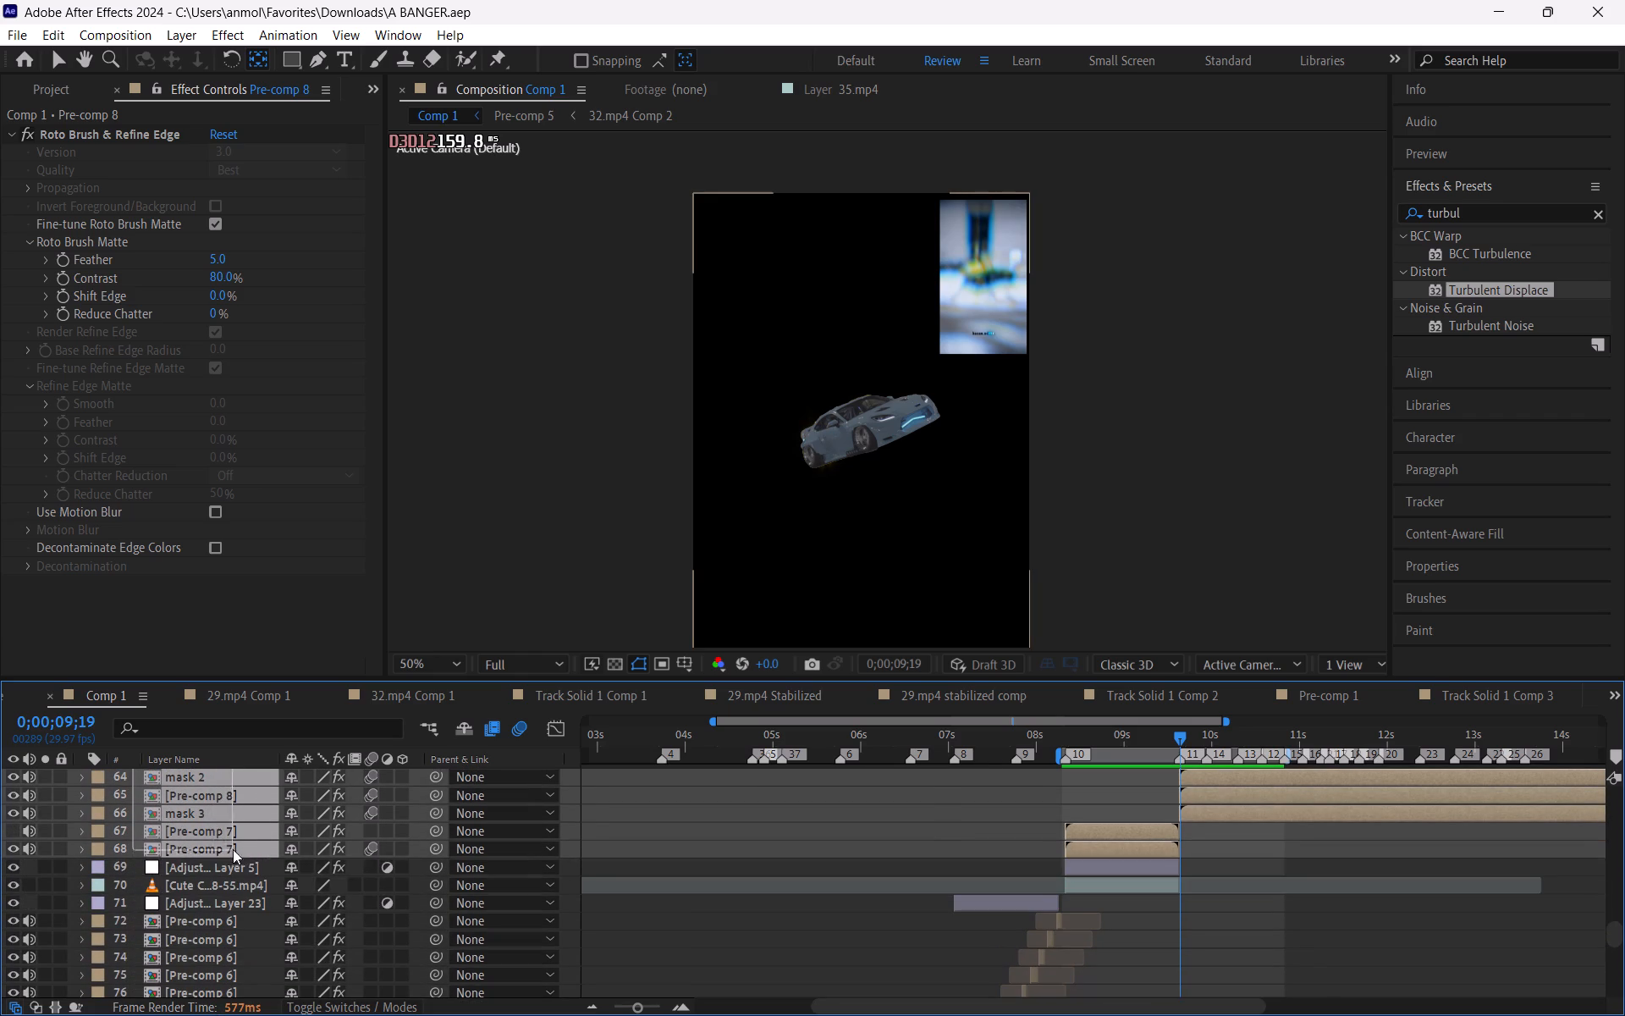
drag(233, 849, 238, 820)
key(s)
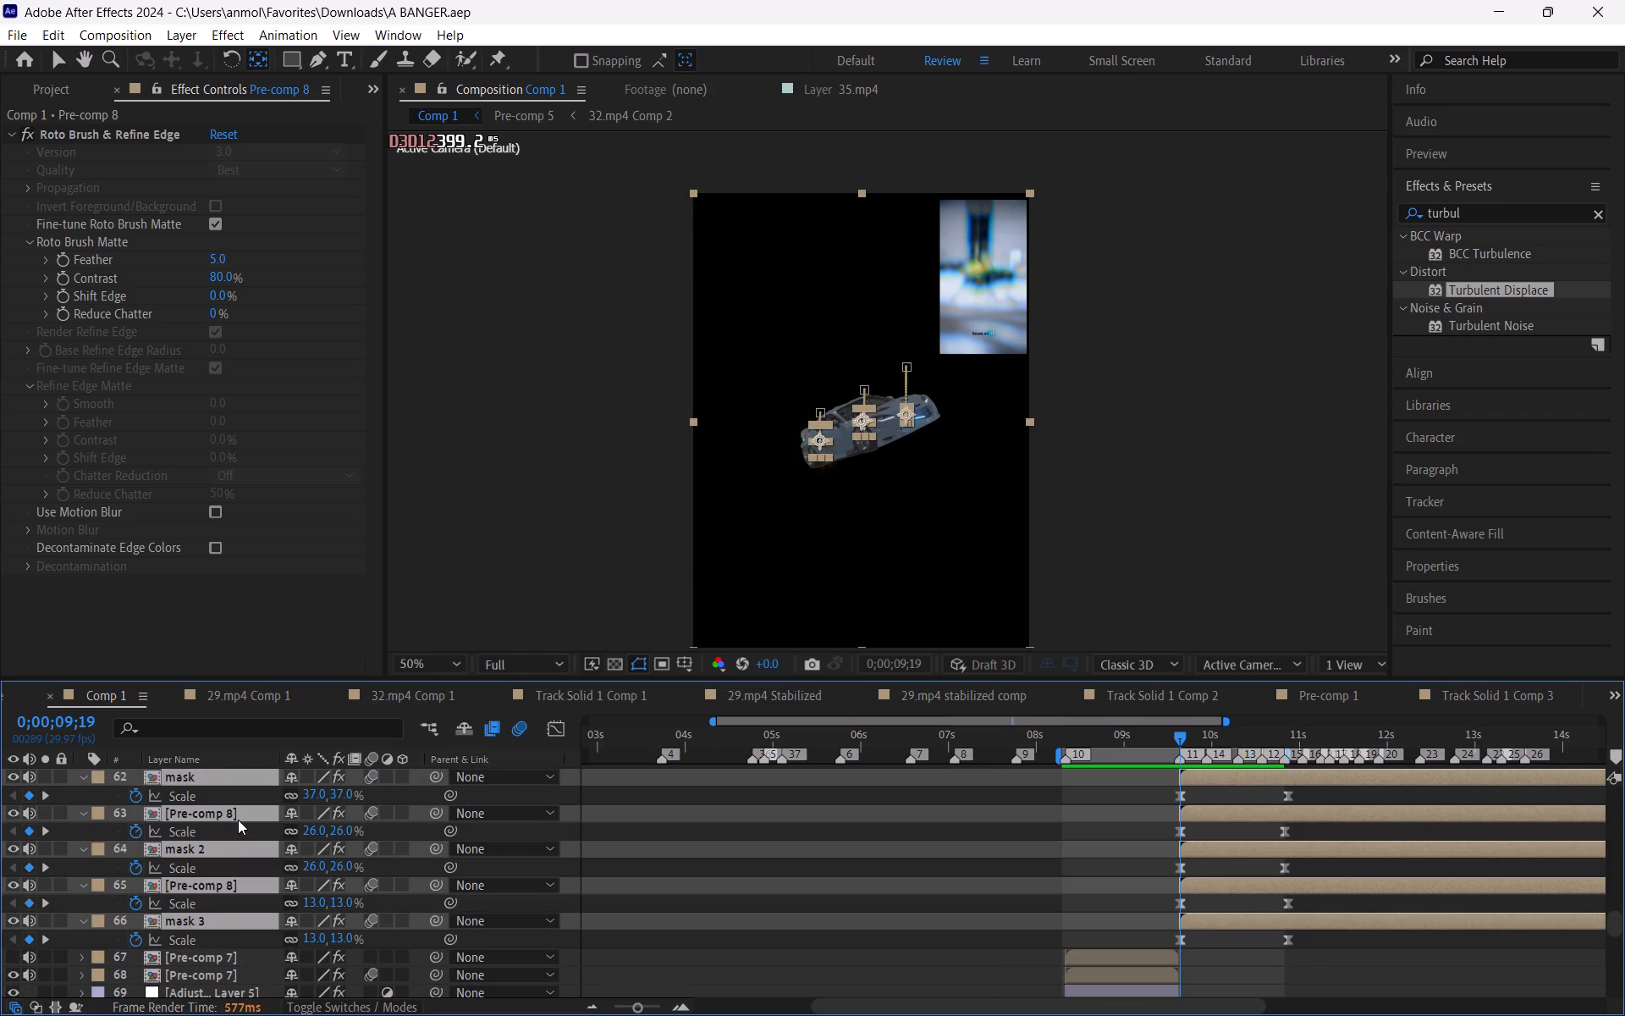
key(shift+p)
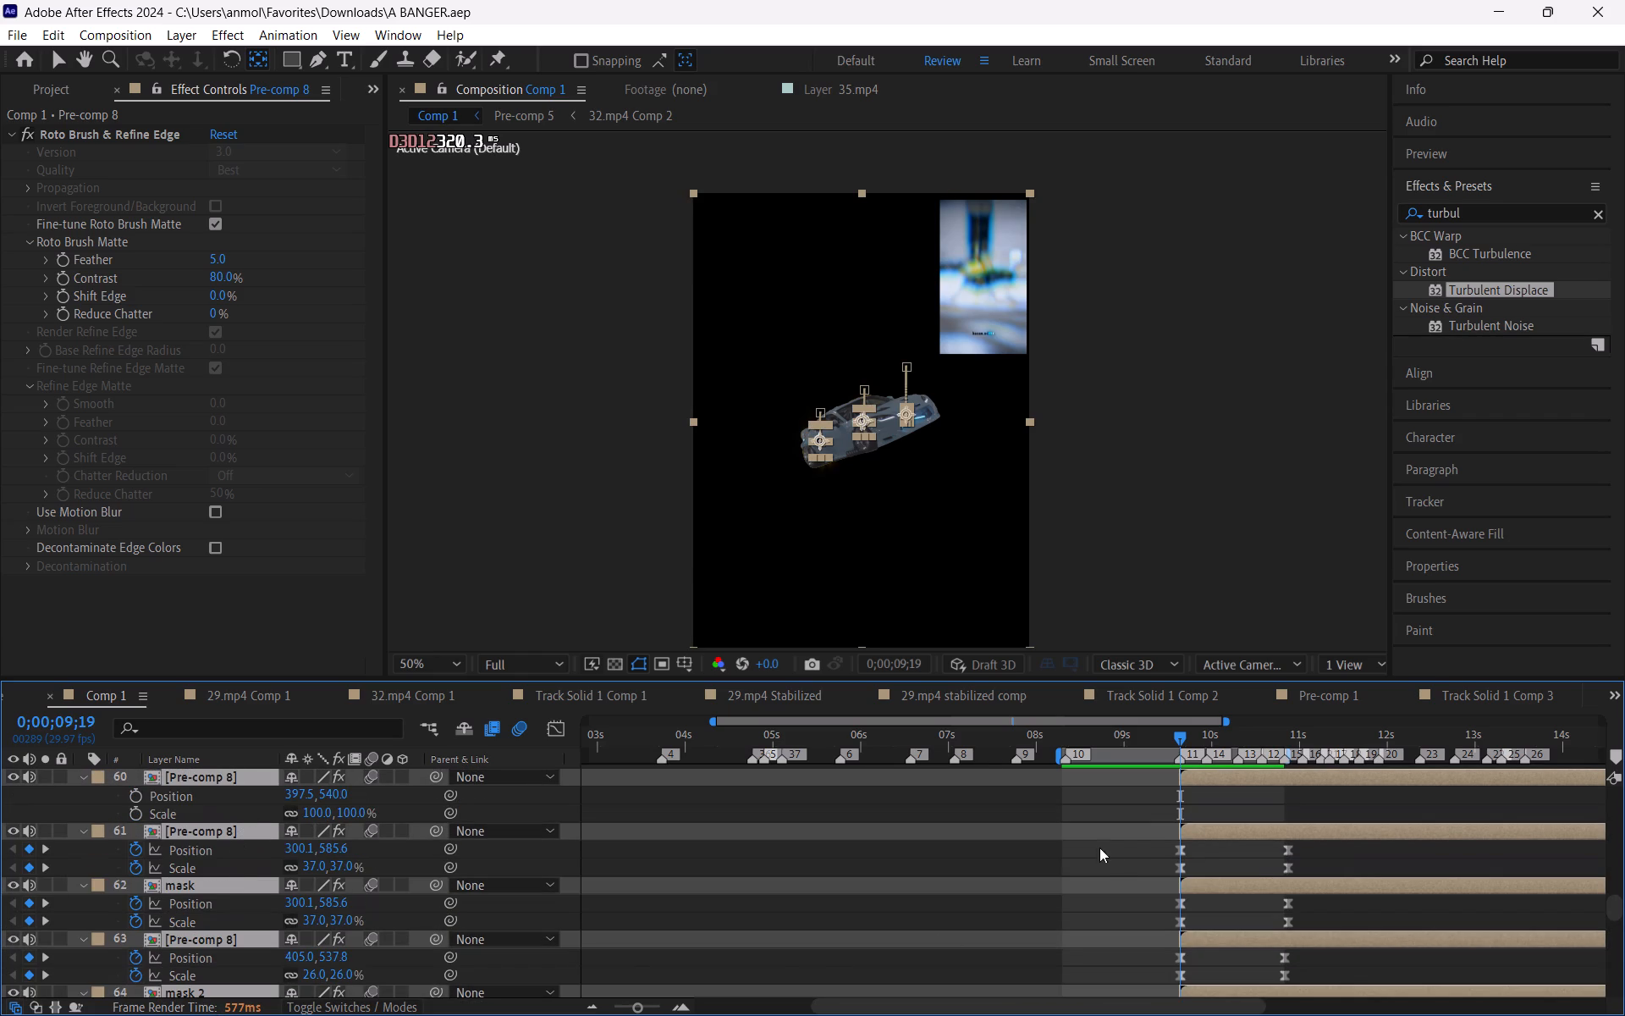
drag(1157, 847, 1213, 876)
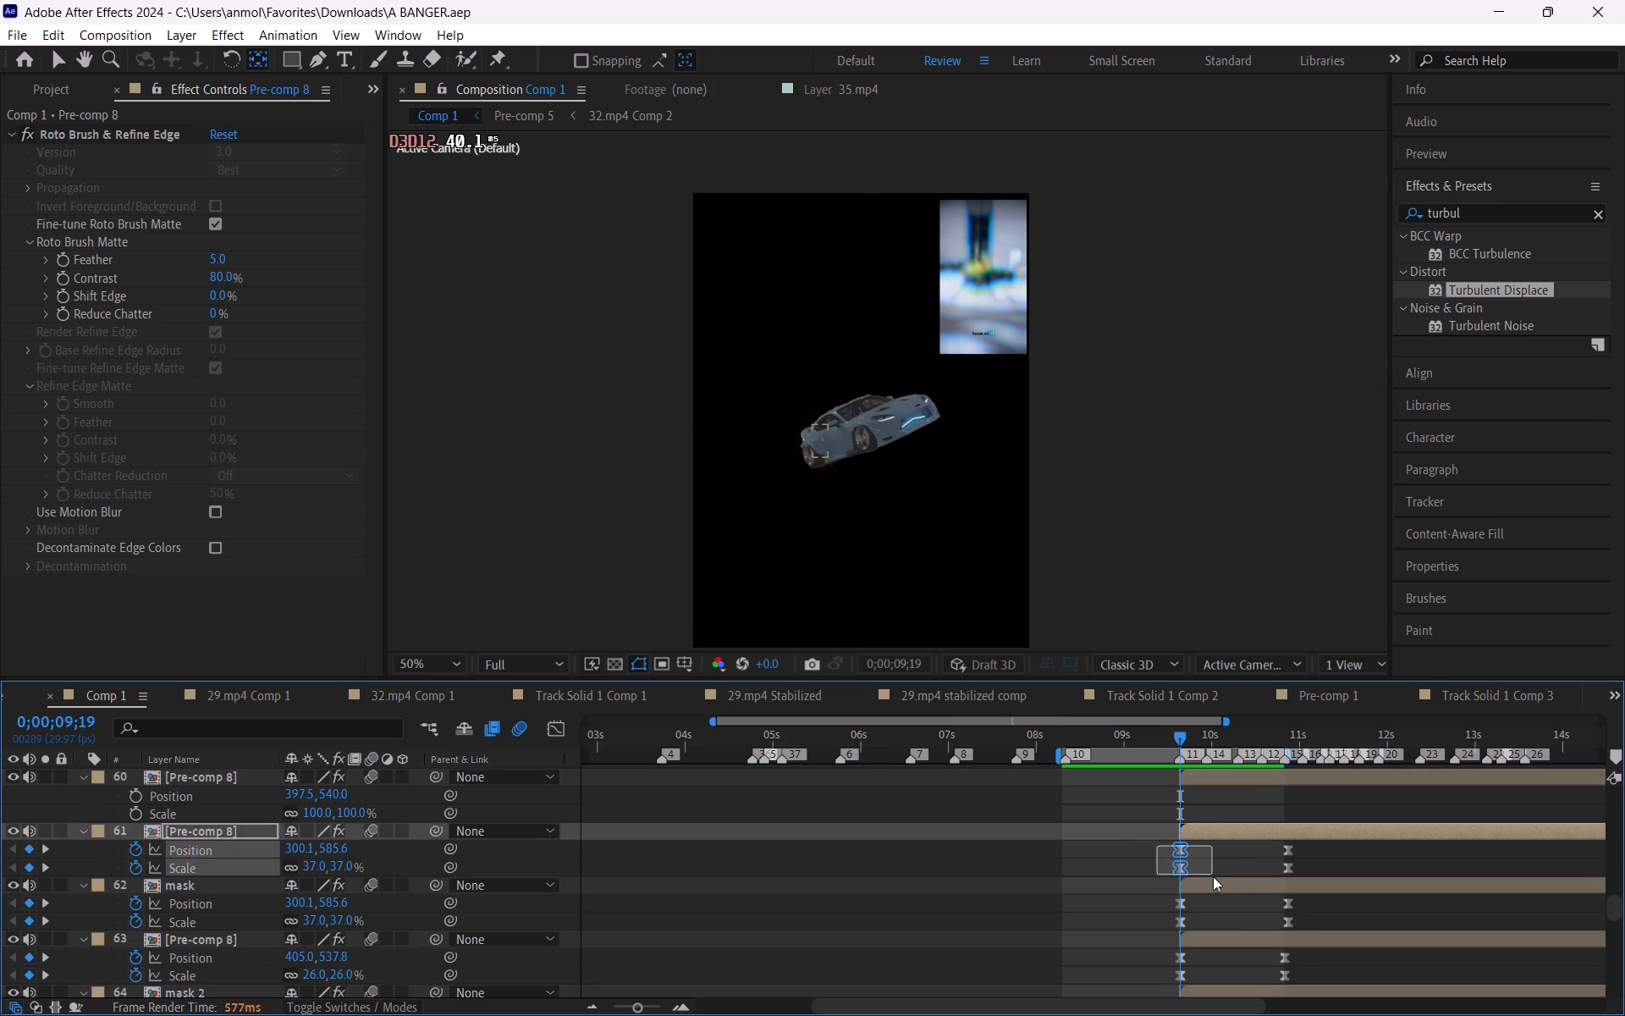
drag(1213, 876, 1325, 760)
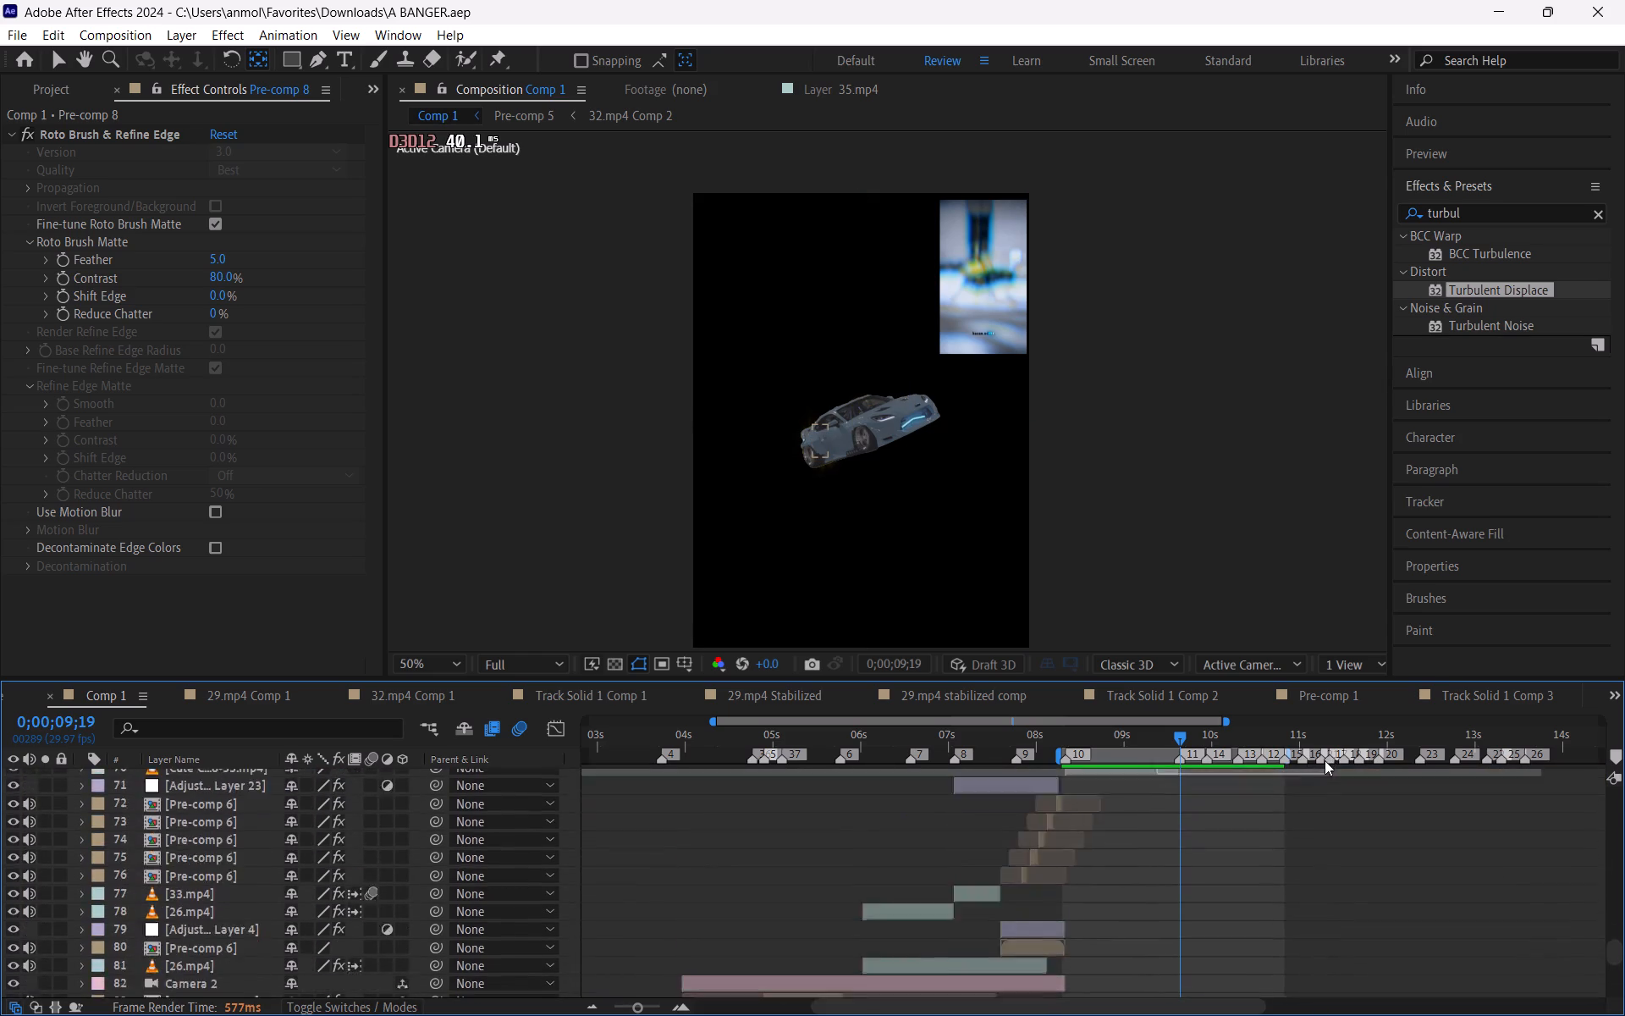
drag(1325, 760, 1313, 904)
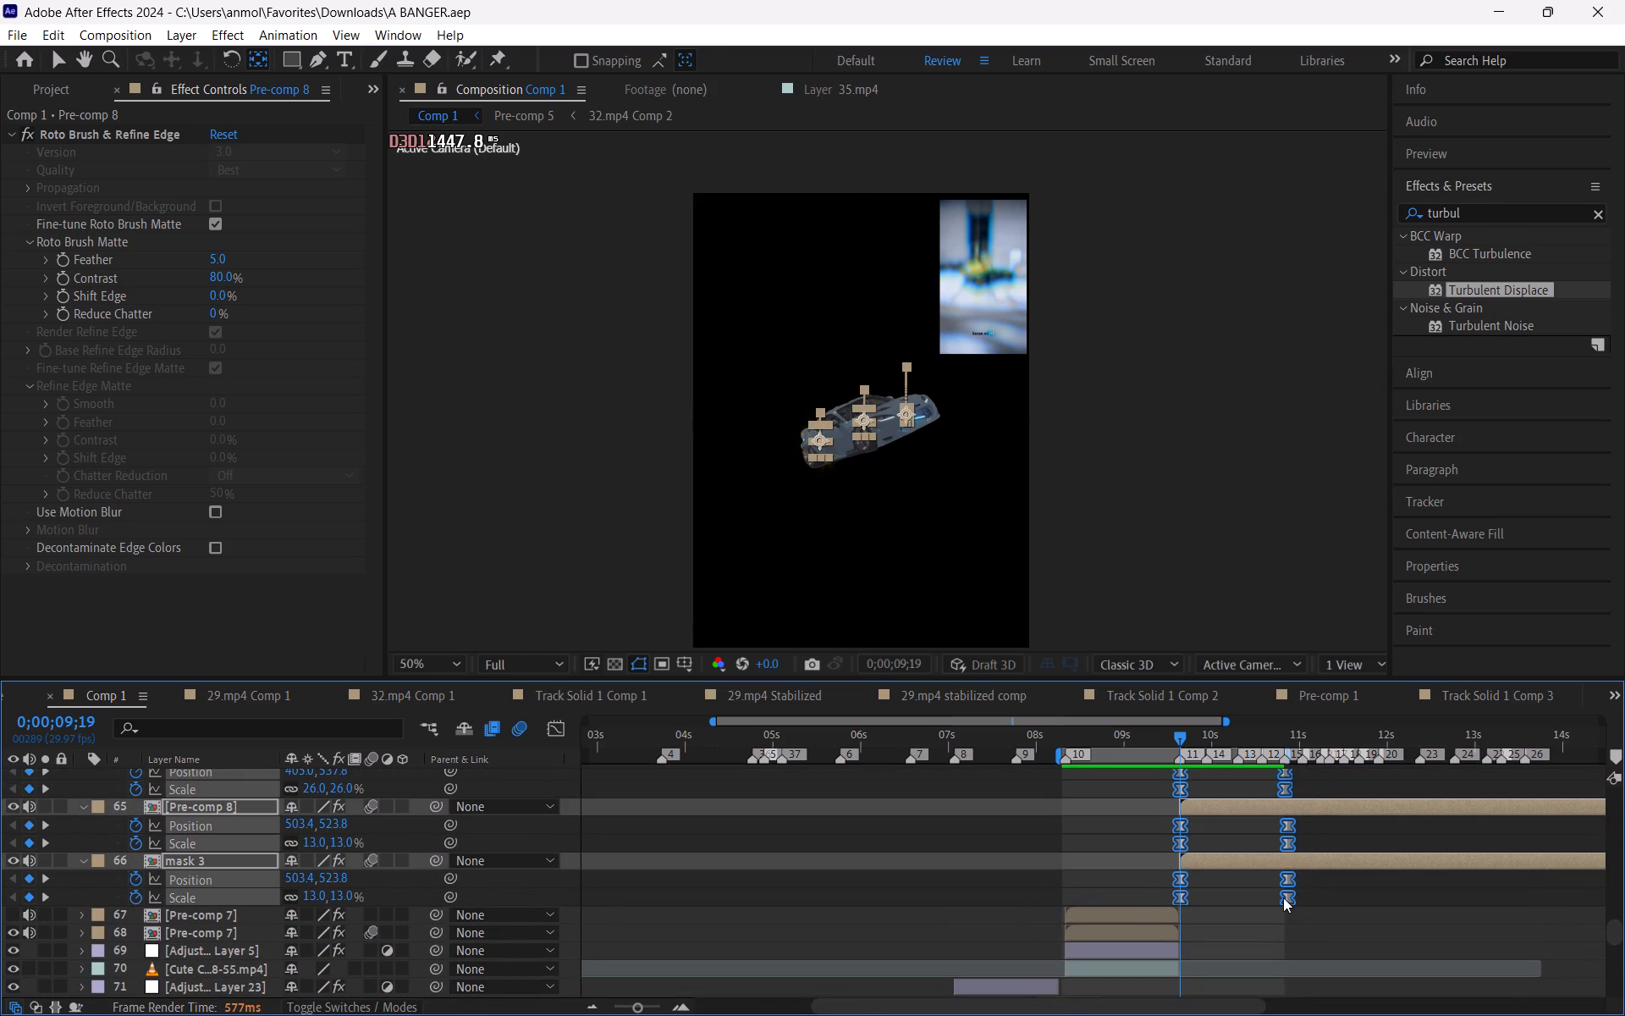
alt+drag(1287, 896, 1253, 893)
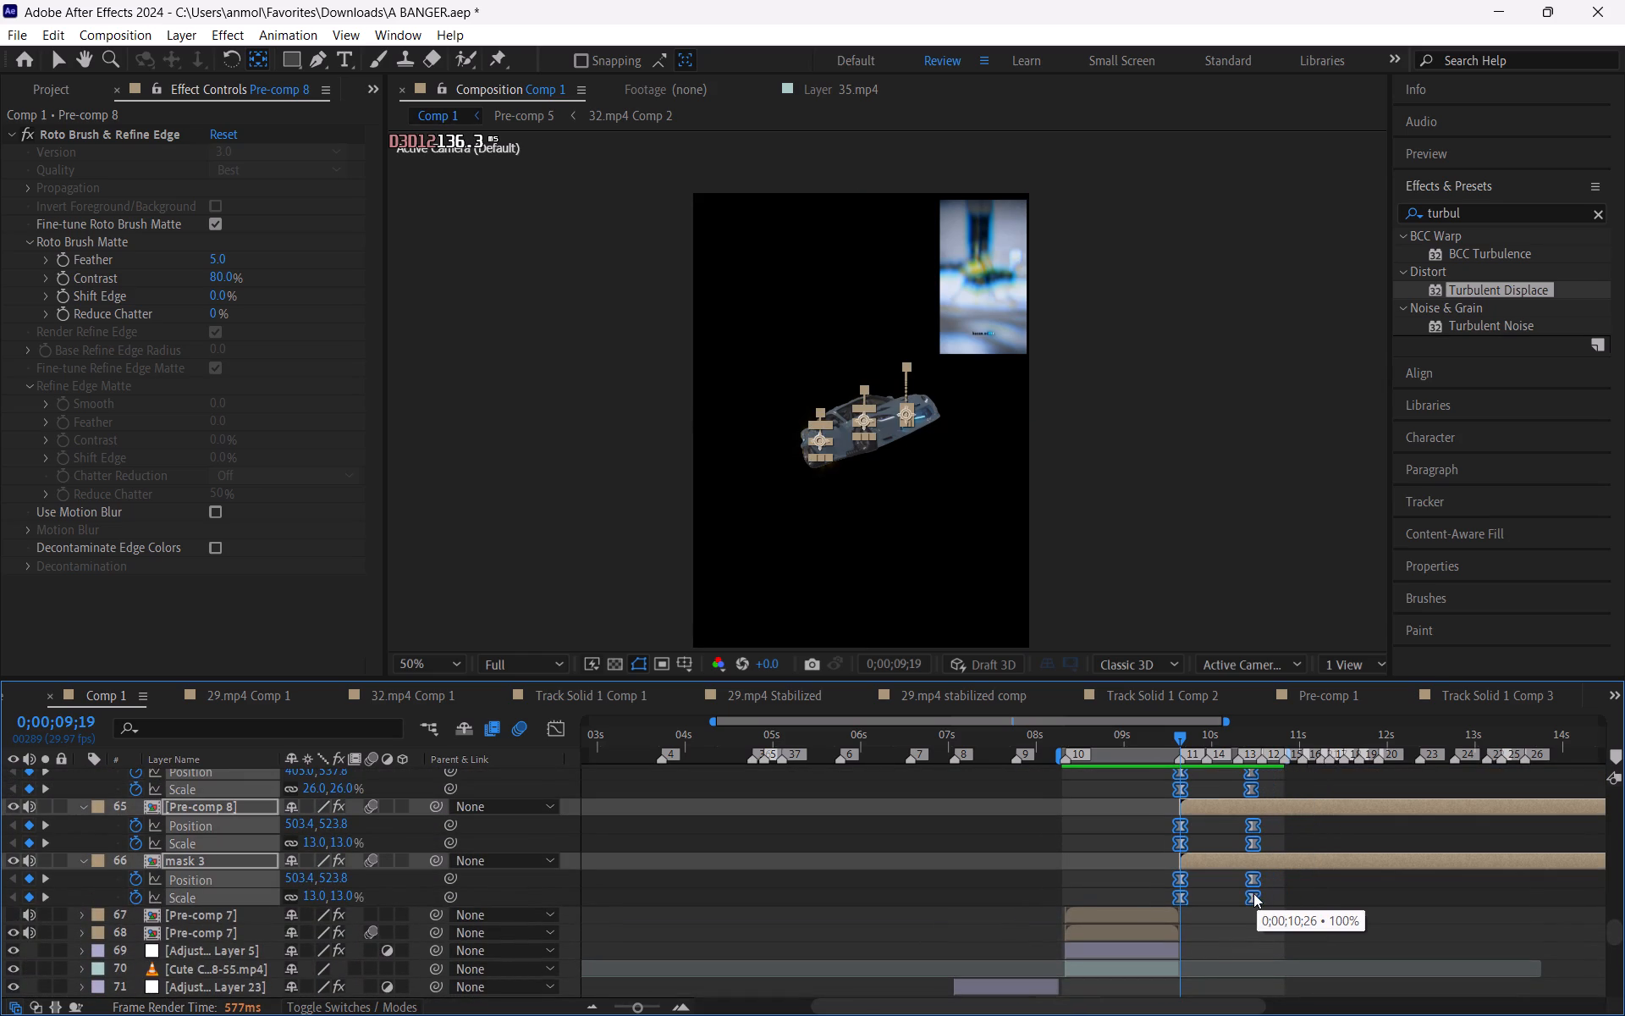
alt+drag(1253, 893, 1239, 893)
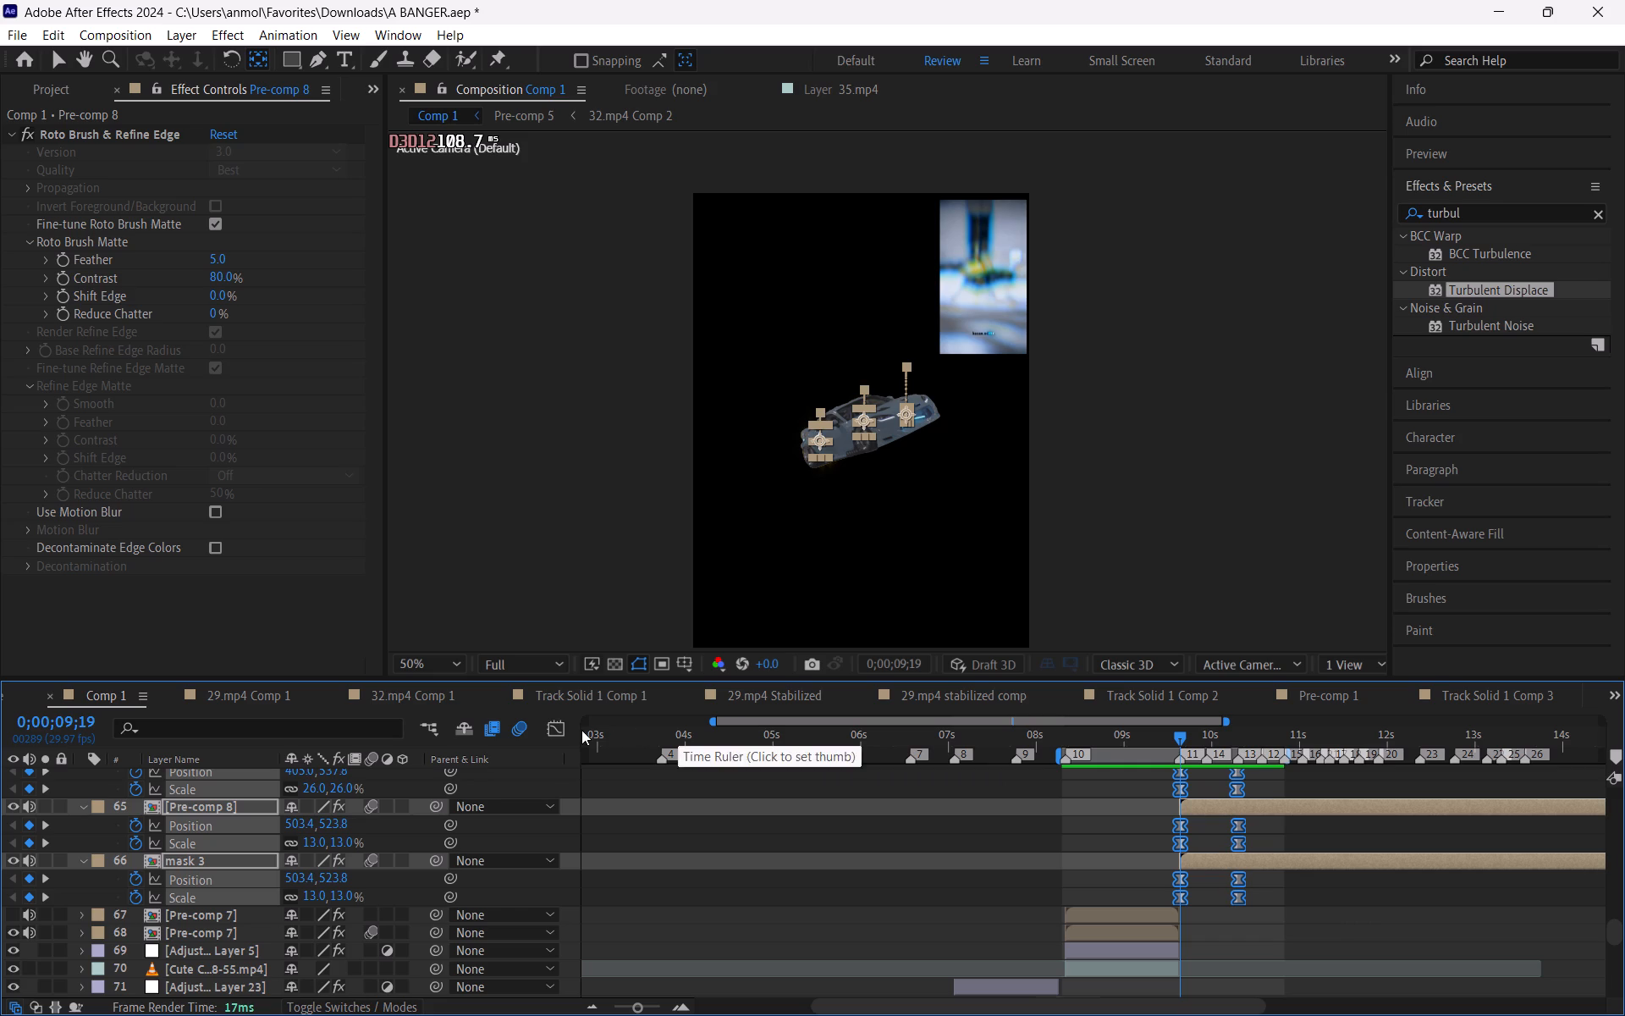
Increase the end keyframes' incoming influence to about 80% in the speed graph for a faster, more eased flame growth.
click(570, 728)
click(565, 728)
drag(1269, 916, 1230, 966)
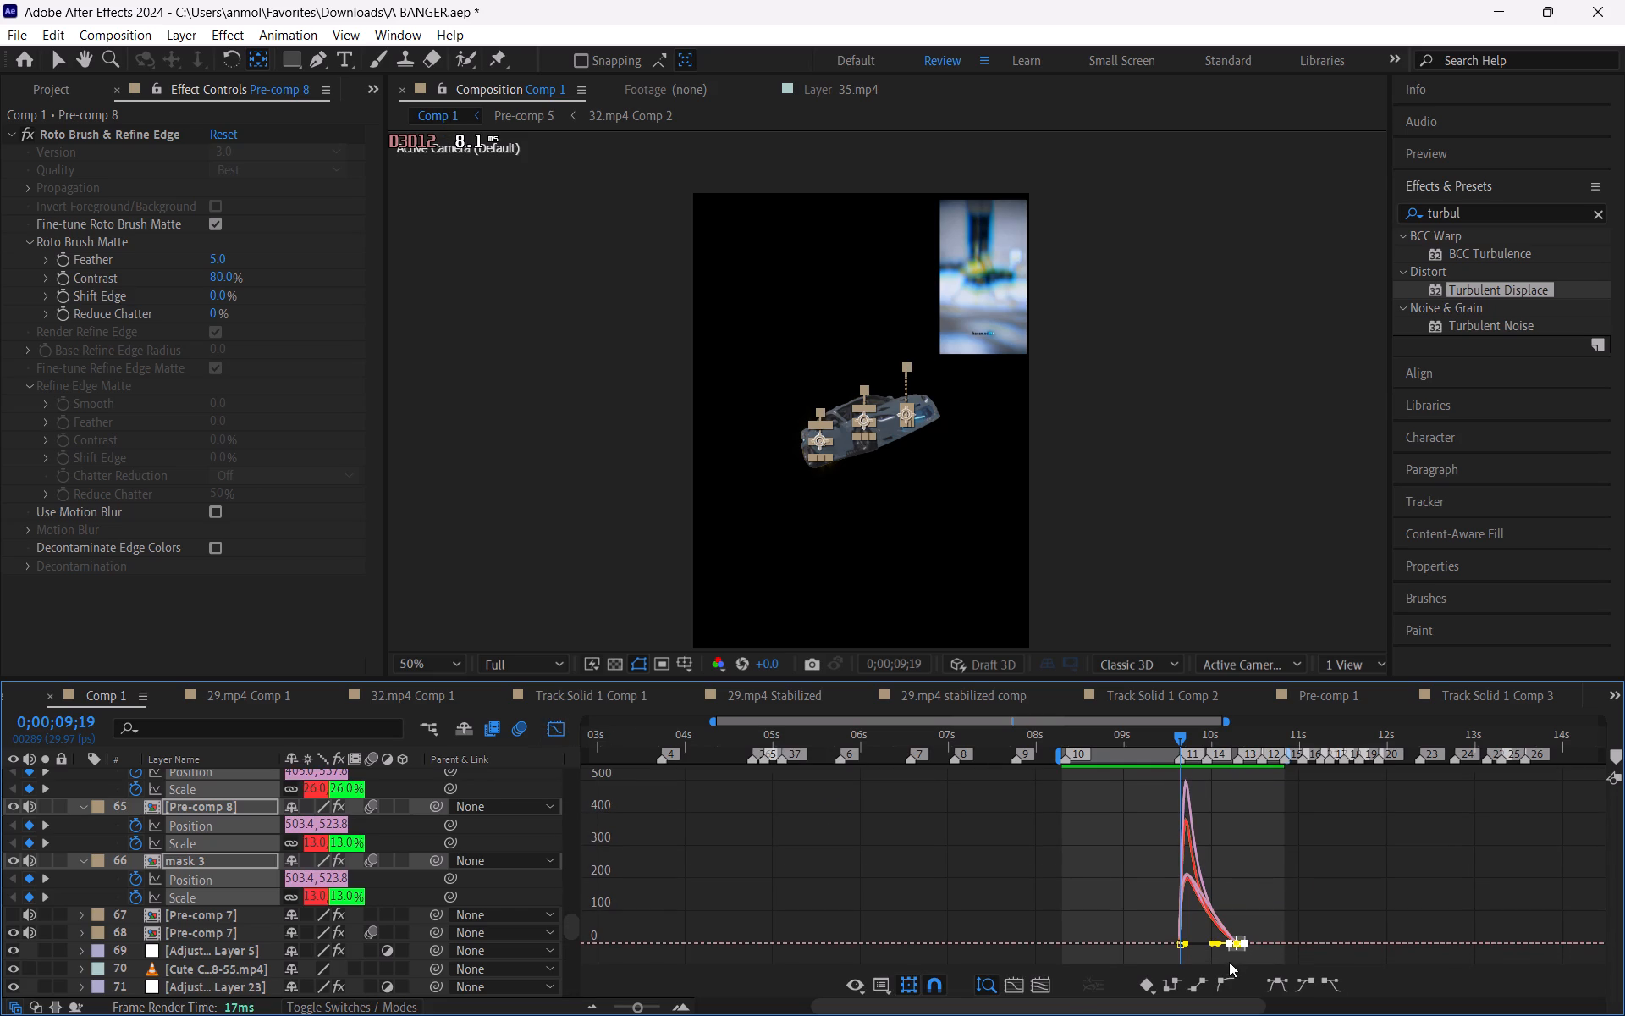
drag(1220, 941, 1214, 944)
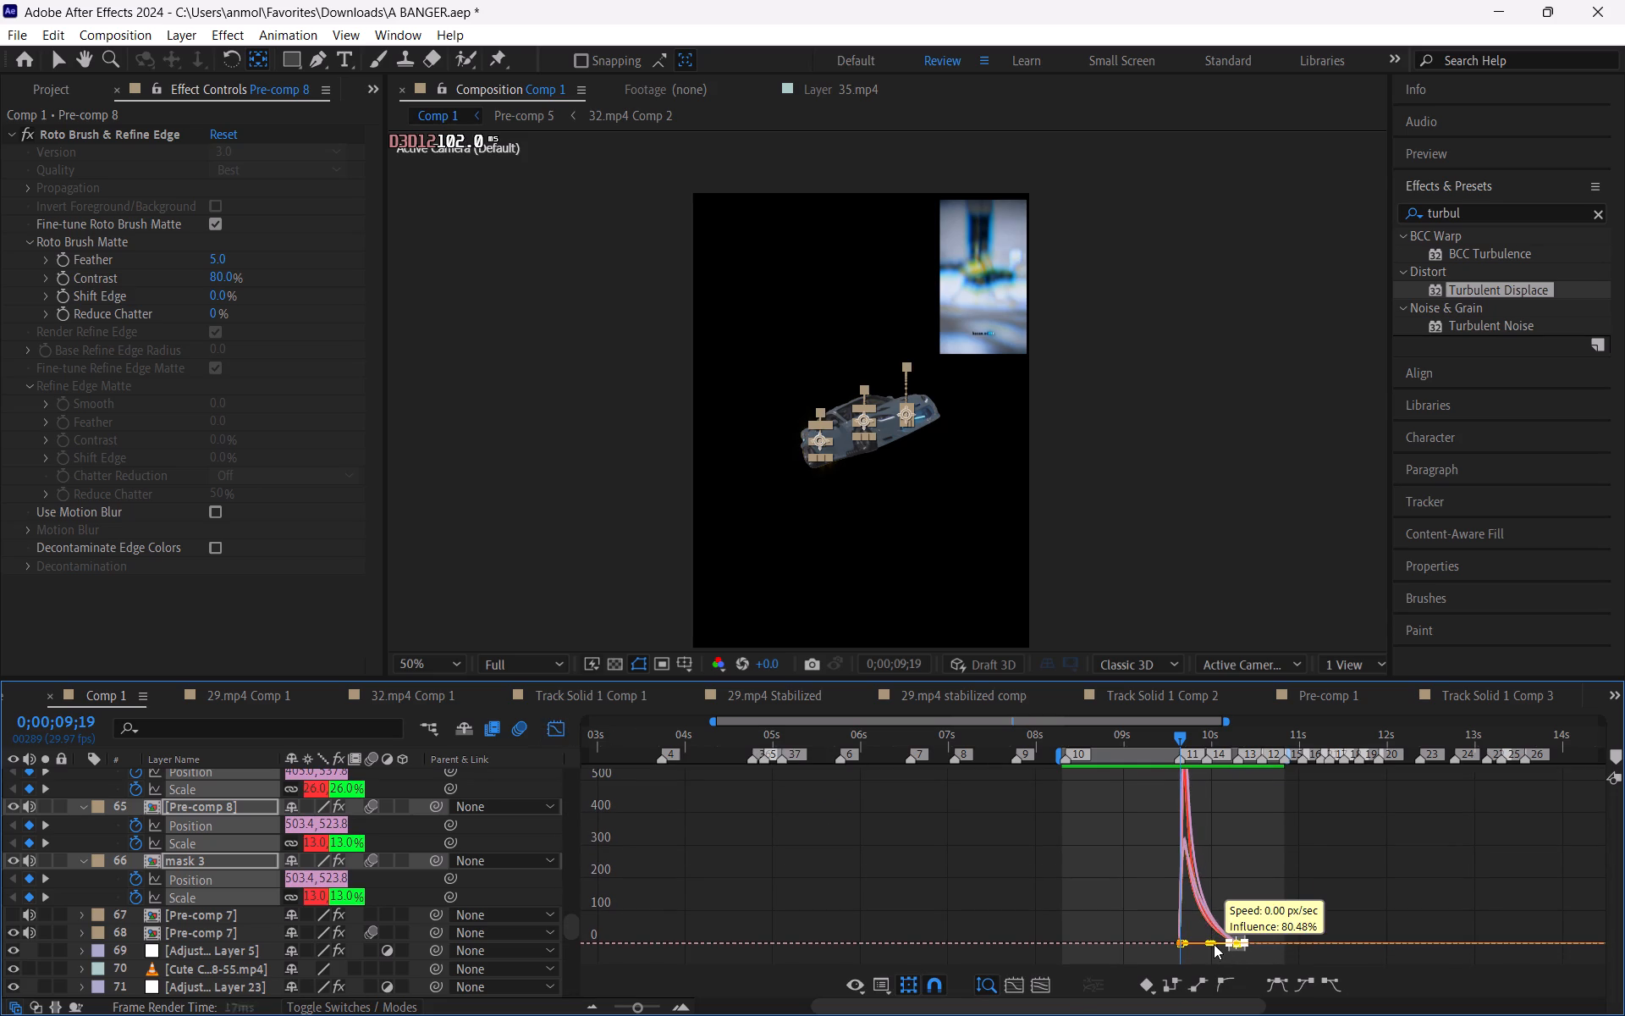
drag(1214, 944, 1212, 945)
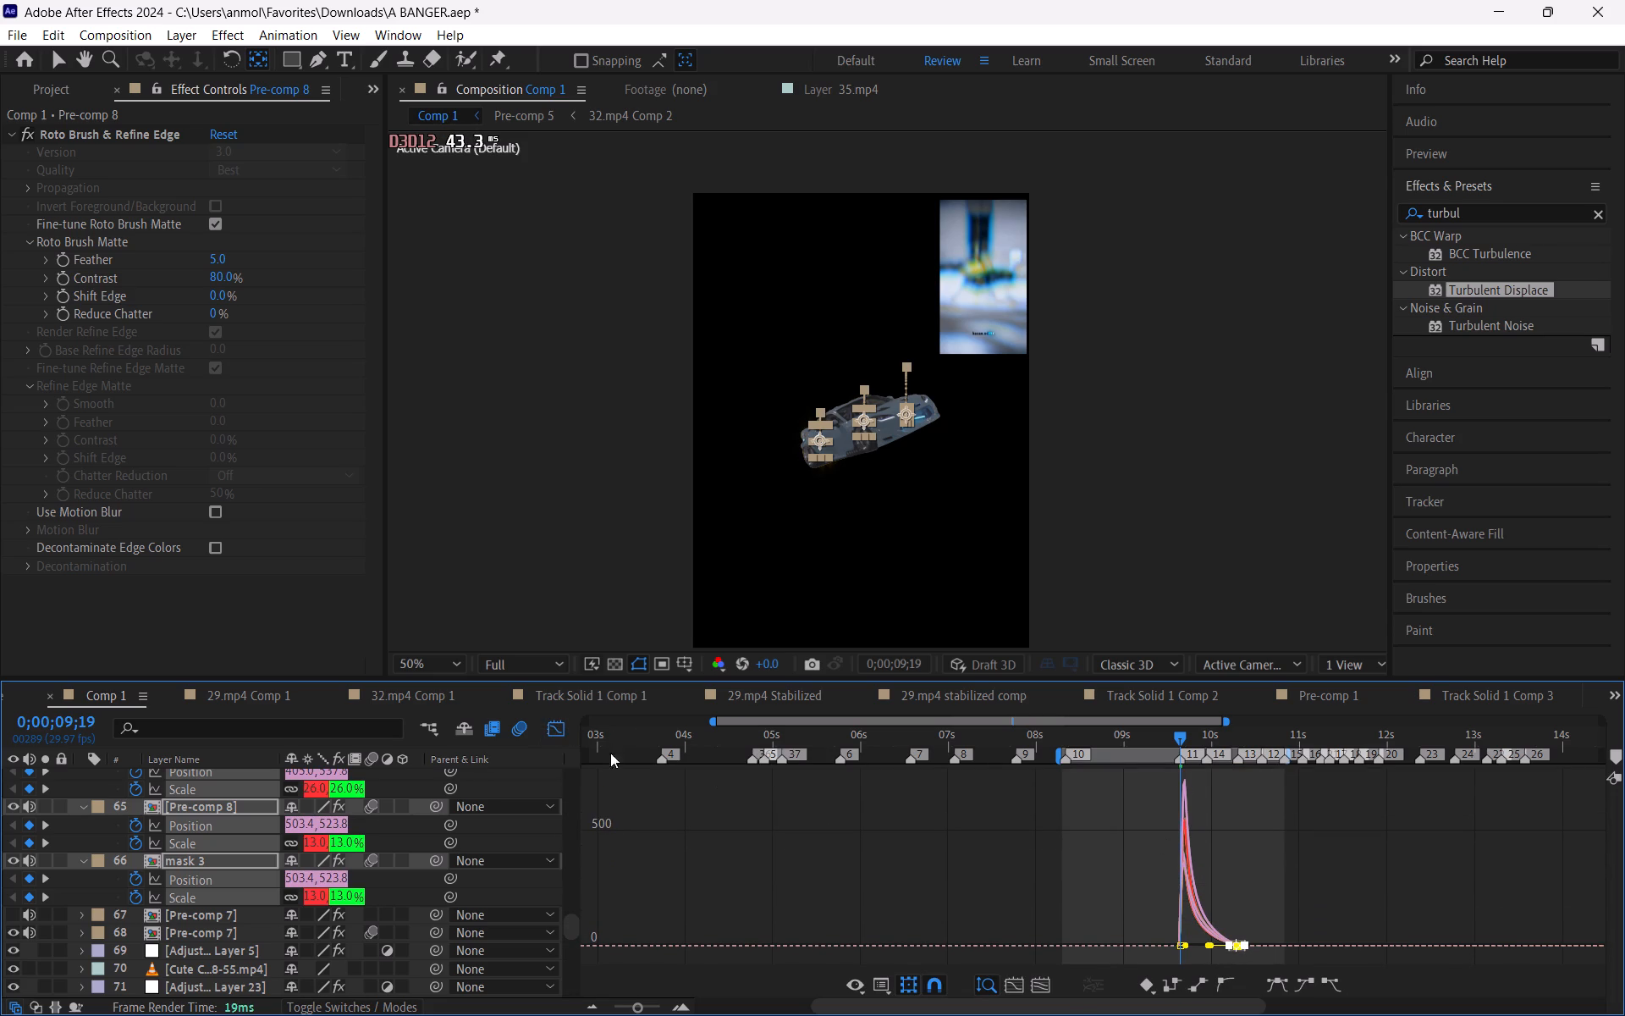
click(549, 723)
Preview and scrub the car shot from 0;00;09;19 to about 0;00;10;22 to examine the speed of the flame growth.
key(space)
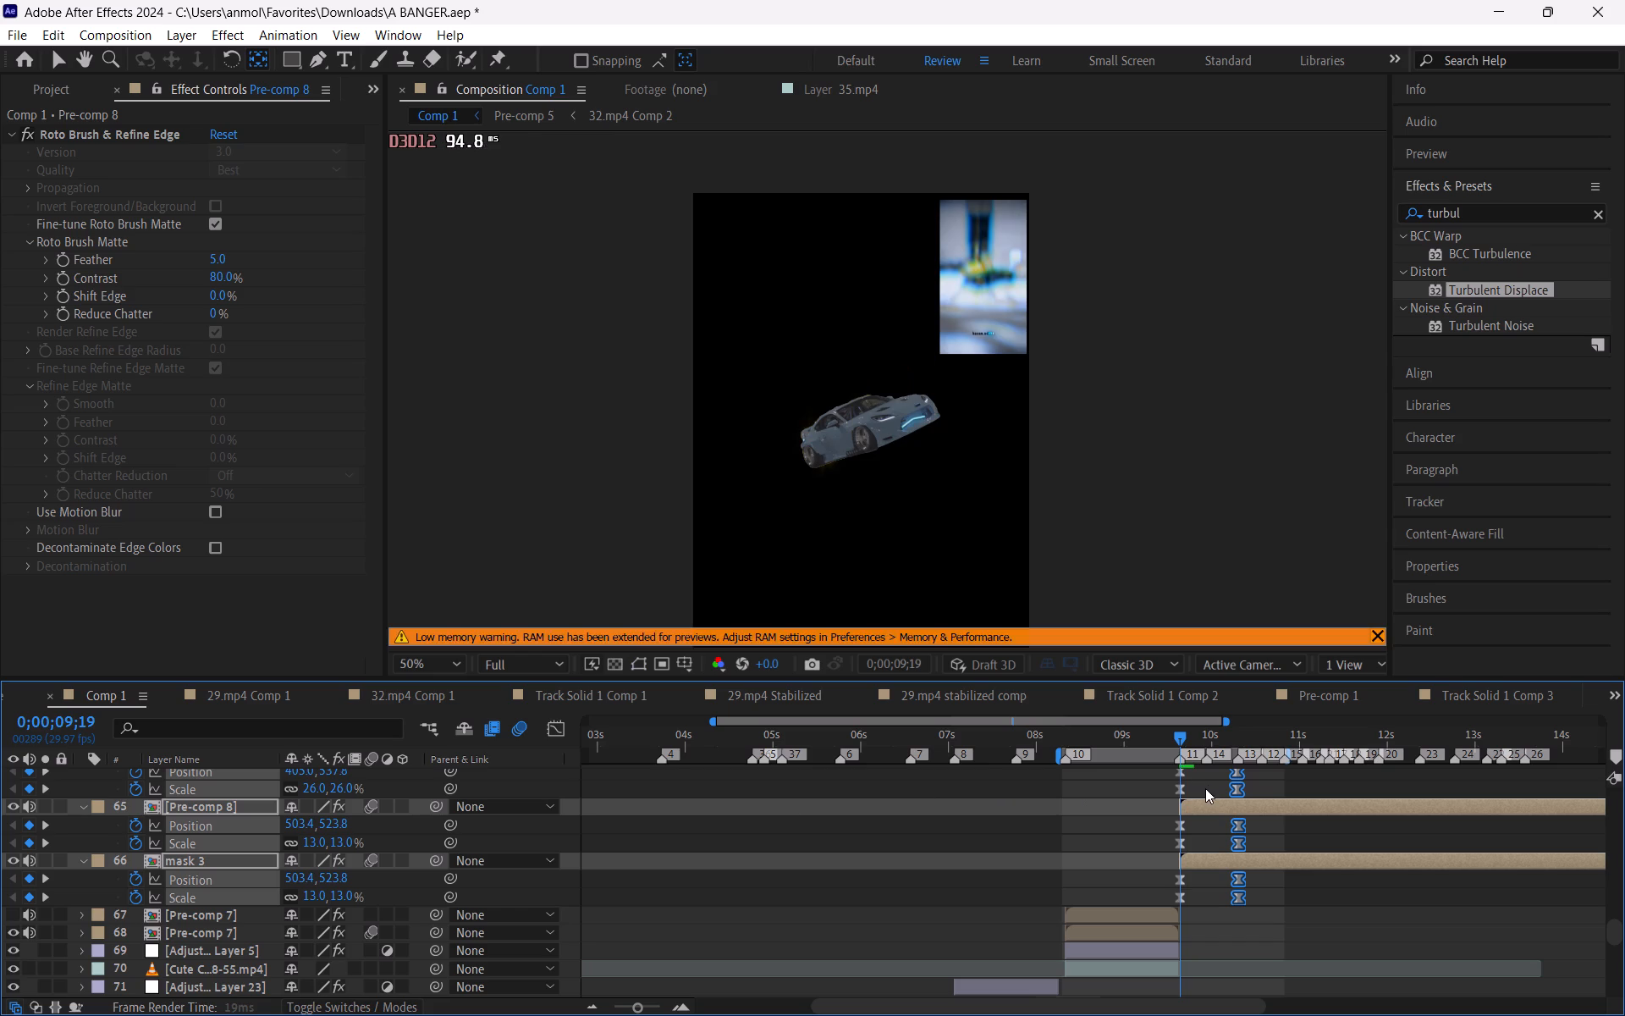
click(1206, 775)
drag(1192, 739, 1205, 747)
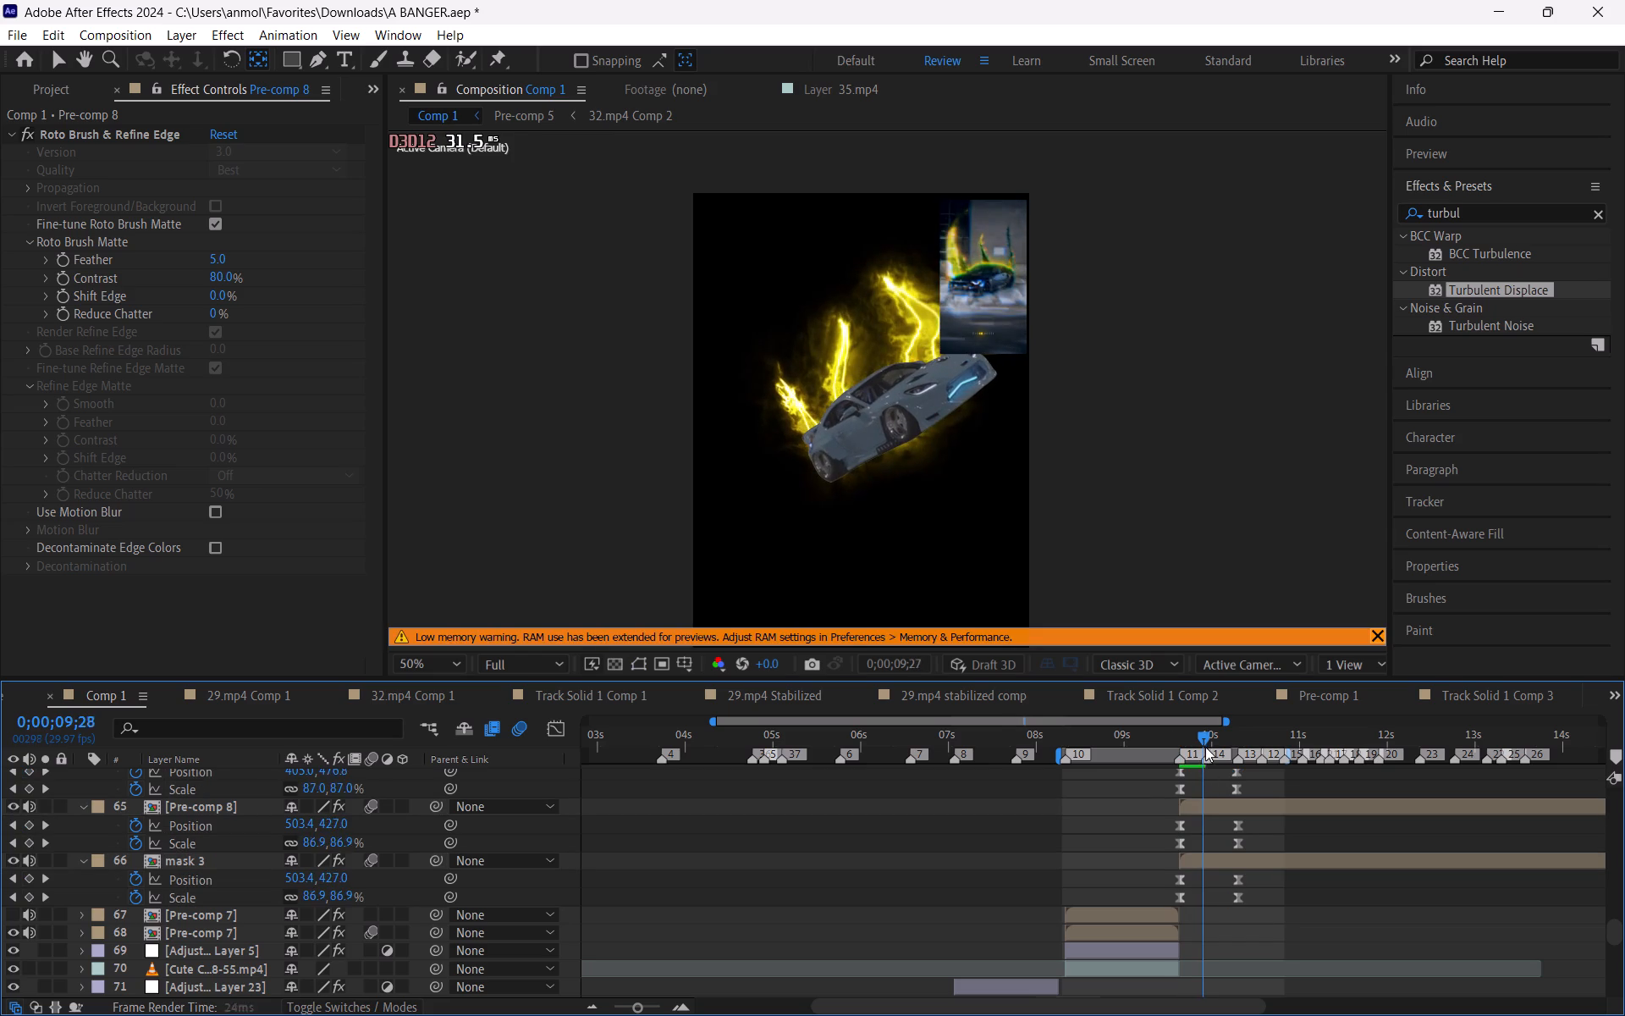
drag(1205, 747, 1260, 772)
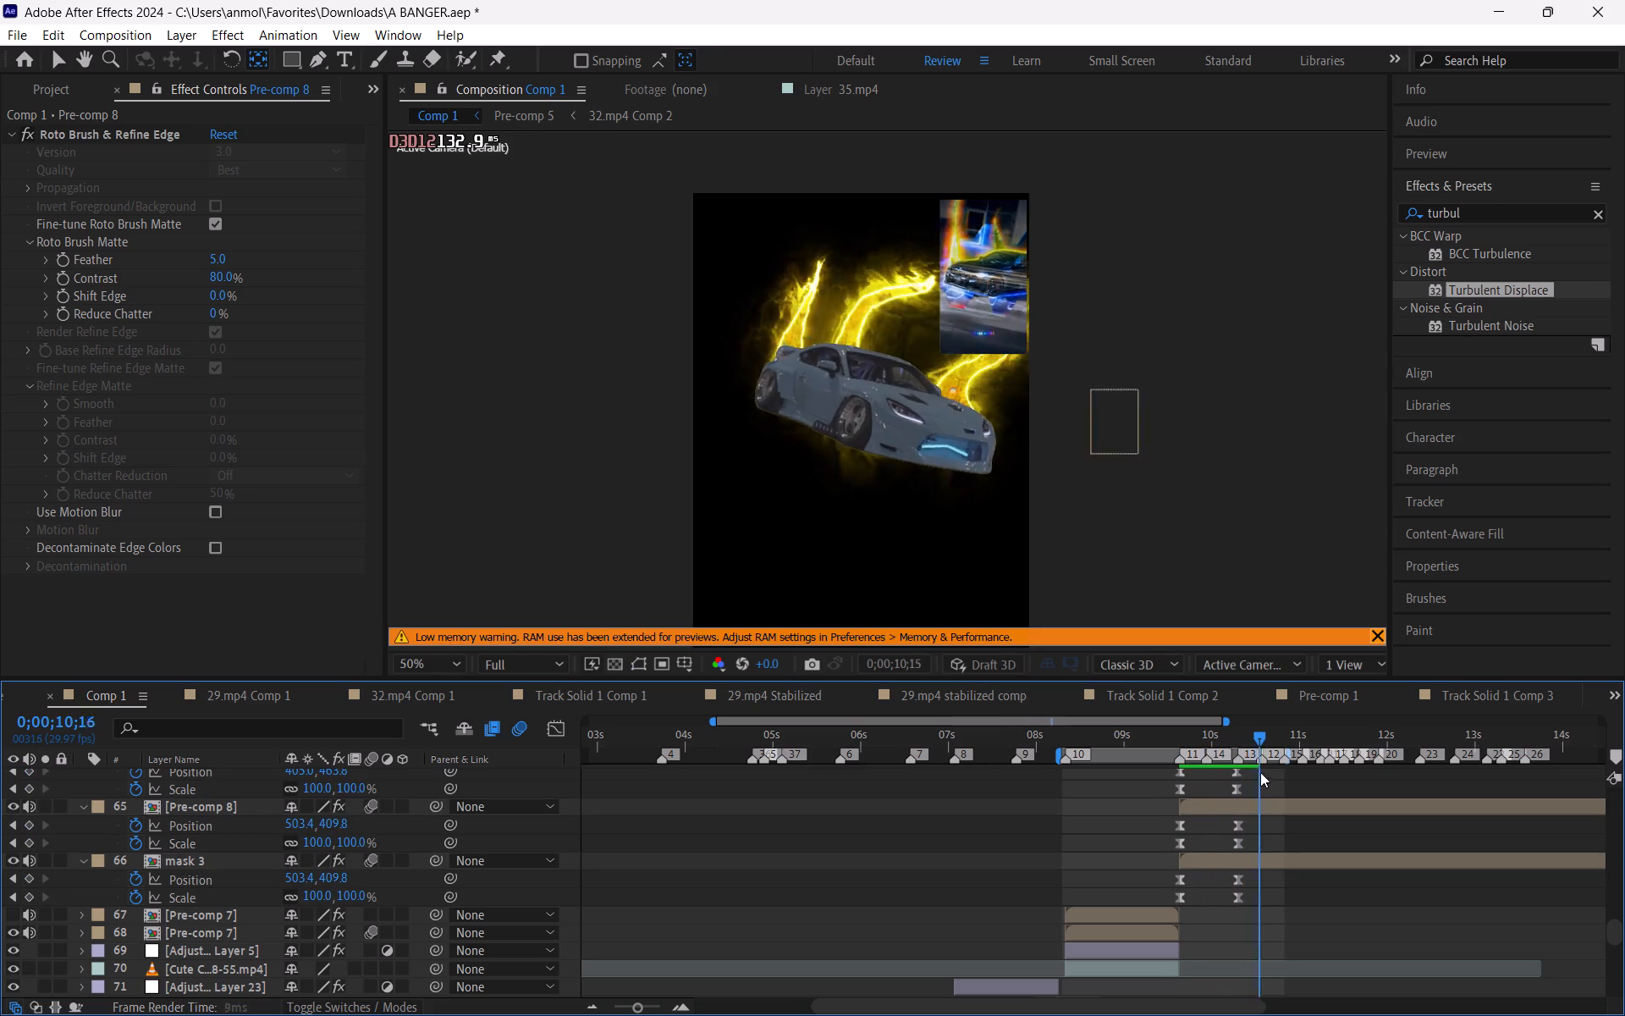
drag(1260, 772, 1277, 789)
key(space)
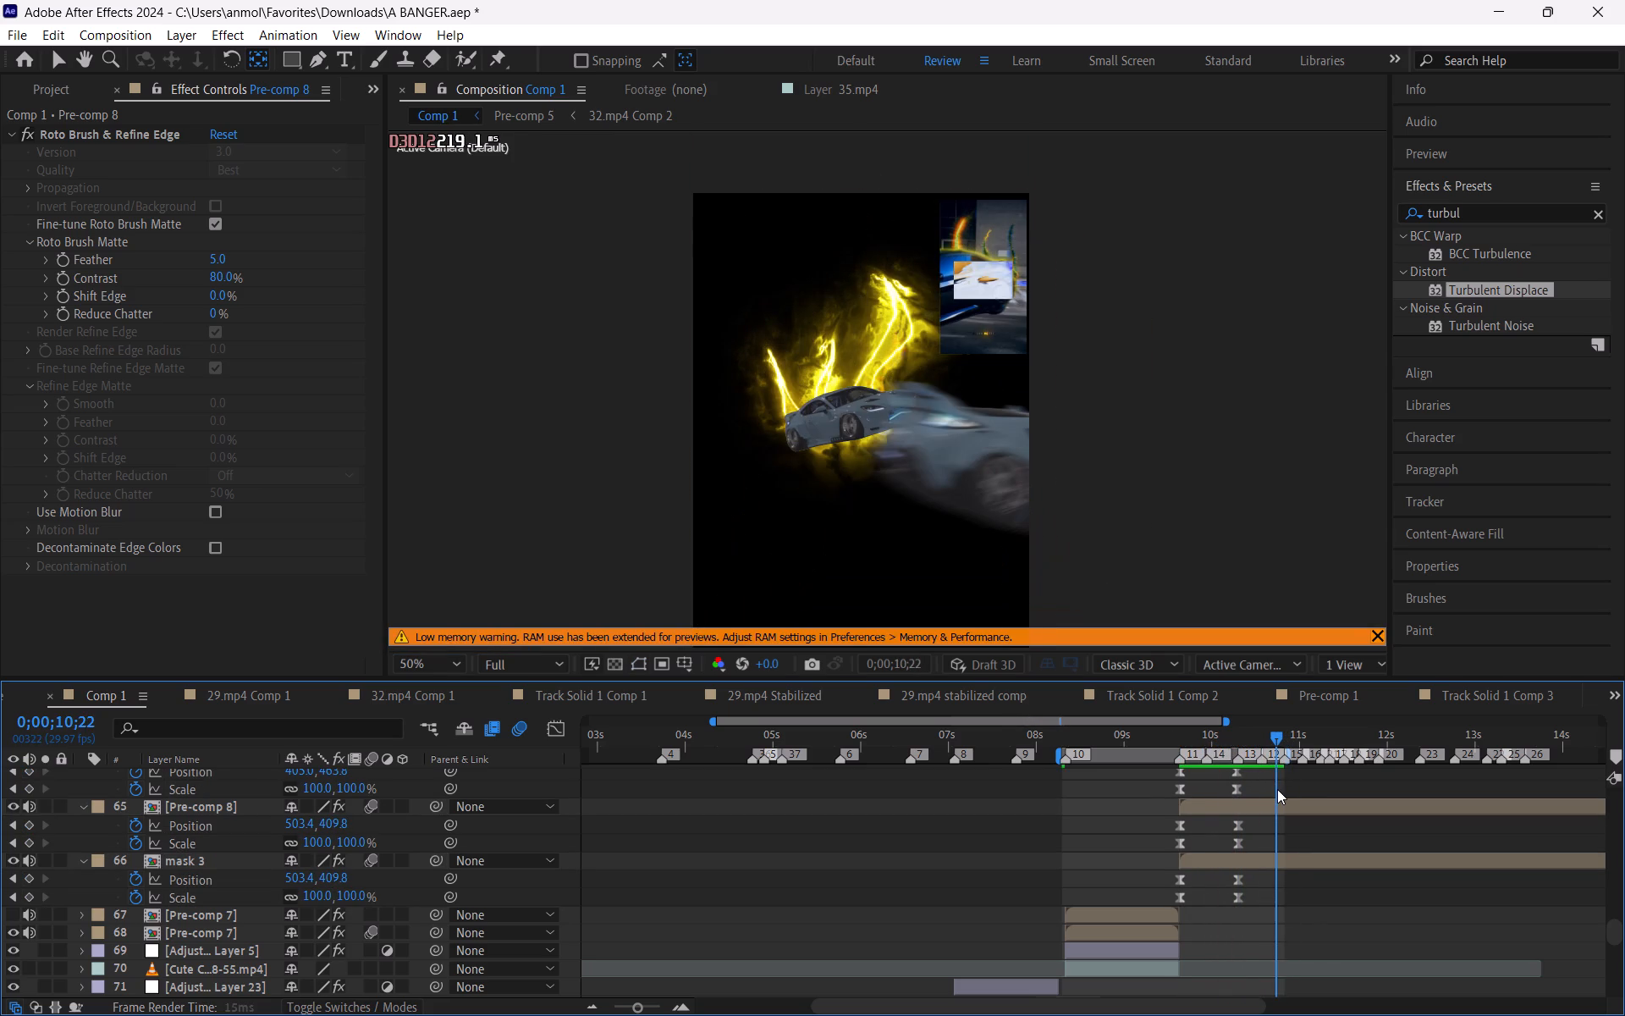
Play back and scrub the cat-to-car sequence between about 0;00;08;09 and 0;00;10;03 to examine the flame growth in context.
drag(1066, 745, 1062, 748)
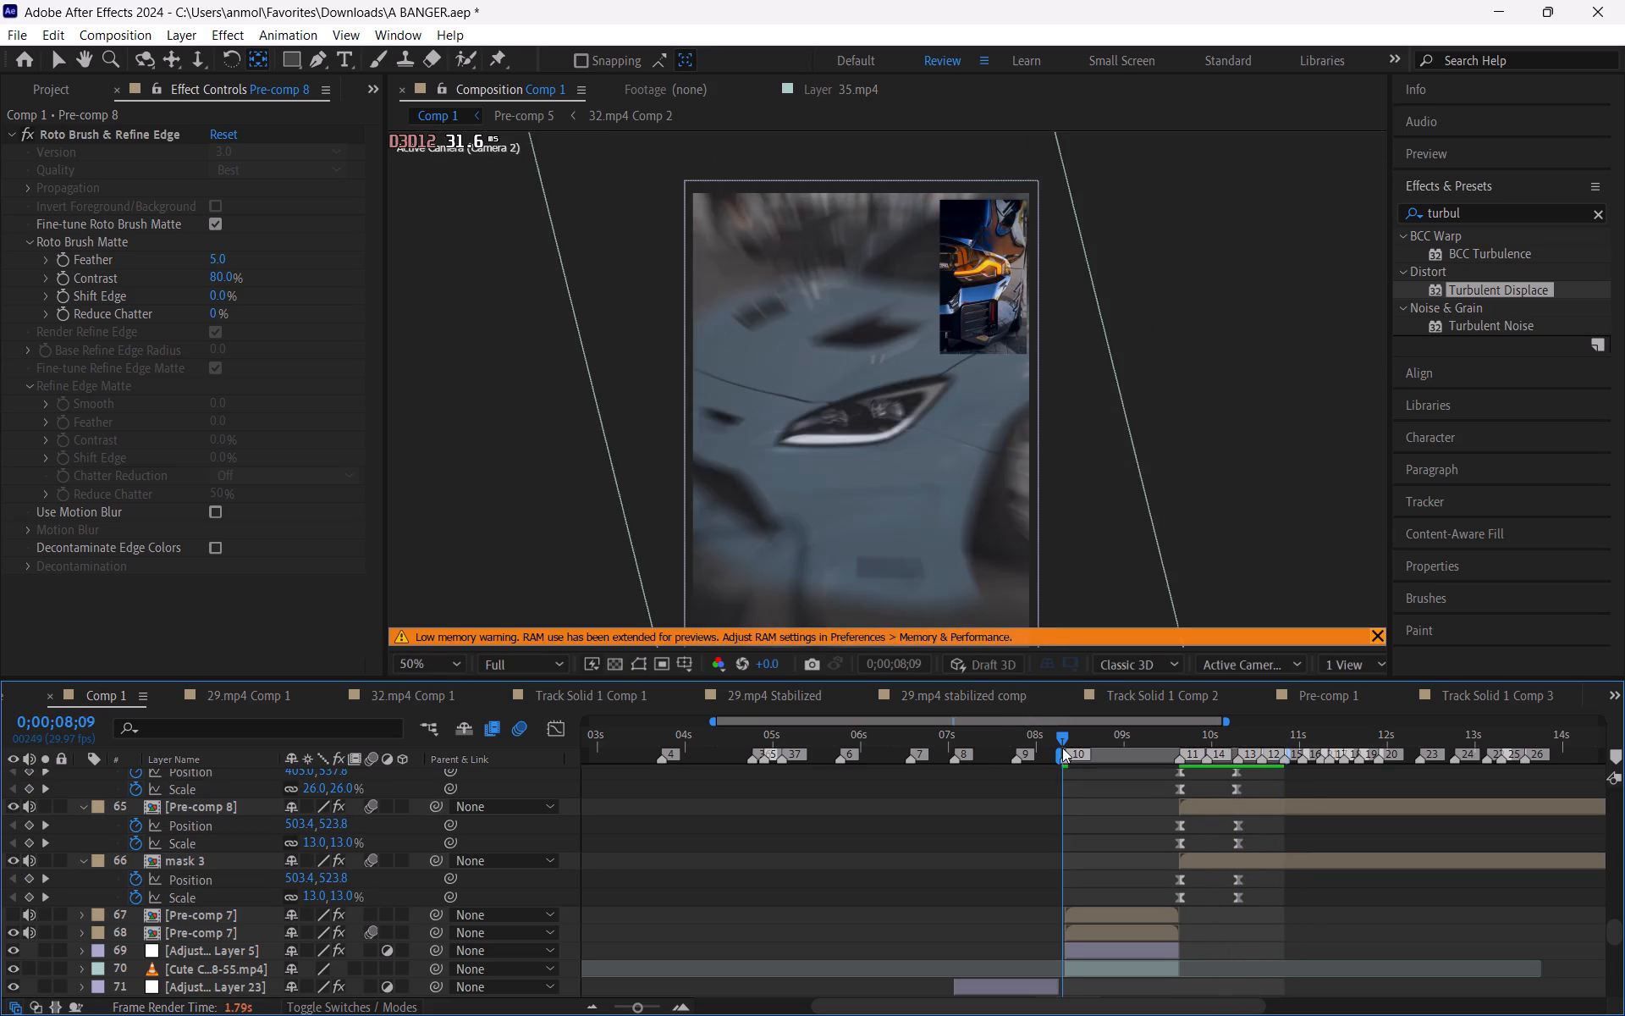
drag(1062, 748, 1121, 778)
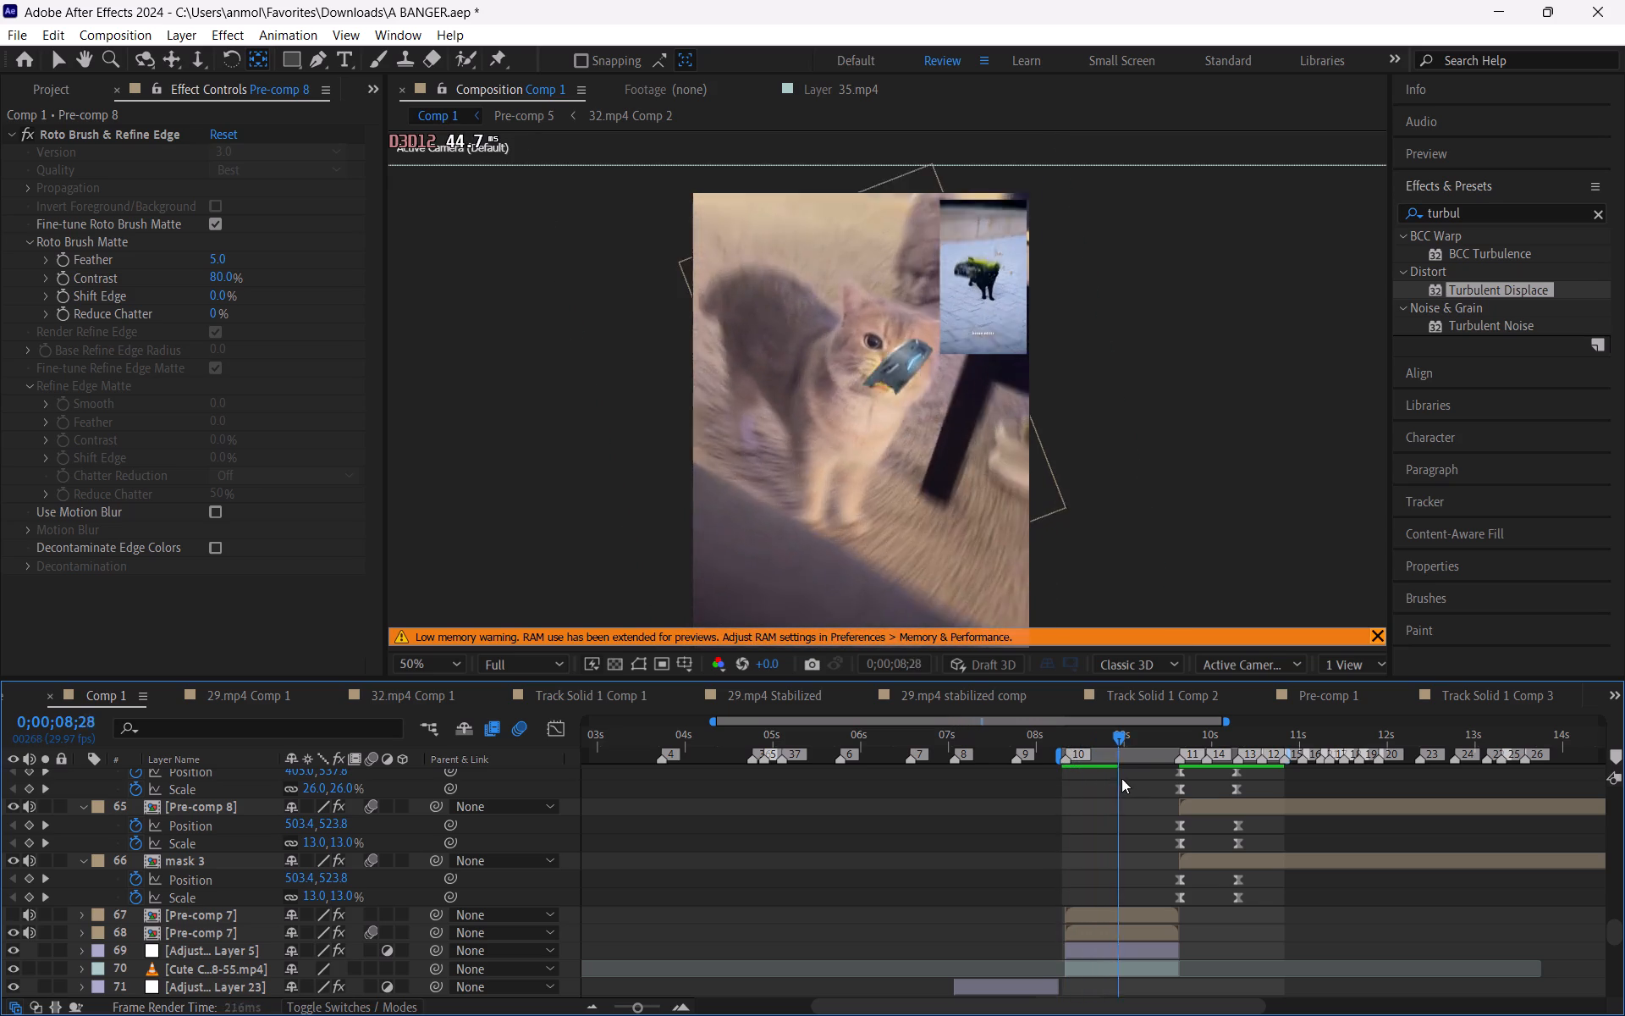
drag(1121, 778, 1180, 807)
key(space)
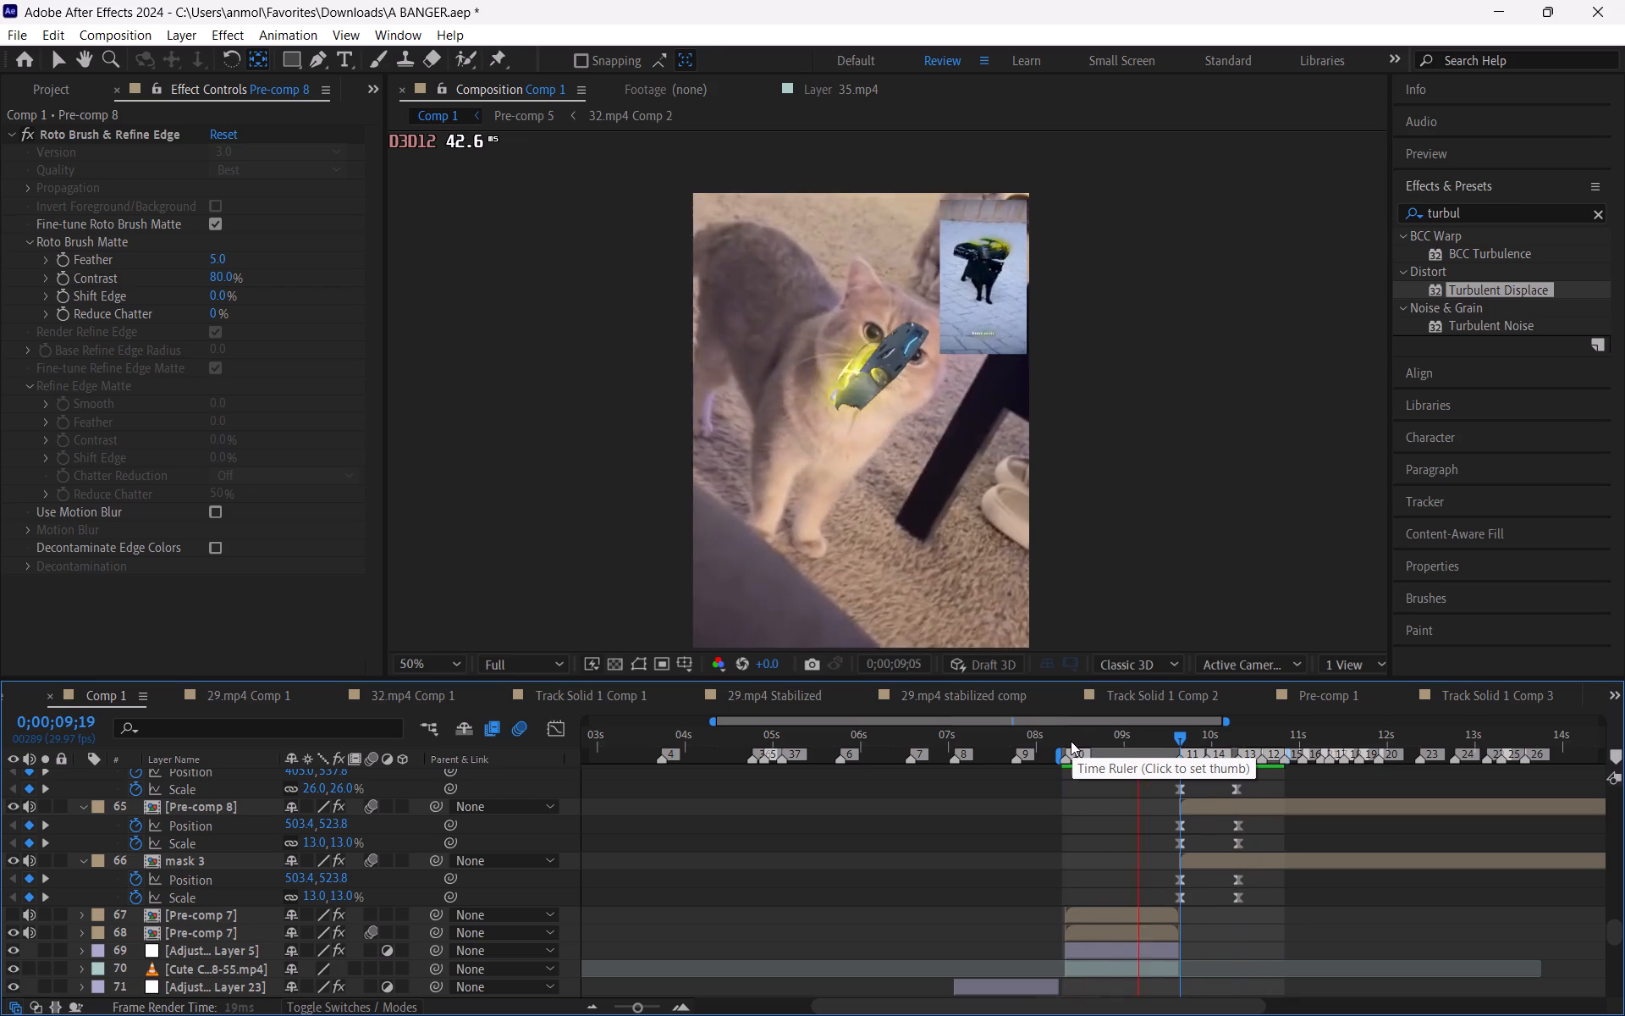
drag(1067, 740, 1068, 743)
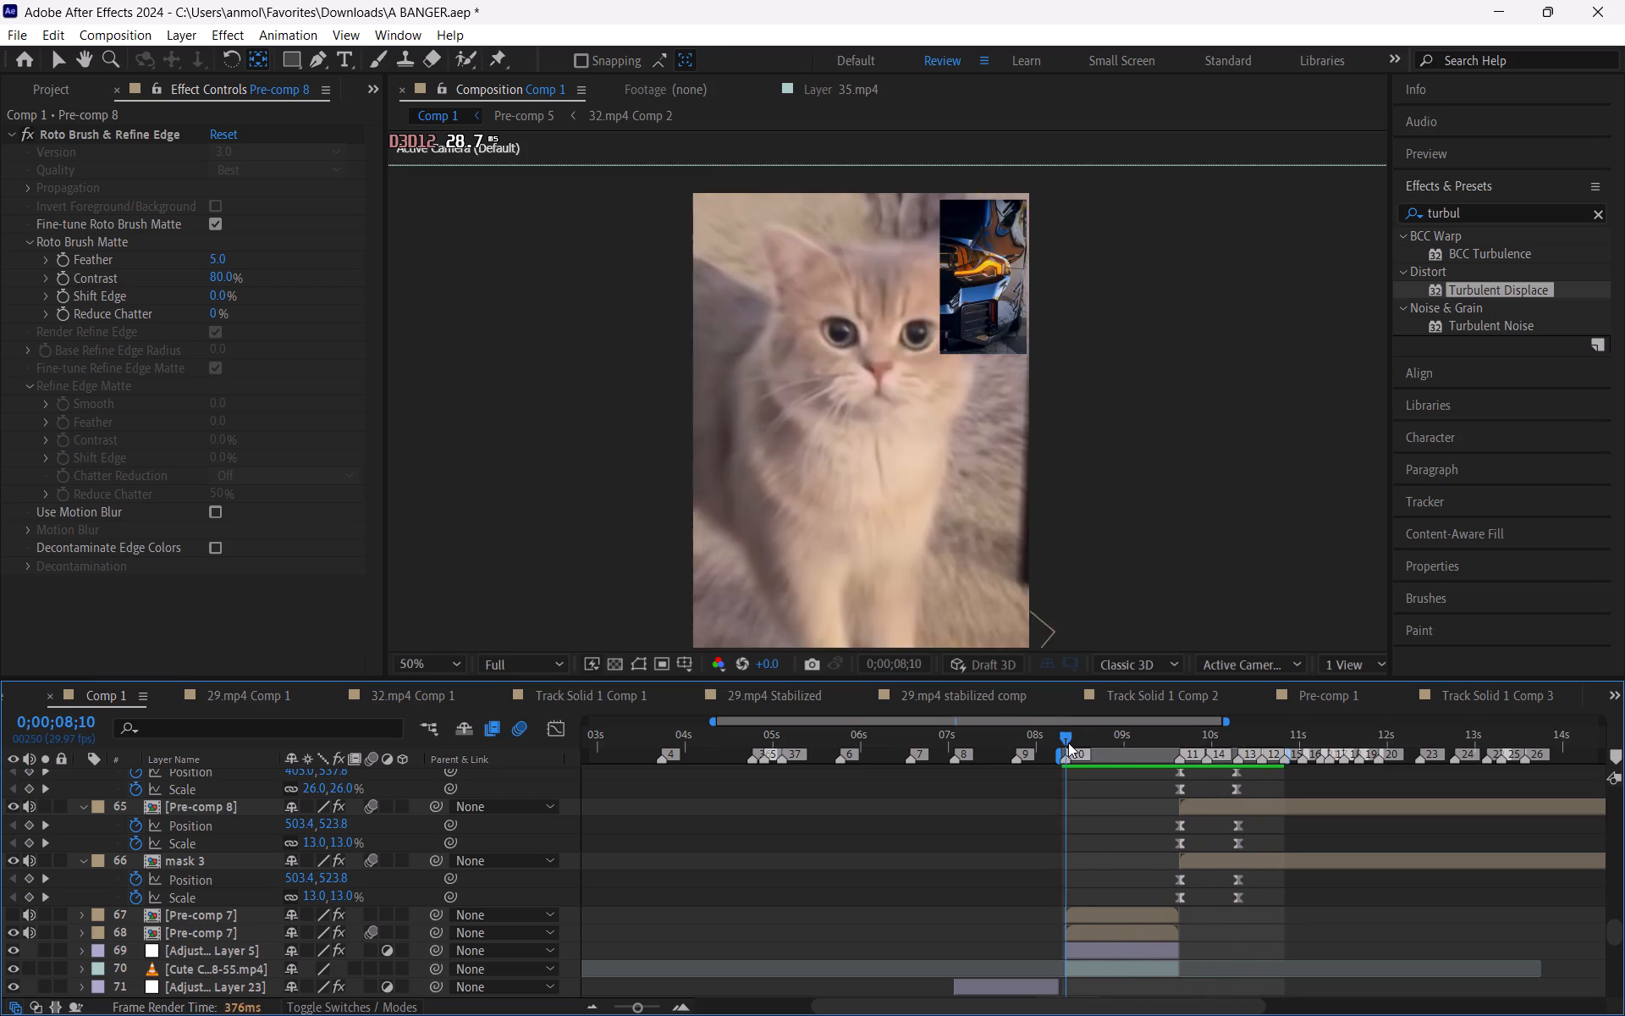
drag(1068, 743, 1221, 812)
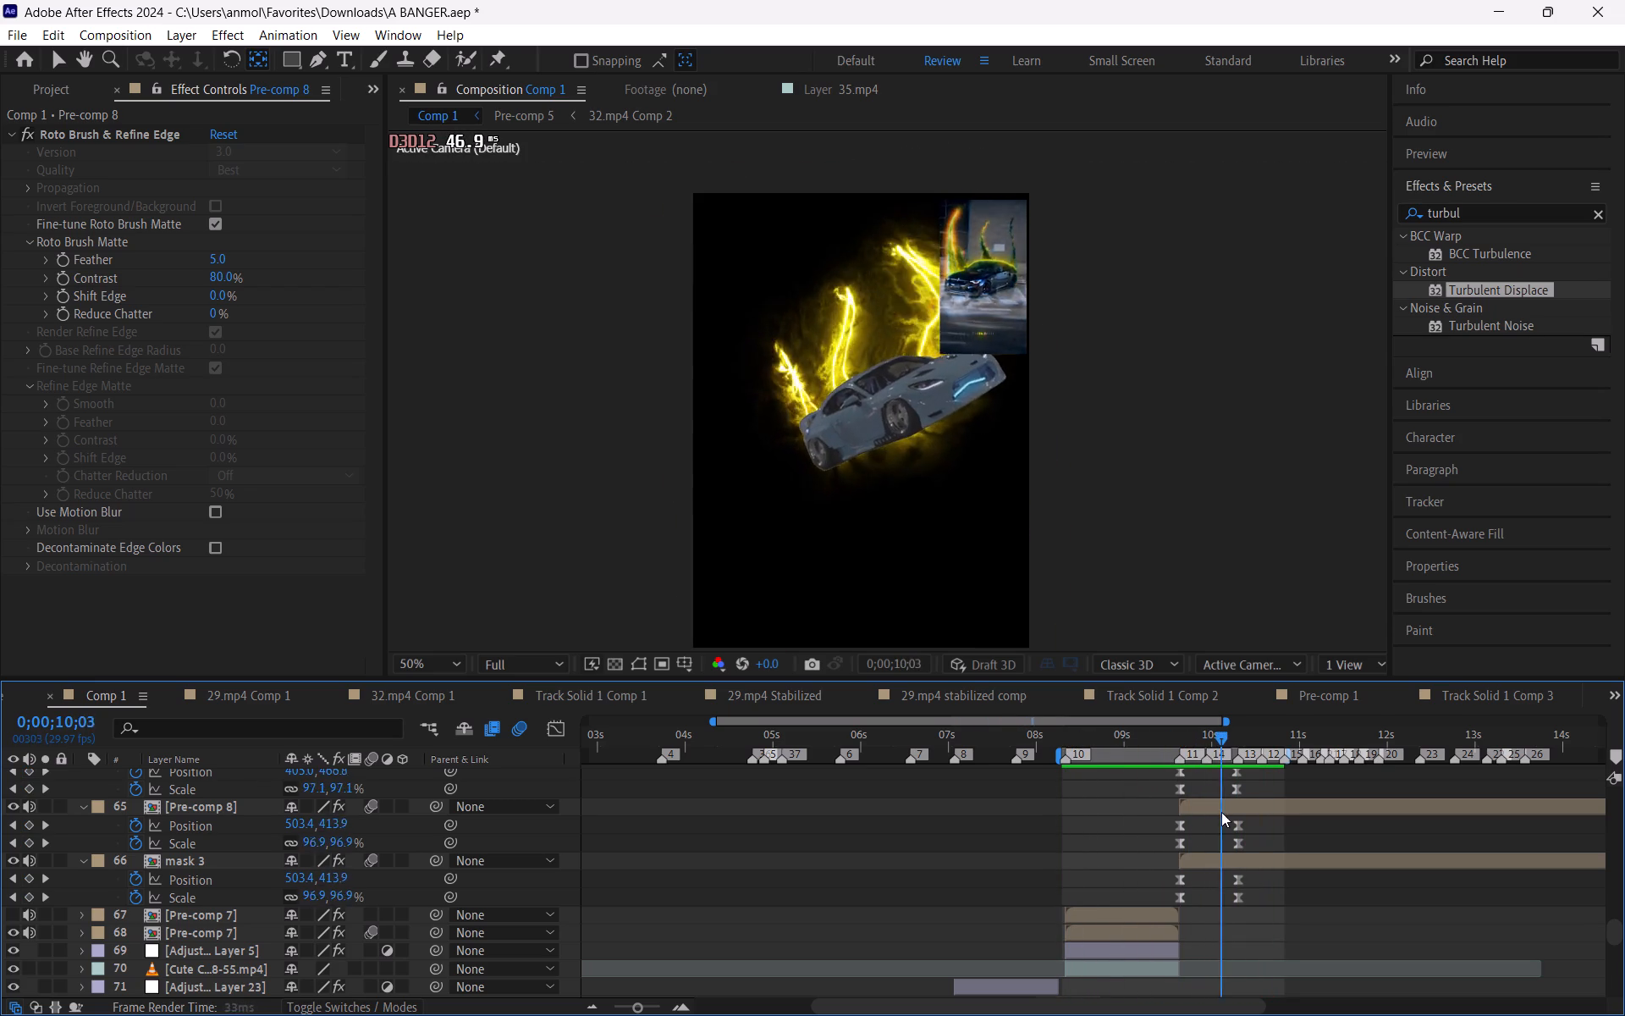
drag(1221, 812, 1211, 830)
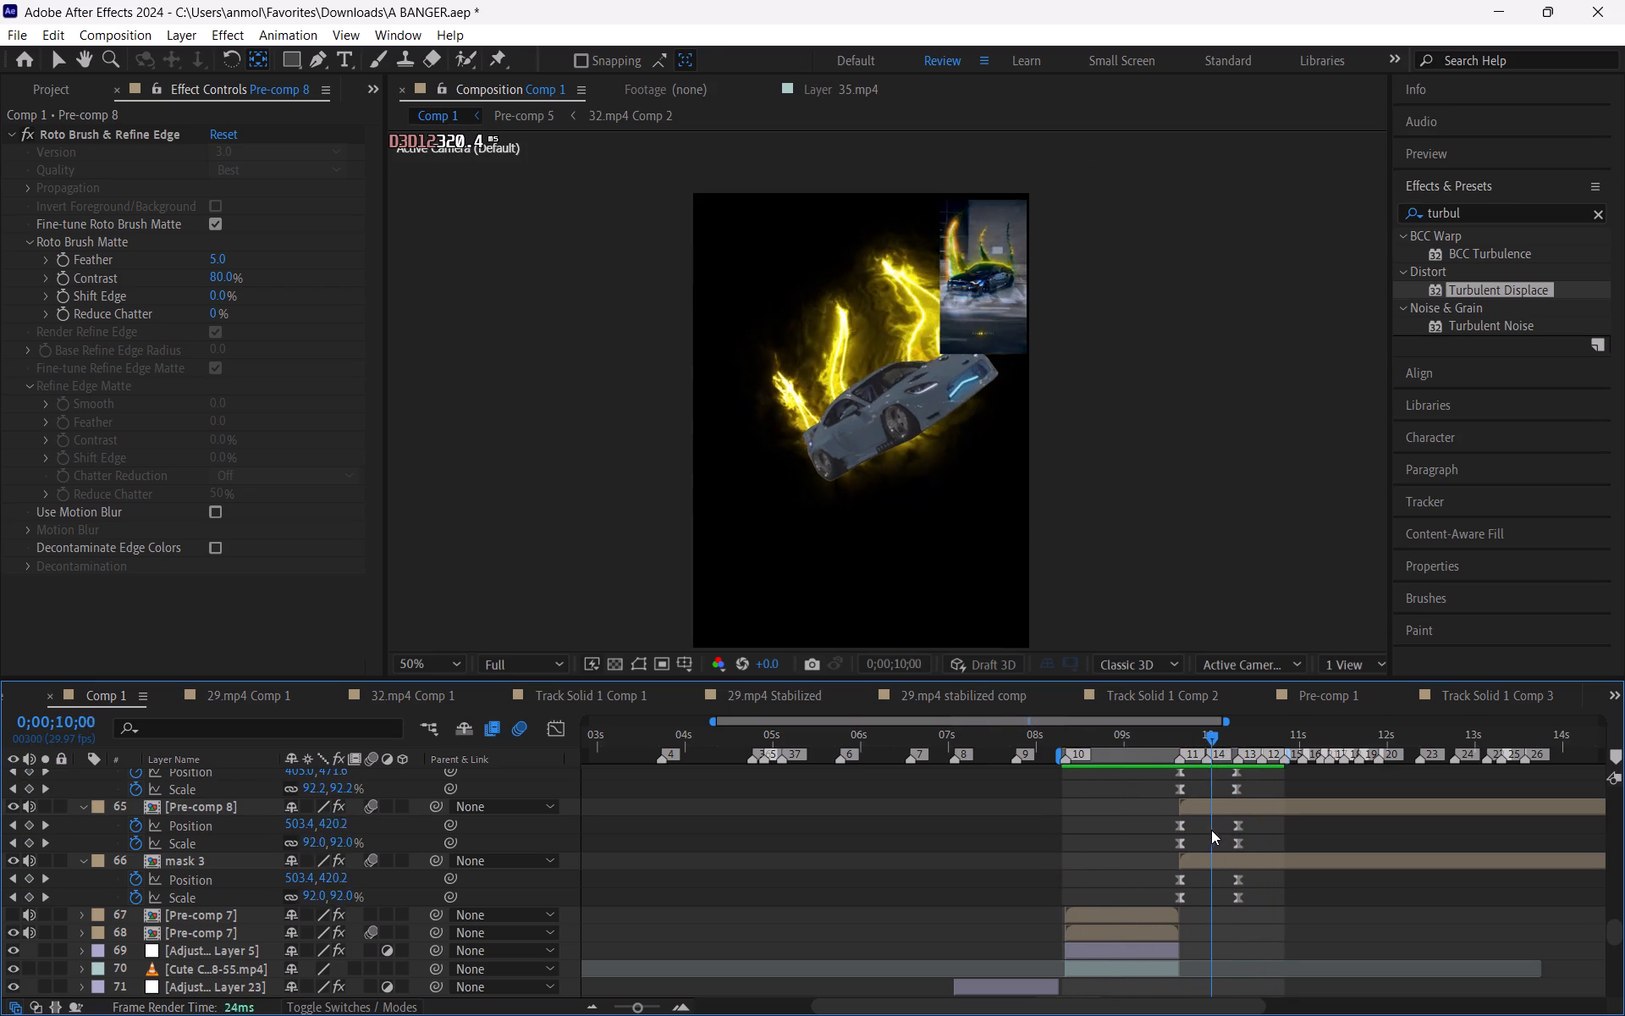
drag(1211, 830, 1191, 846)
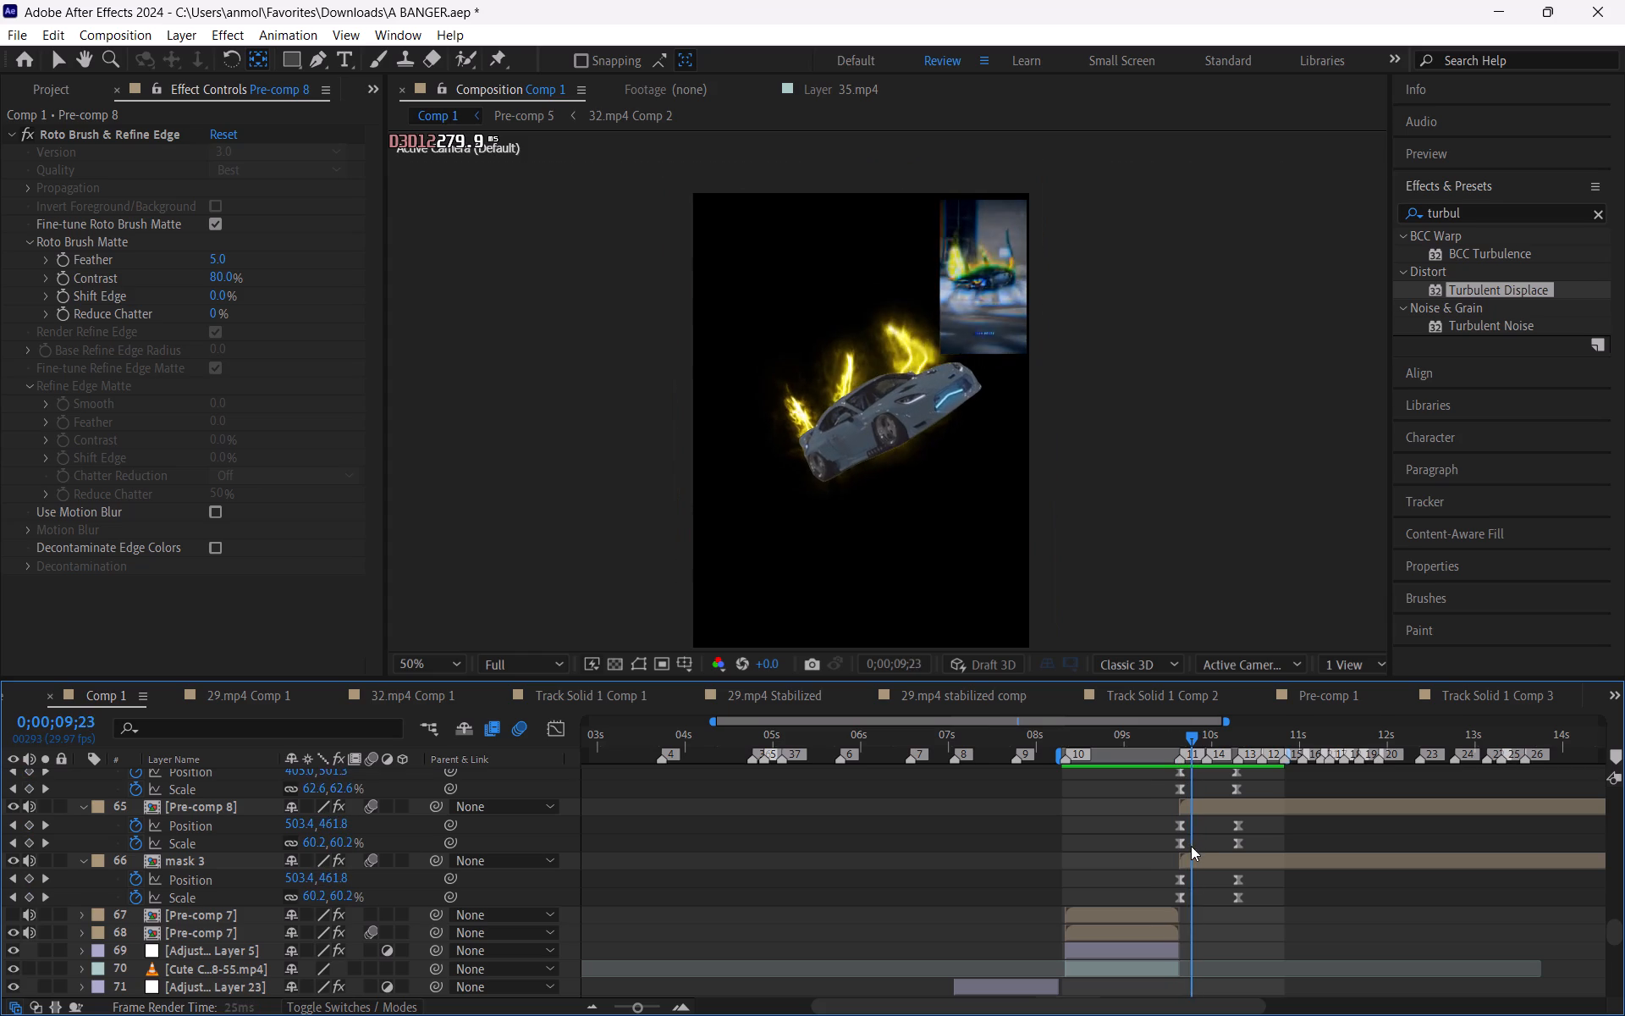
drag(1191, 846, 1178, 851)
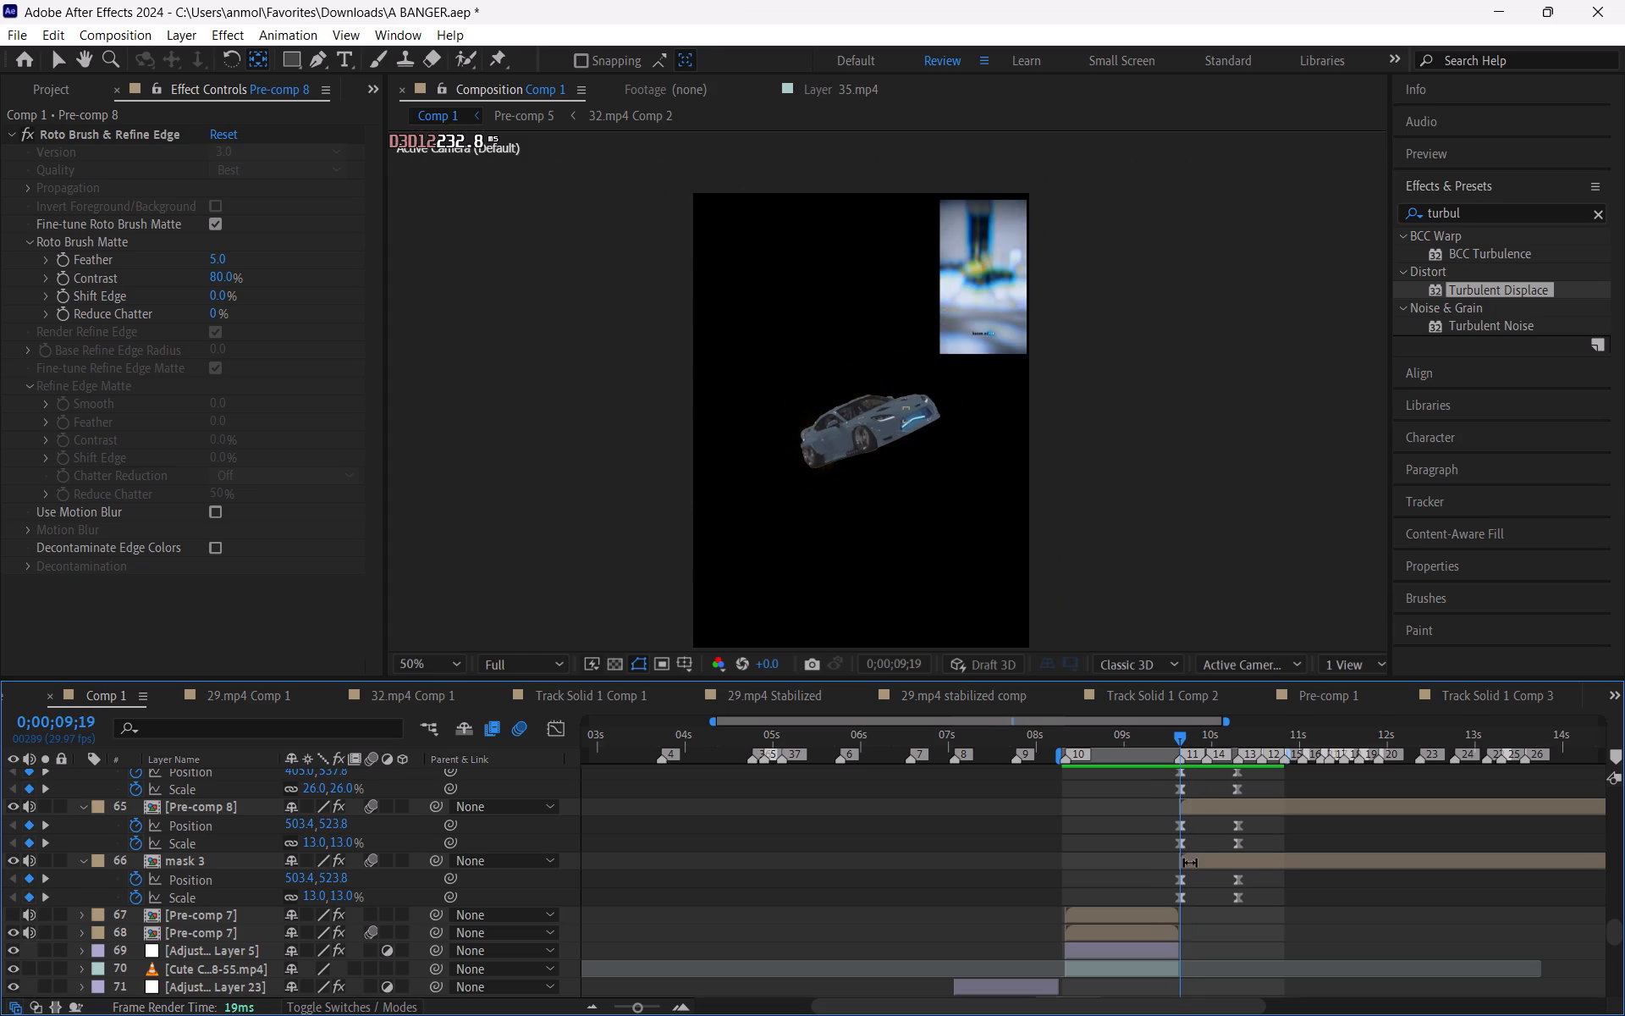
Duplicate the static, full-size Pre-comp 8 car layer and move the lower copy beneath mask 3, just above the Pre-comp 7 layers.
scroll(1195, 860, up, 6)
scroll(1195, 860, down, 2)
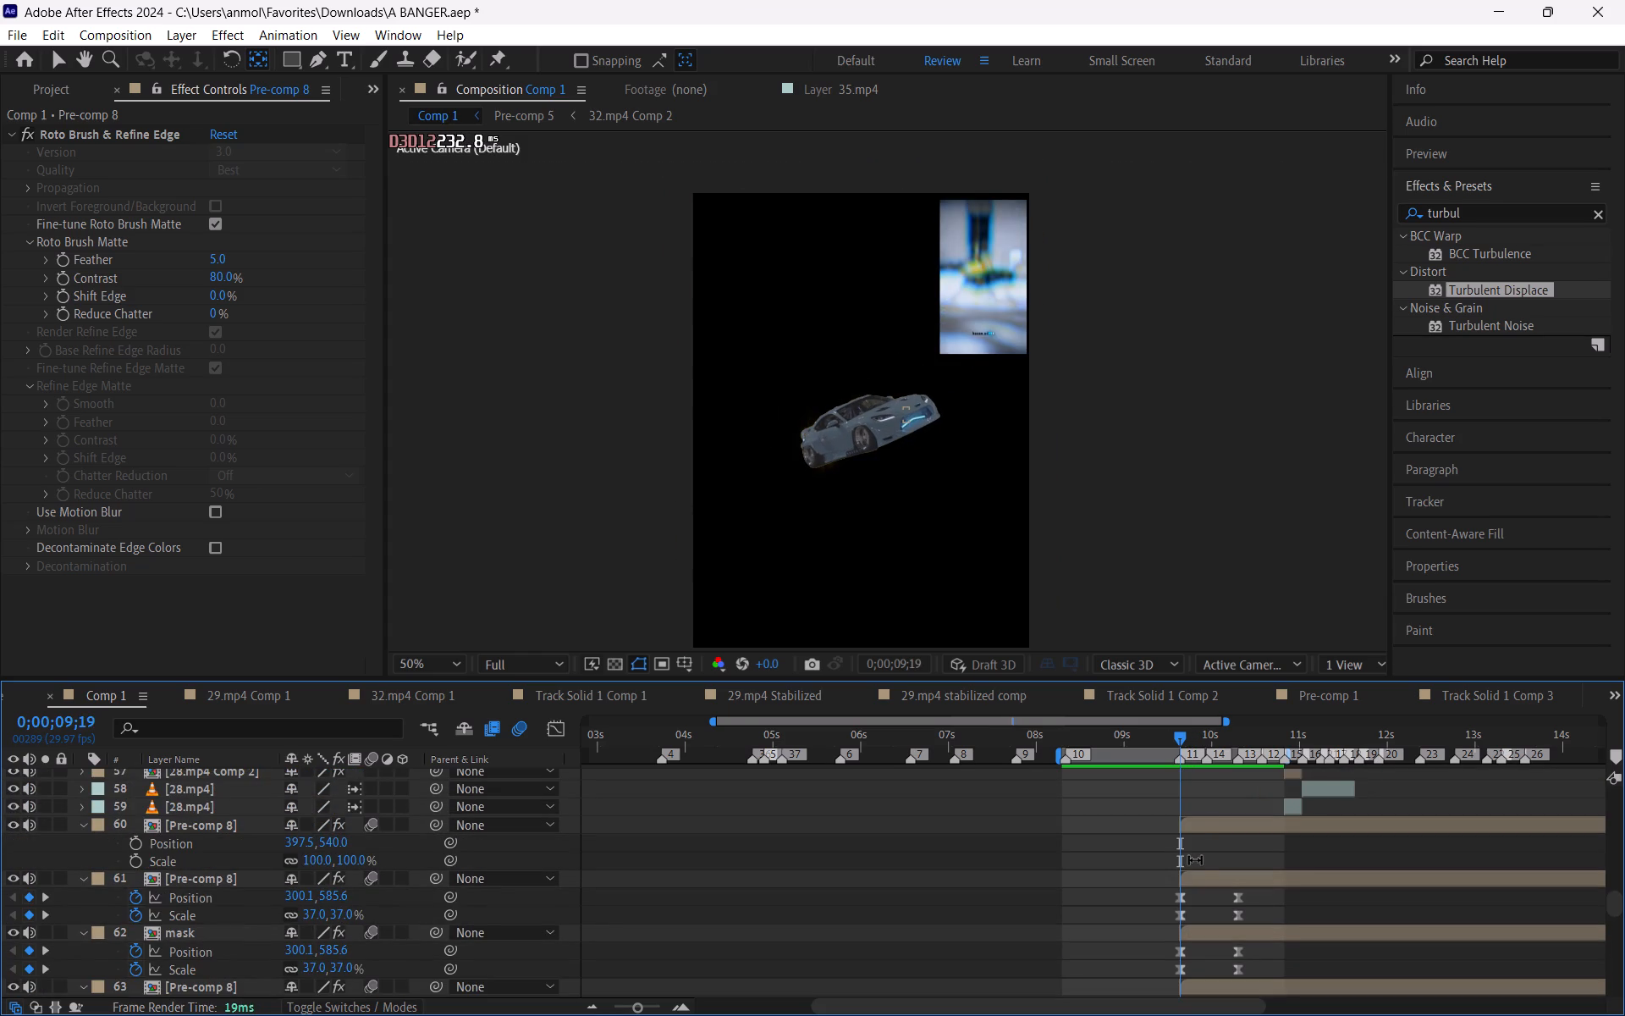
click(1196, 826)
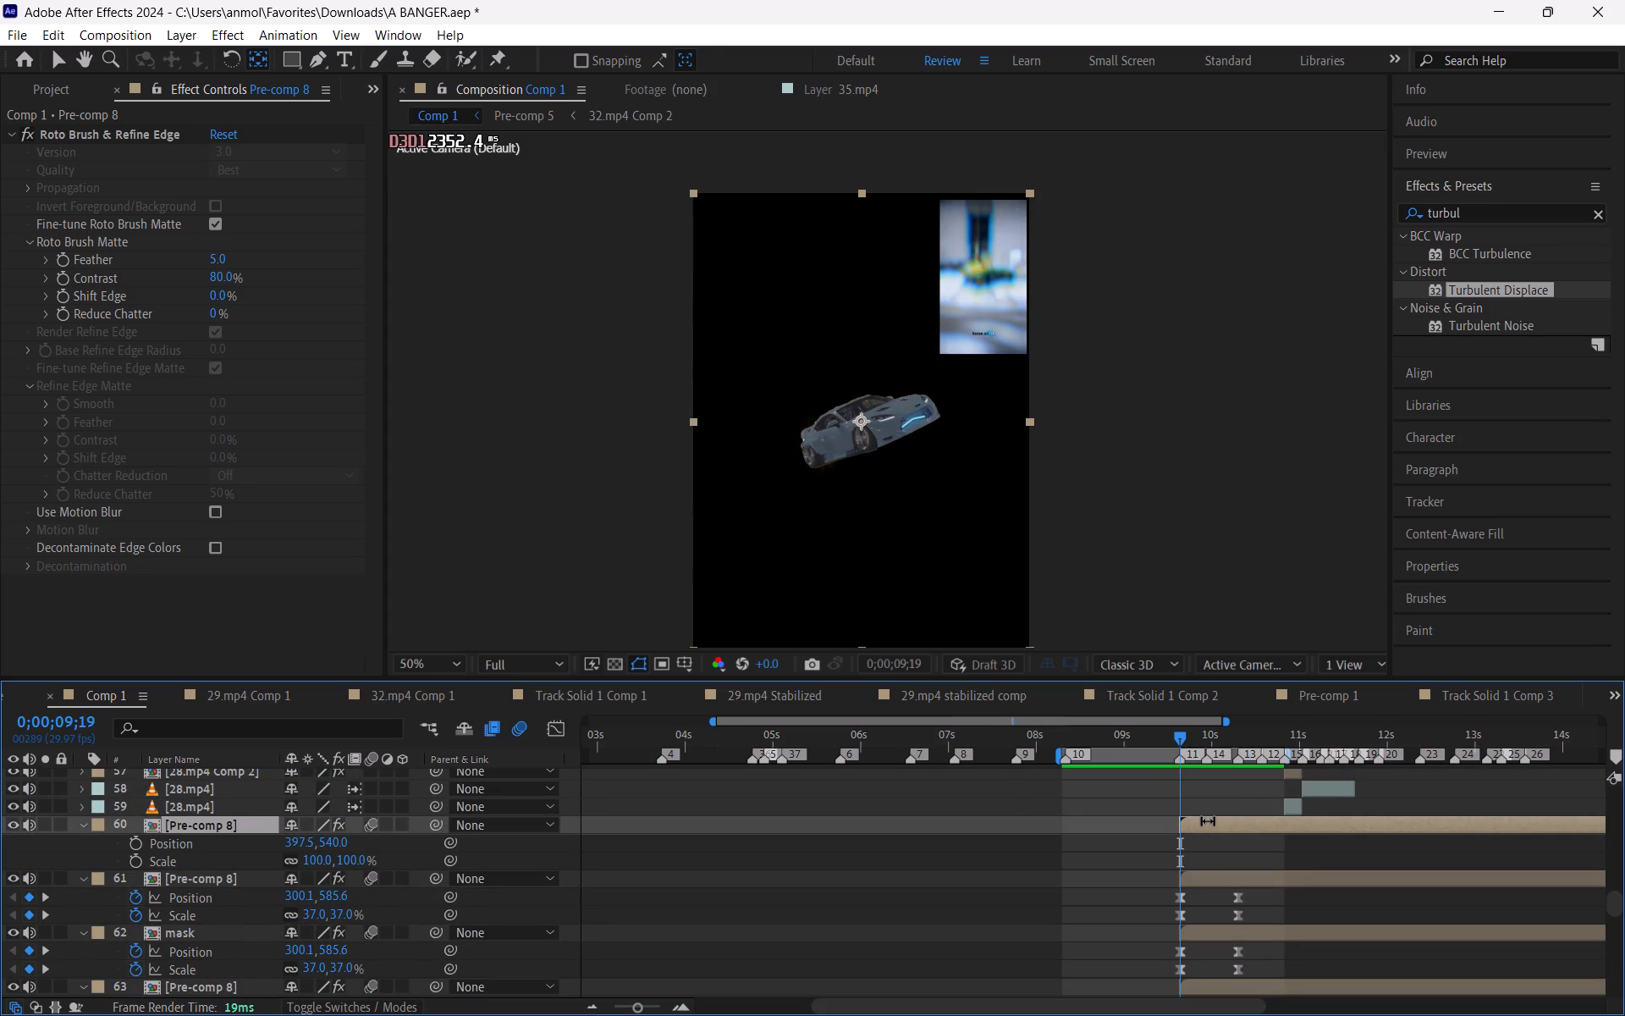
key(ctrl+d)
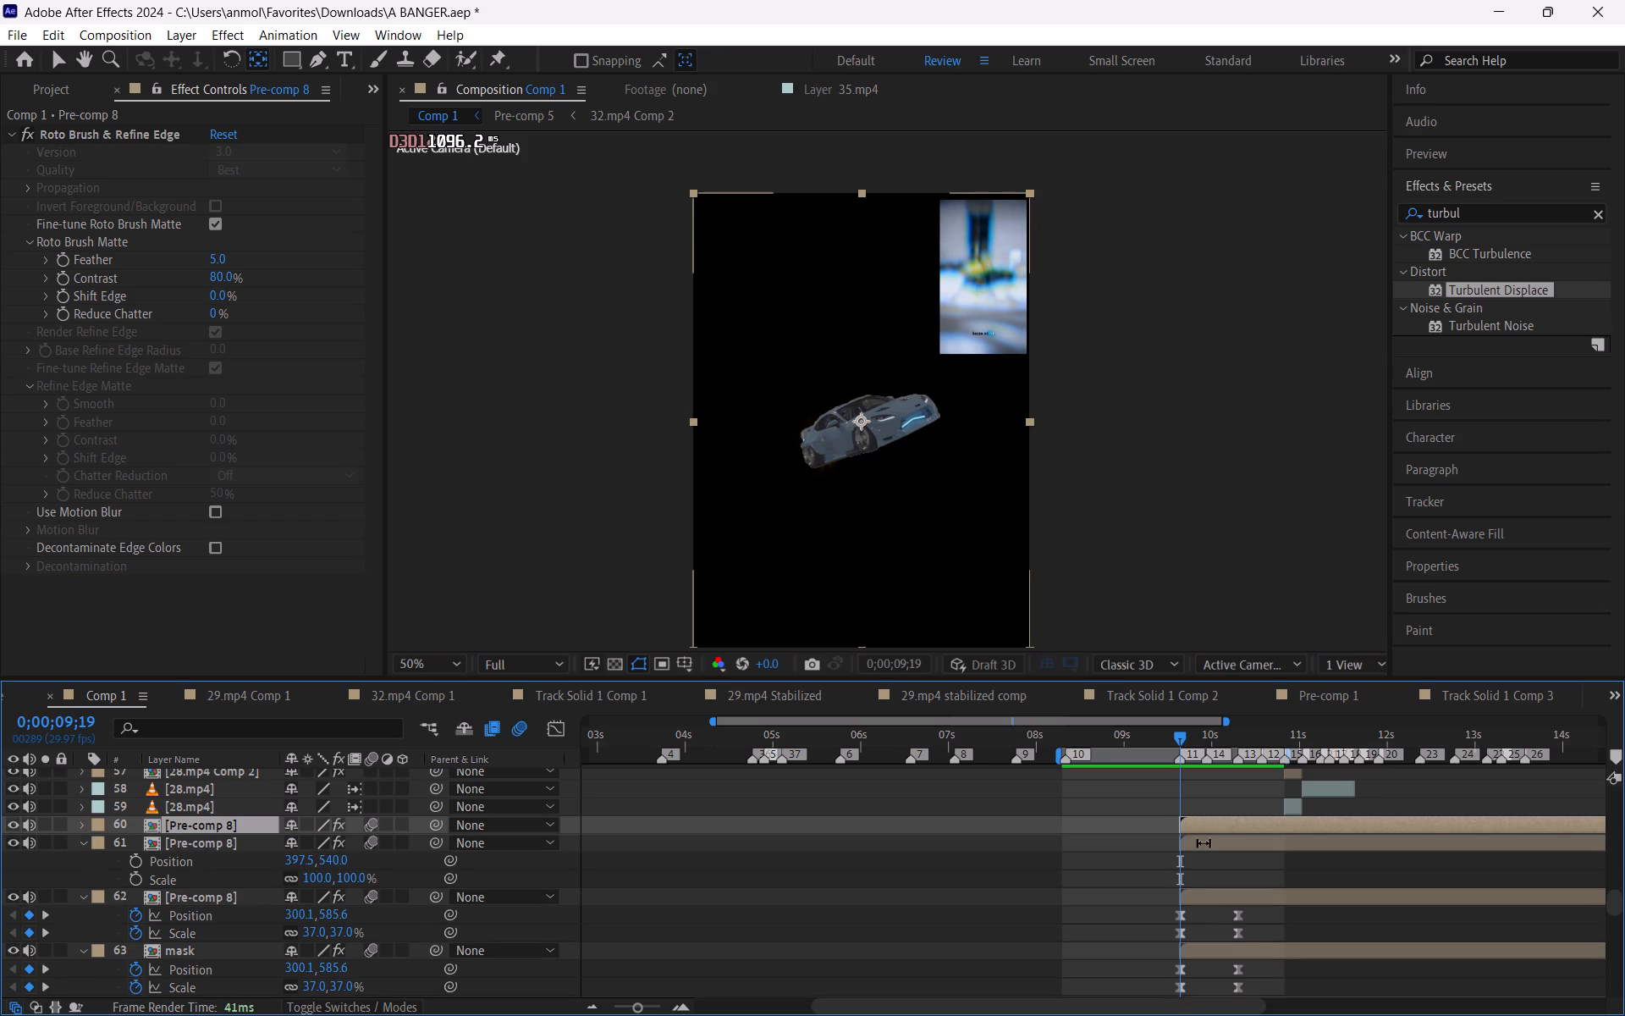
click(1204, 841)
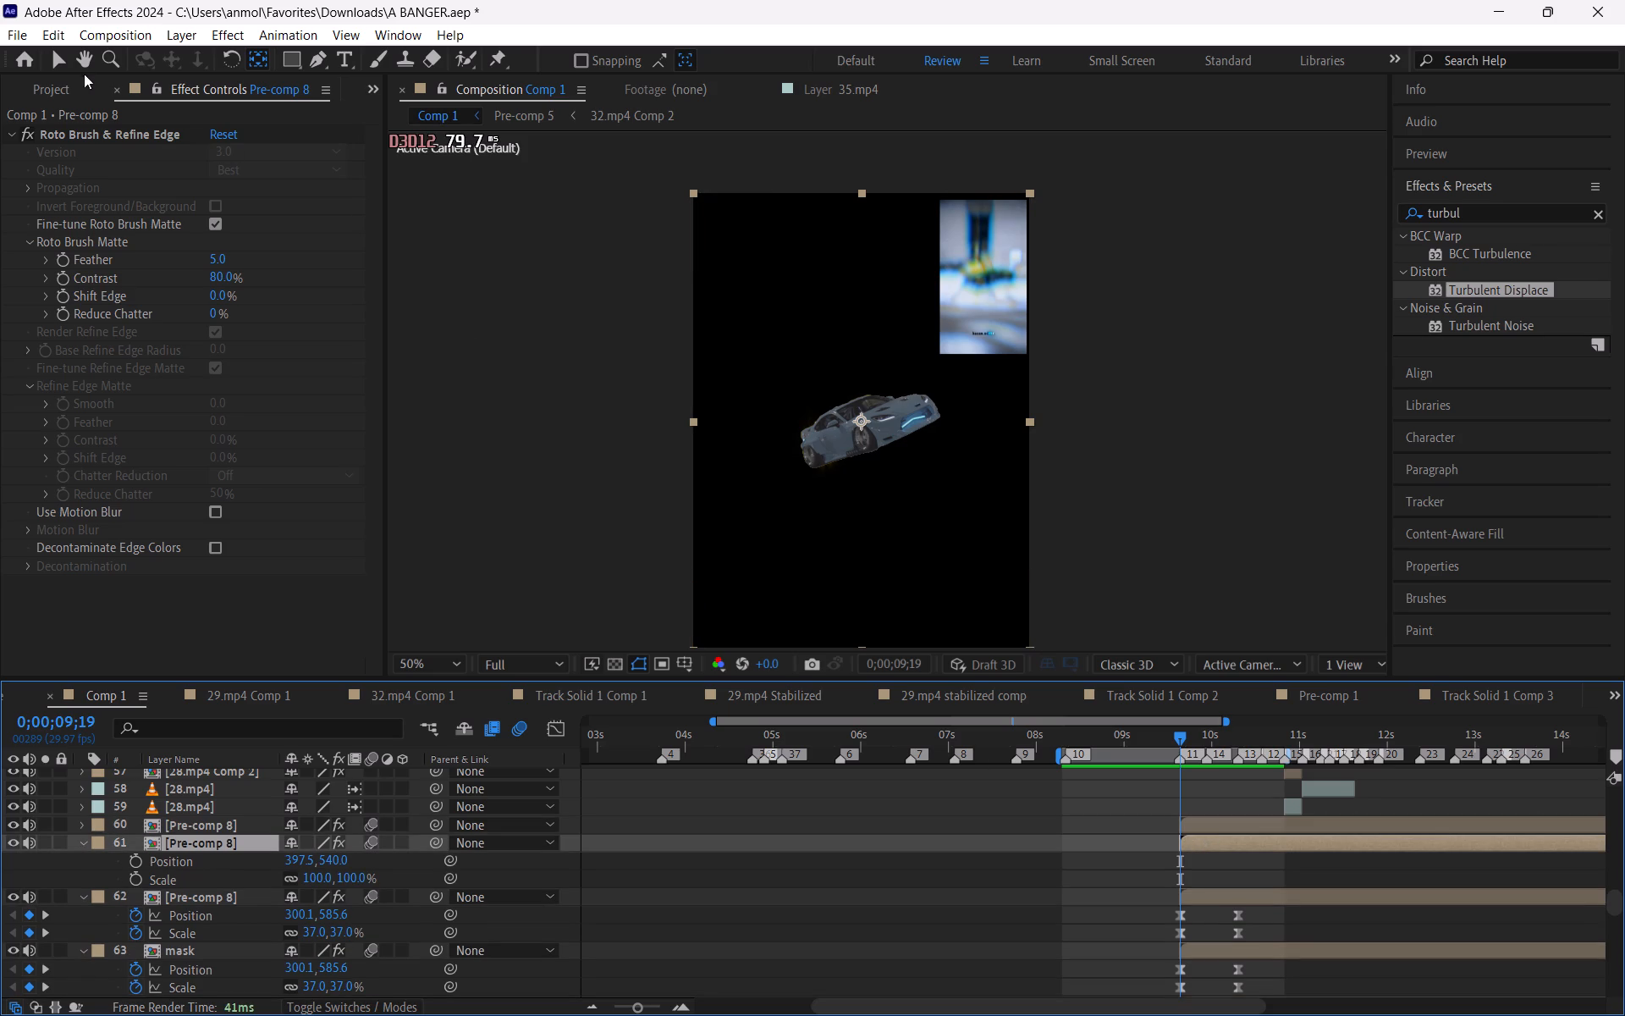
click(58, 57)
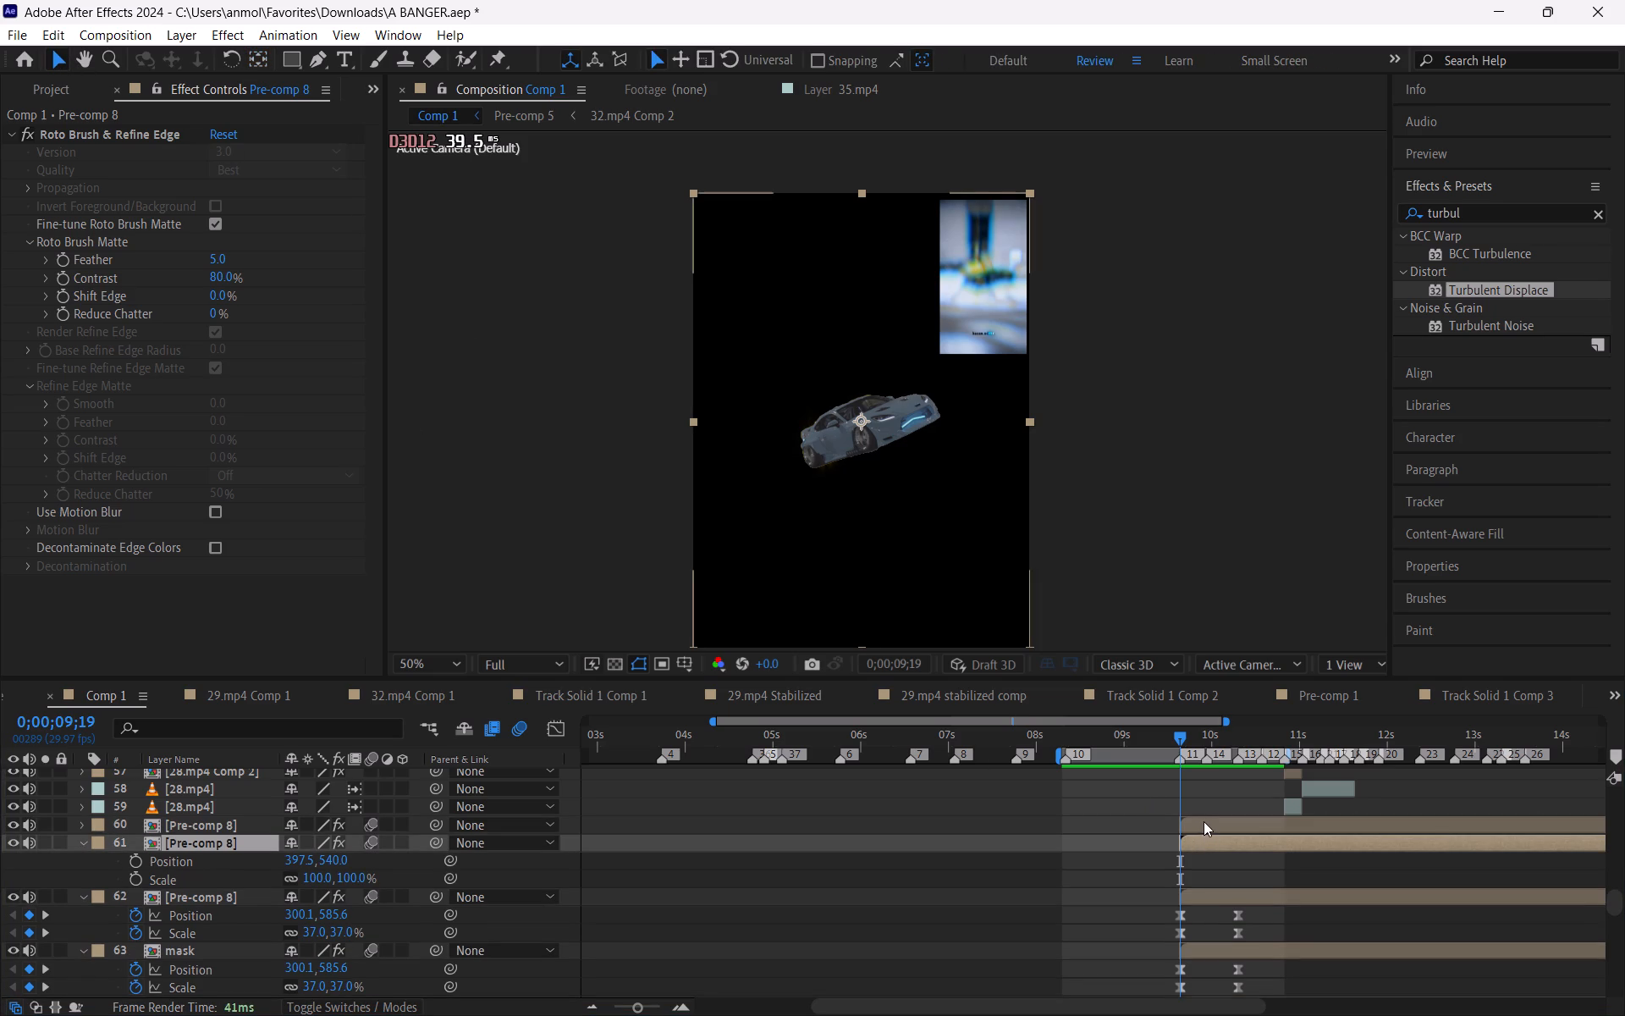
drag(207, 843, 243, 975)
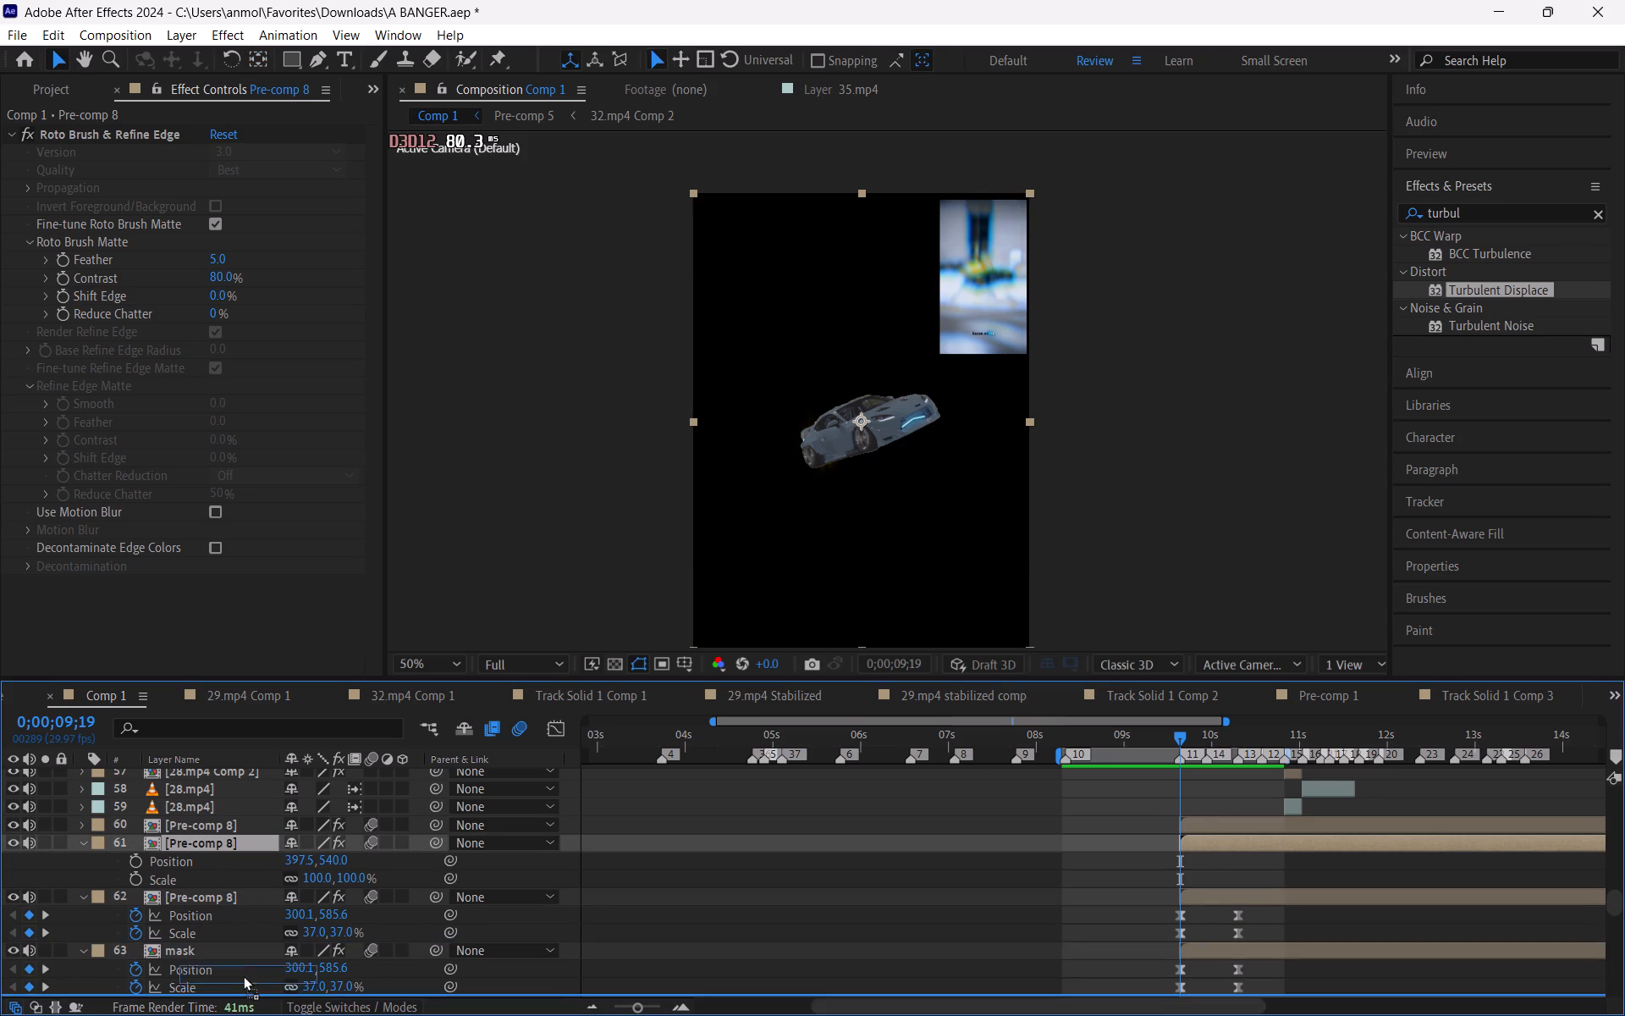
drag(243, 975, 256, 970)
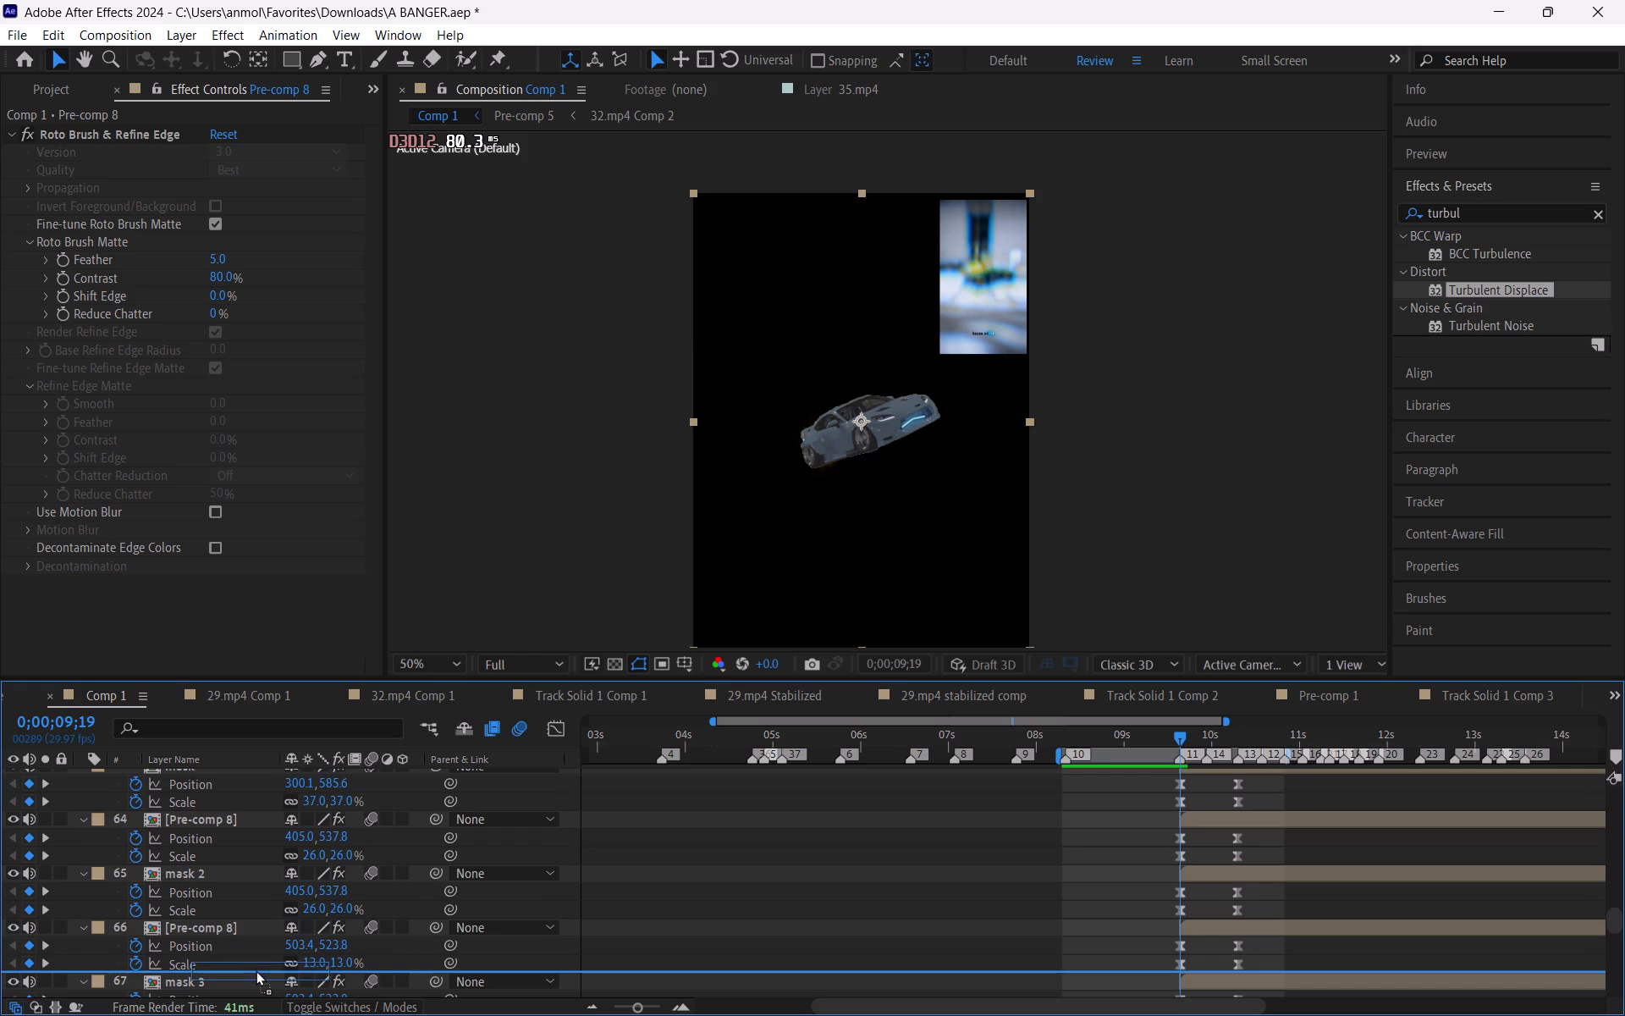
drag(256, 970, 269, 908)
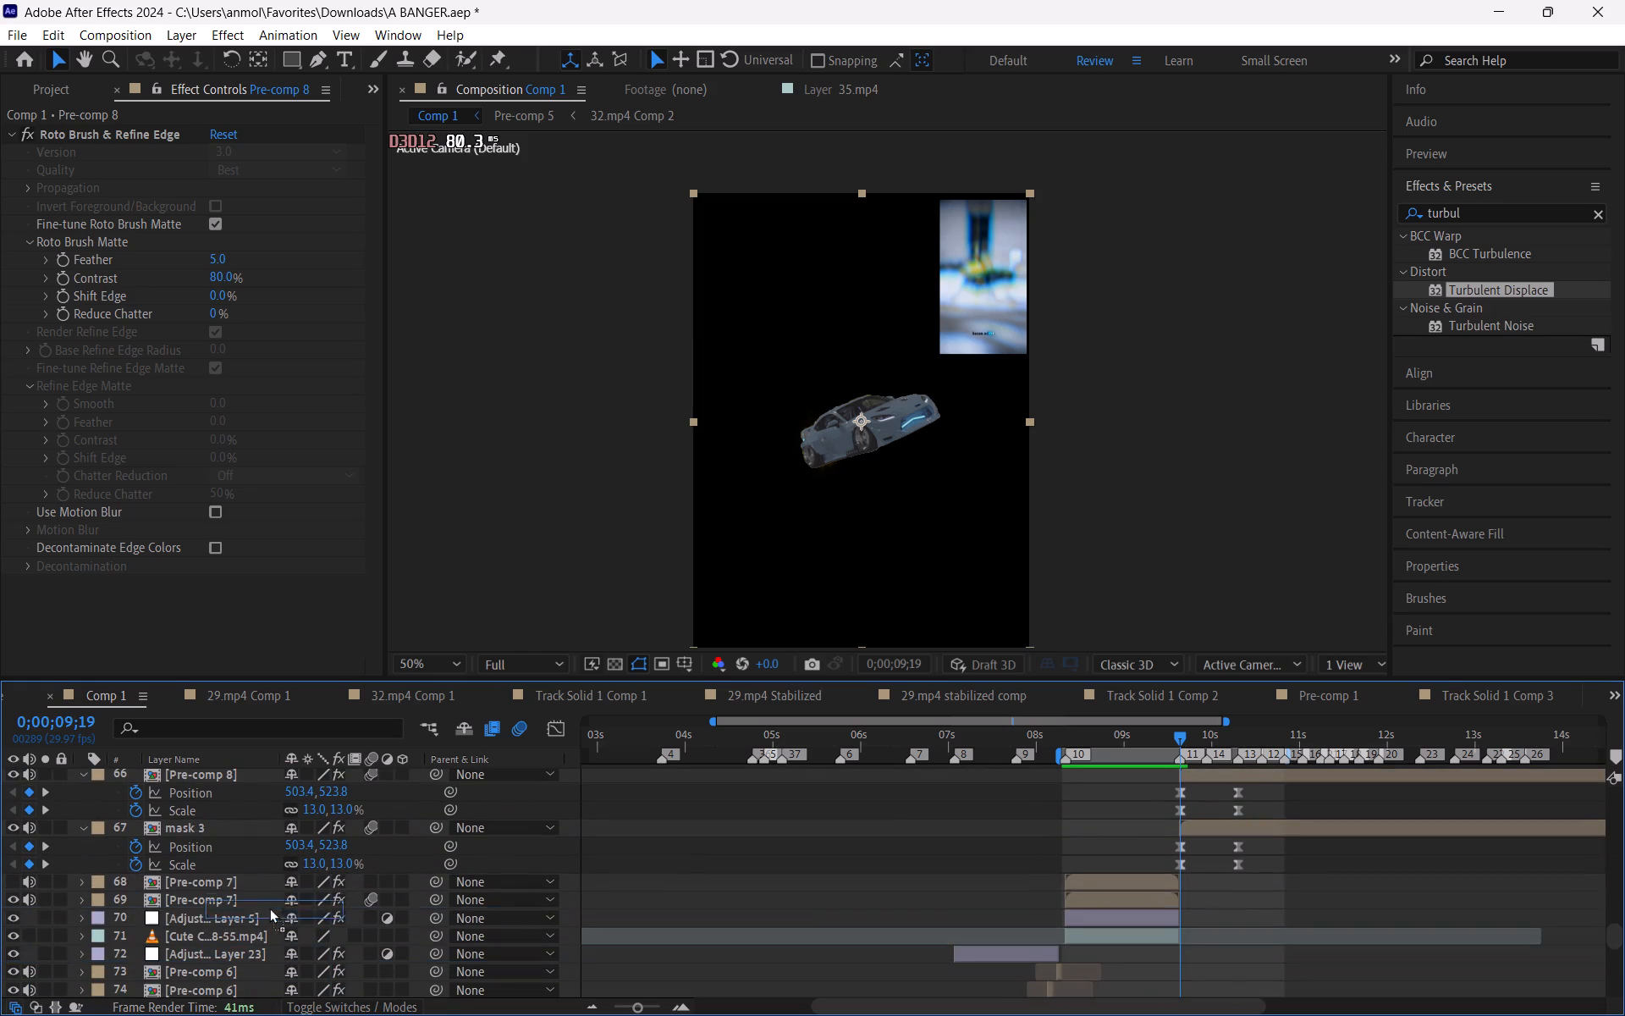
drag(269, 908, 277, 876)
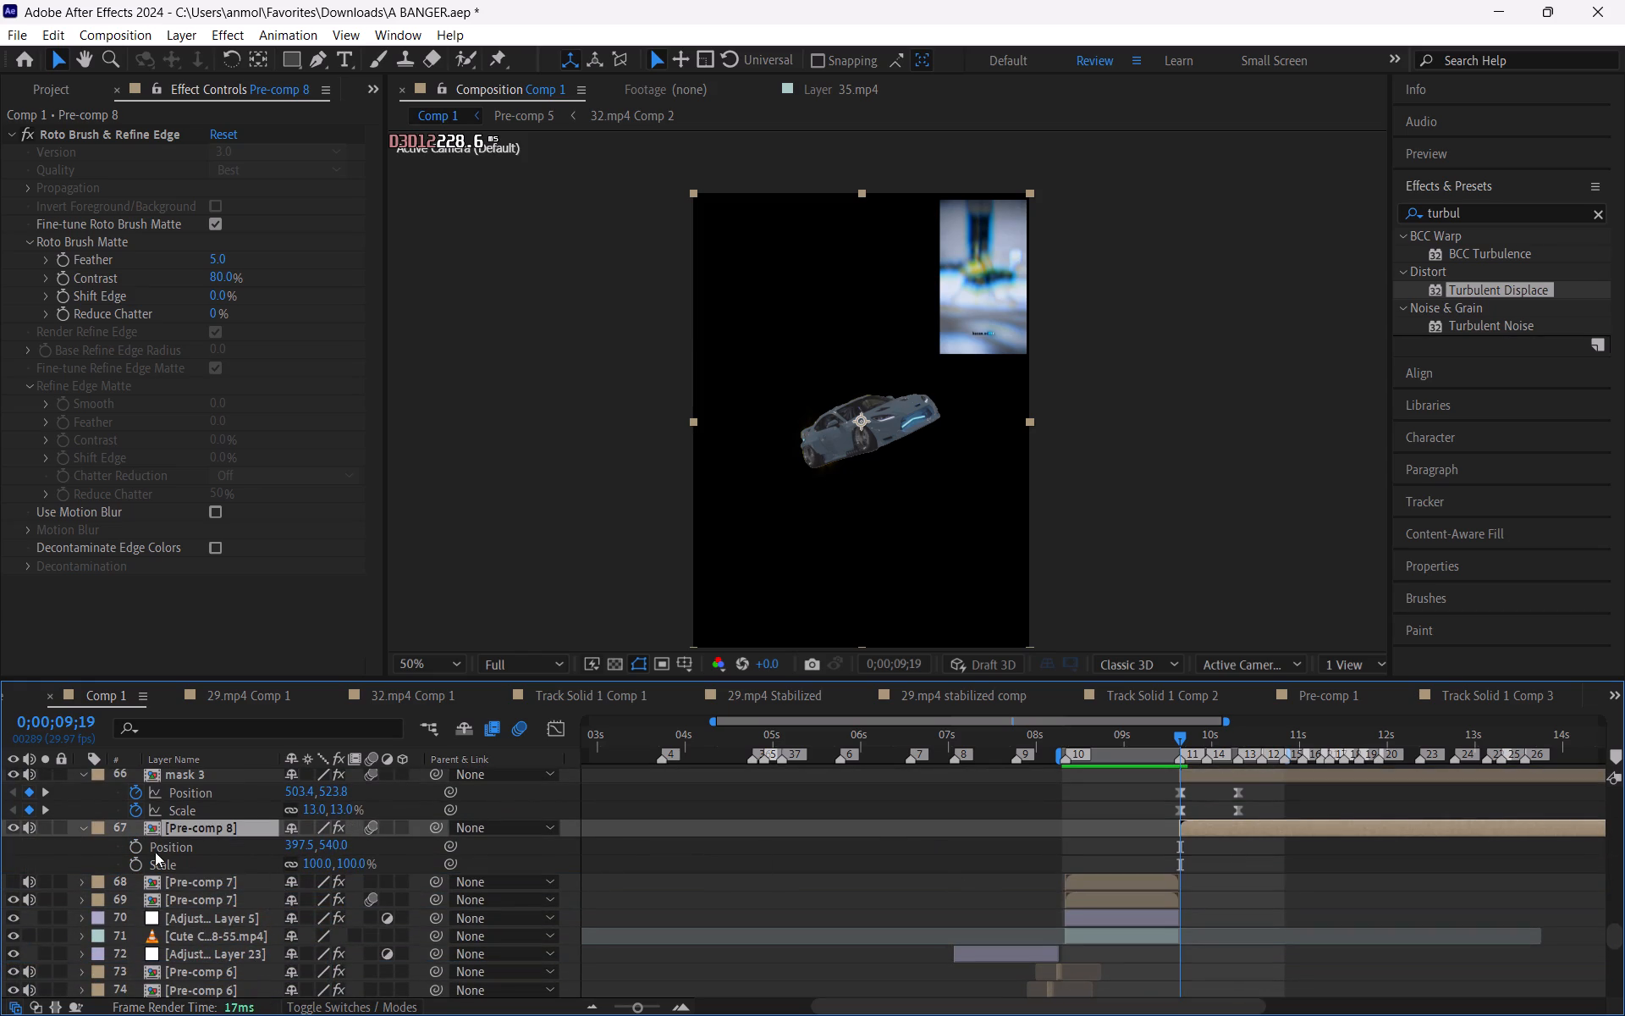
Delete the Roto Brush & Refine Edge effect from the Pre-comp 8 copy beneath mask 3.
click(96, 140)
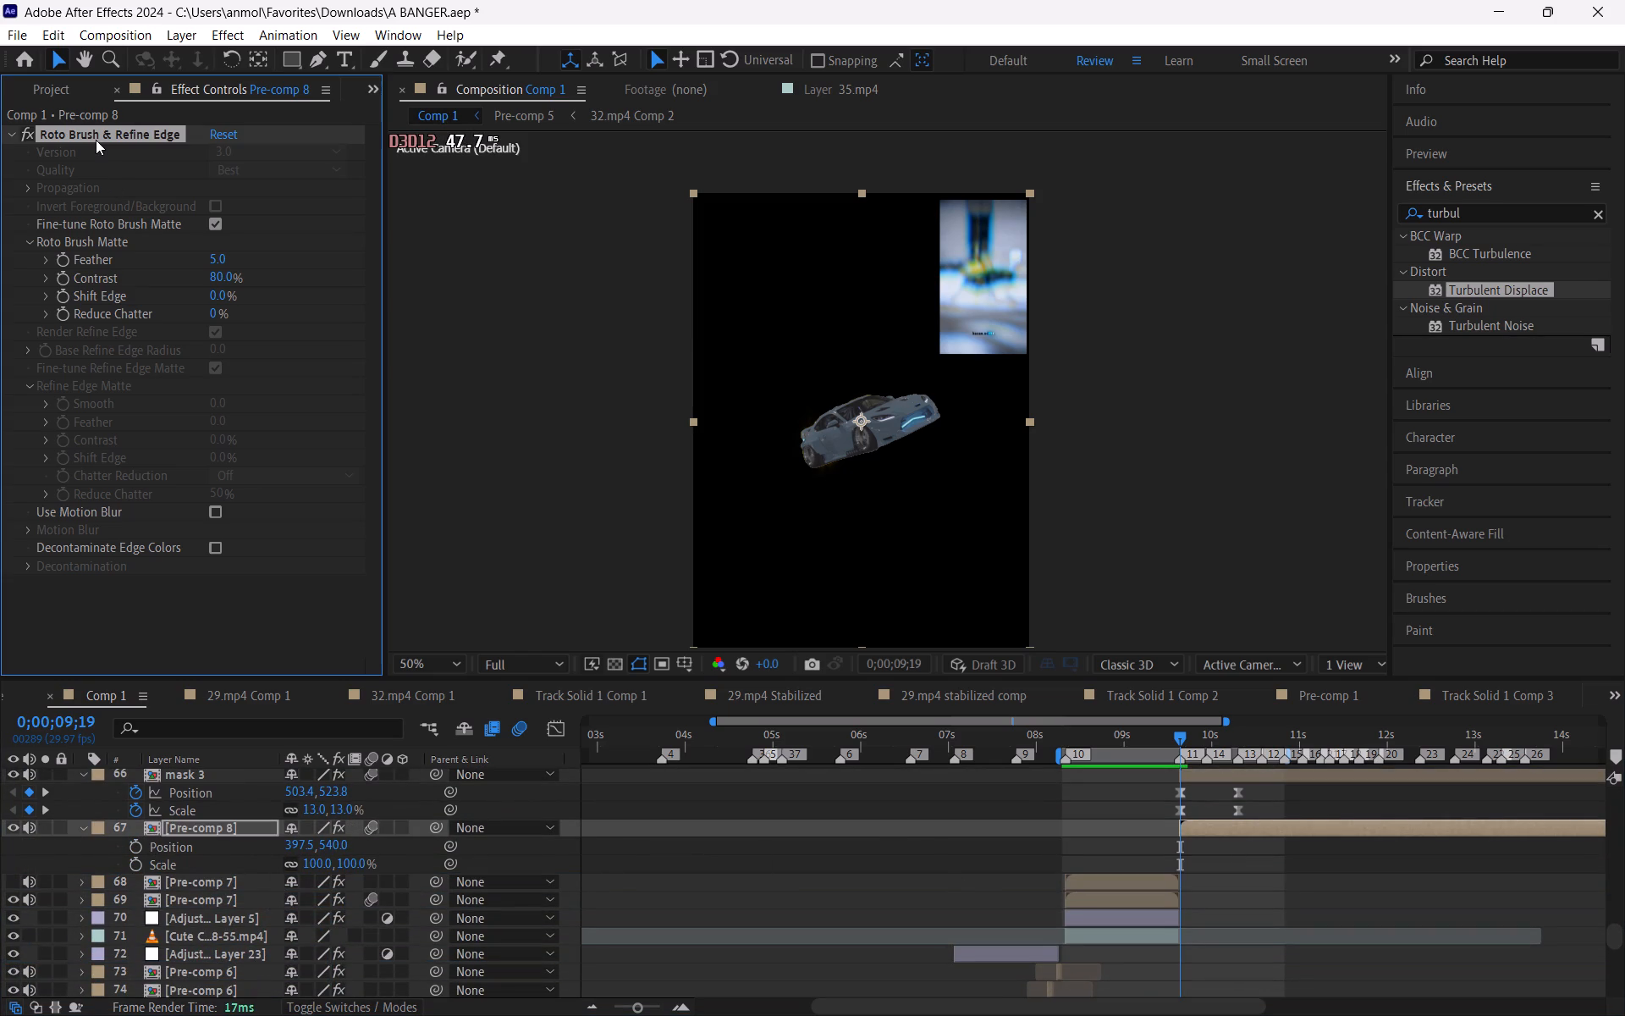
key(Delete)
click(1137, 844)
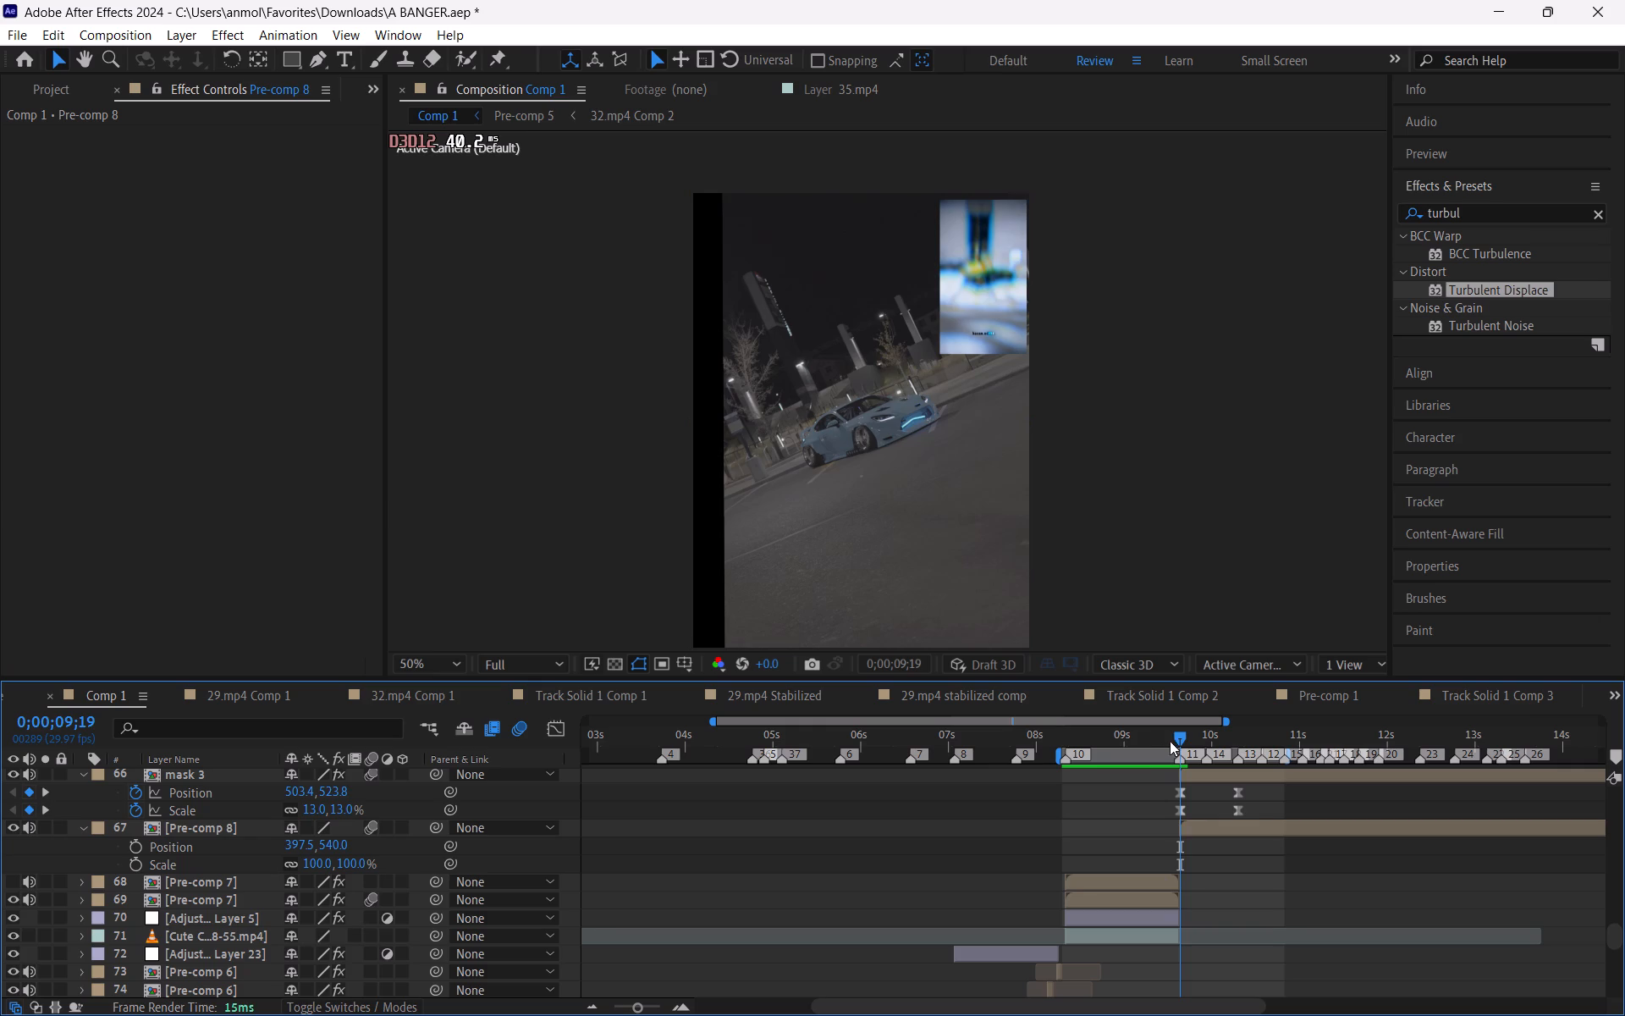
Scrub the car shot between about 0;00;09;17 and 0;00;10;25 to examine the flames against the full background.
drag(1176, 738, 1215, 752)
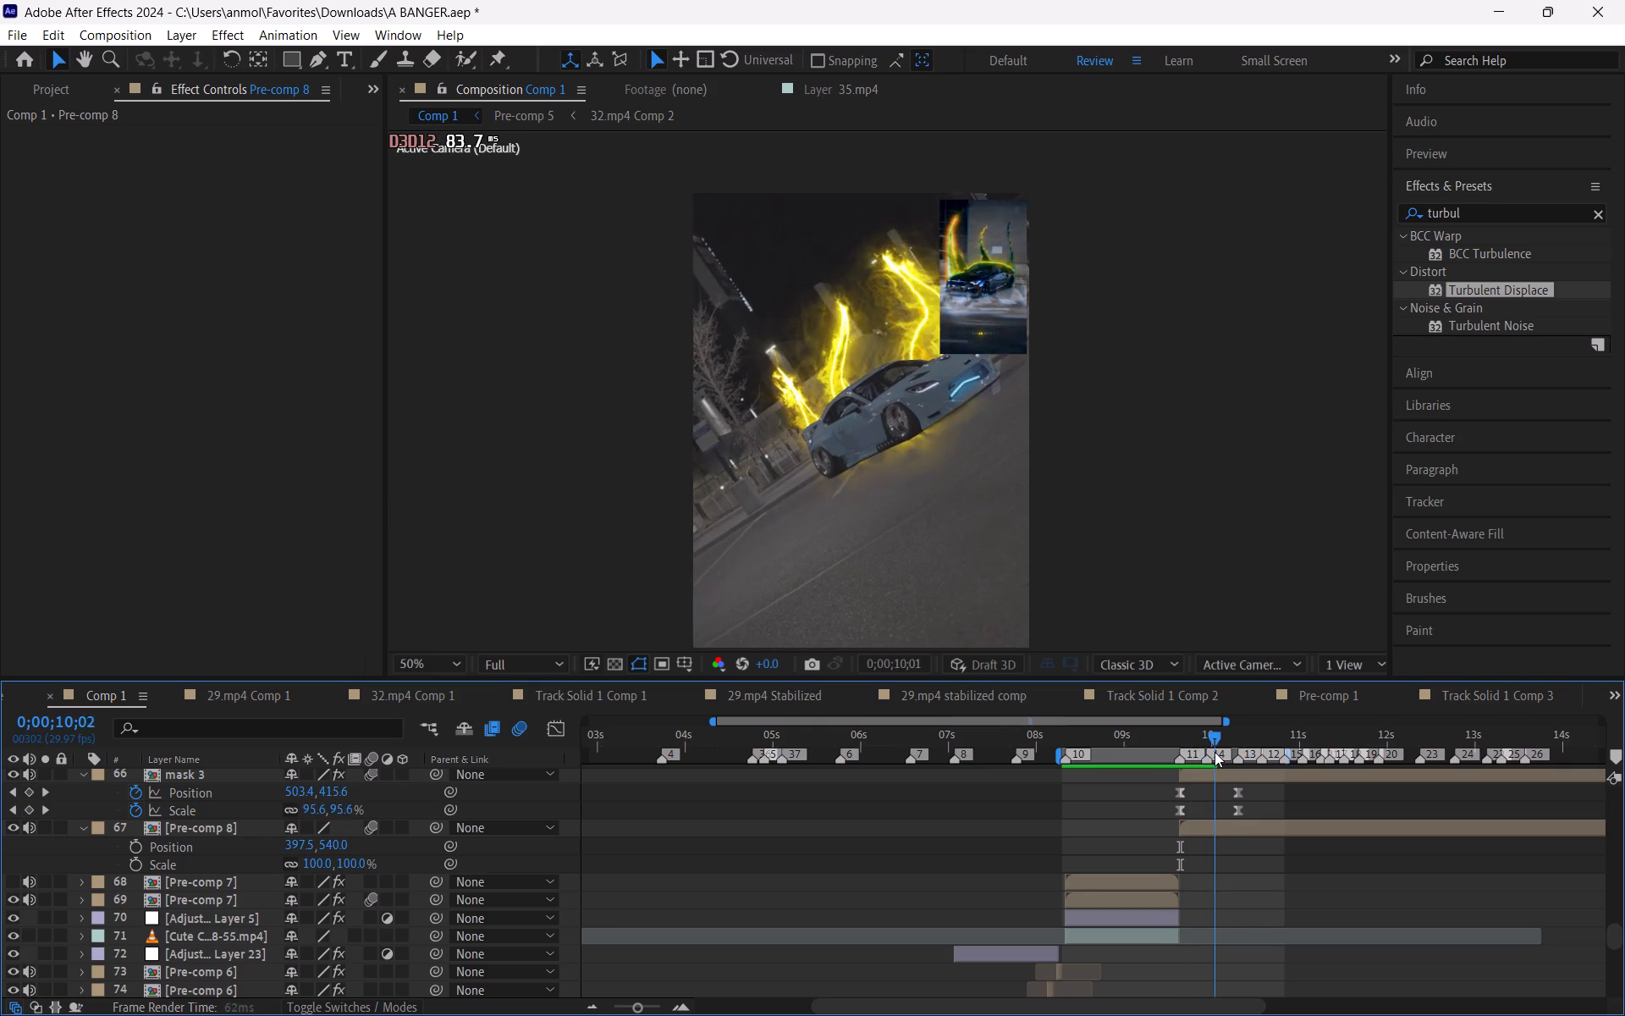
drag(1215, 752, 1233, 770)
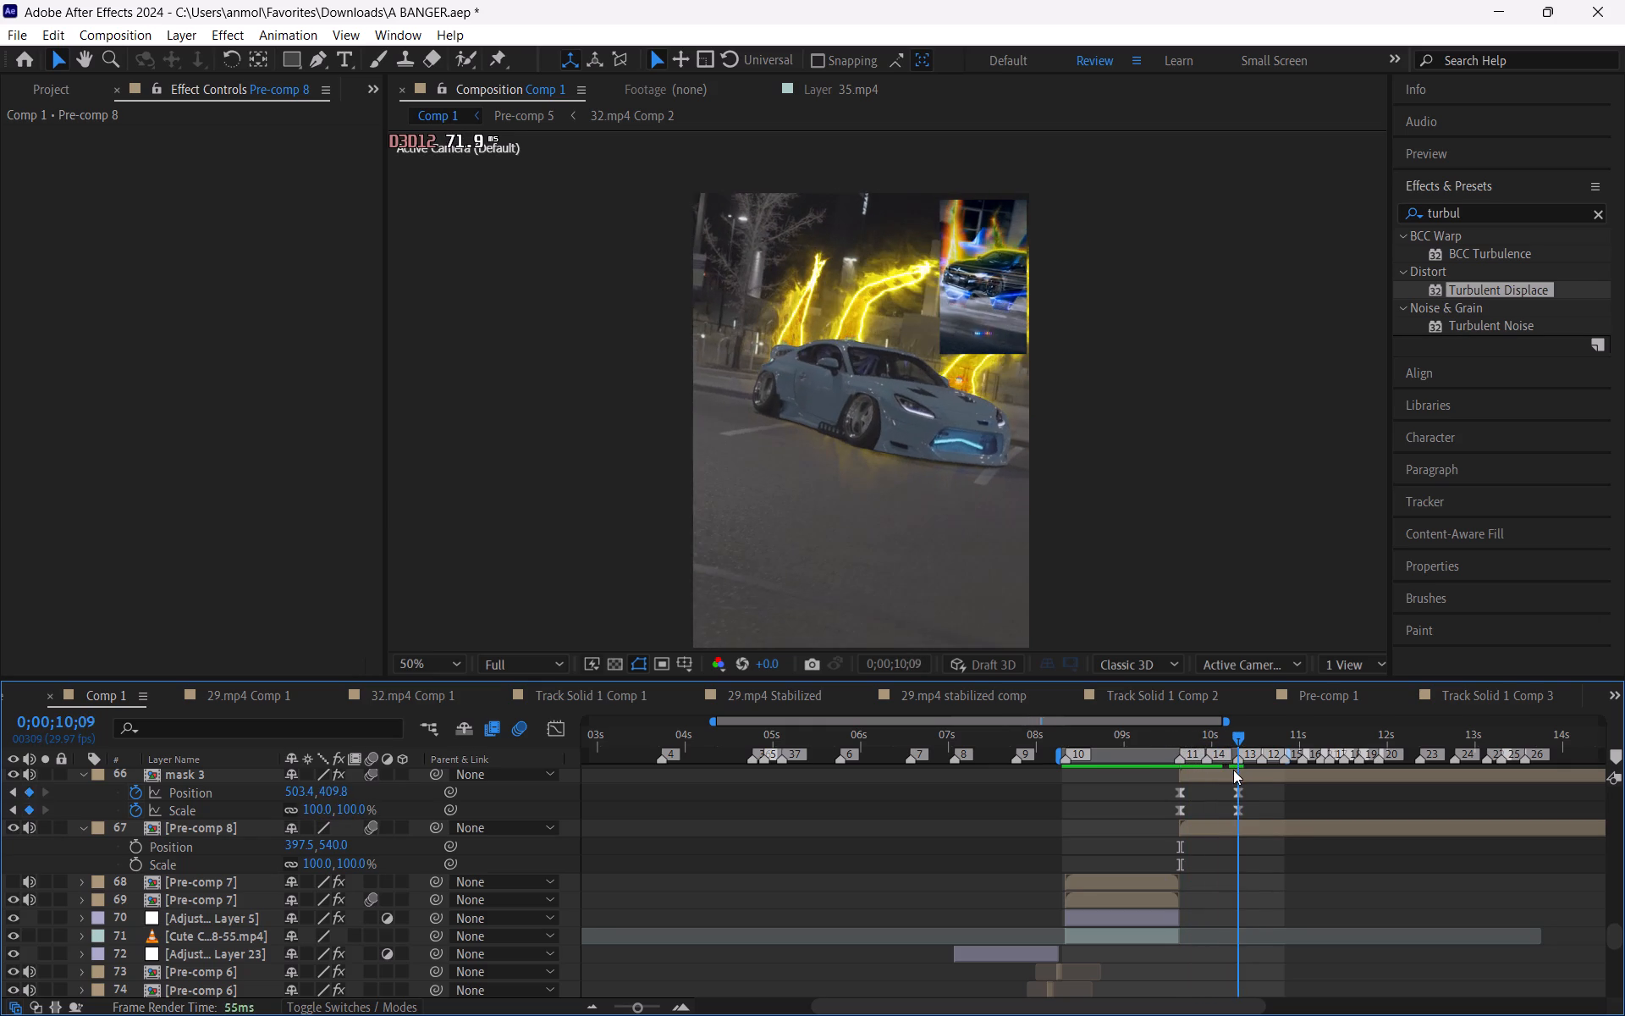
drag(1233, 770, 1172, 789)
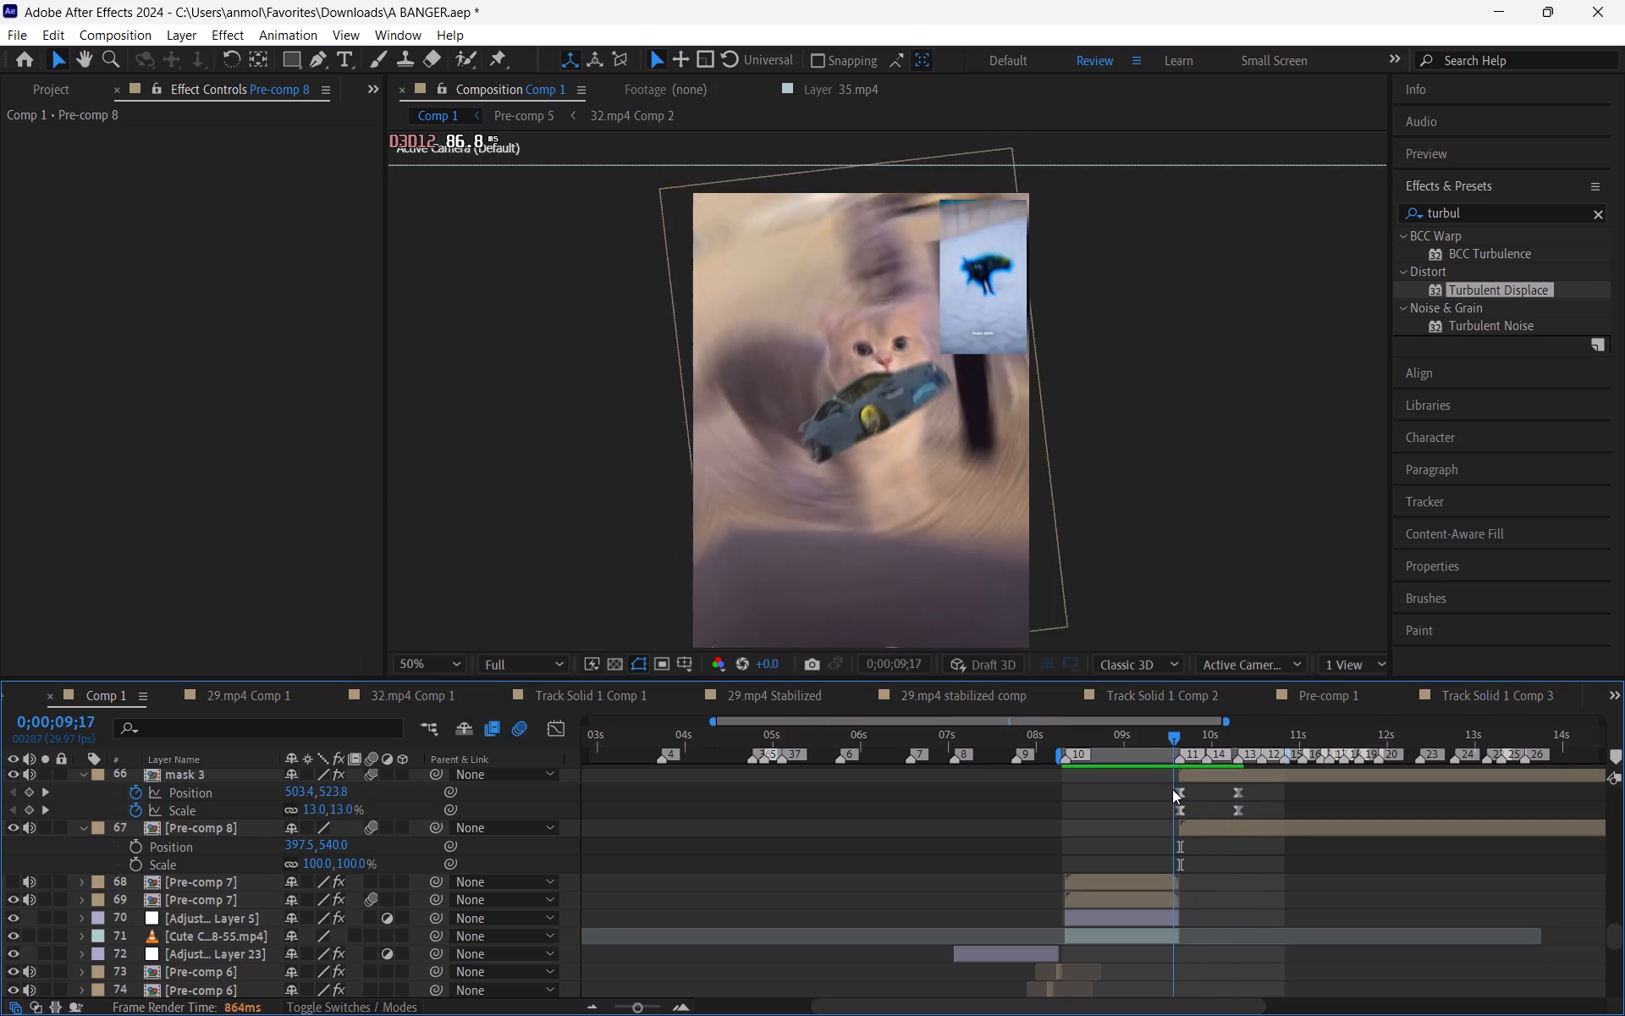
drag(1172, 789, 1244, 812)
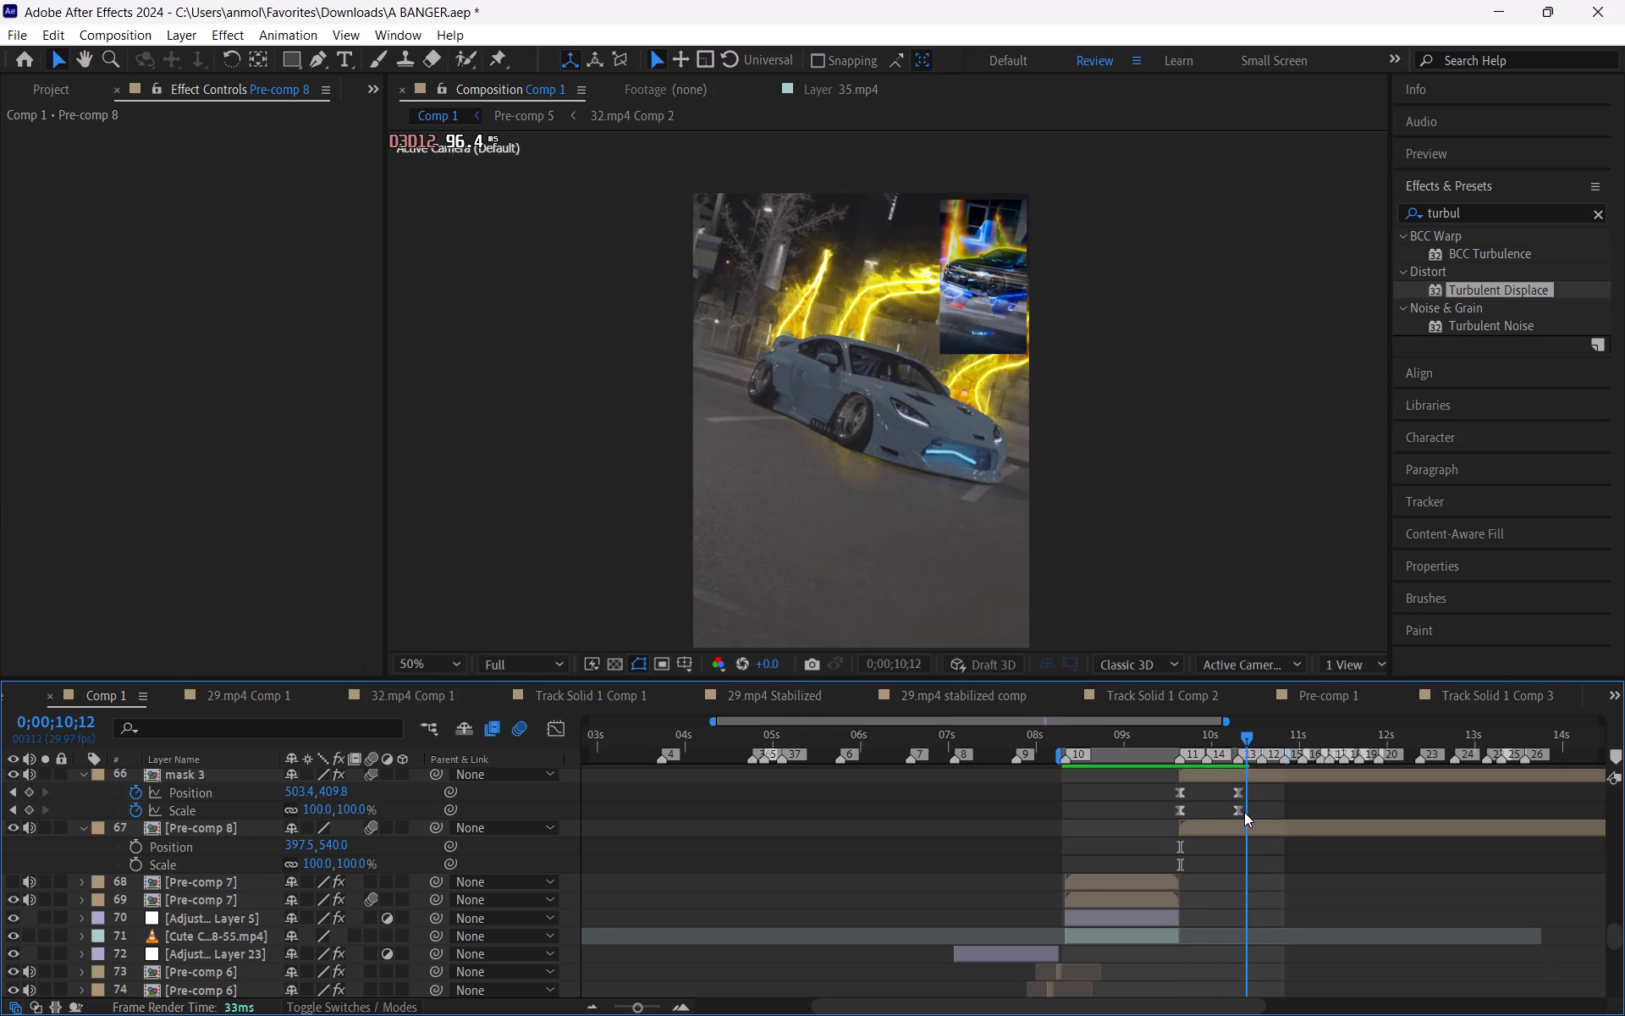
drag(1244, 812, 1282, 837)
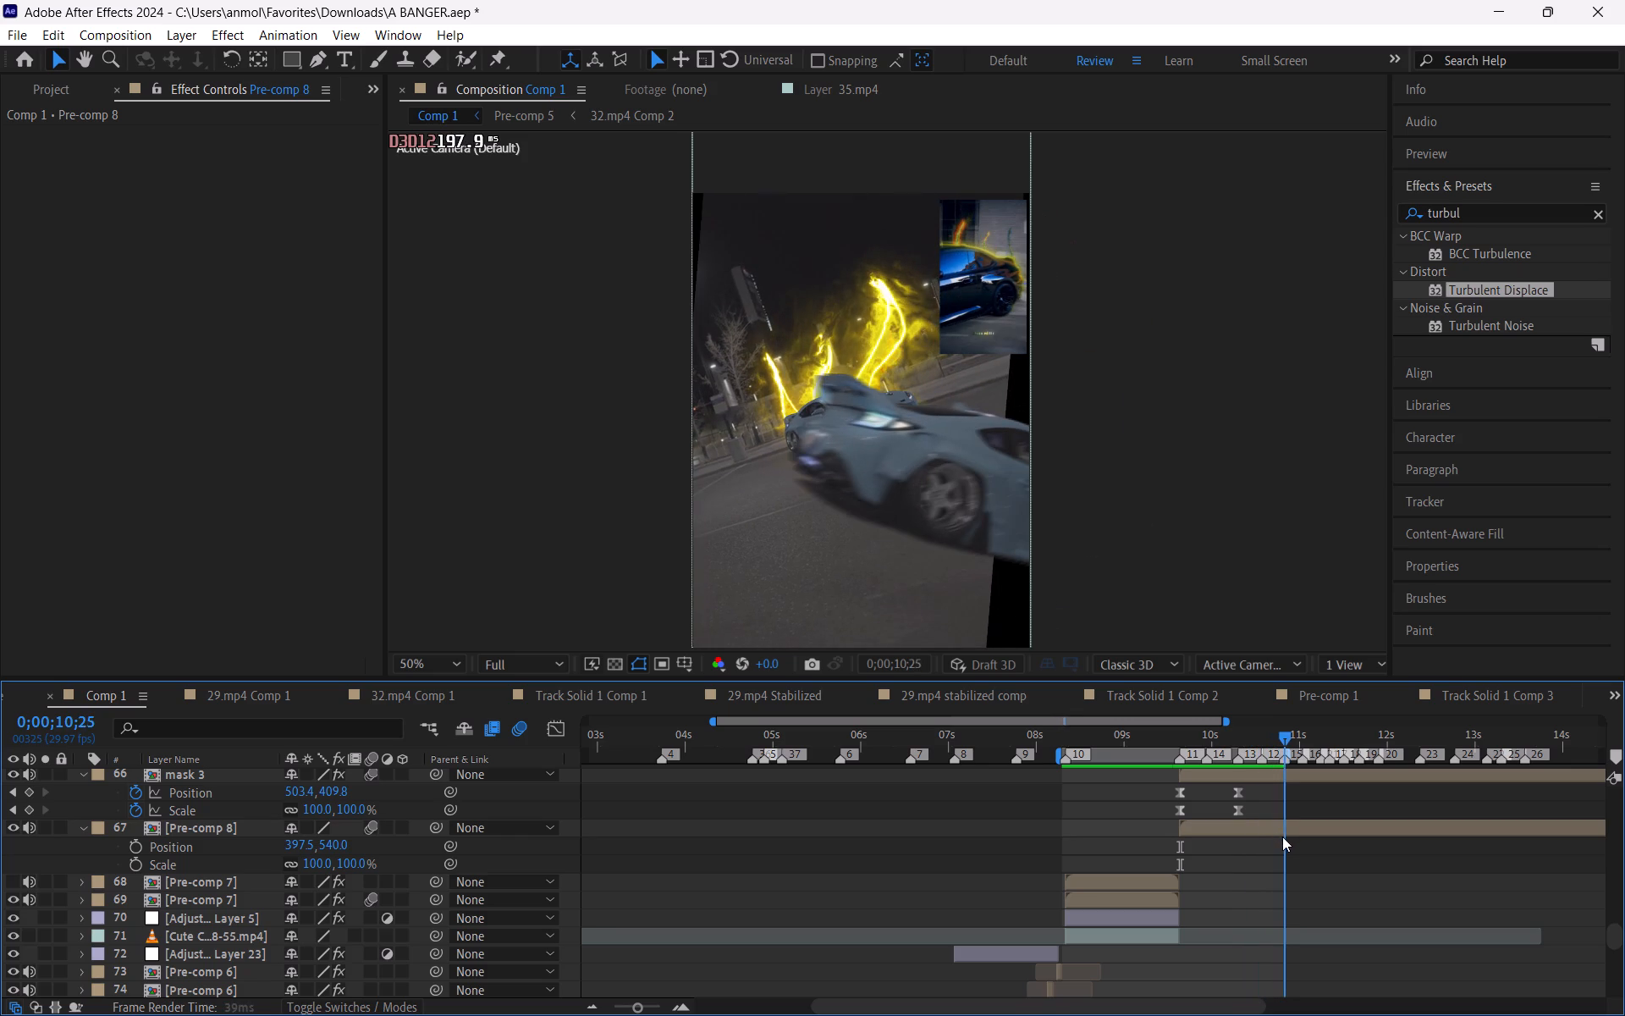
drag(1282, 837, 1054, 819)
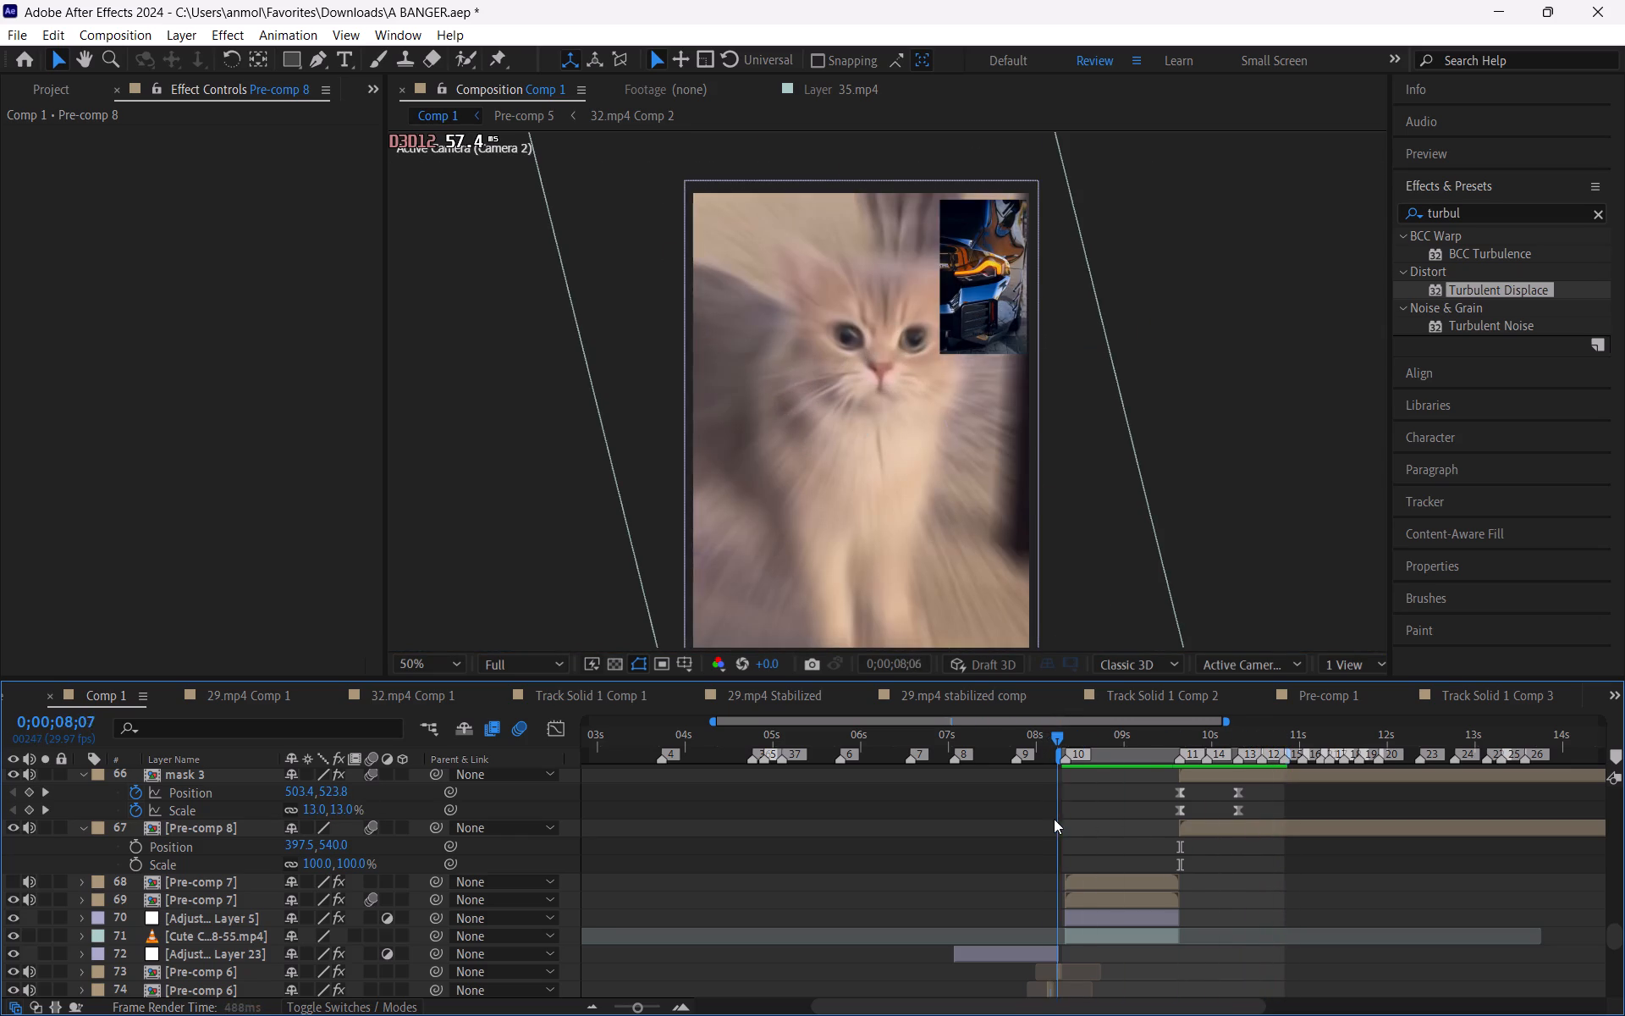
Play back and scrub the cat-to-car sequence from about 0;00;08;09 to 0;00;10;22 to examine the transition and flames in context.
drag(1054, 819, 1060, 822)
key(space)
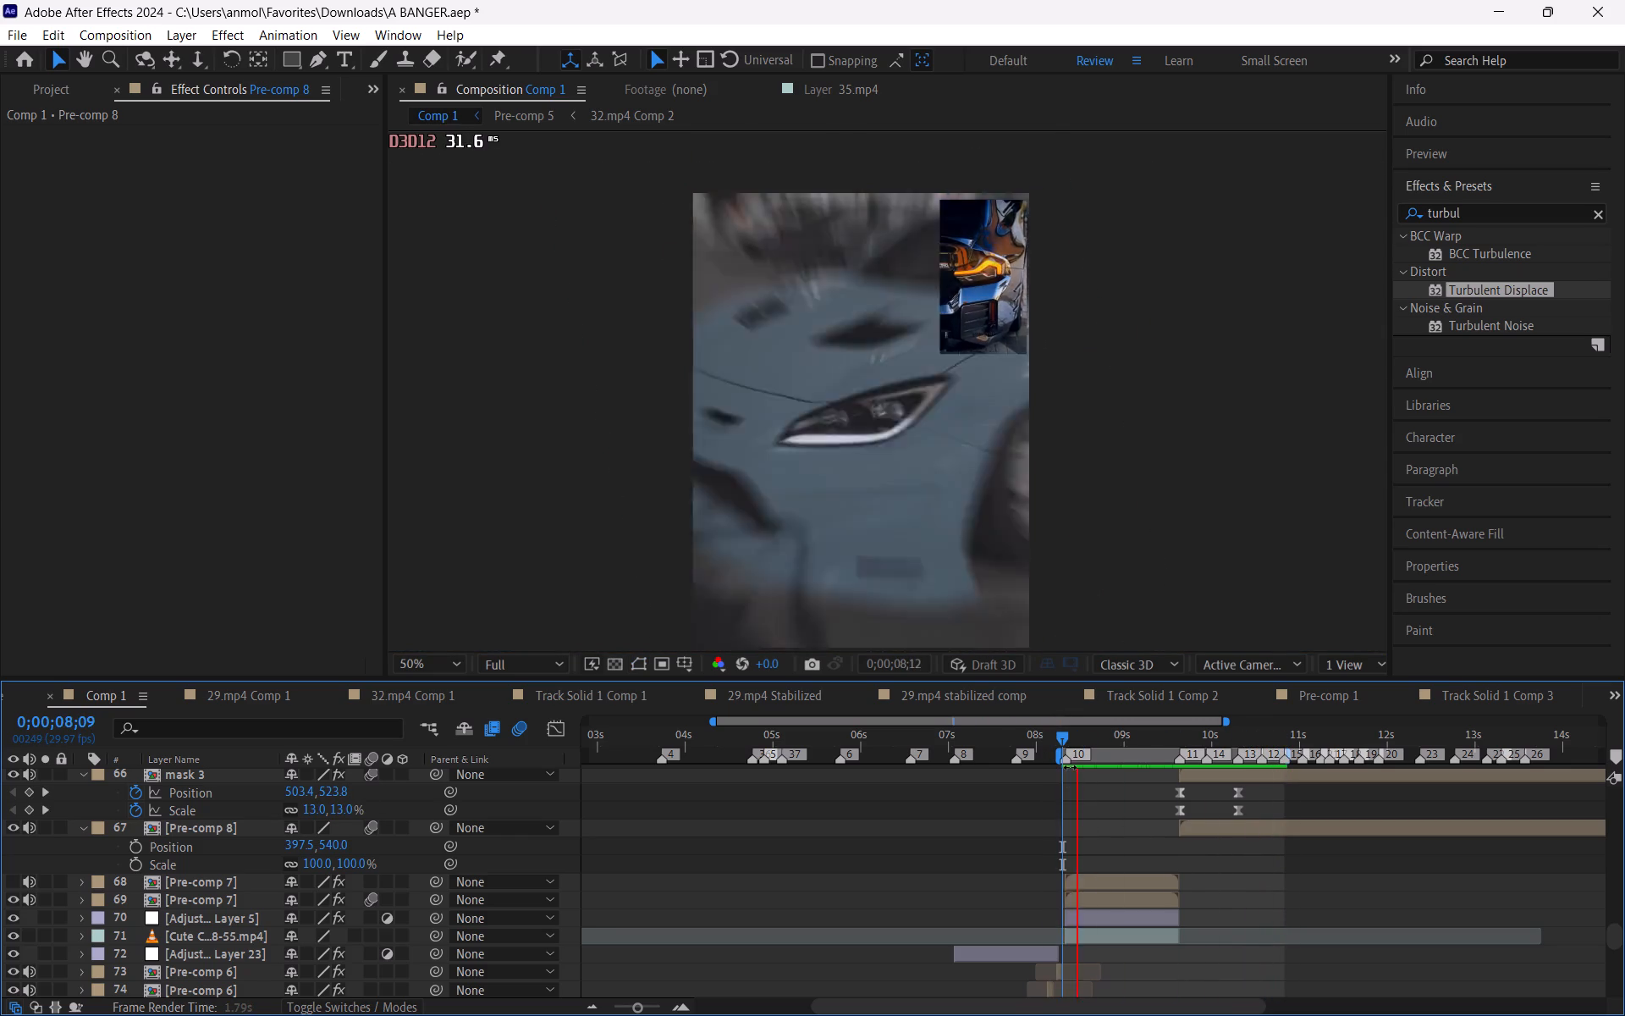
click(1066, 736)
key(space)
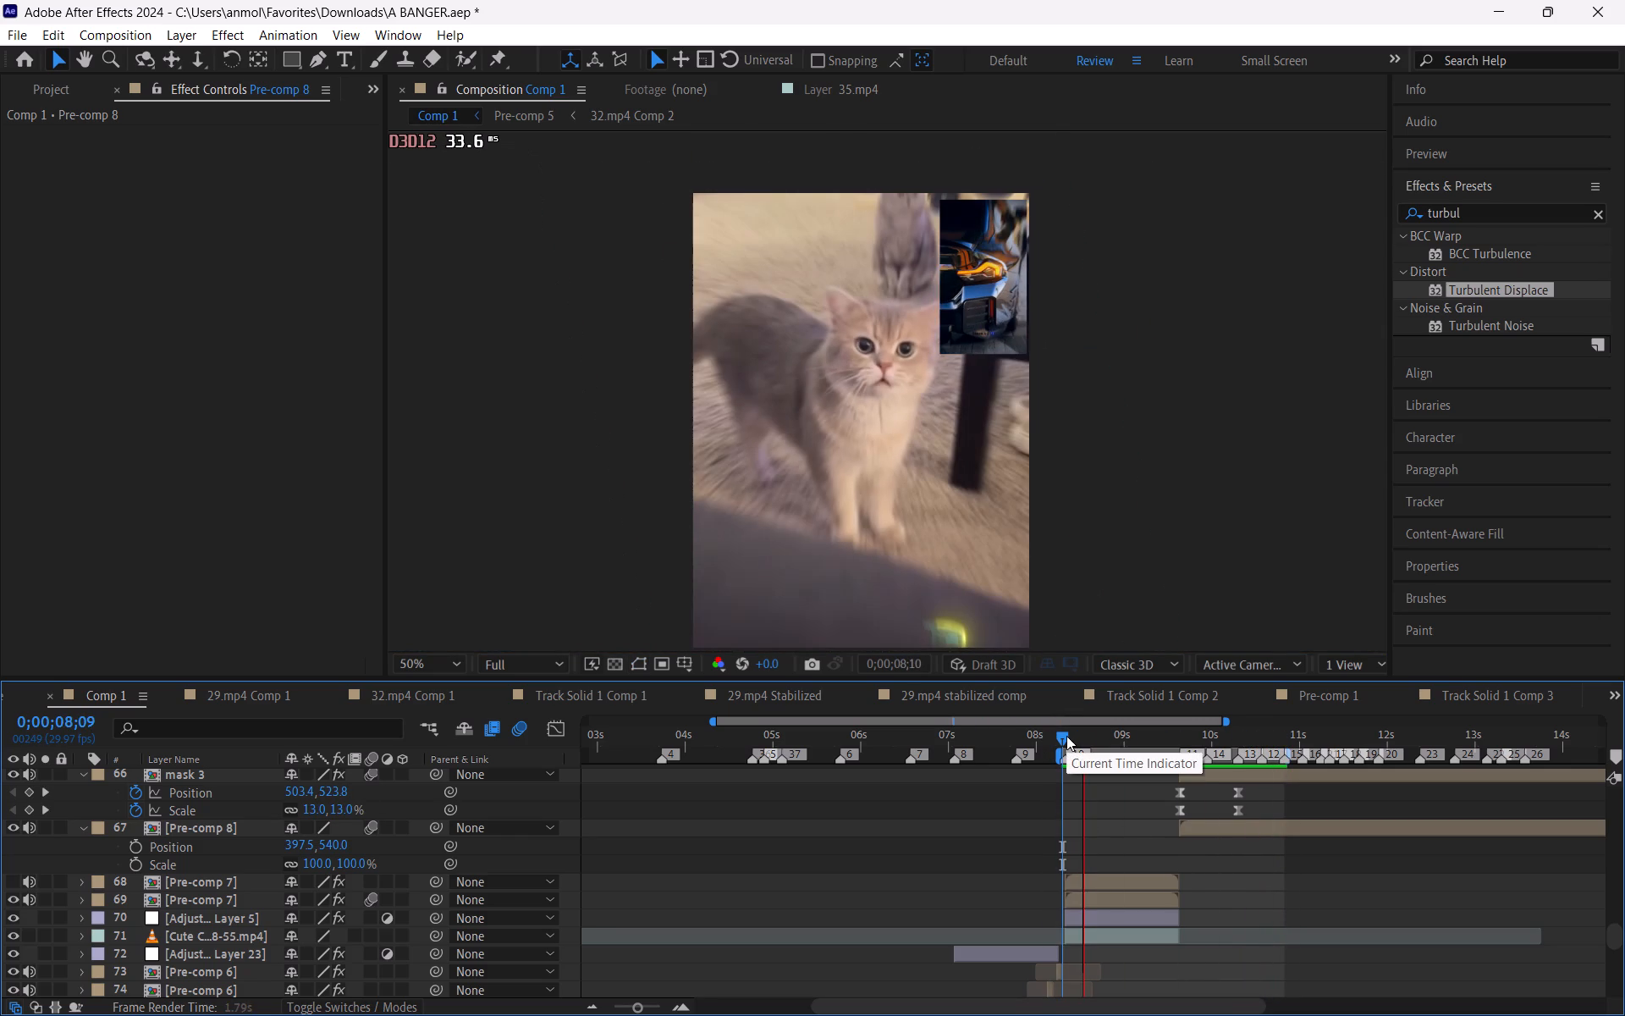
click(1066, 736)
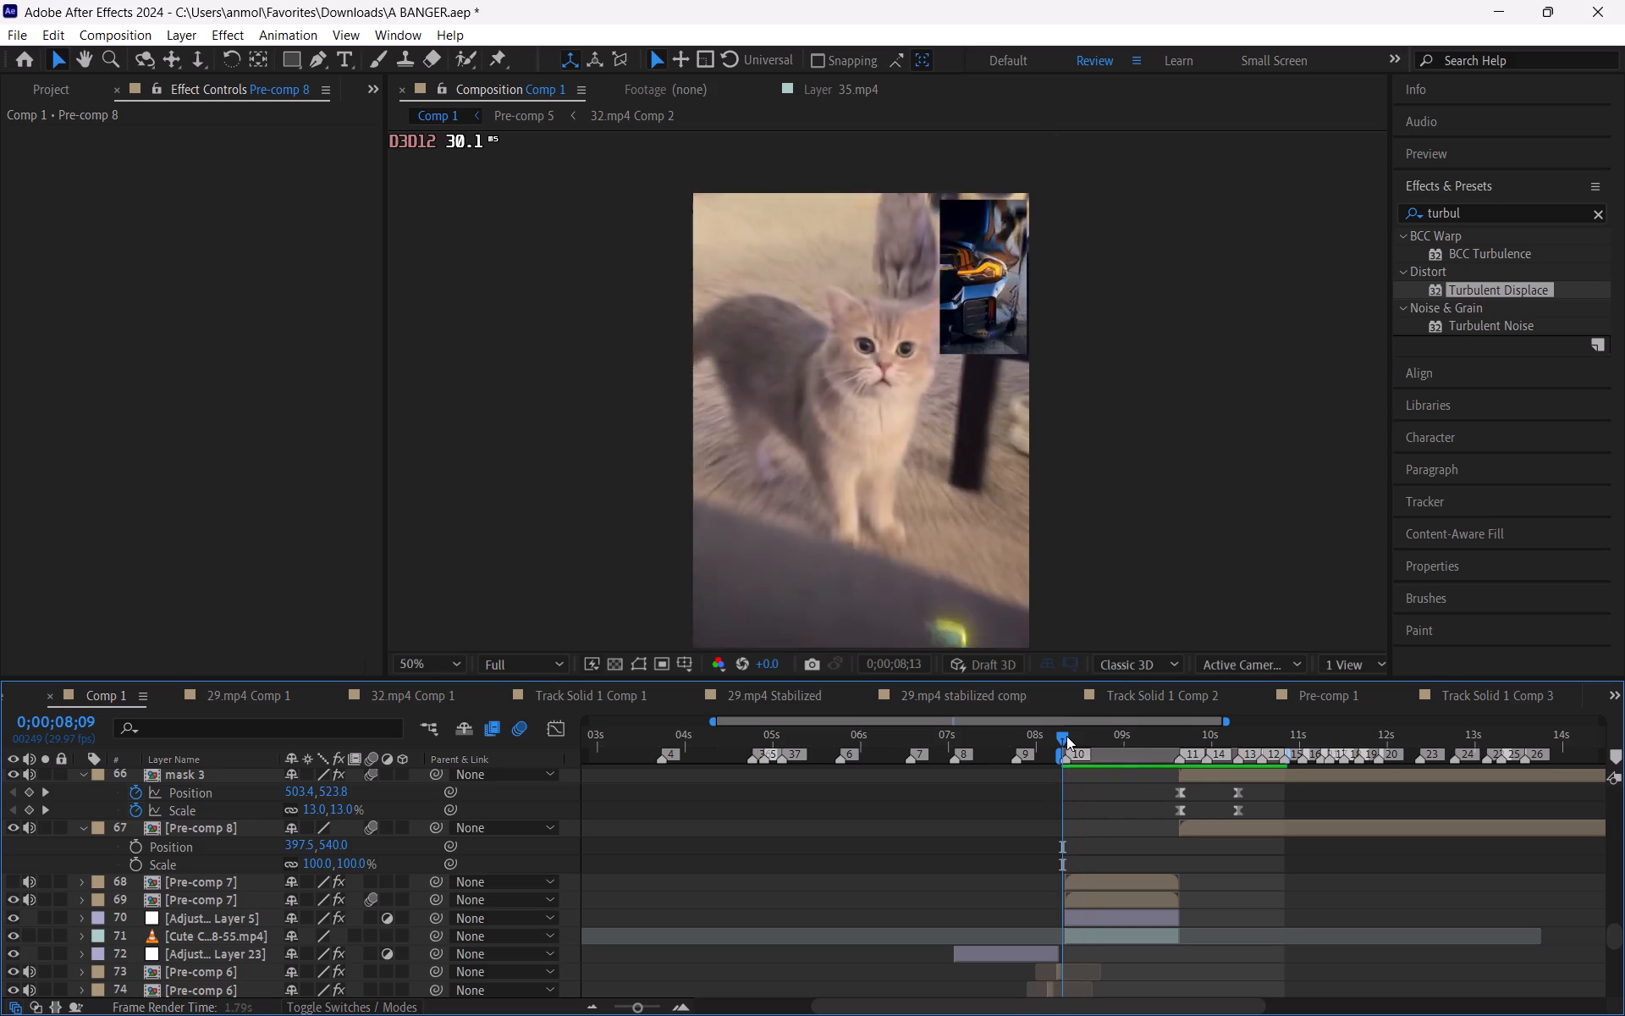
key(space)
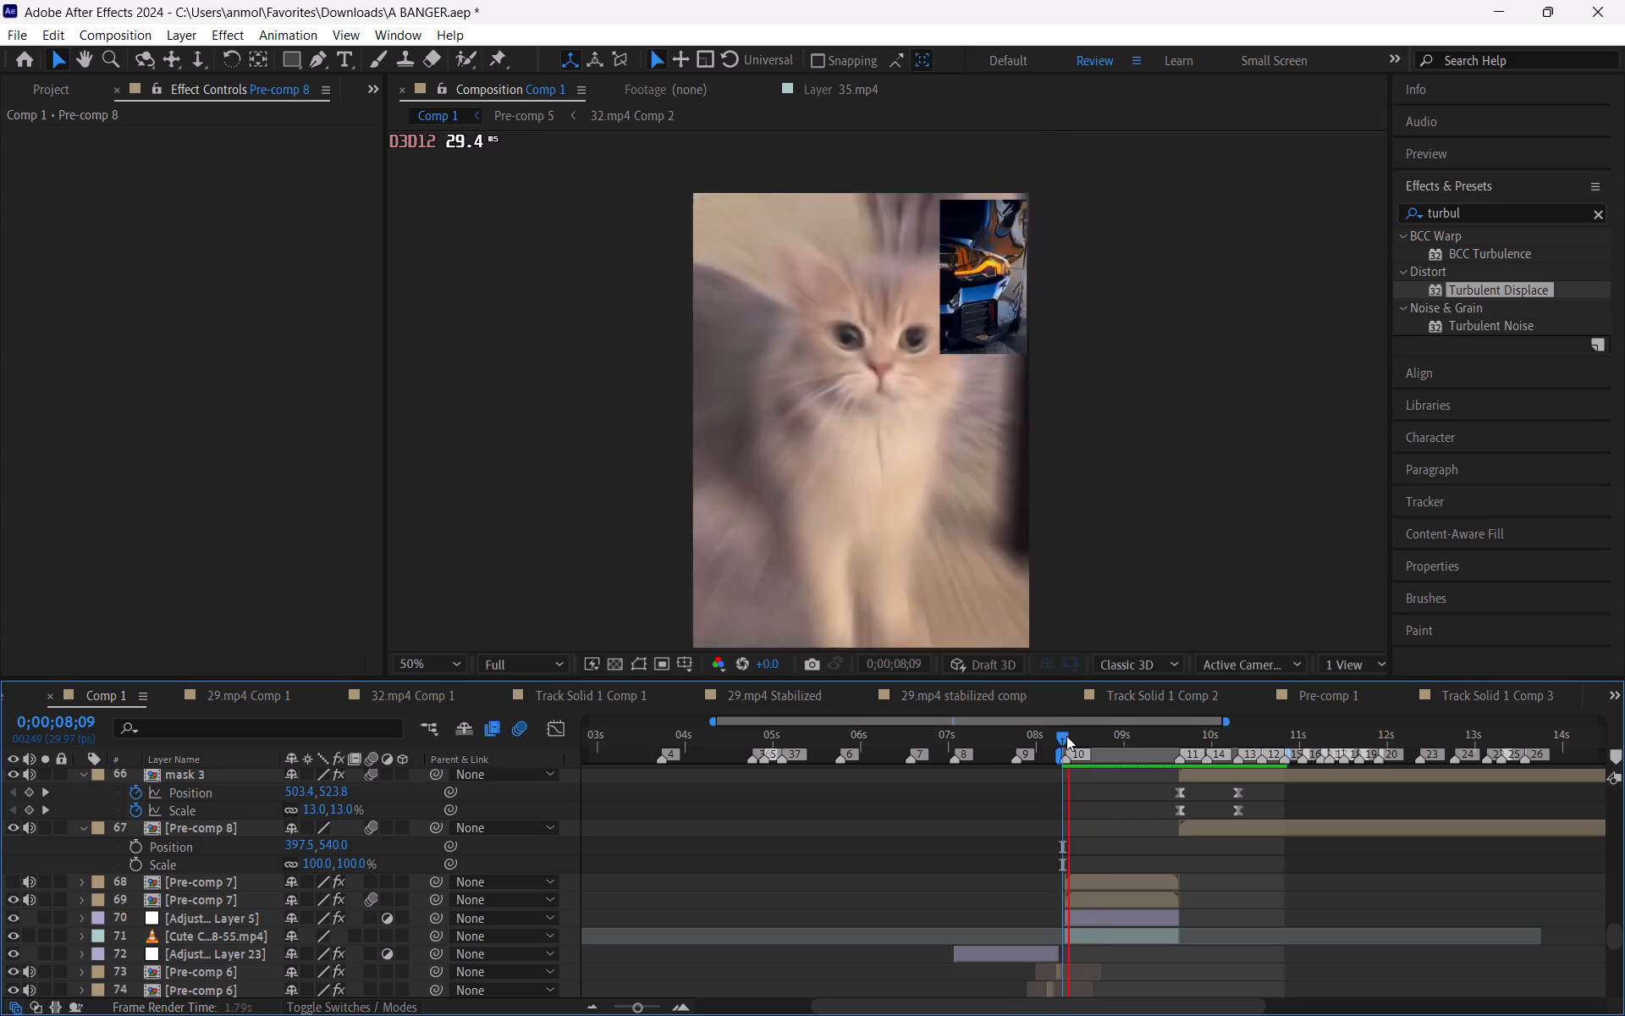
drag(1066, 736, 1114, 764)
key(space)
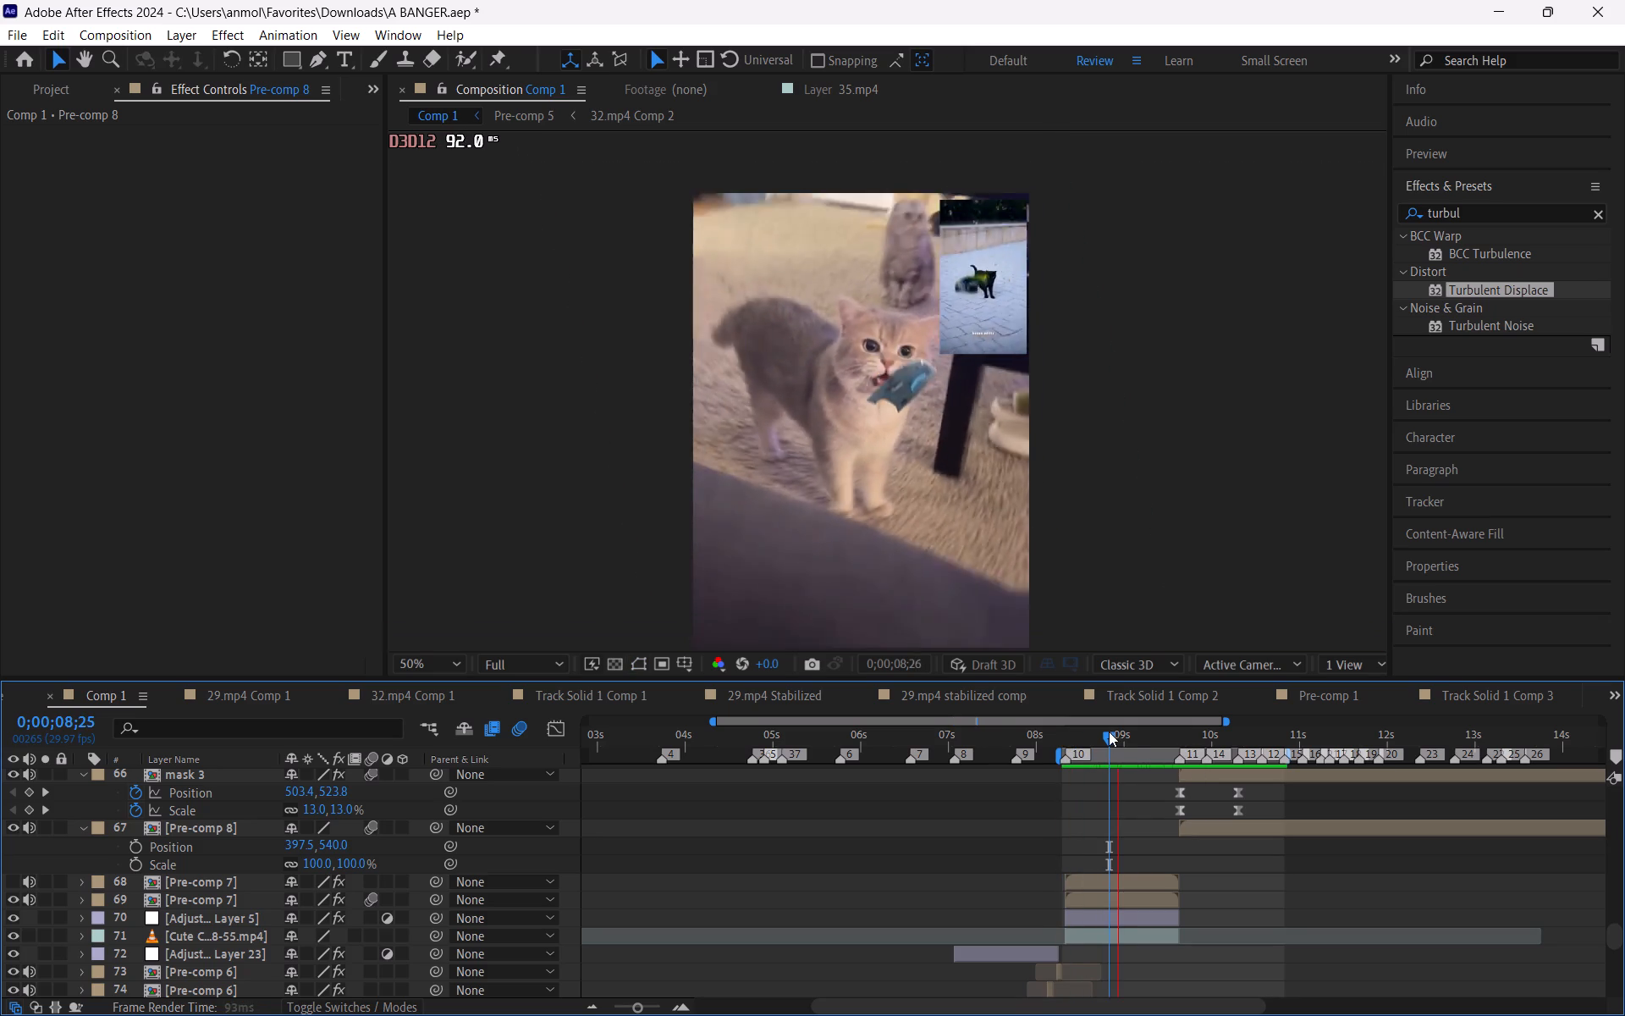
drag(1109, 732, 1276, 835)
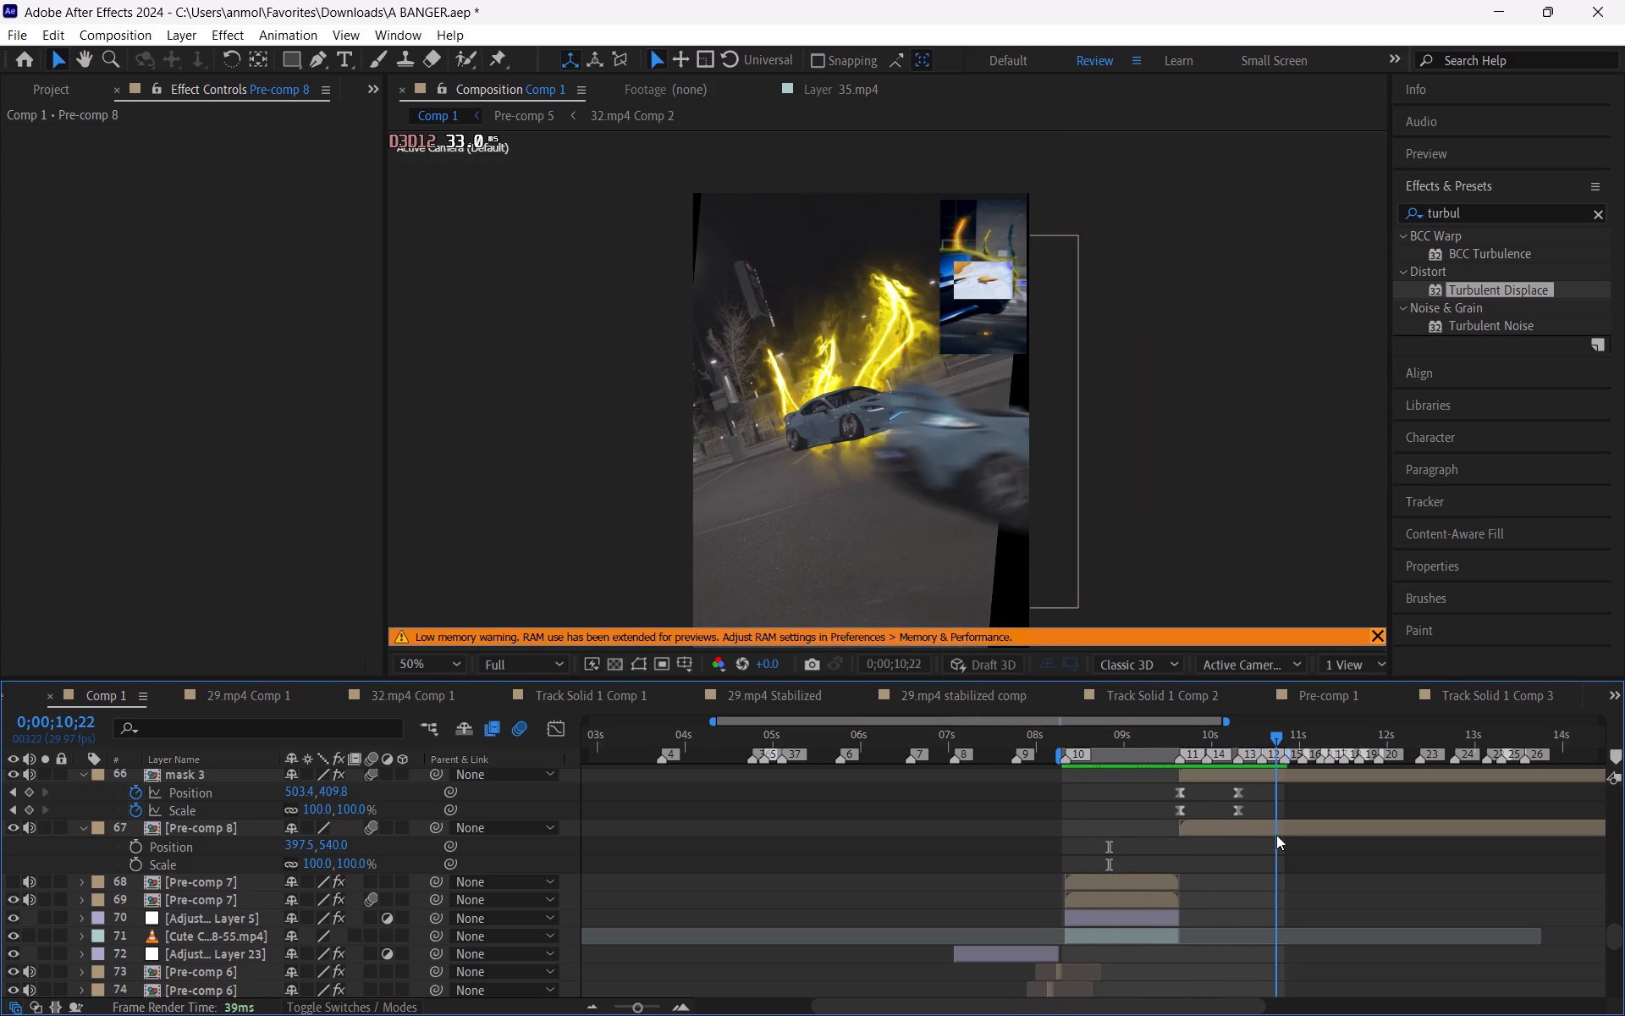
drag(1276, 835, 1276, 837)
key(space)
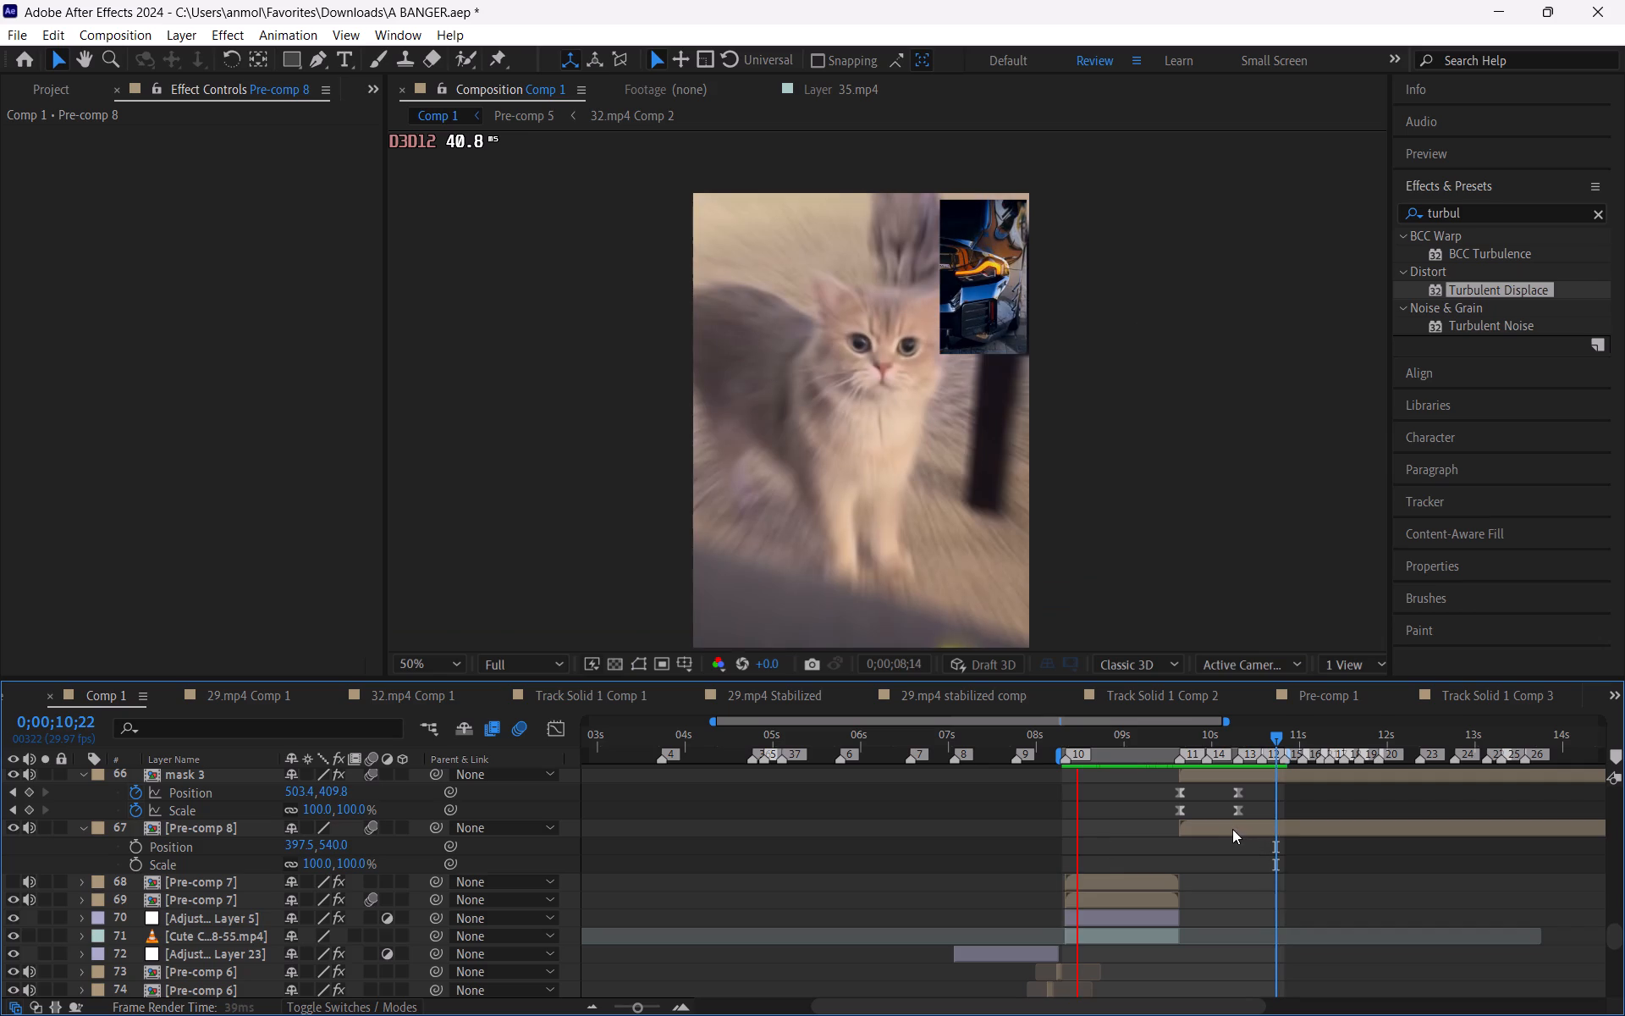
Play back from about 0;00;09;16 and scrub to about 0;00;10;06 to examine how the flames grow from the car.
drag(1072, 737, 1210, 848)
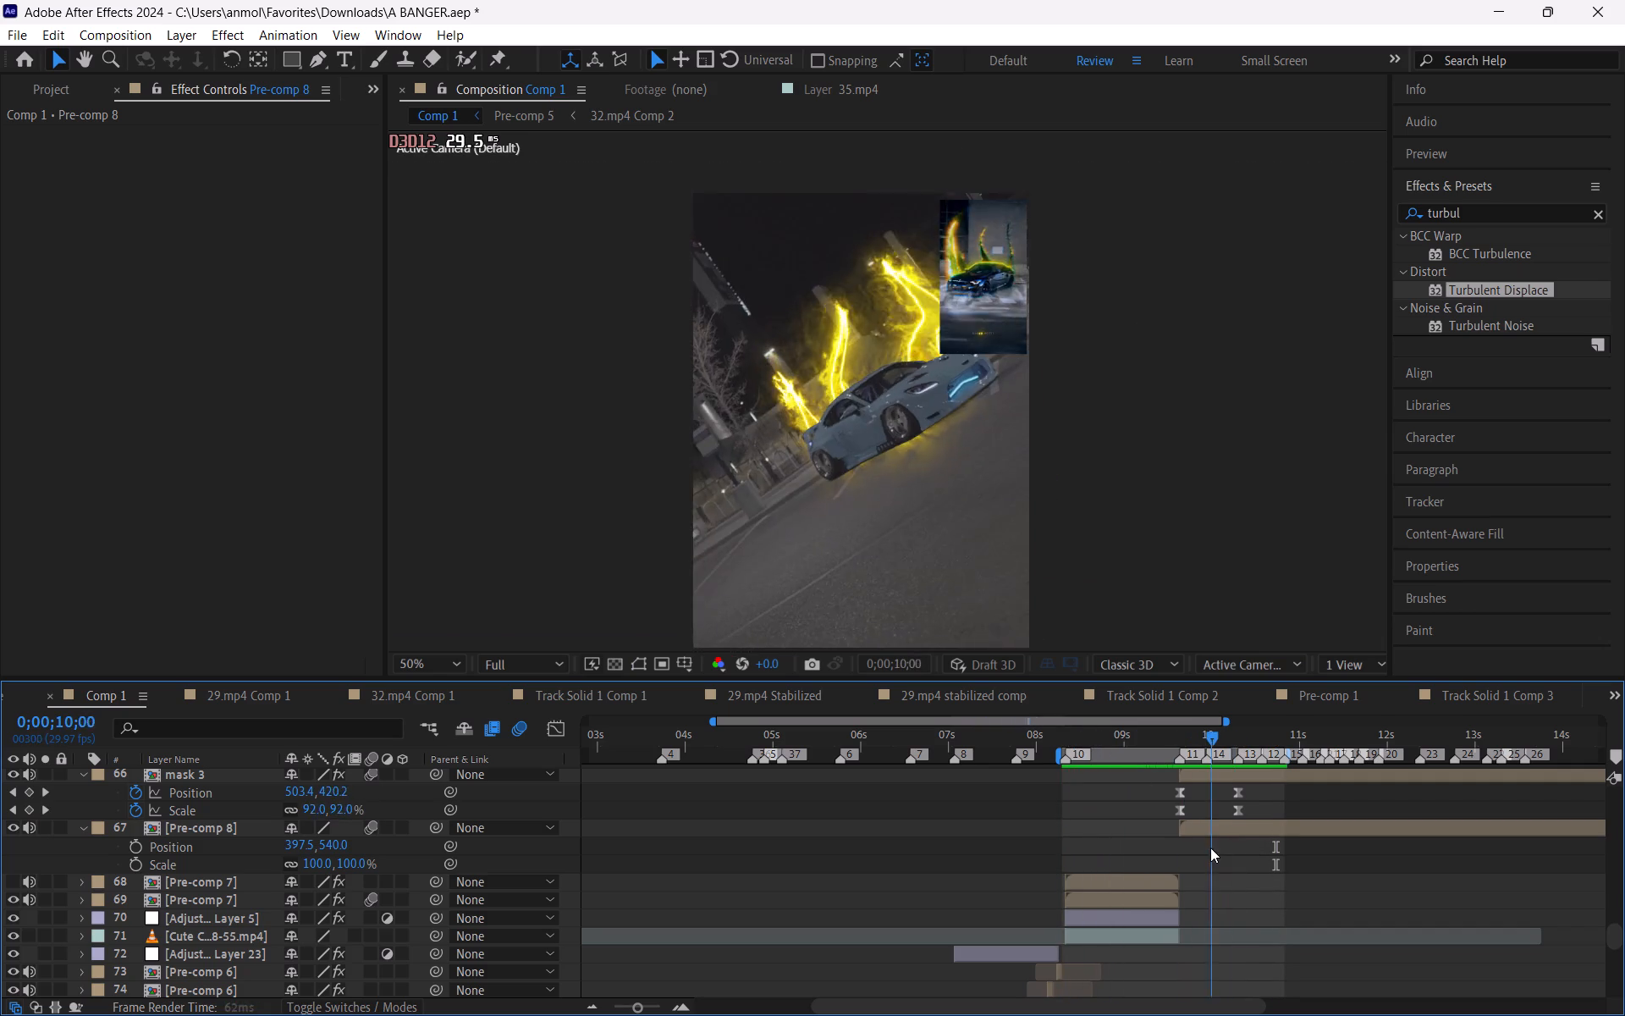
drag(1210, 848, 1171, 852)
key(space)
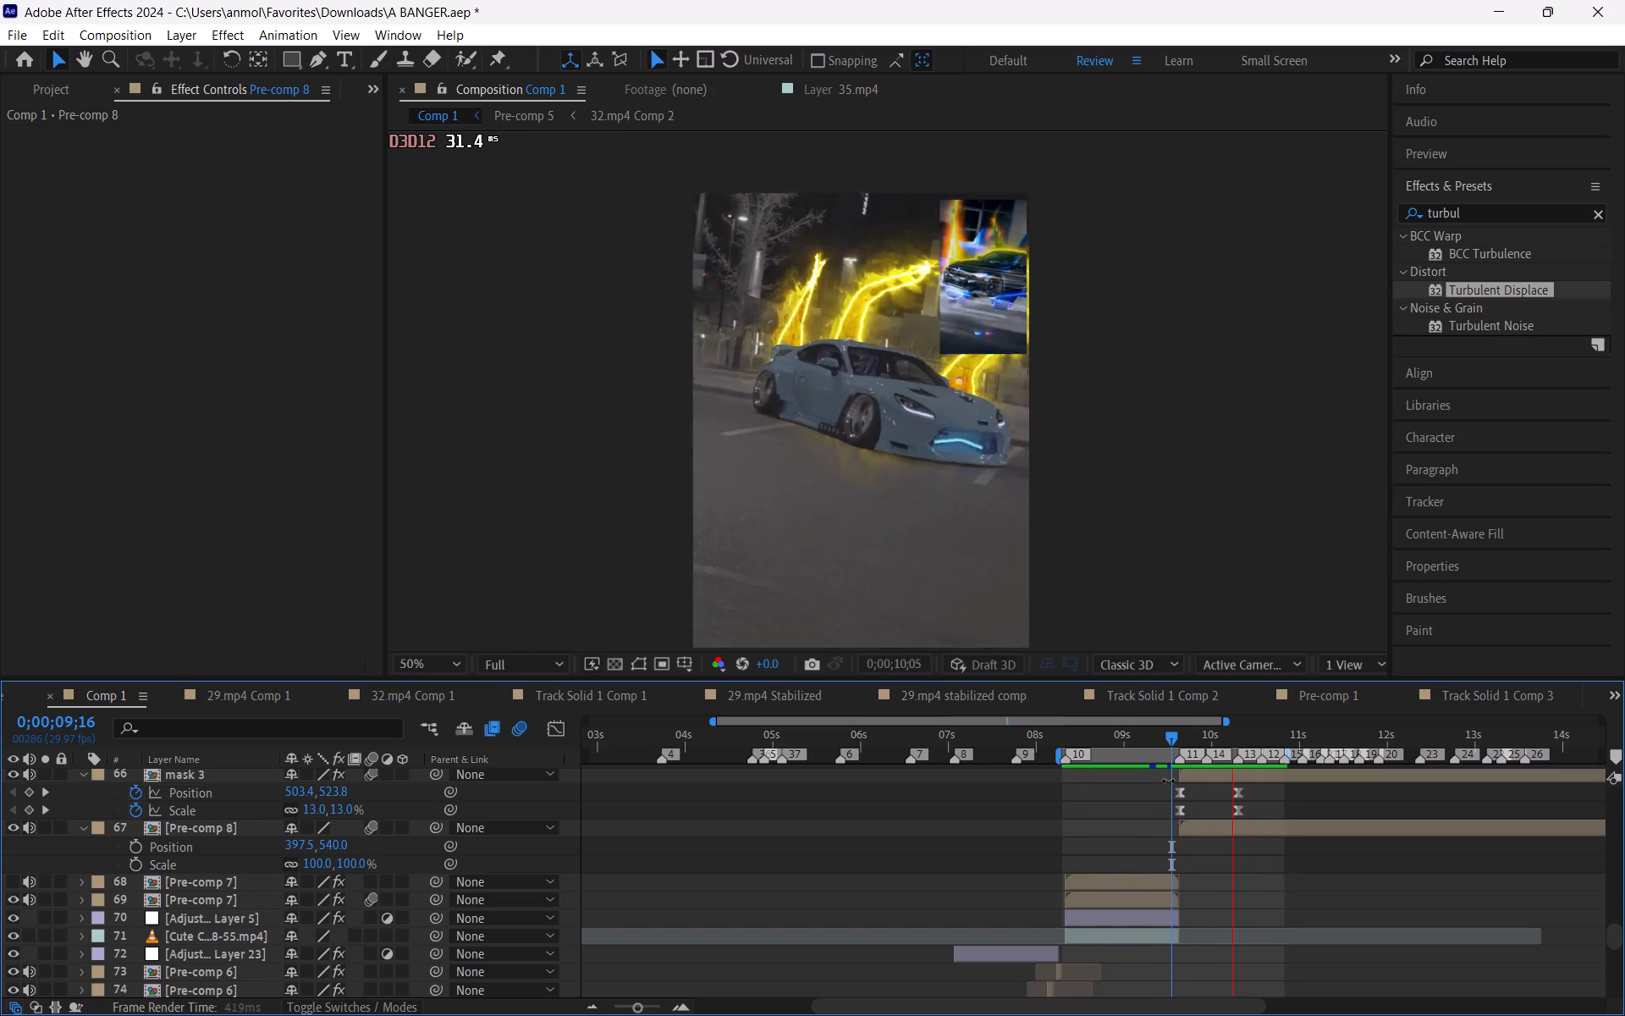
drag(1162, 740, 1202, 759)
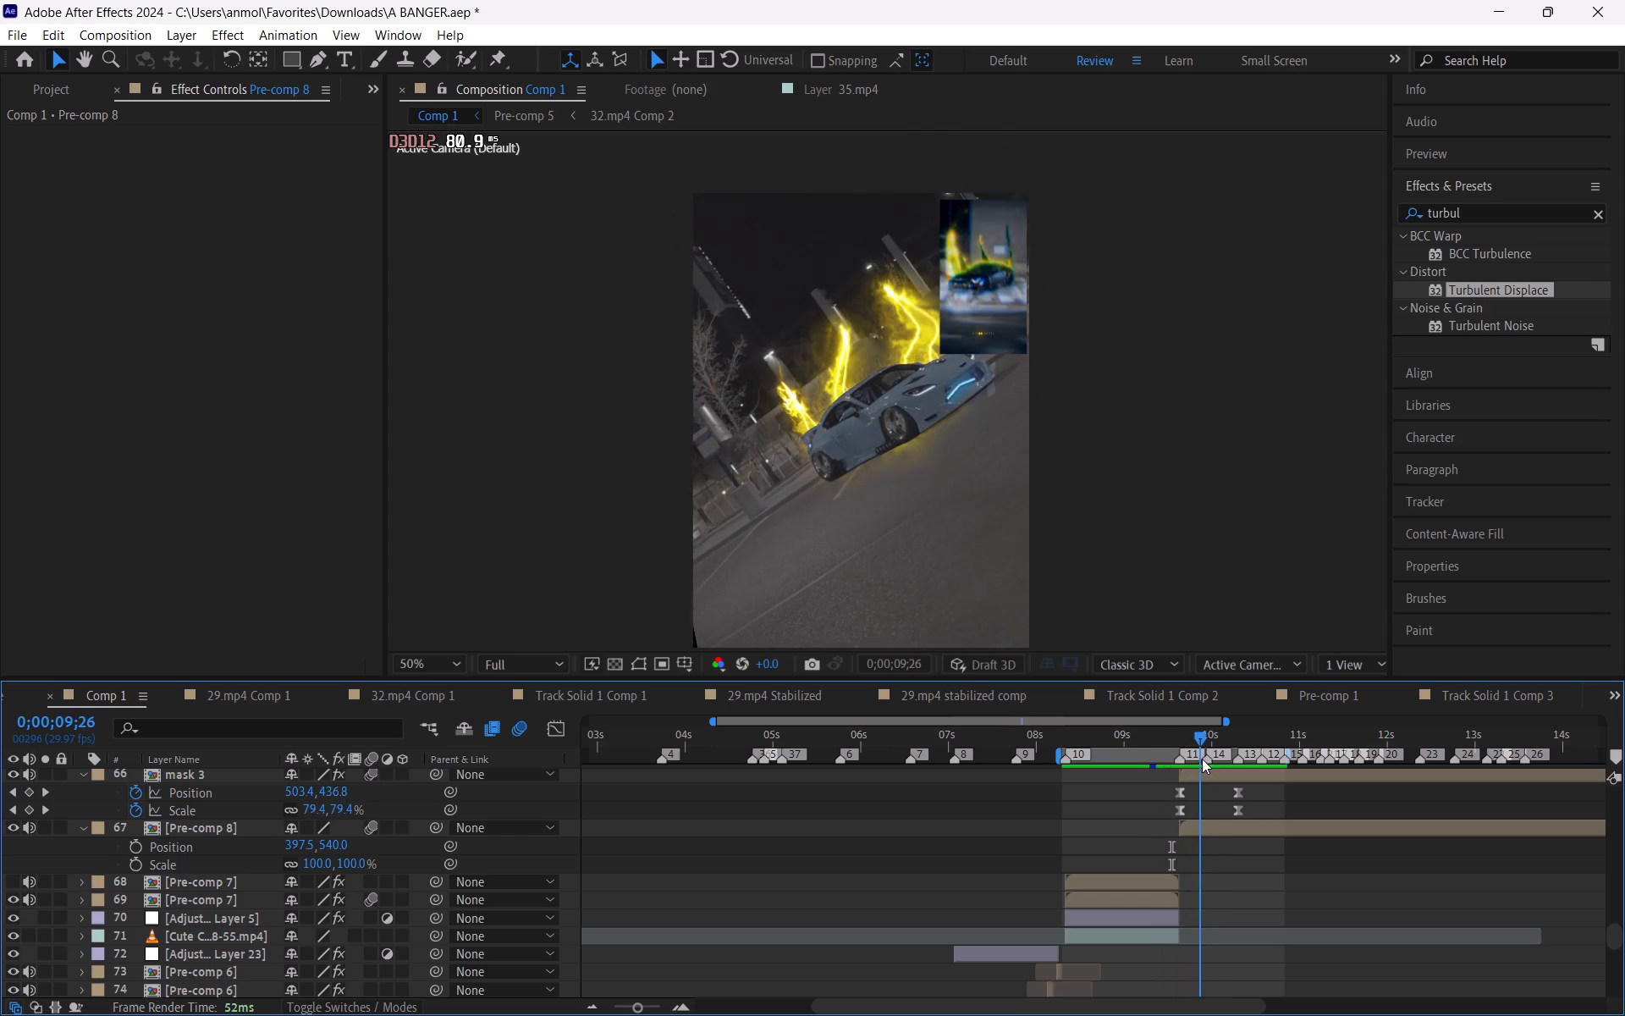
drag(1202, 759, 1221, 776)
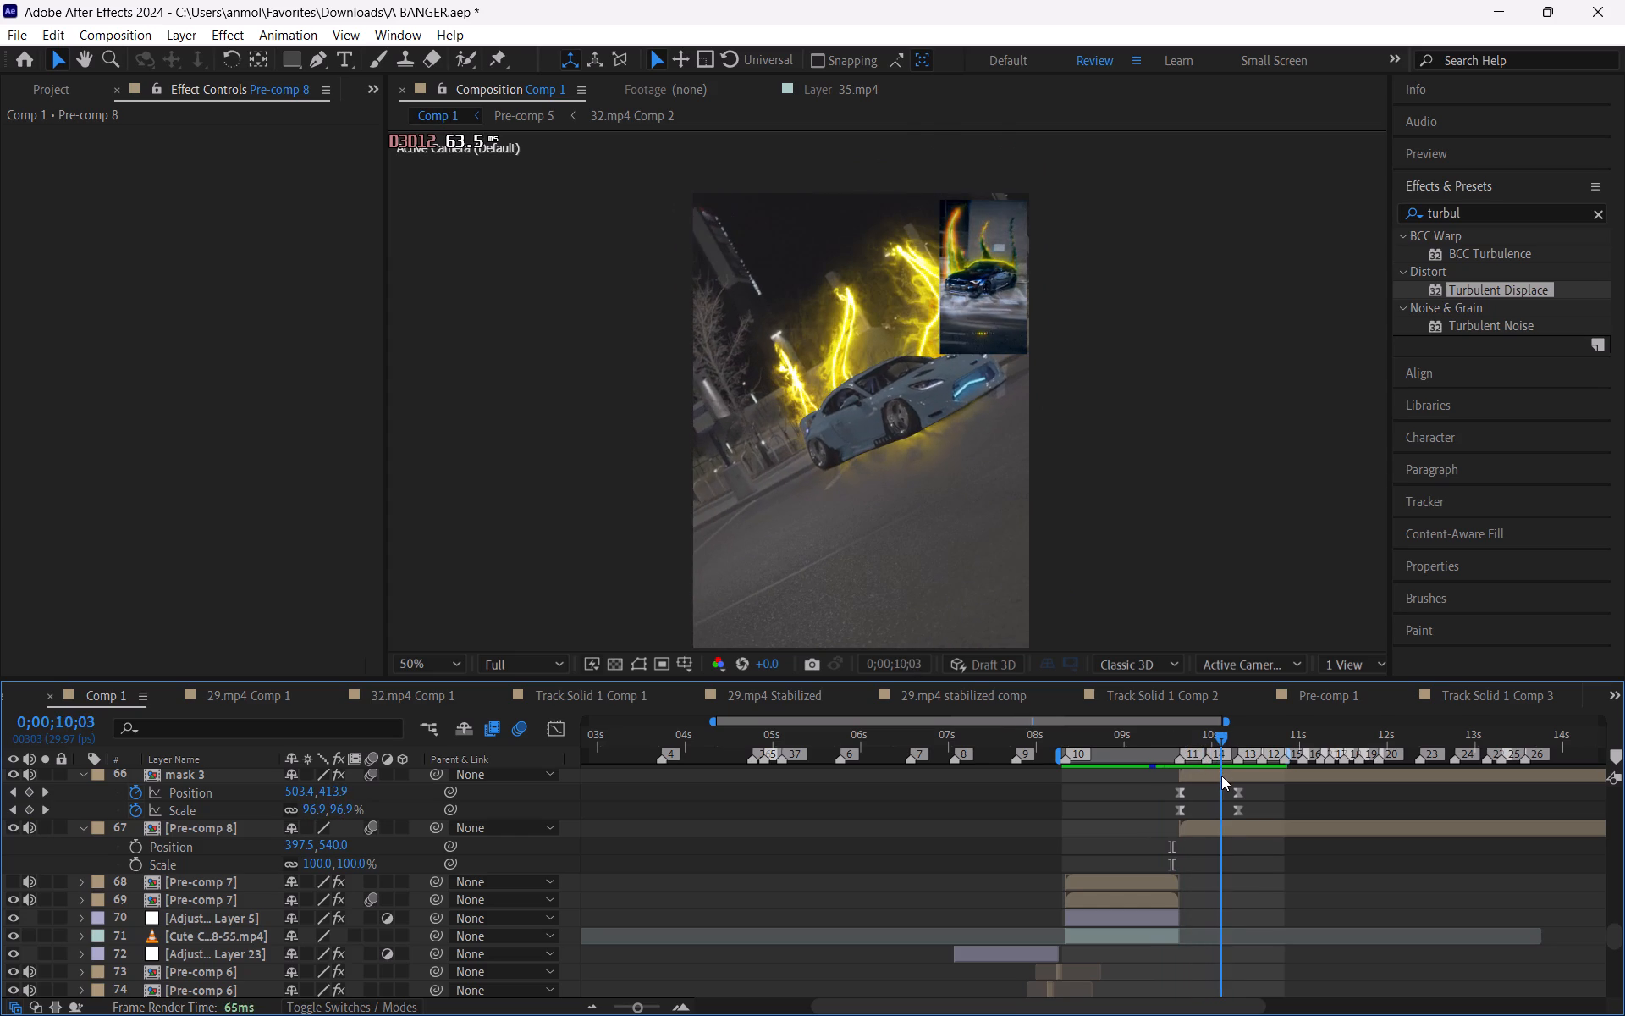
drag(1221, 776, 1216, 776)
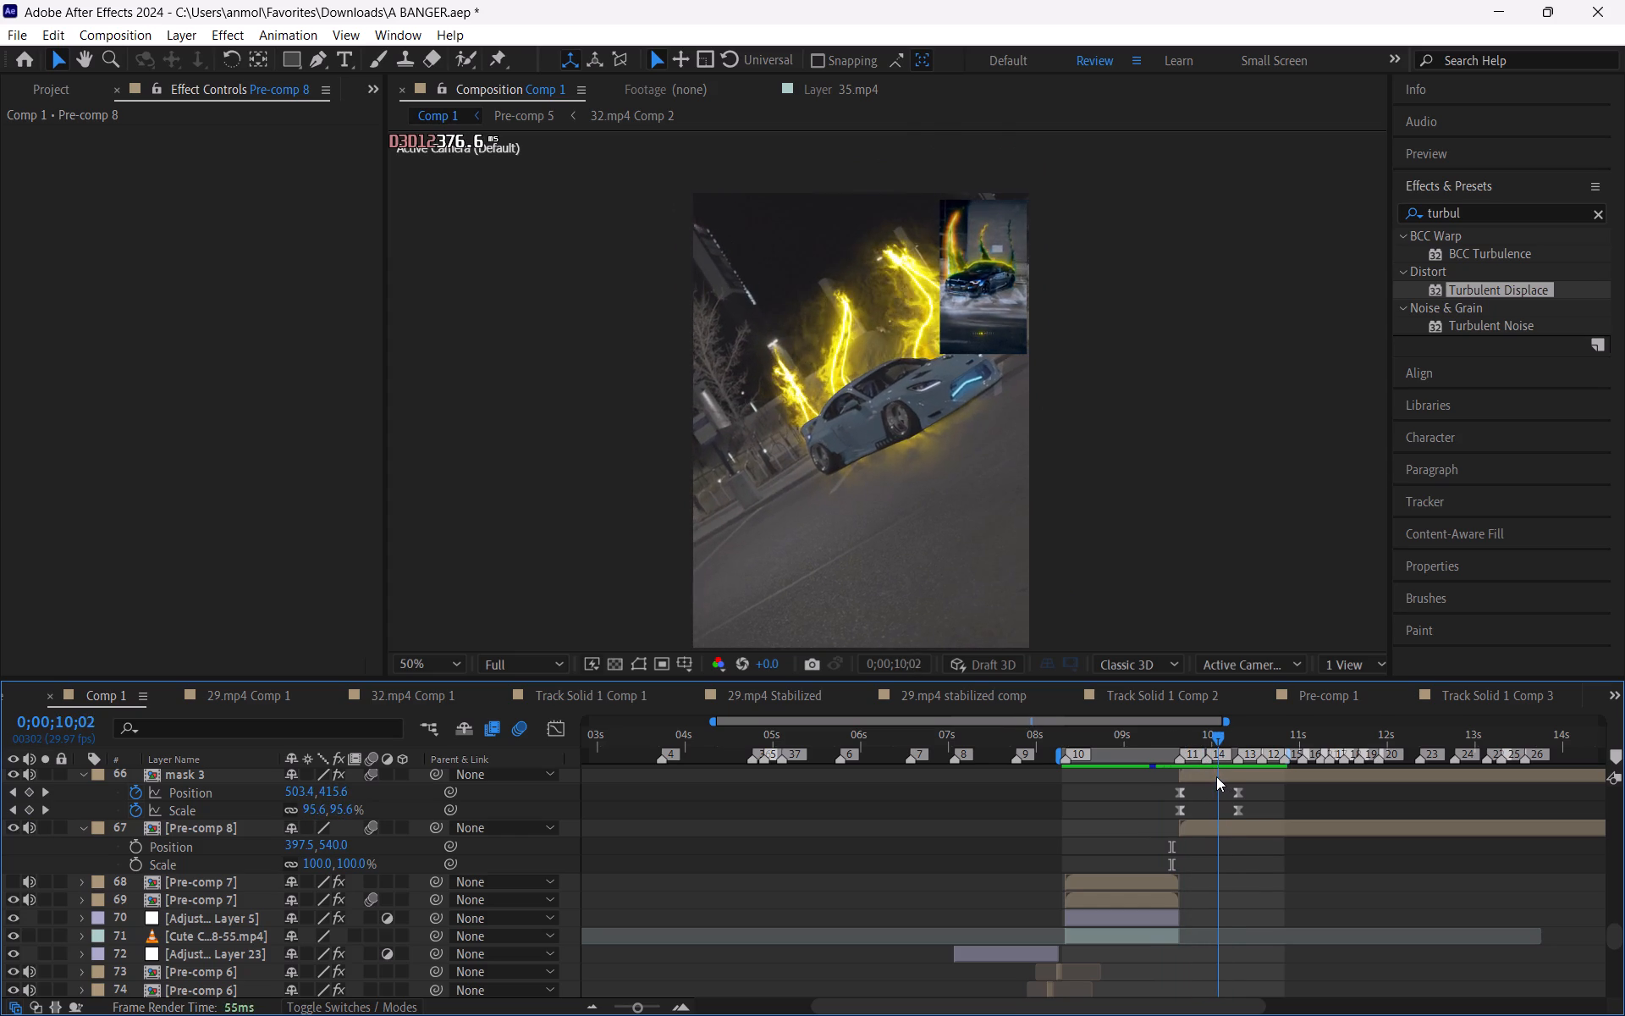
drag(1216, 776, 1226, 779)
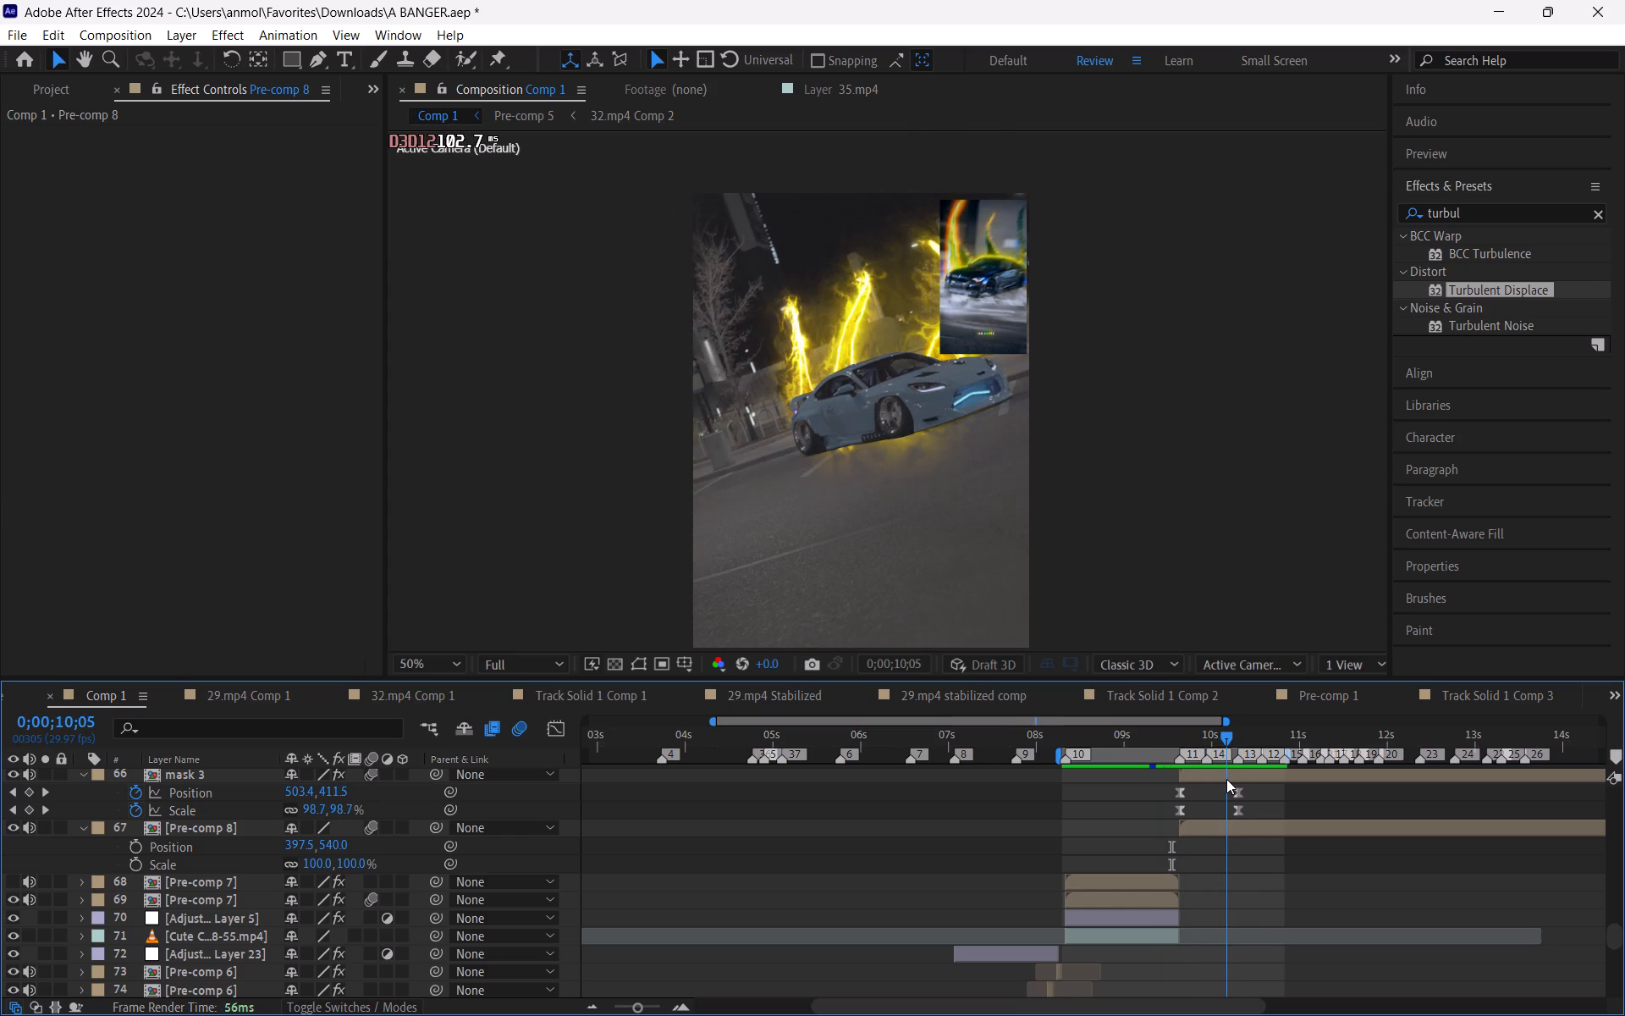
drag(1226, 779, 1231, 781)
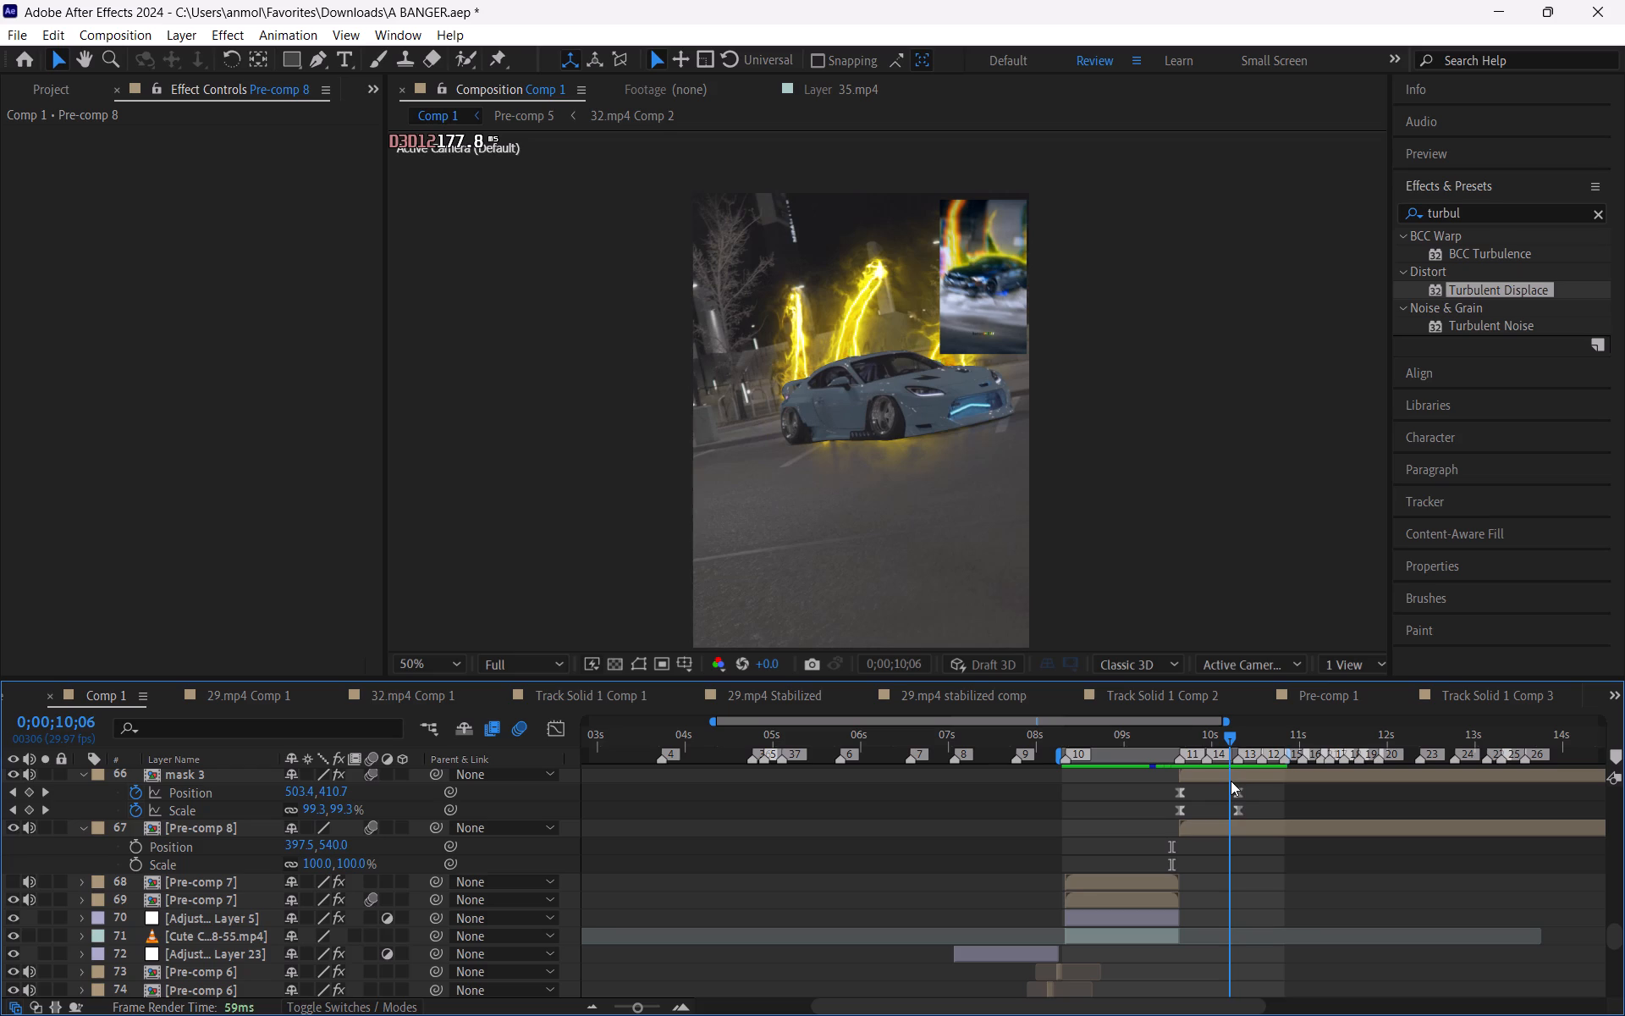
drag(1231, 781, 1229, 782)
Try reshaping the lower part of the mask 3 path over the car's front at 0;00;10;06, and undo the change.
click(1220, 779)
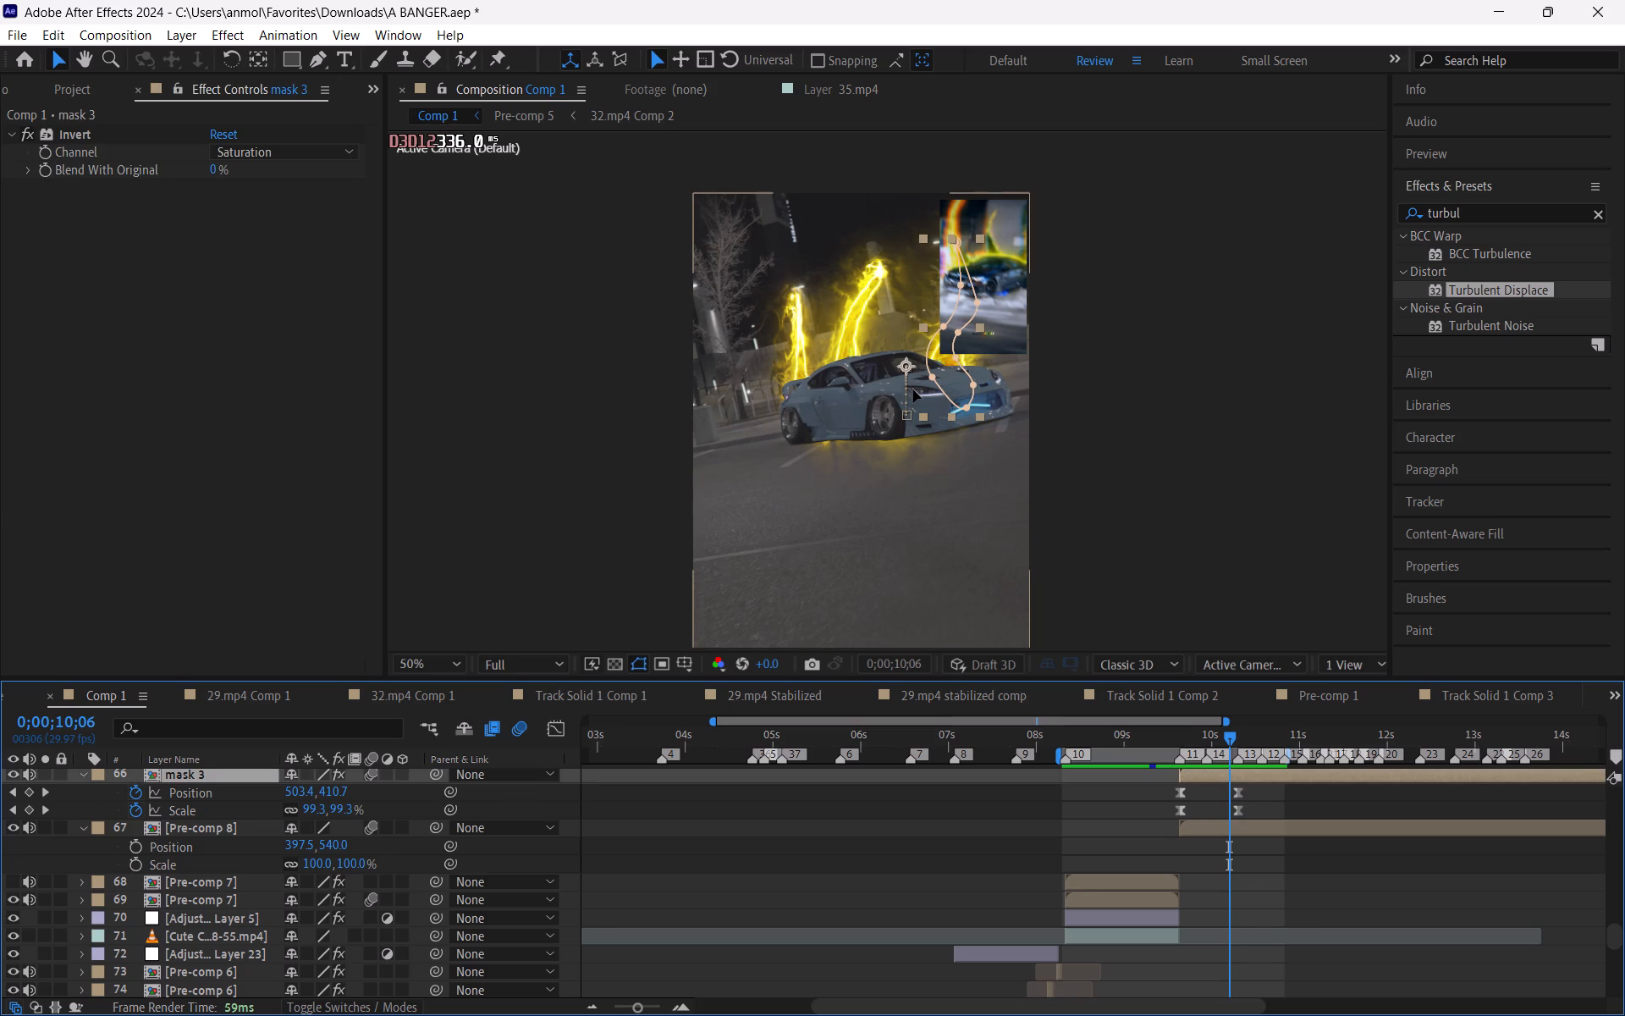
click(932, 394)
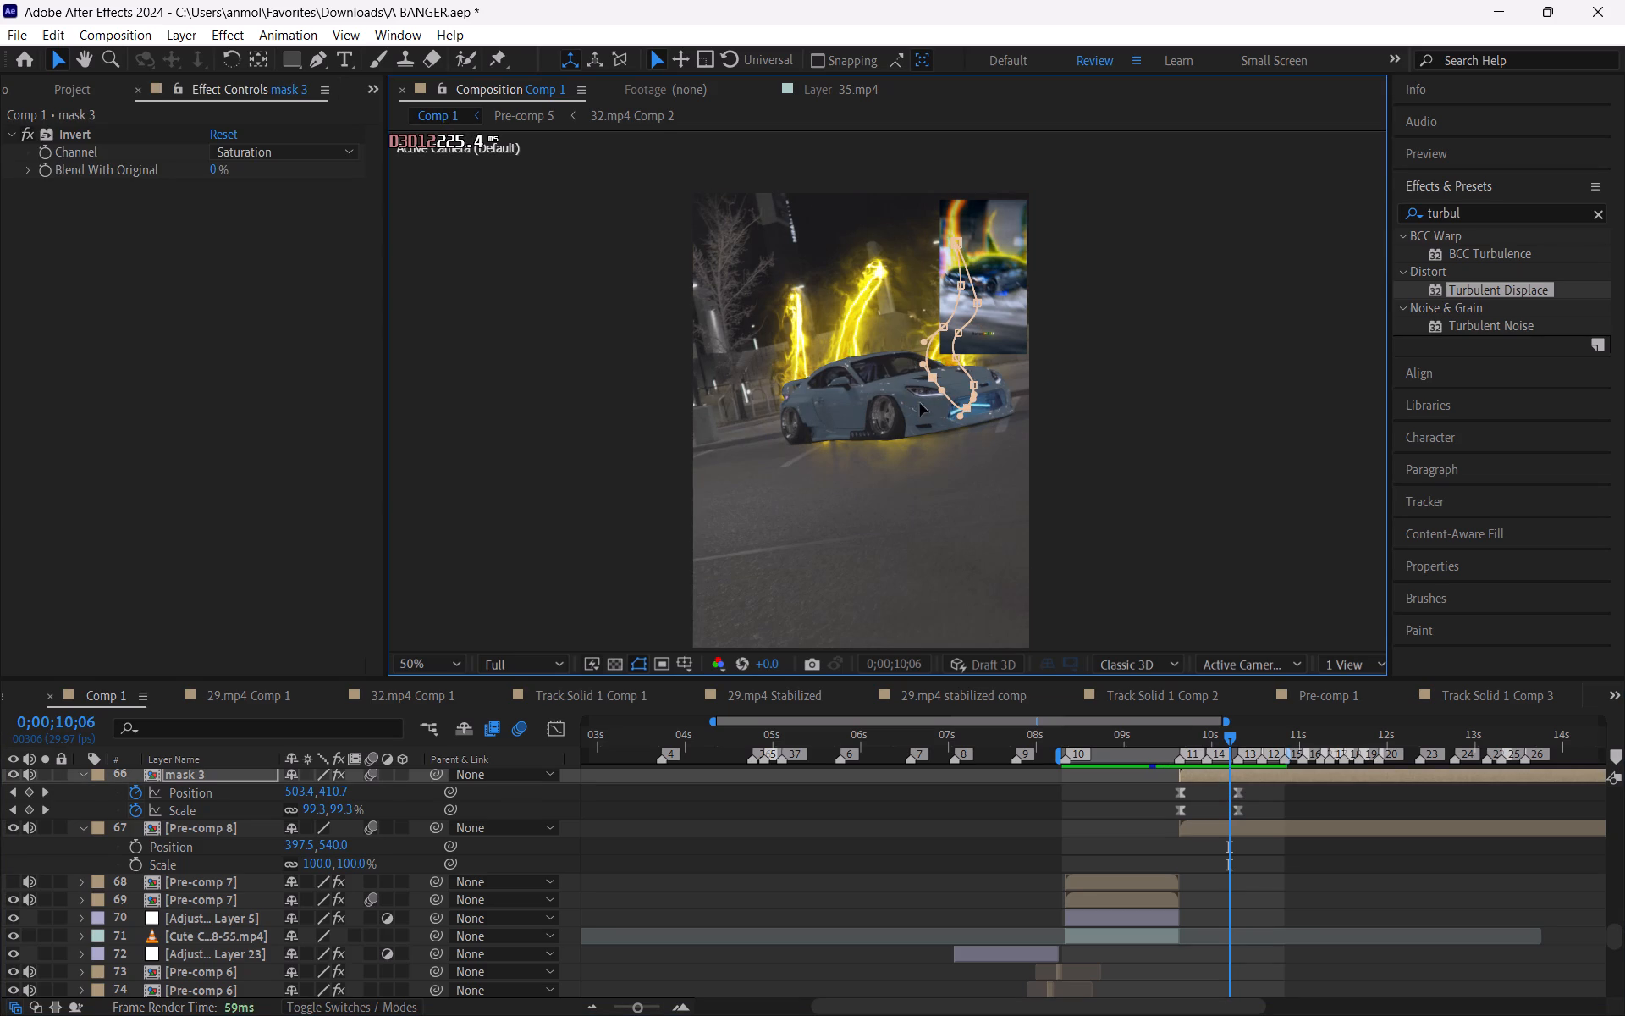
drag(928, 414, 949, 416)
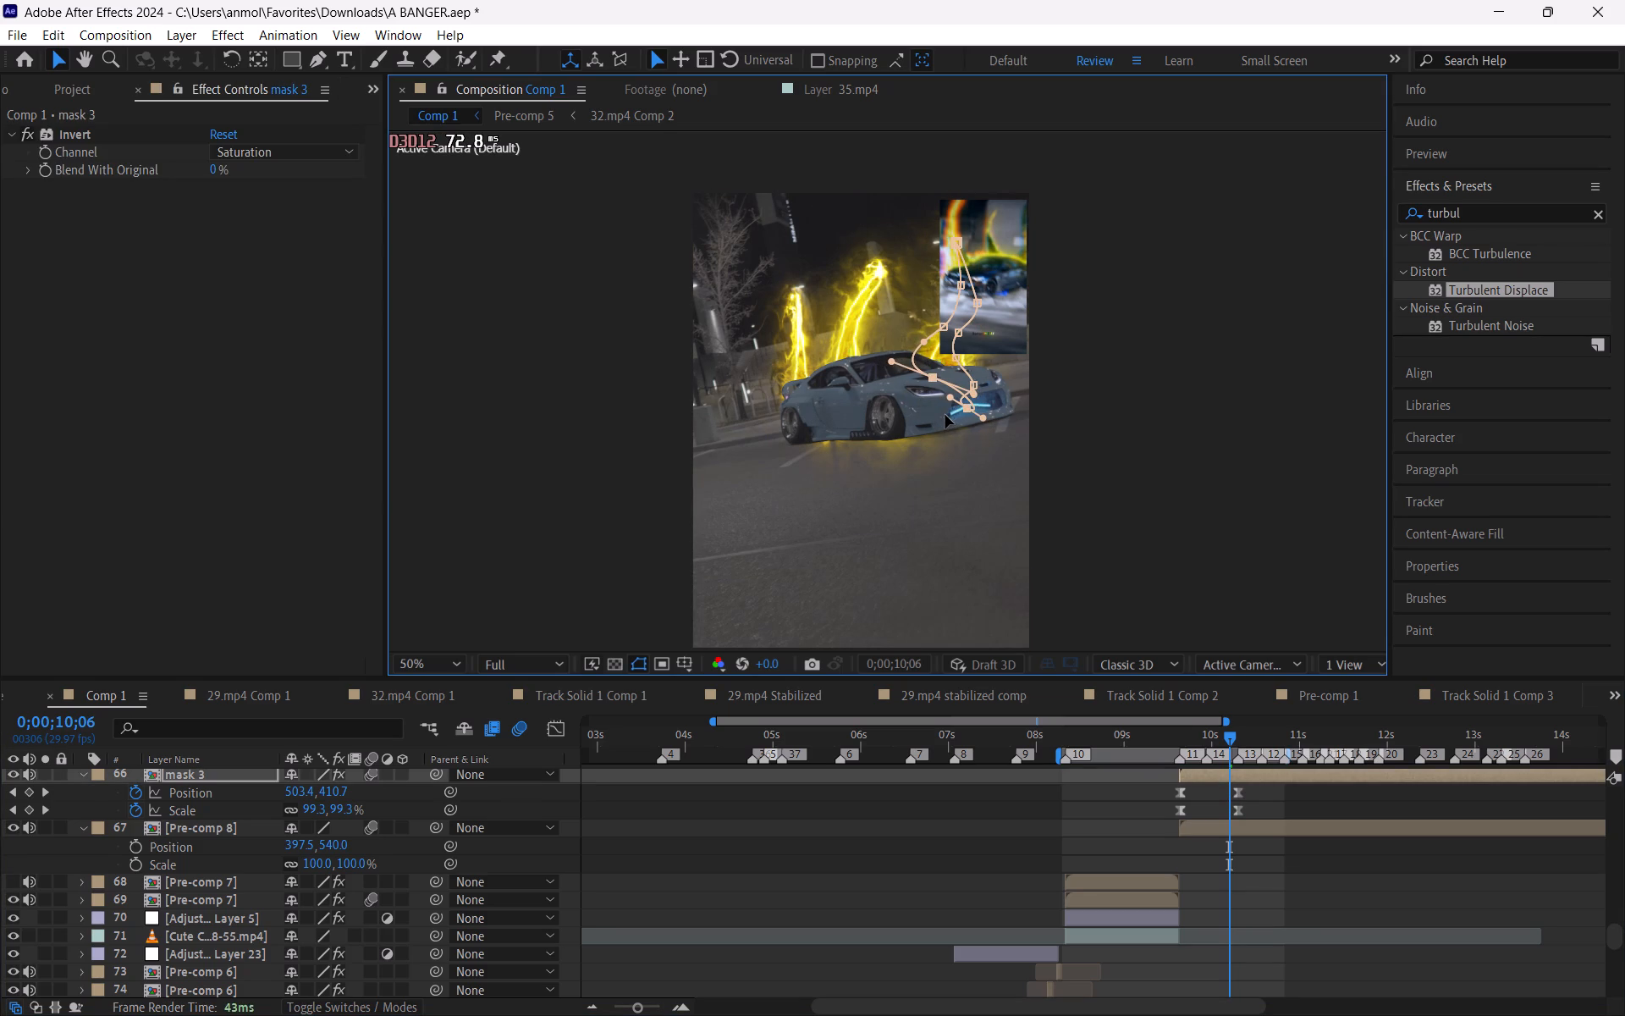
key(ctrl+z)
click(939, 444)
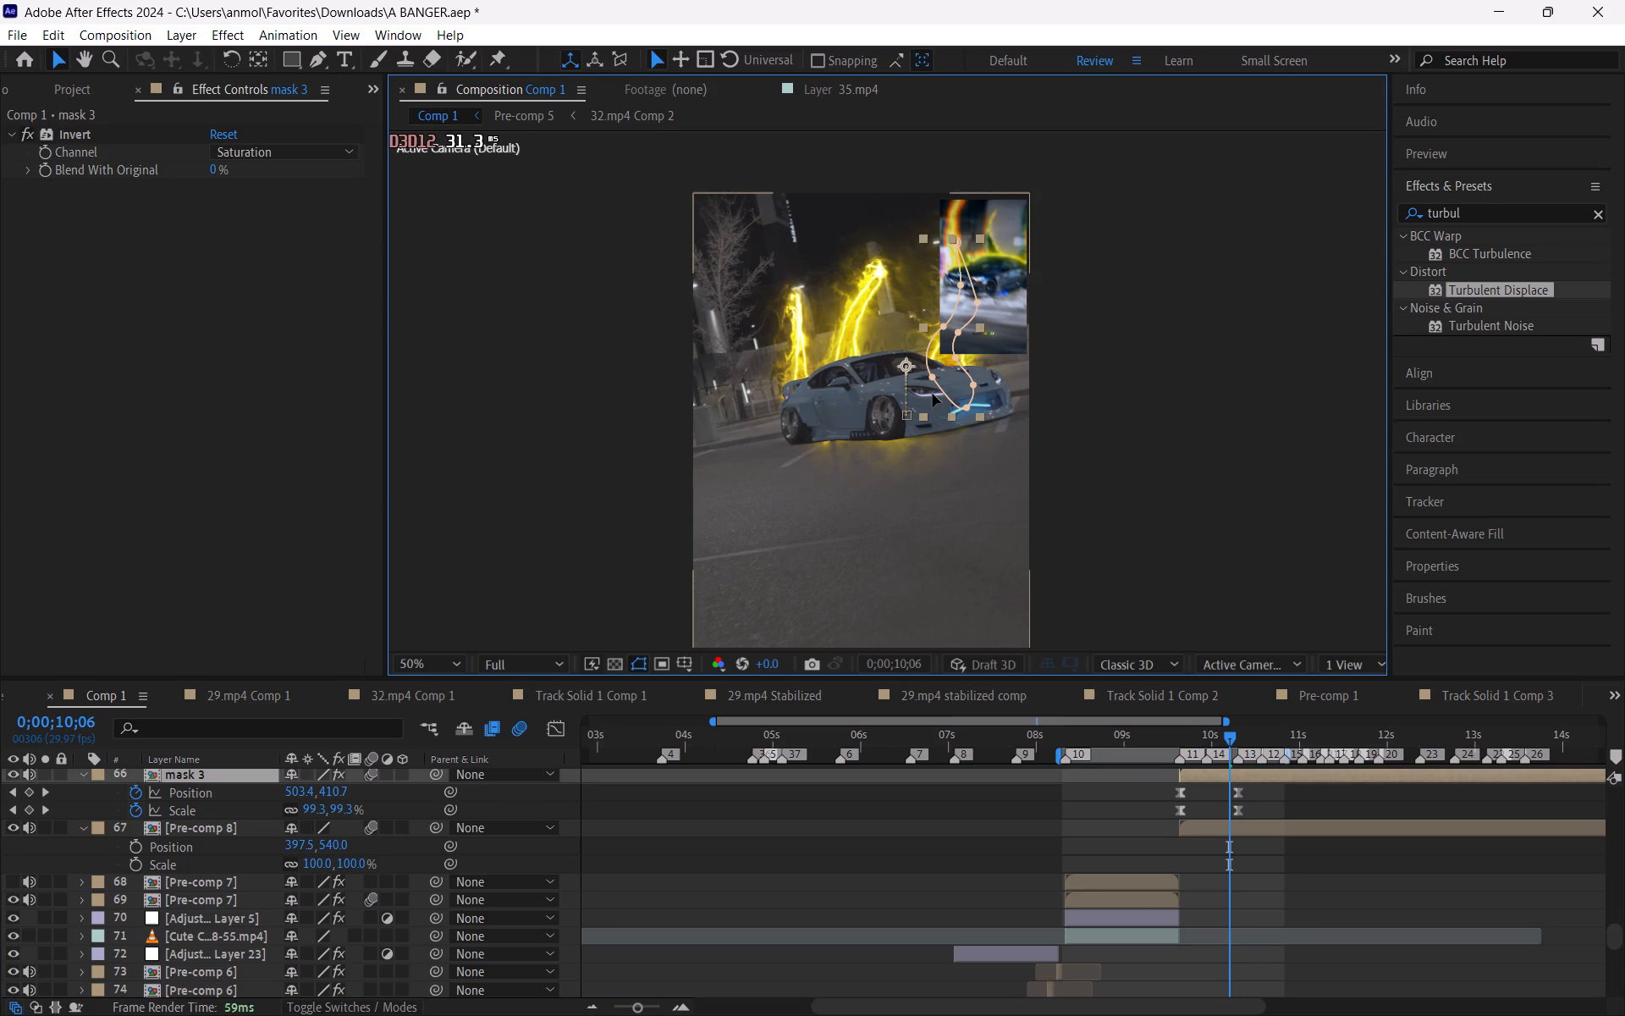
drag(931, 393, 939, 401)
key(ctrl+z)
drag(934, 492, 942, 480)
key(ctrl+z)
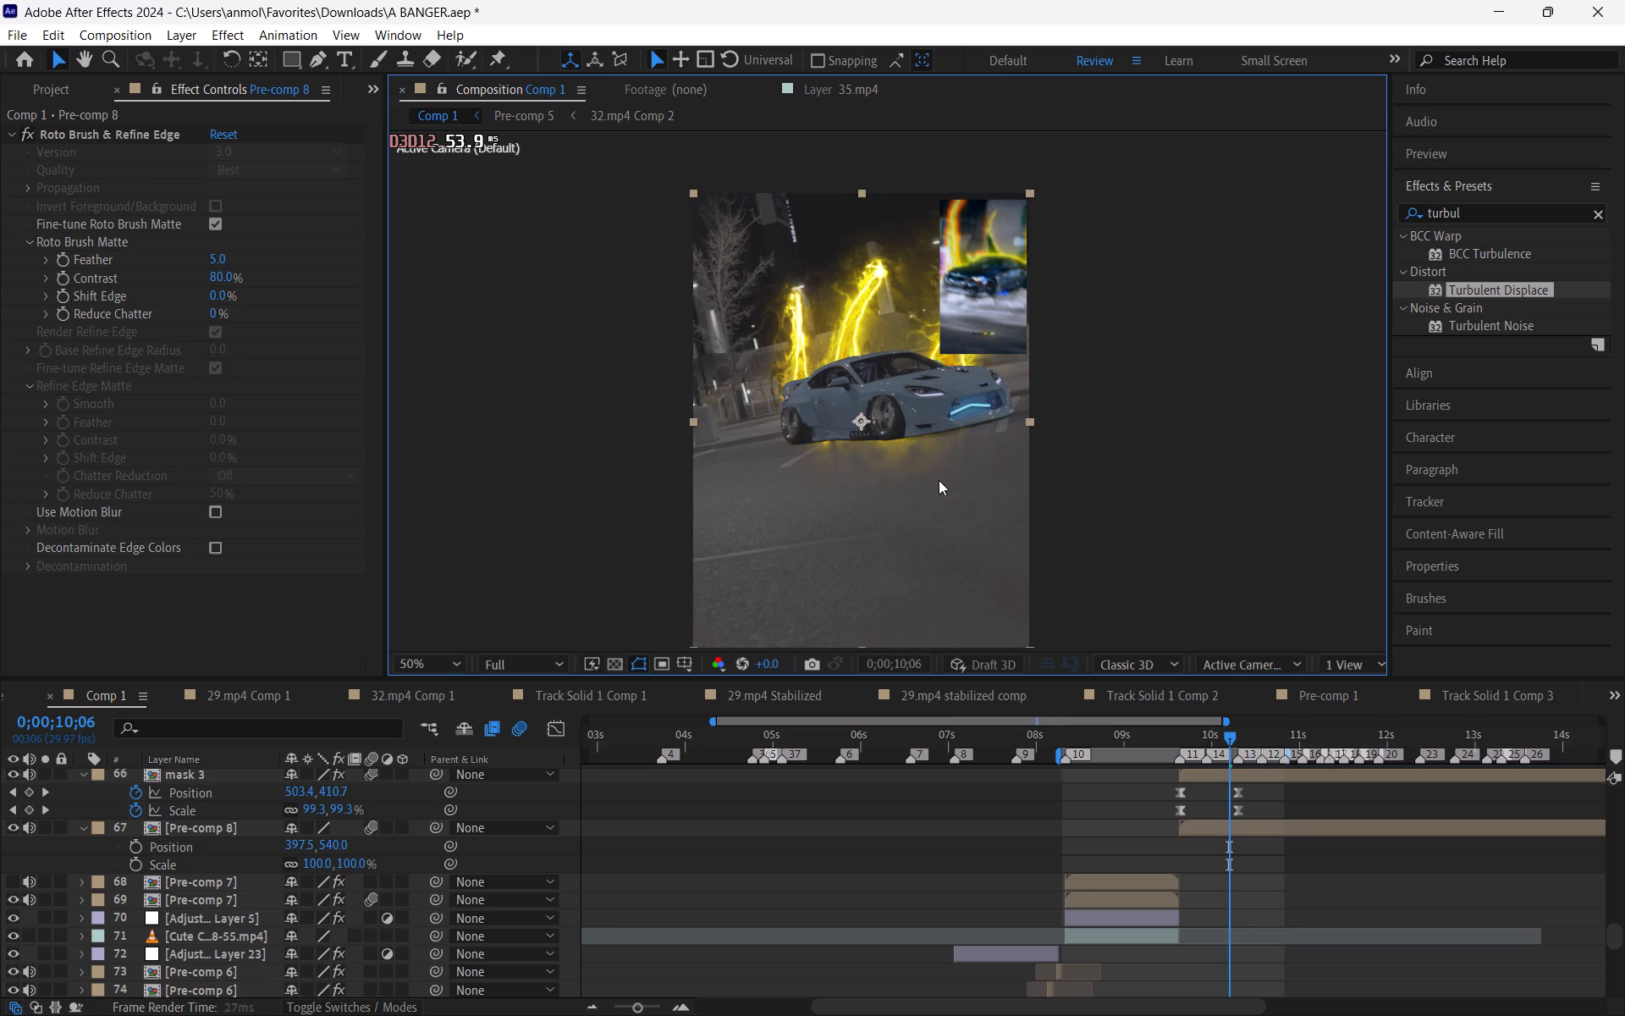
Delete the lowest path points of mask 3 over the car's front bumper at 0;00;10;06.
click(1038, 836)
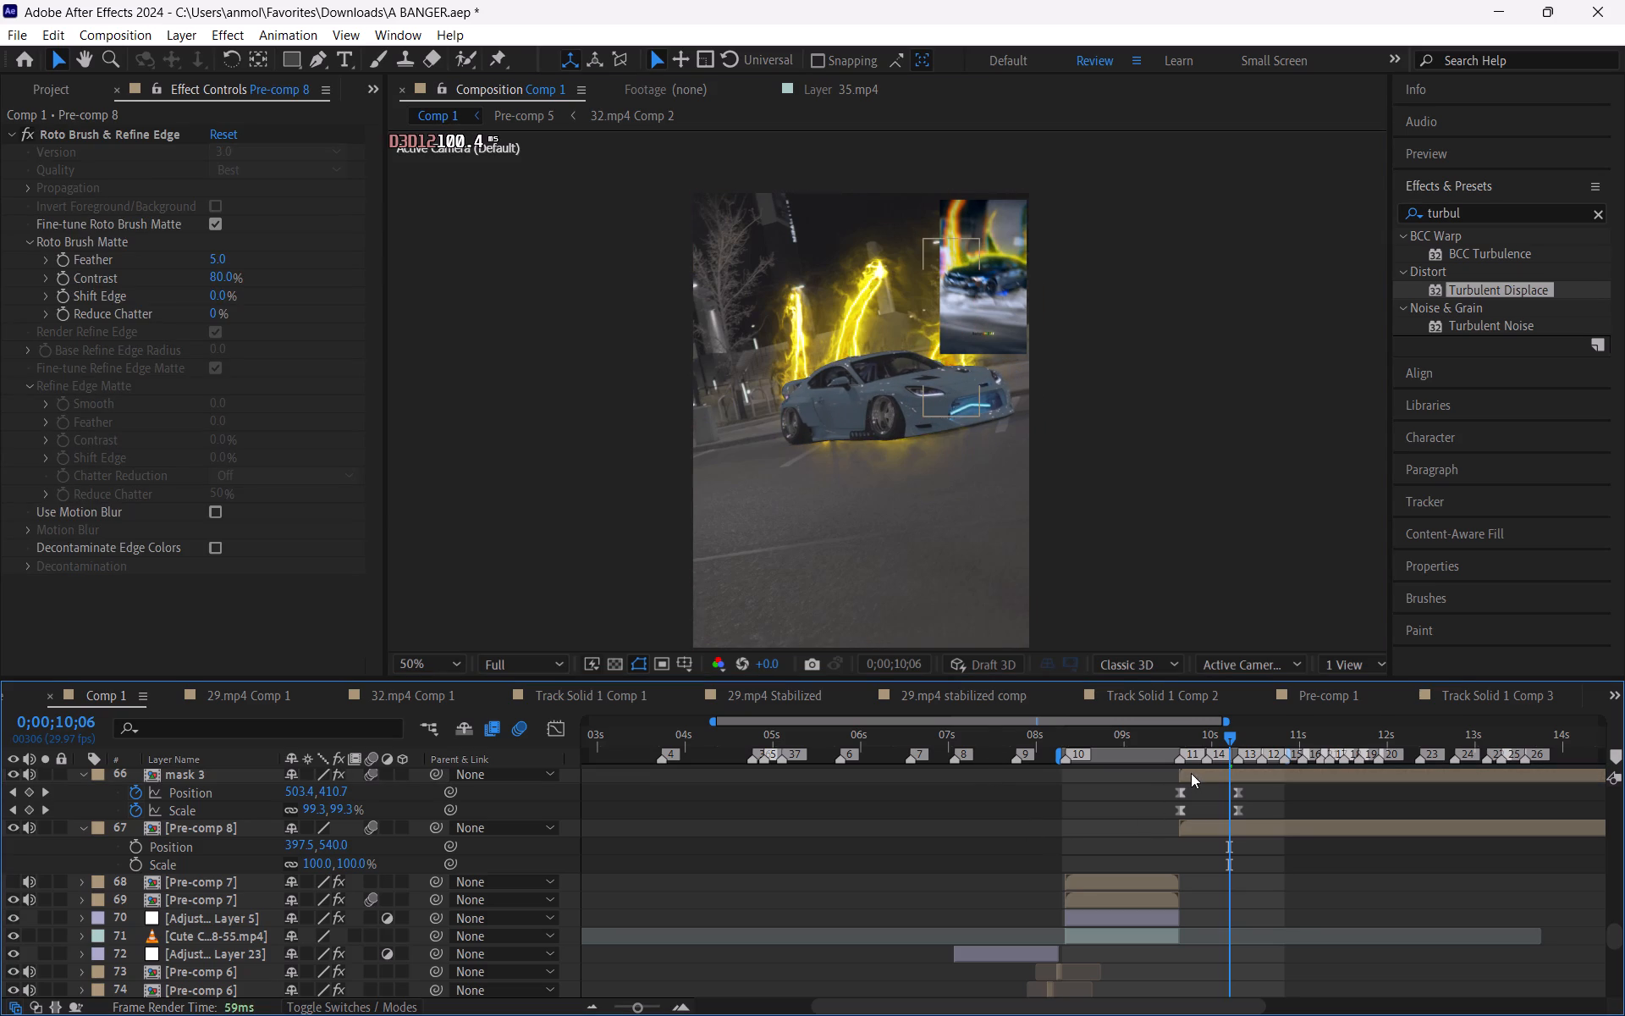
click(1191, 773)
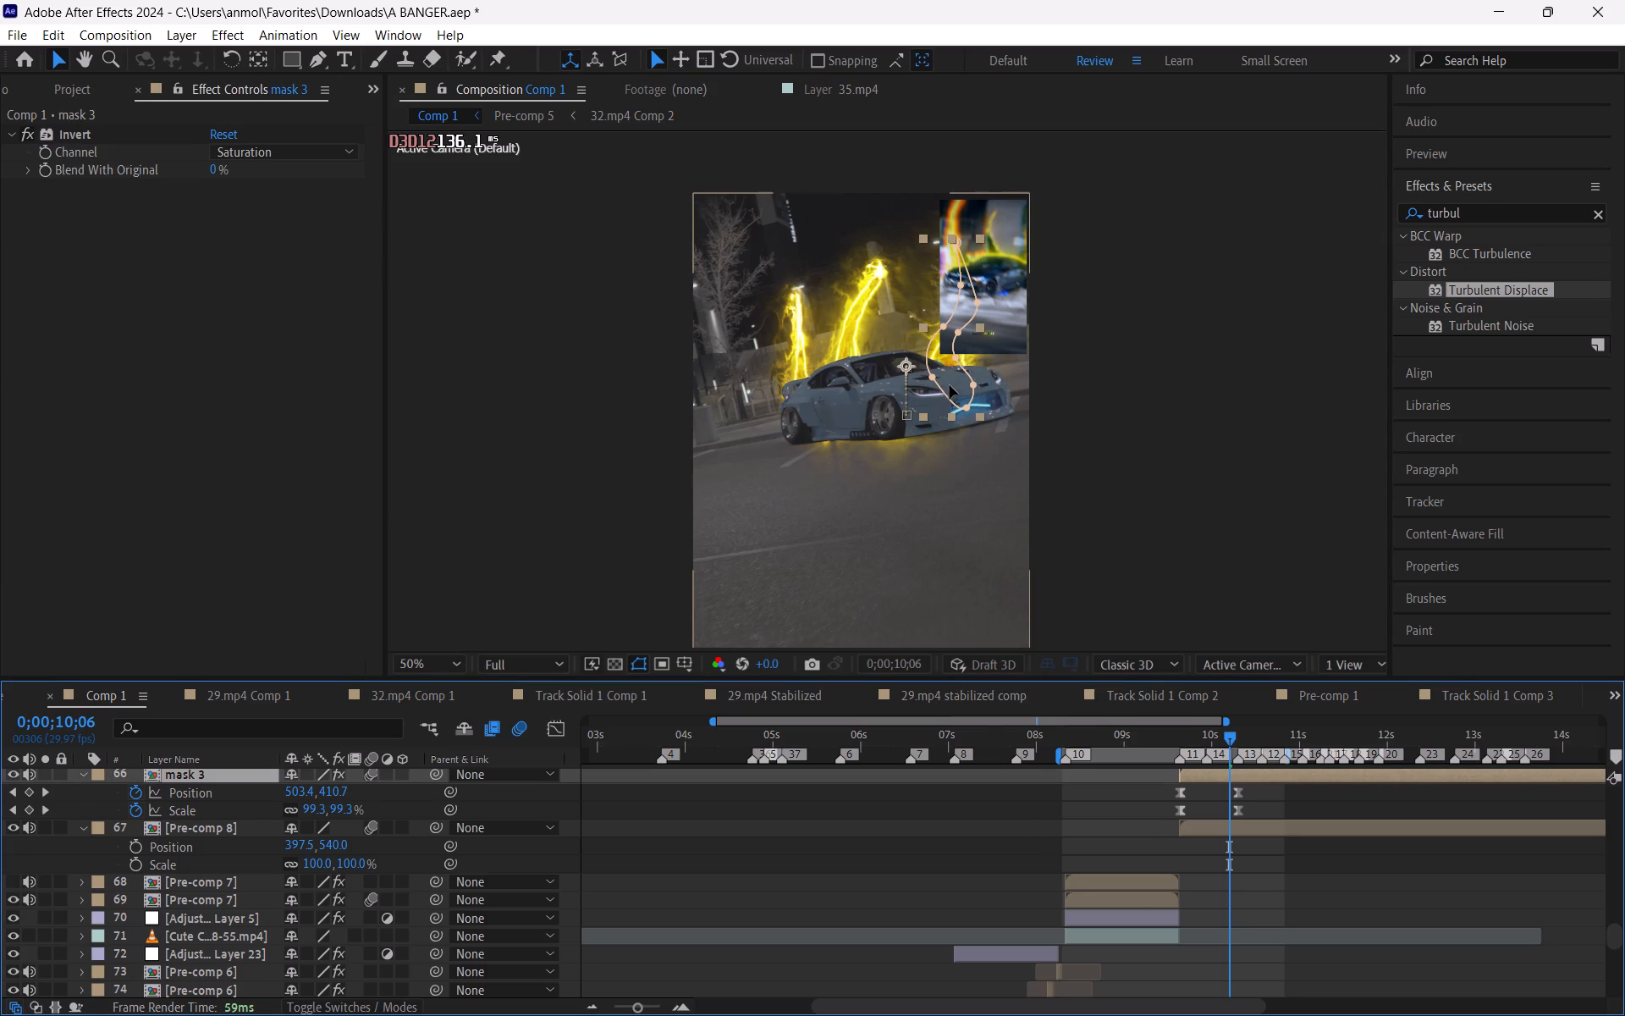
click(947, 391)
drag(990, 378, 987, 384)
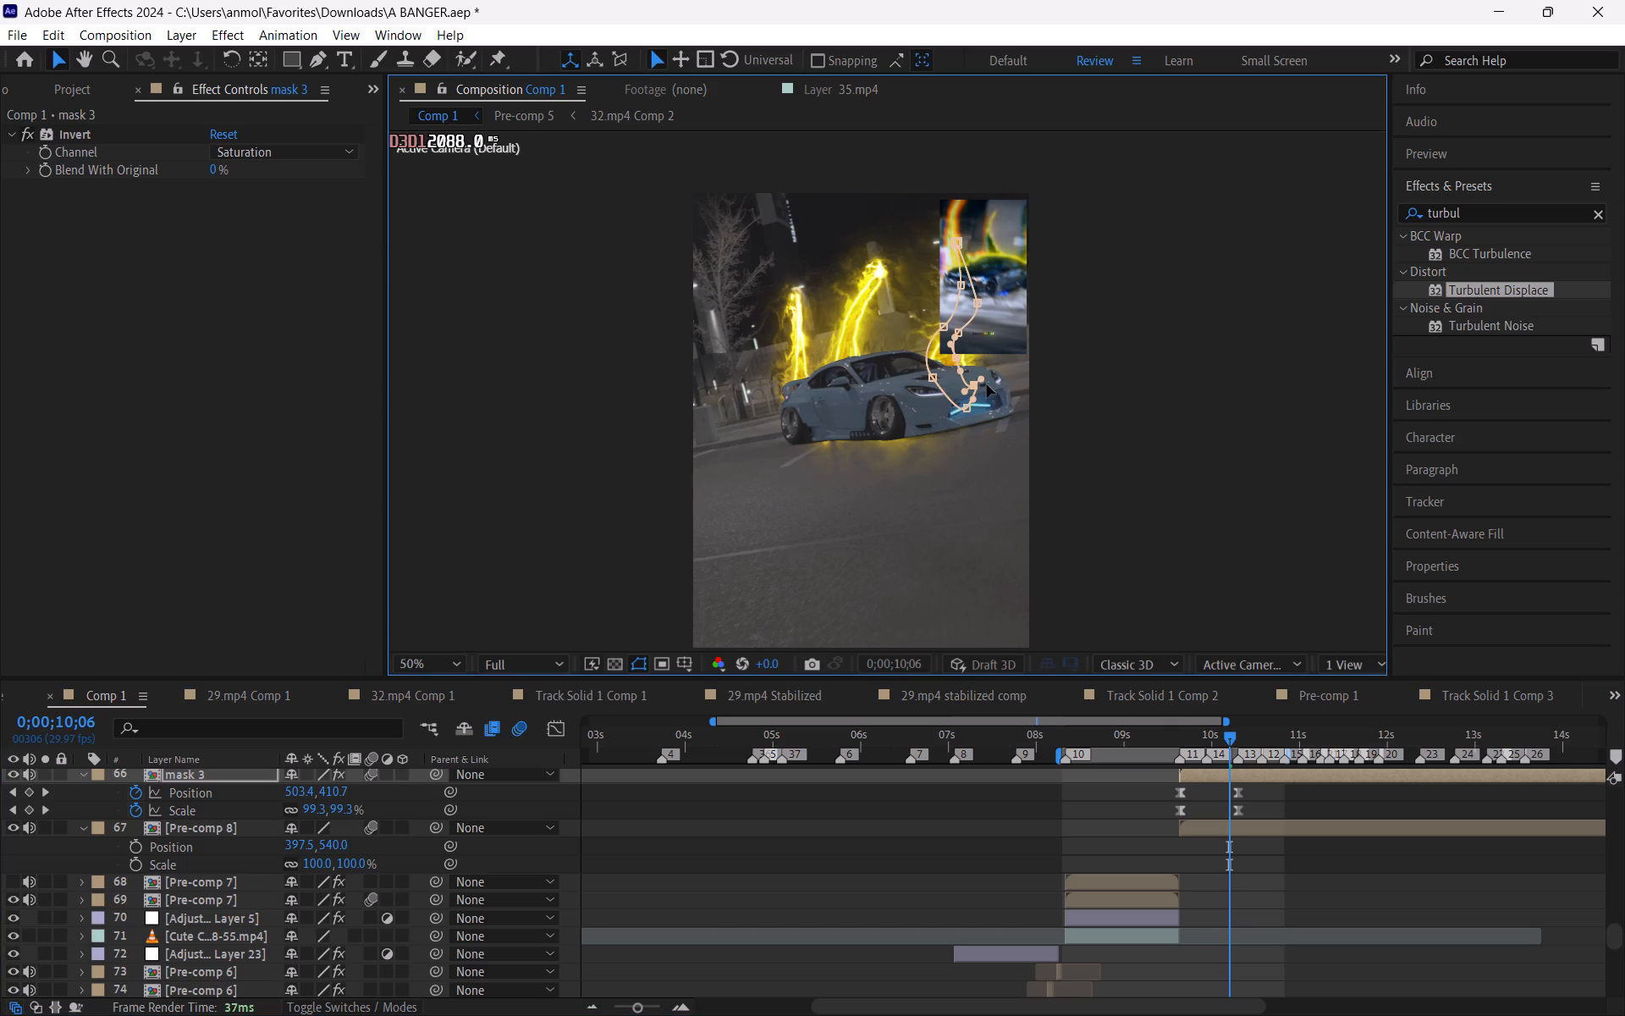
drag(987, 384, 983, 387)
key(ctrl+z)
drag(933, 499, 993, 374)
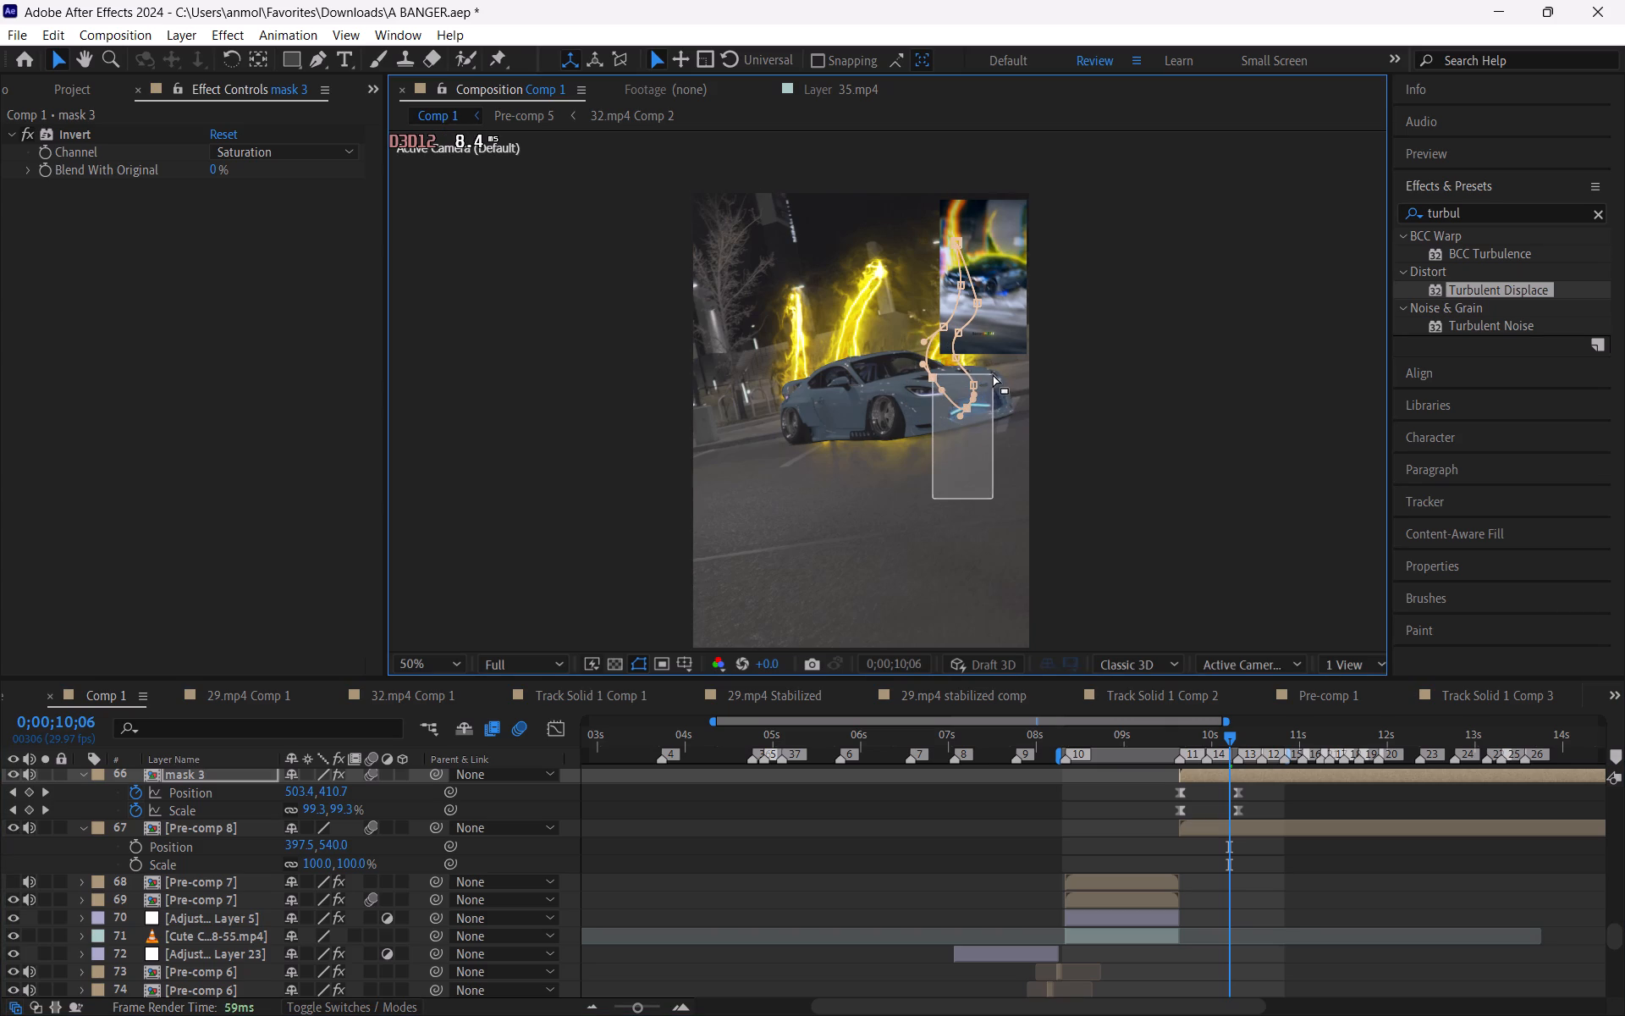
drag(993, 374, 996, 397)
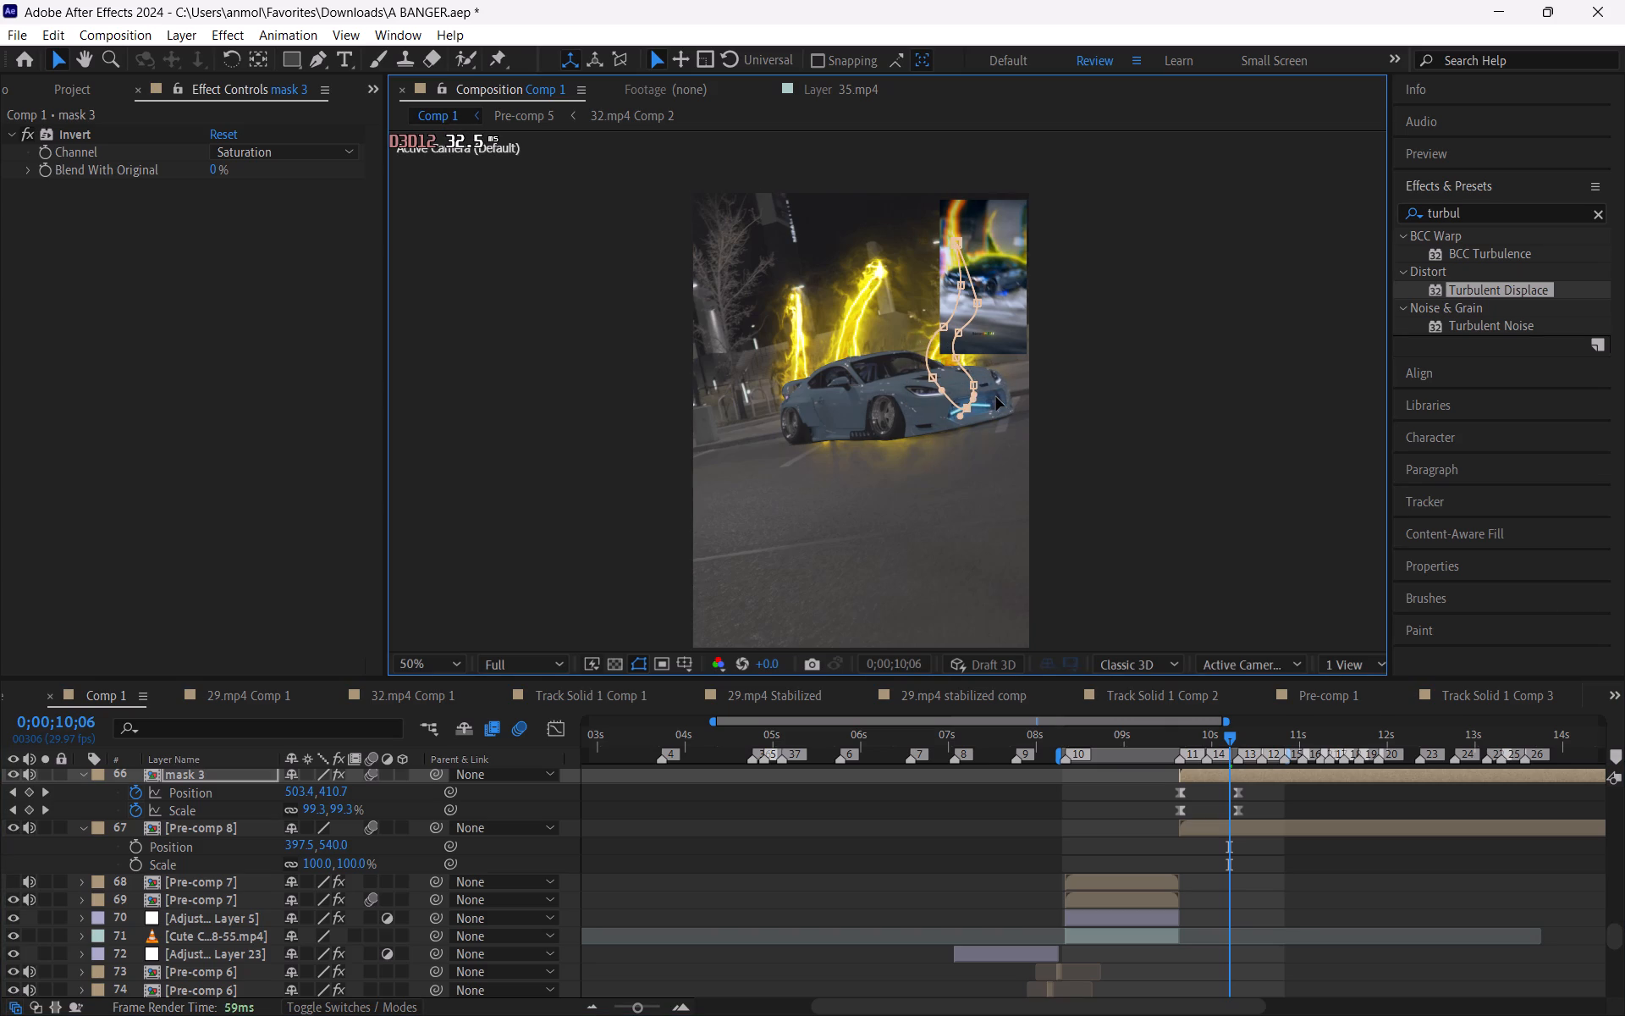
key(Delete)
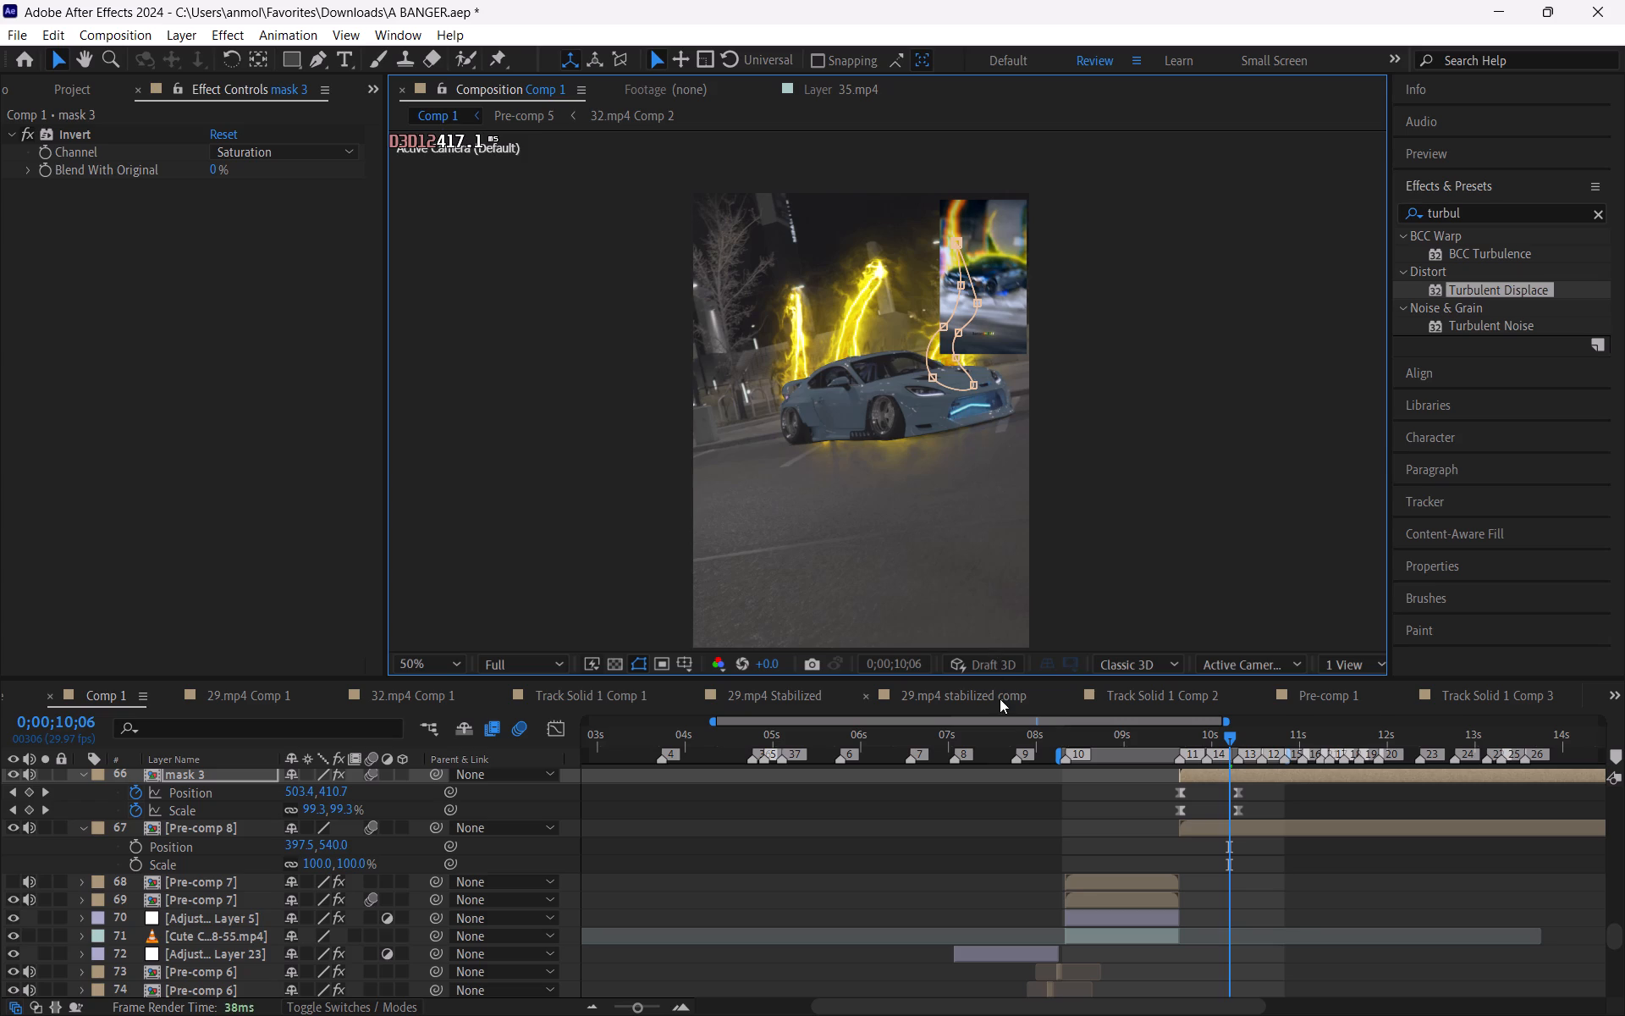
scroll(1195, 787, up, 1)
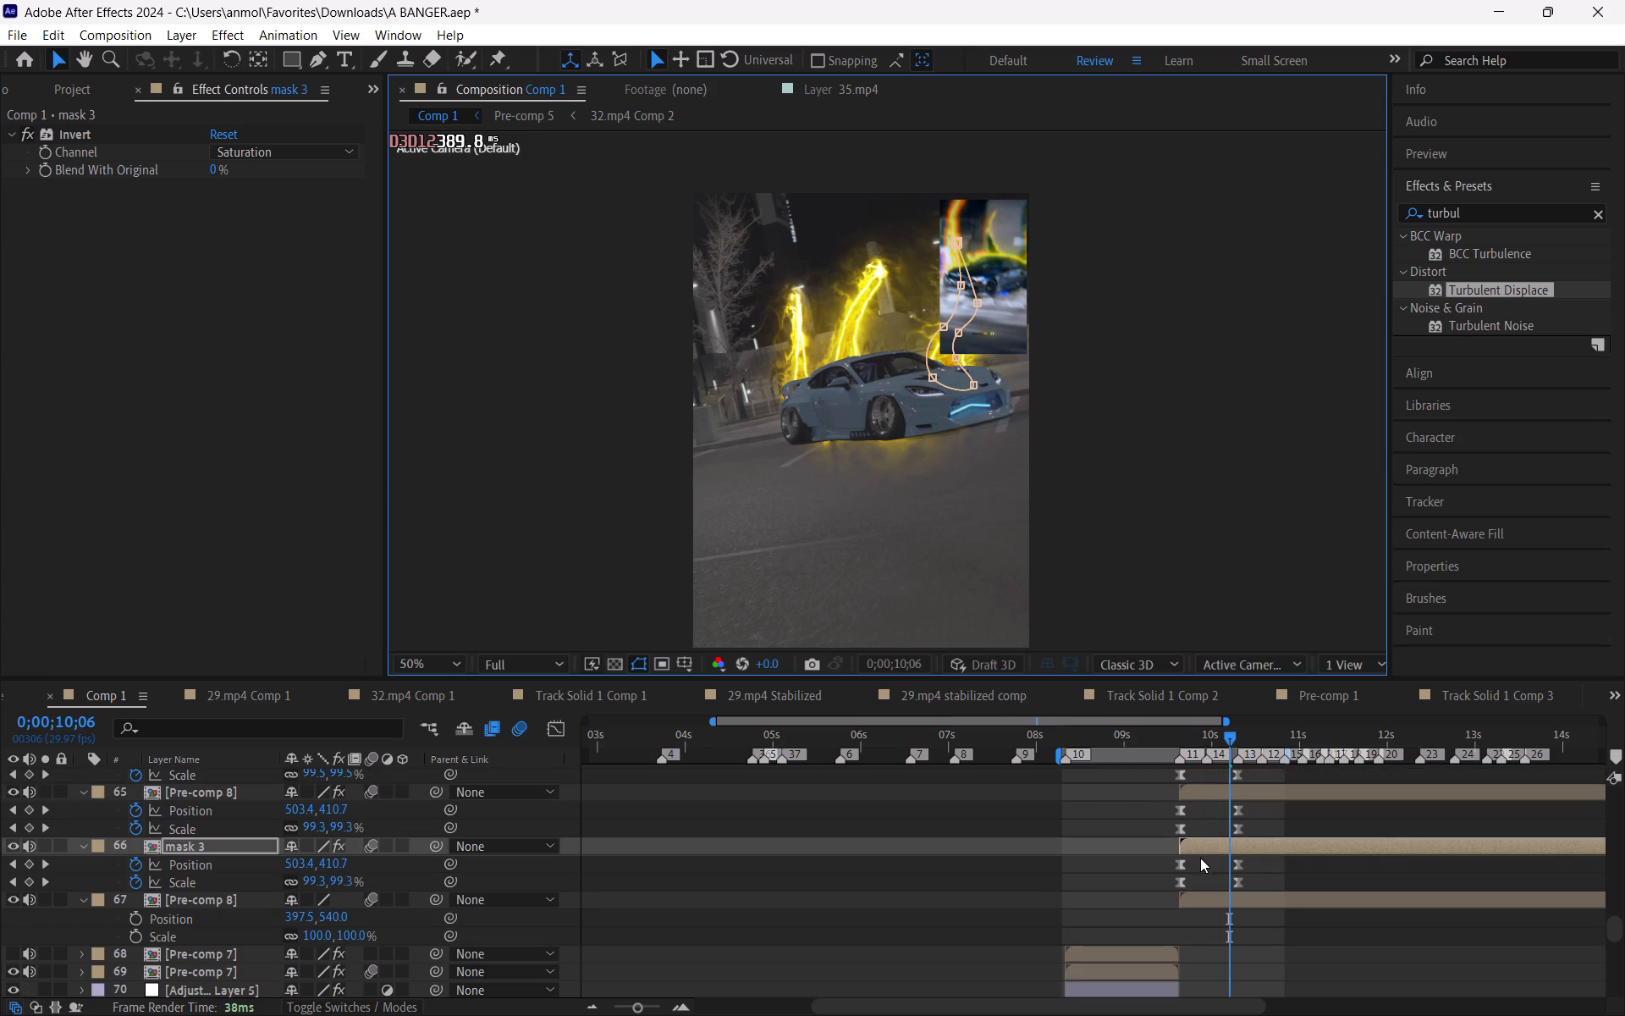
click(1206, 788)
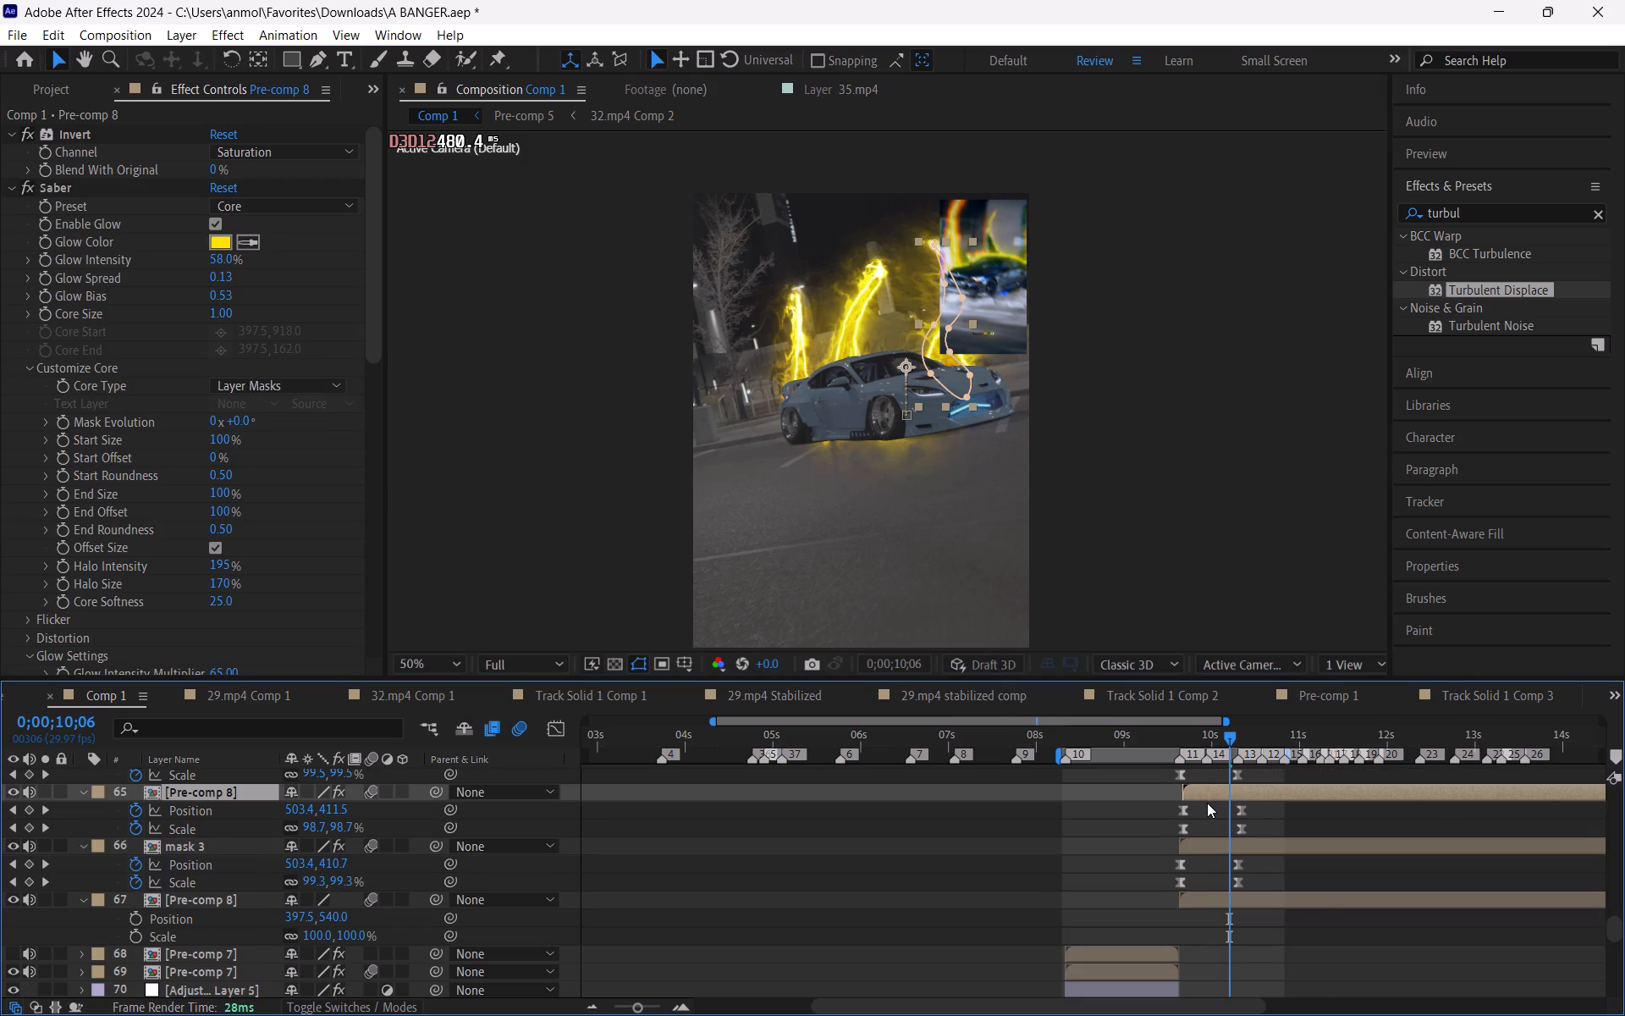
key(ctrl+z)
Delete the lower mask path points of the middle flame's Pre-comp 8 (layer 63), keeping the path's upper part down to the car's windows.
scroll(1209, 819, up, 2)
click(1207, 826)
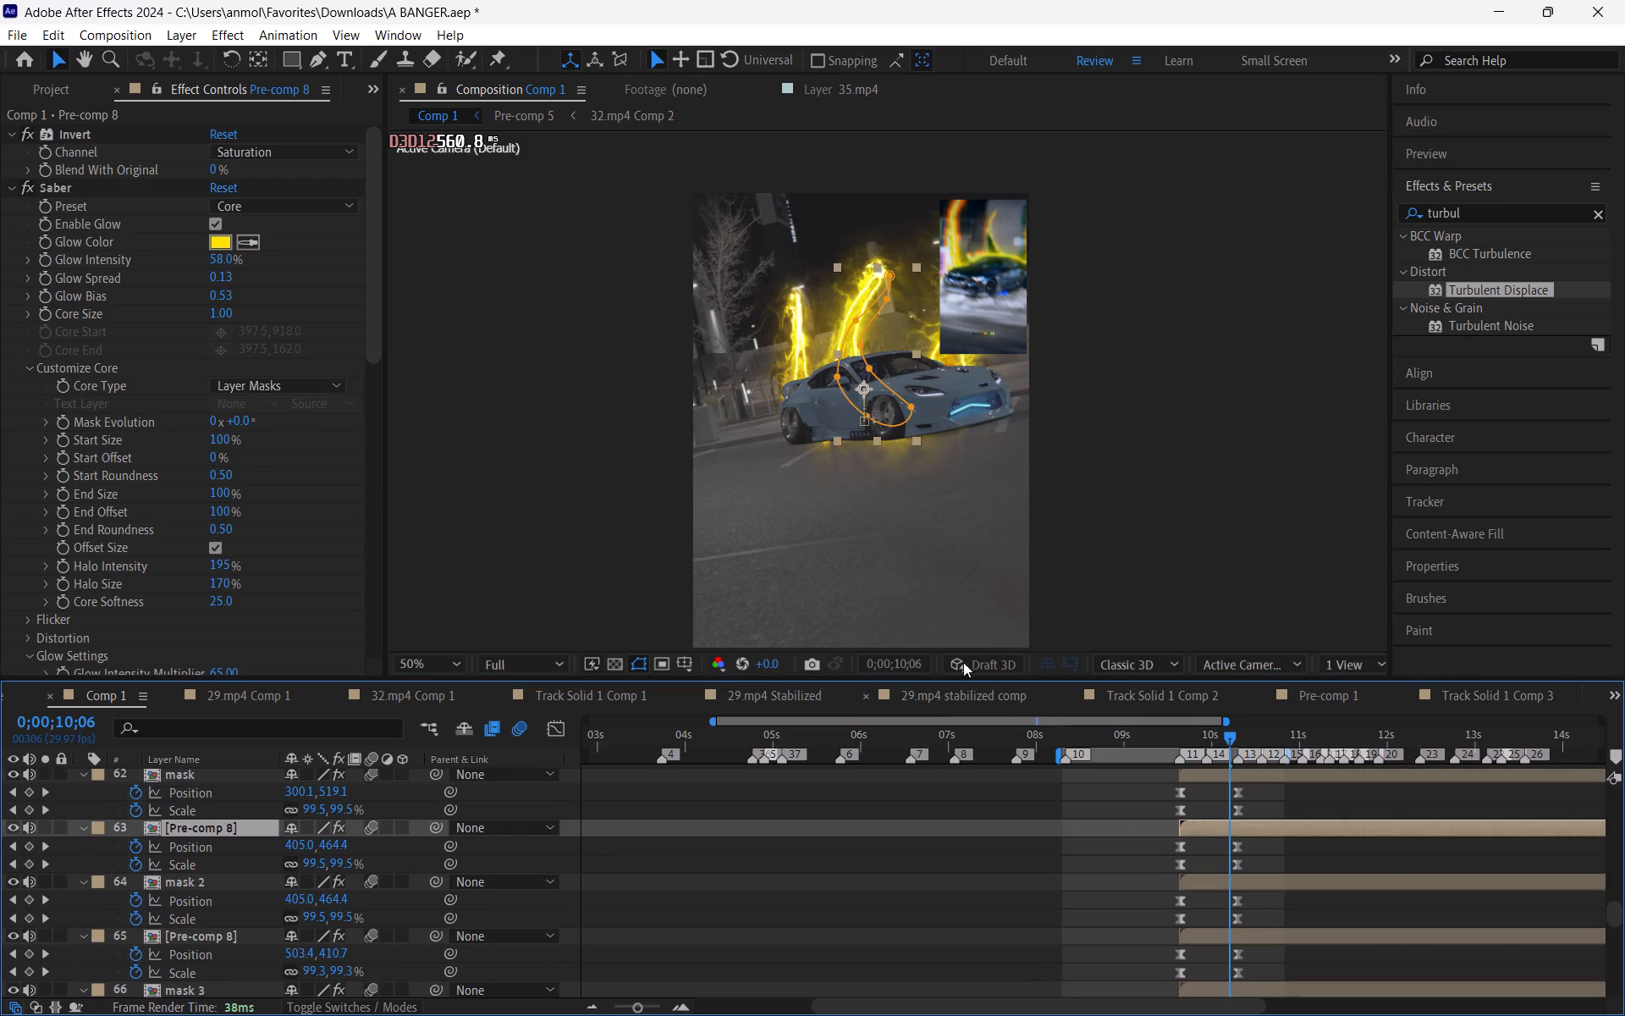
click(877, 415)
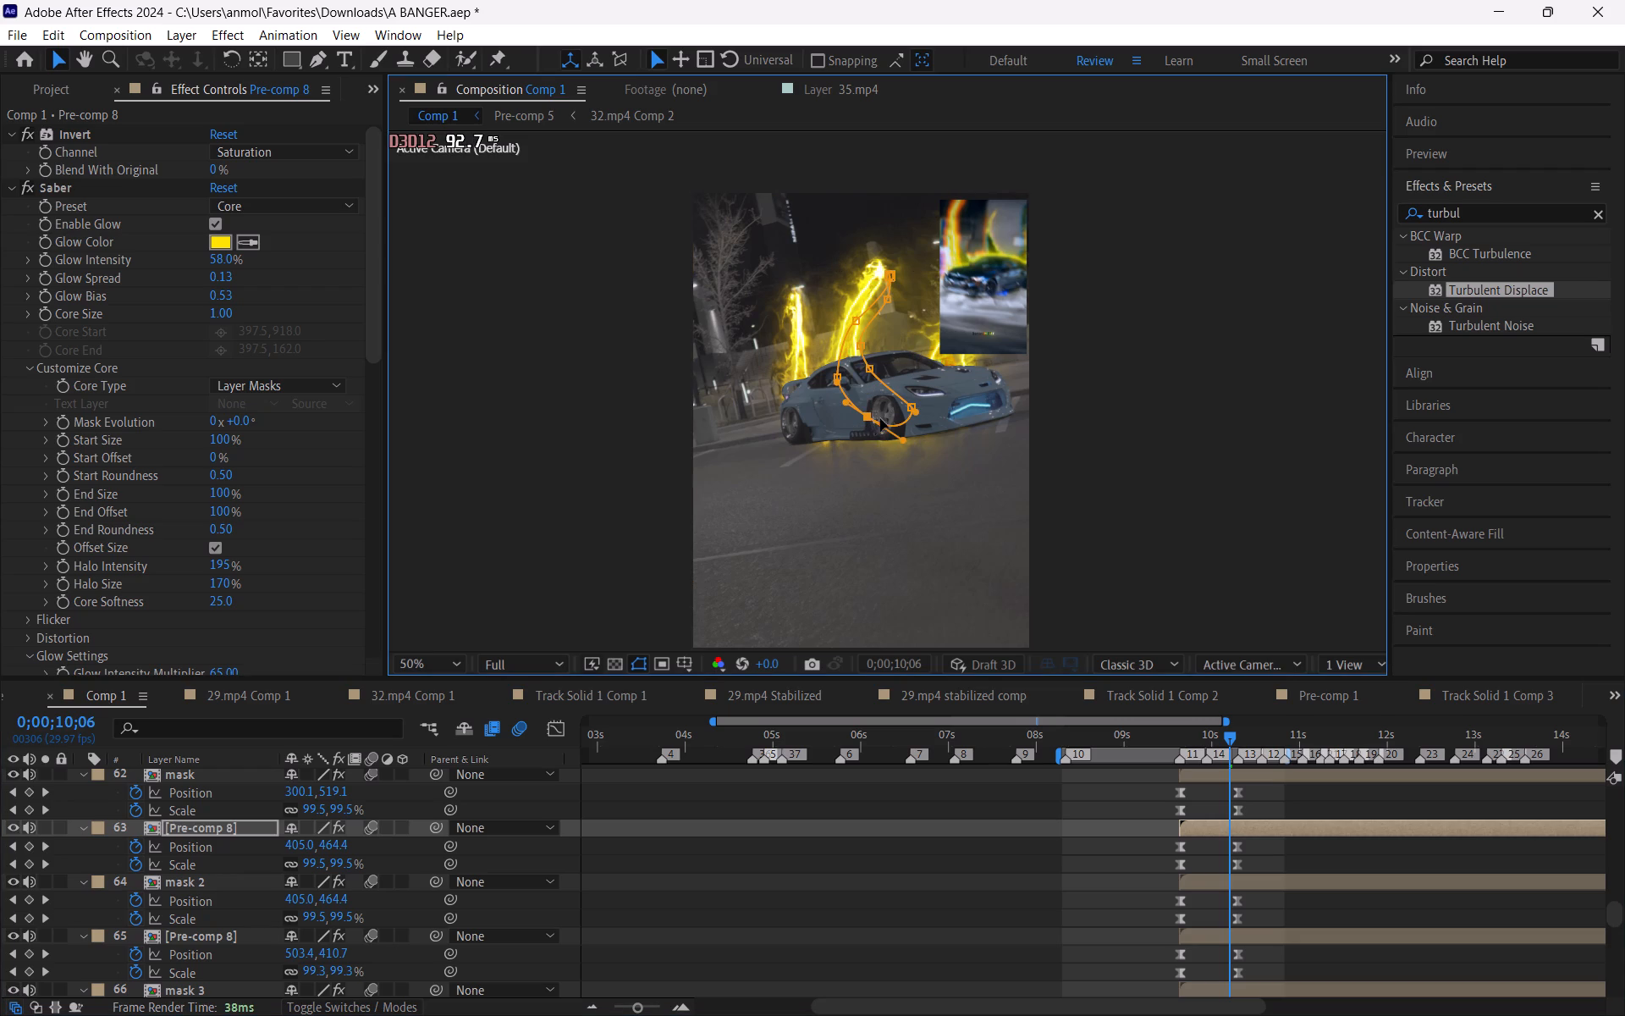
drag(932, 525, 873, 431)
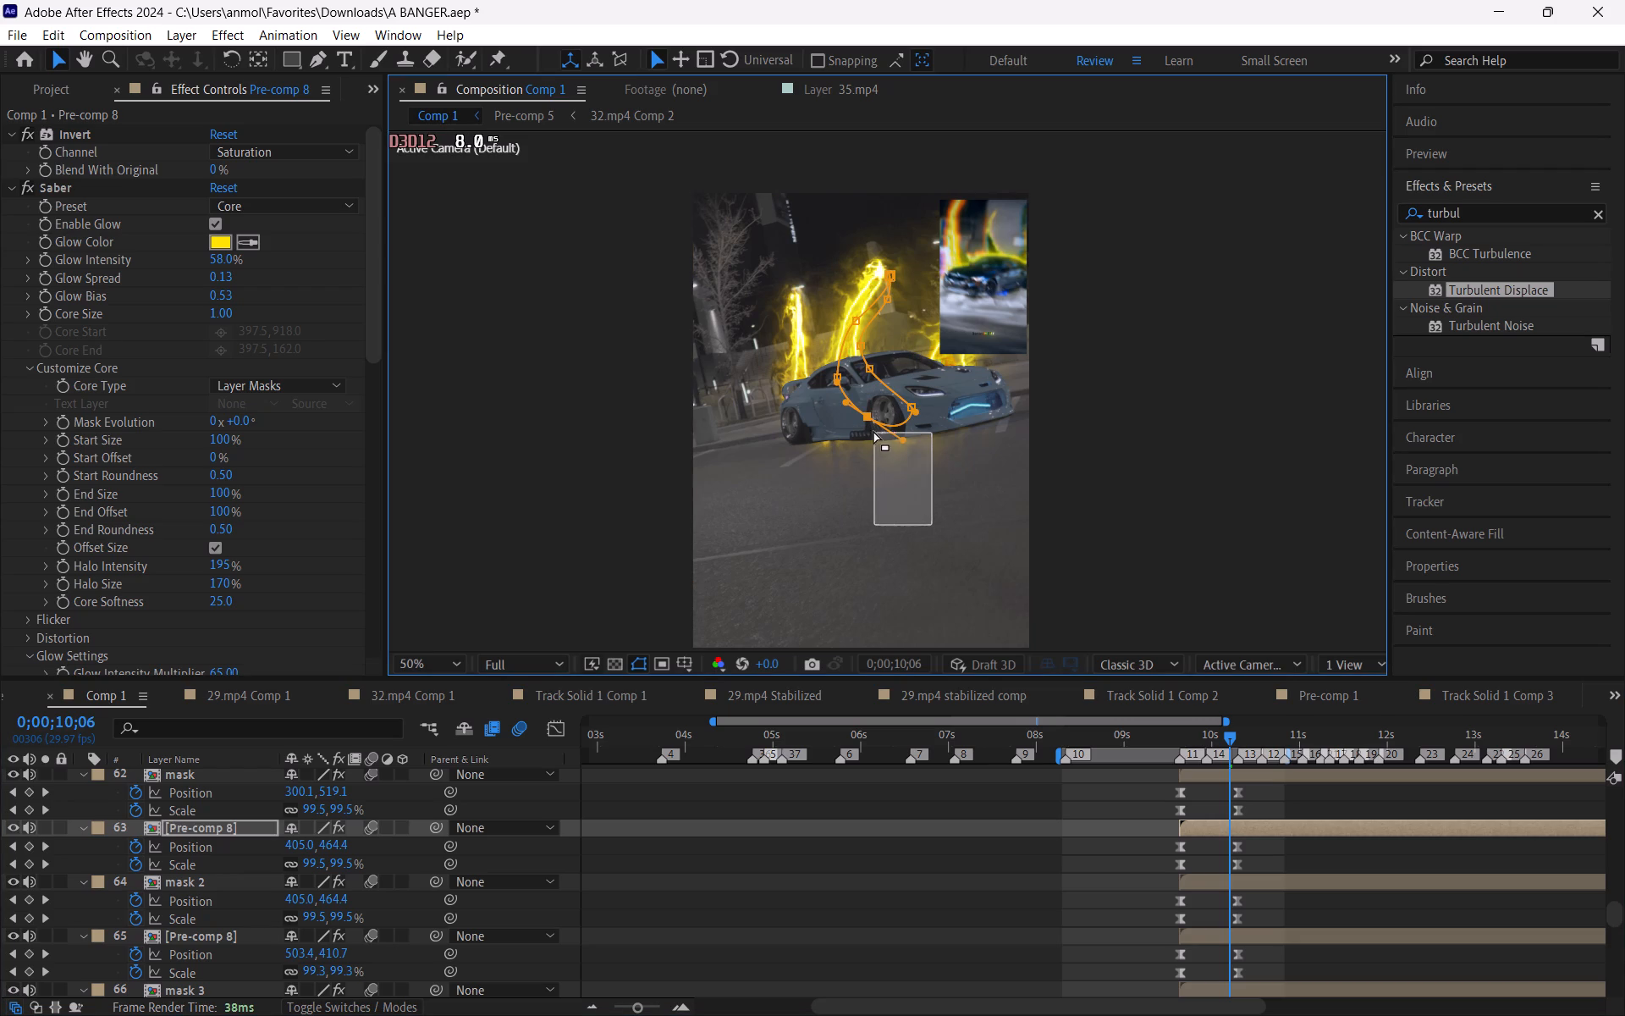
drag(873, 431, 852, 400)
key(Delete)
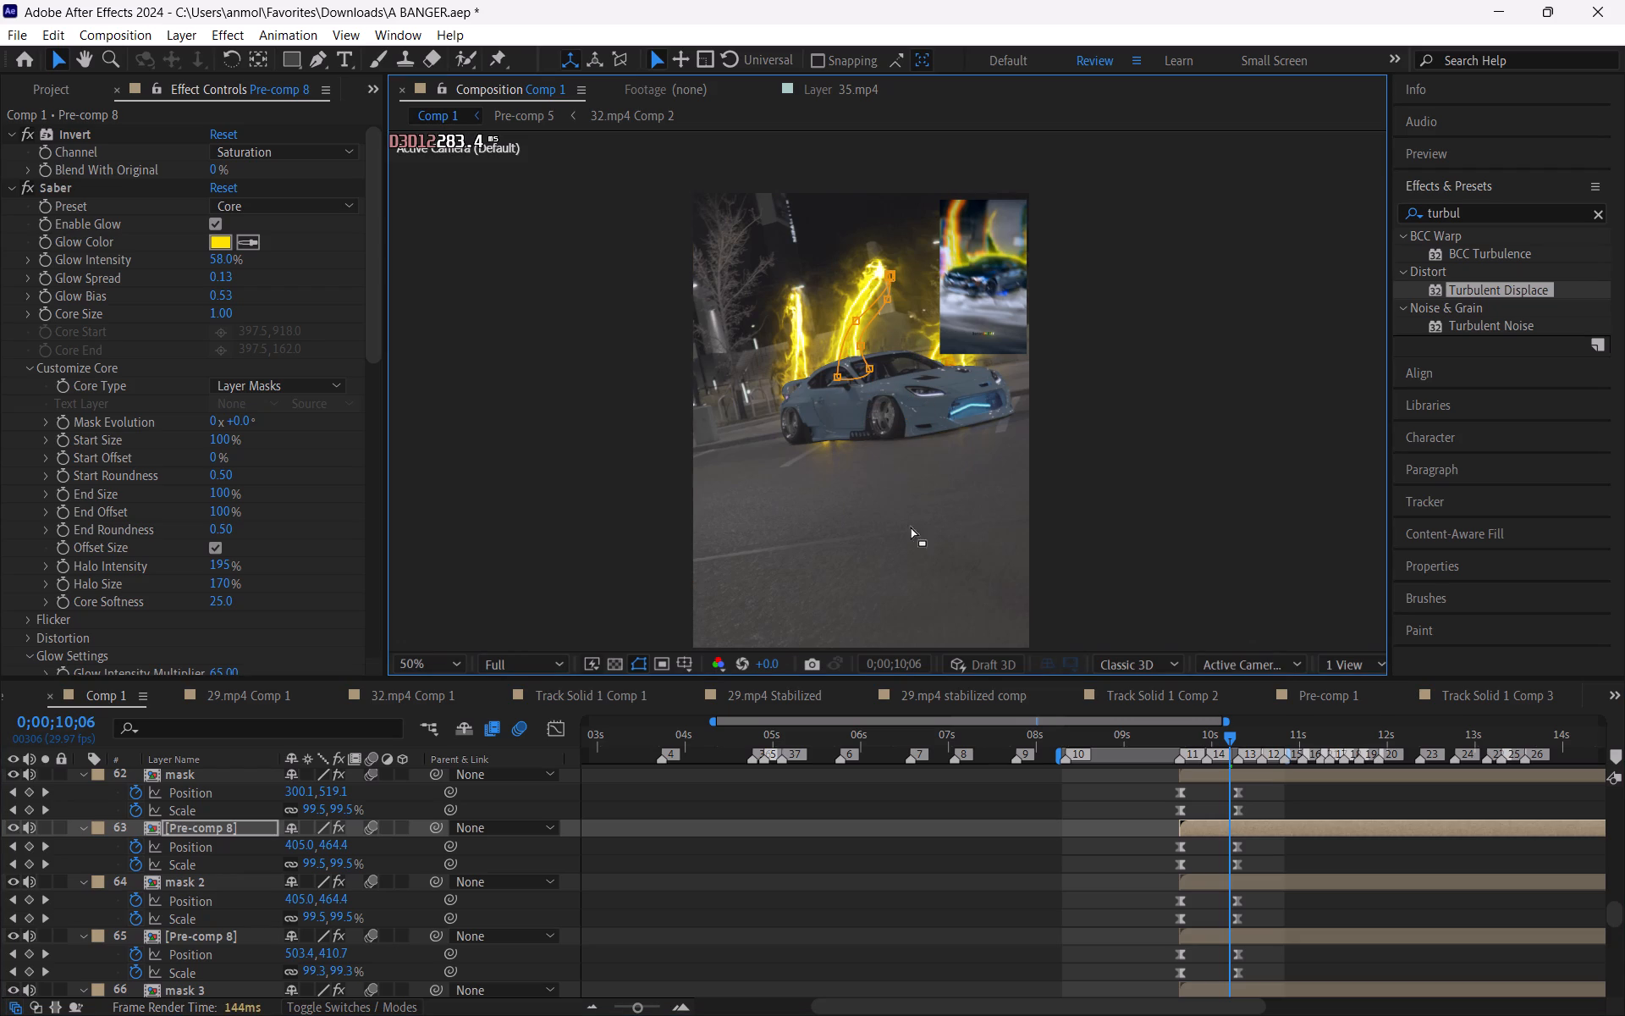
click(1102, 875)
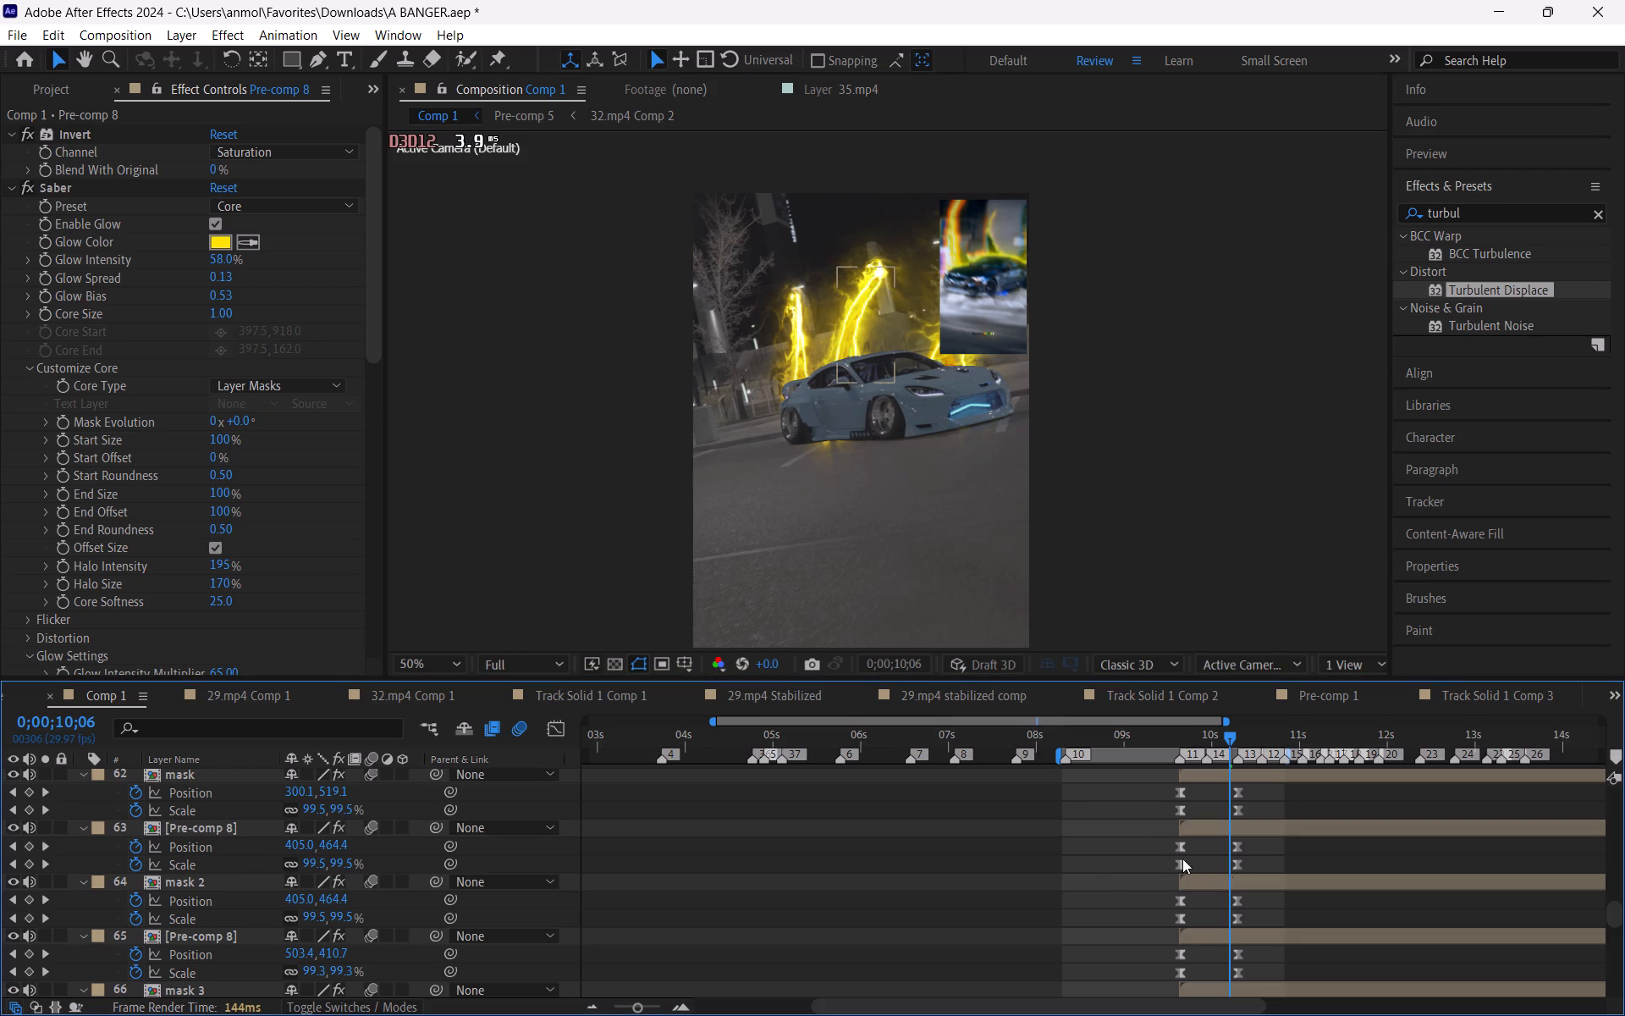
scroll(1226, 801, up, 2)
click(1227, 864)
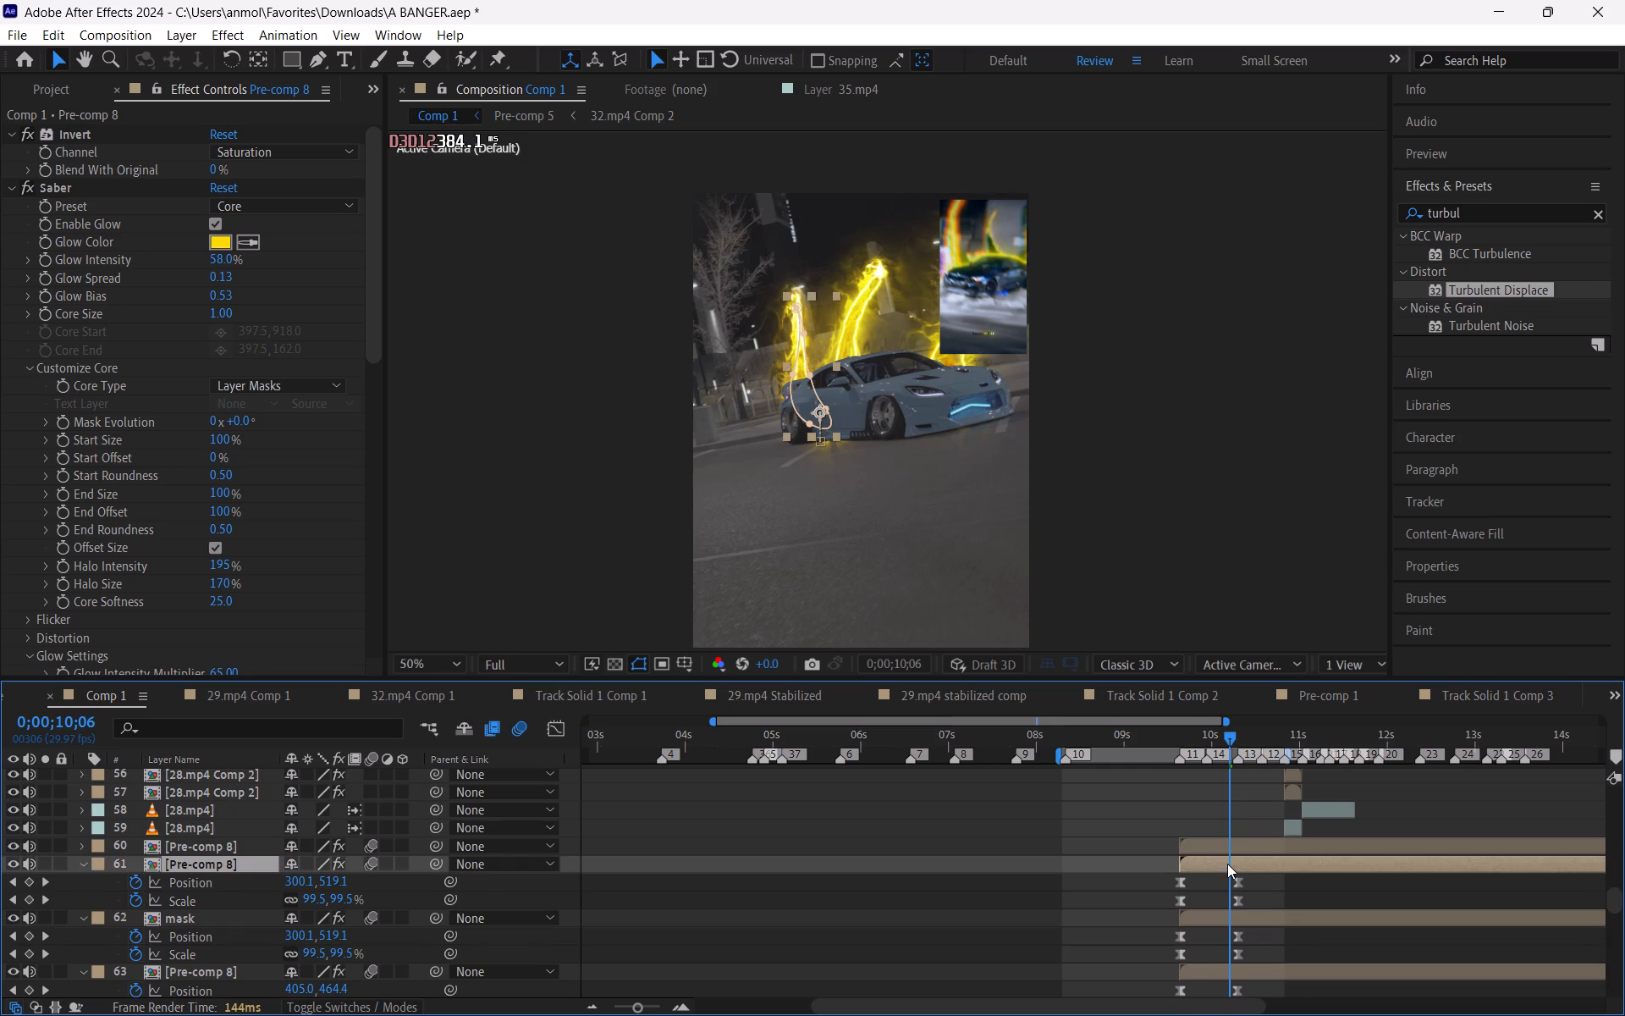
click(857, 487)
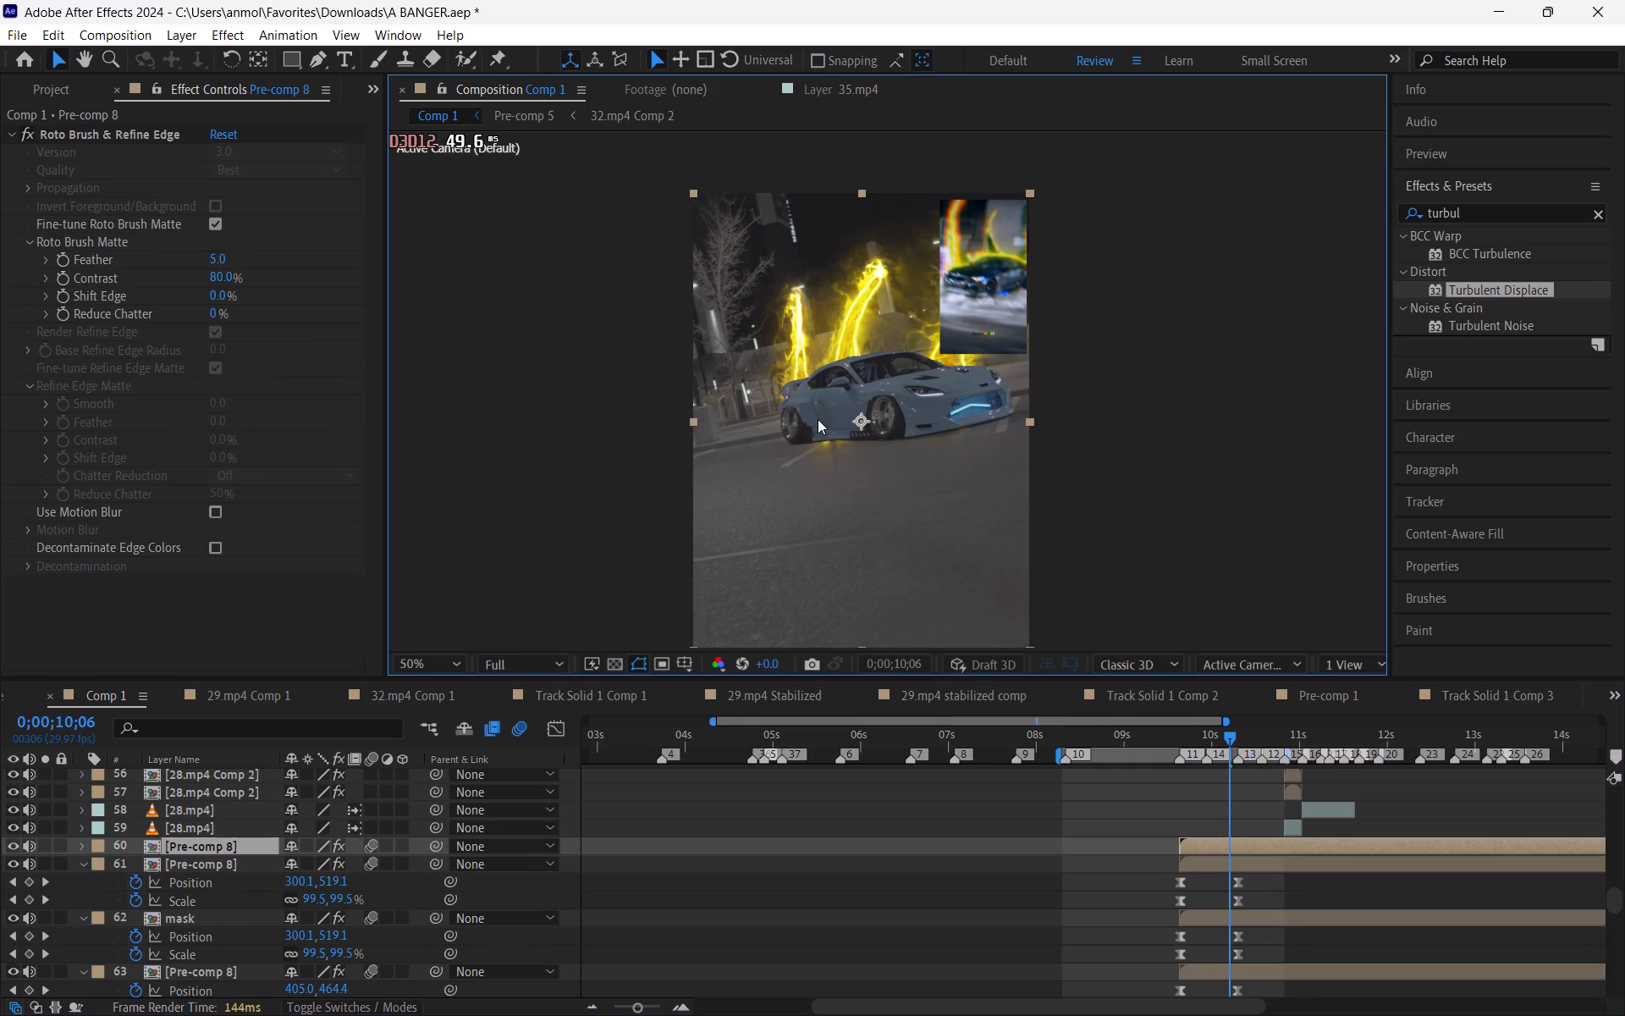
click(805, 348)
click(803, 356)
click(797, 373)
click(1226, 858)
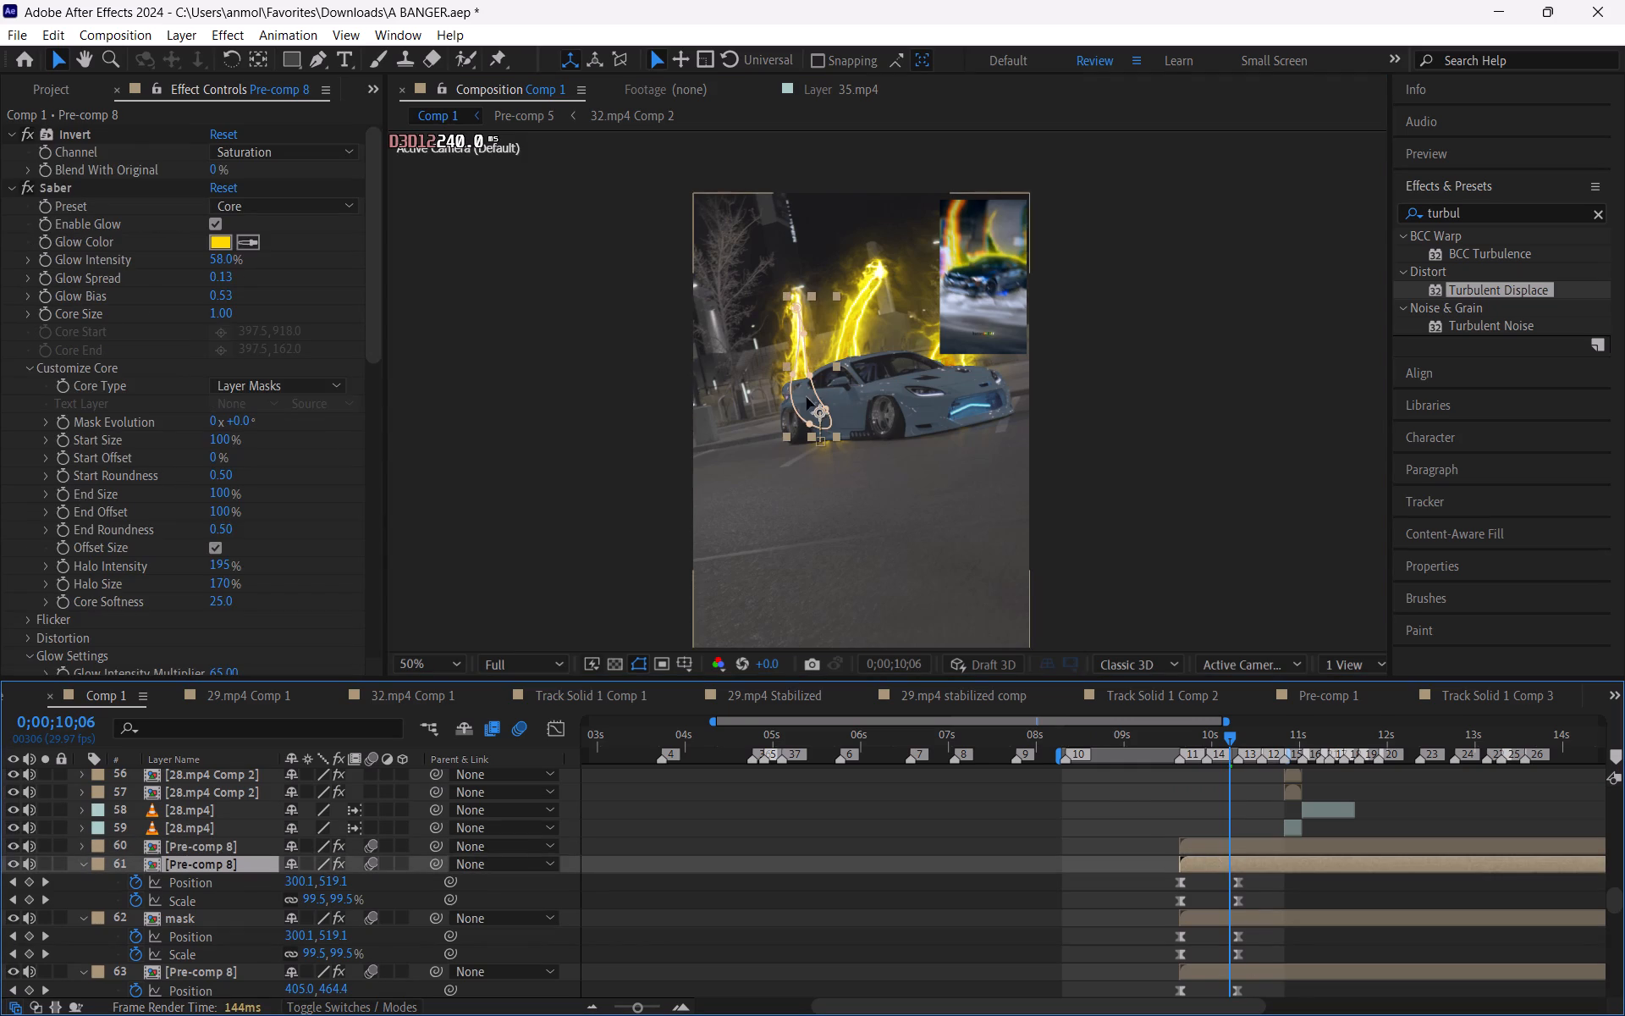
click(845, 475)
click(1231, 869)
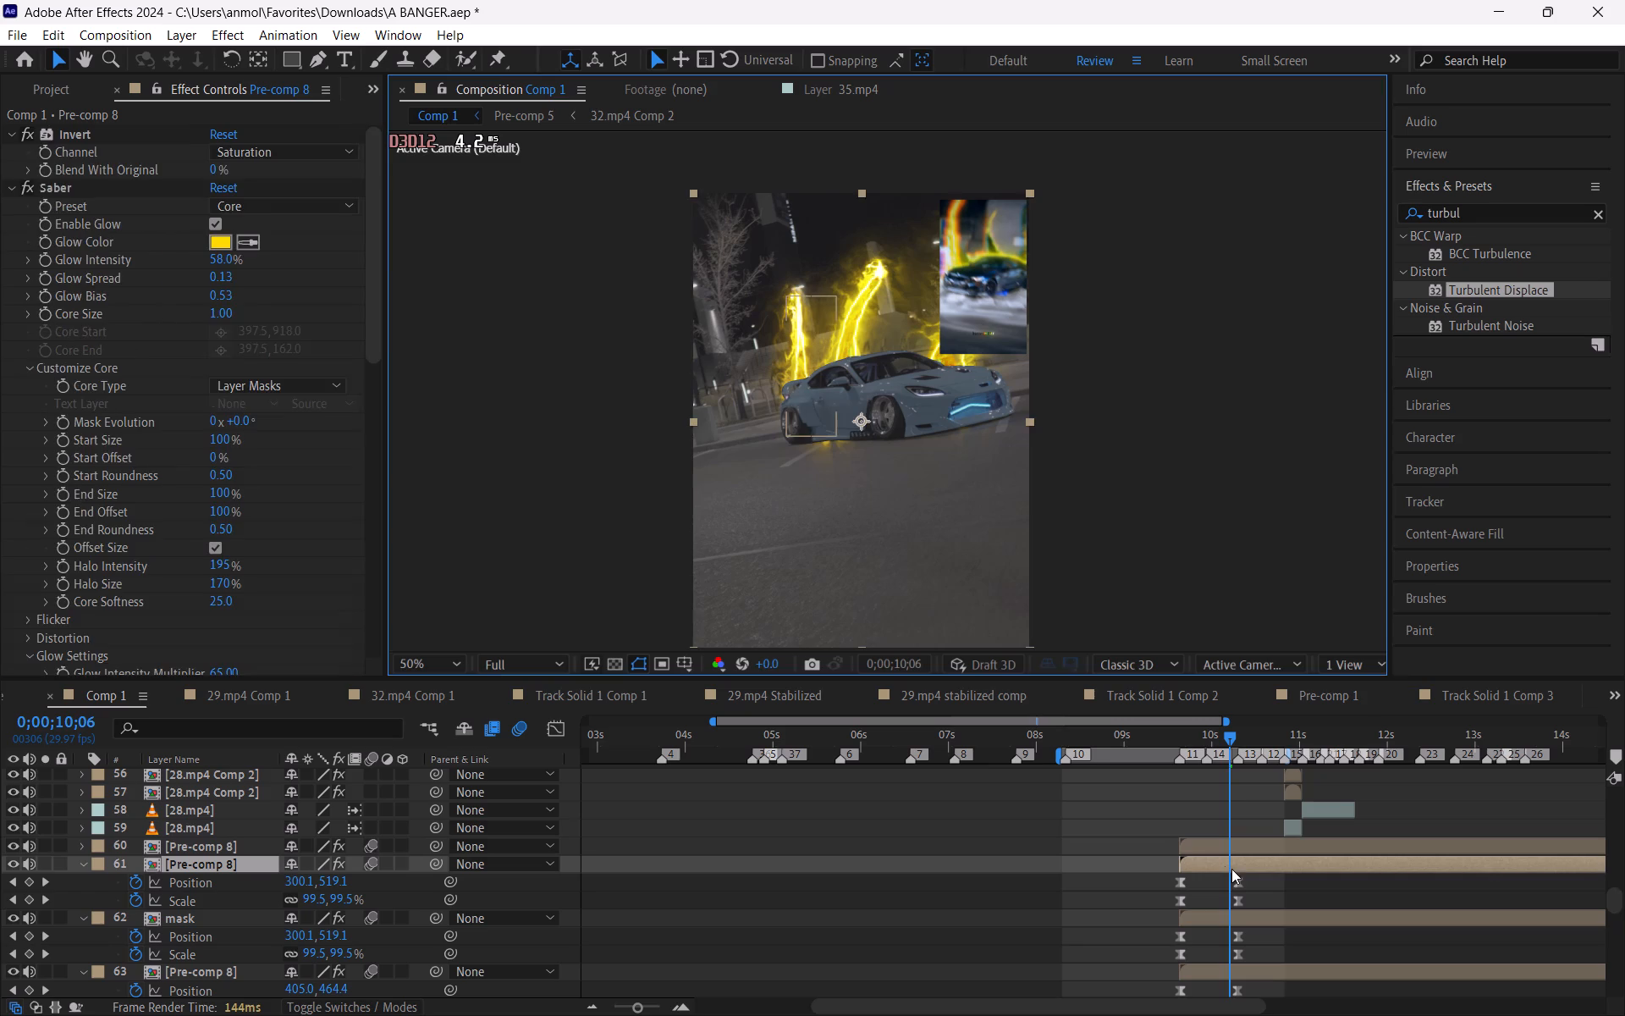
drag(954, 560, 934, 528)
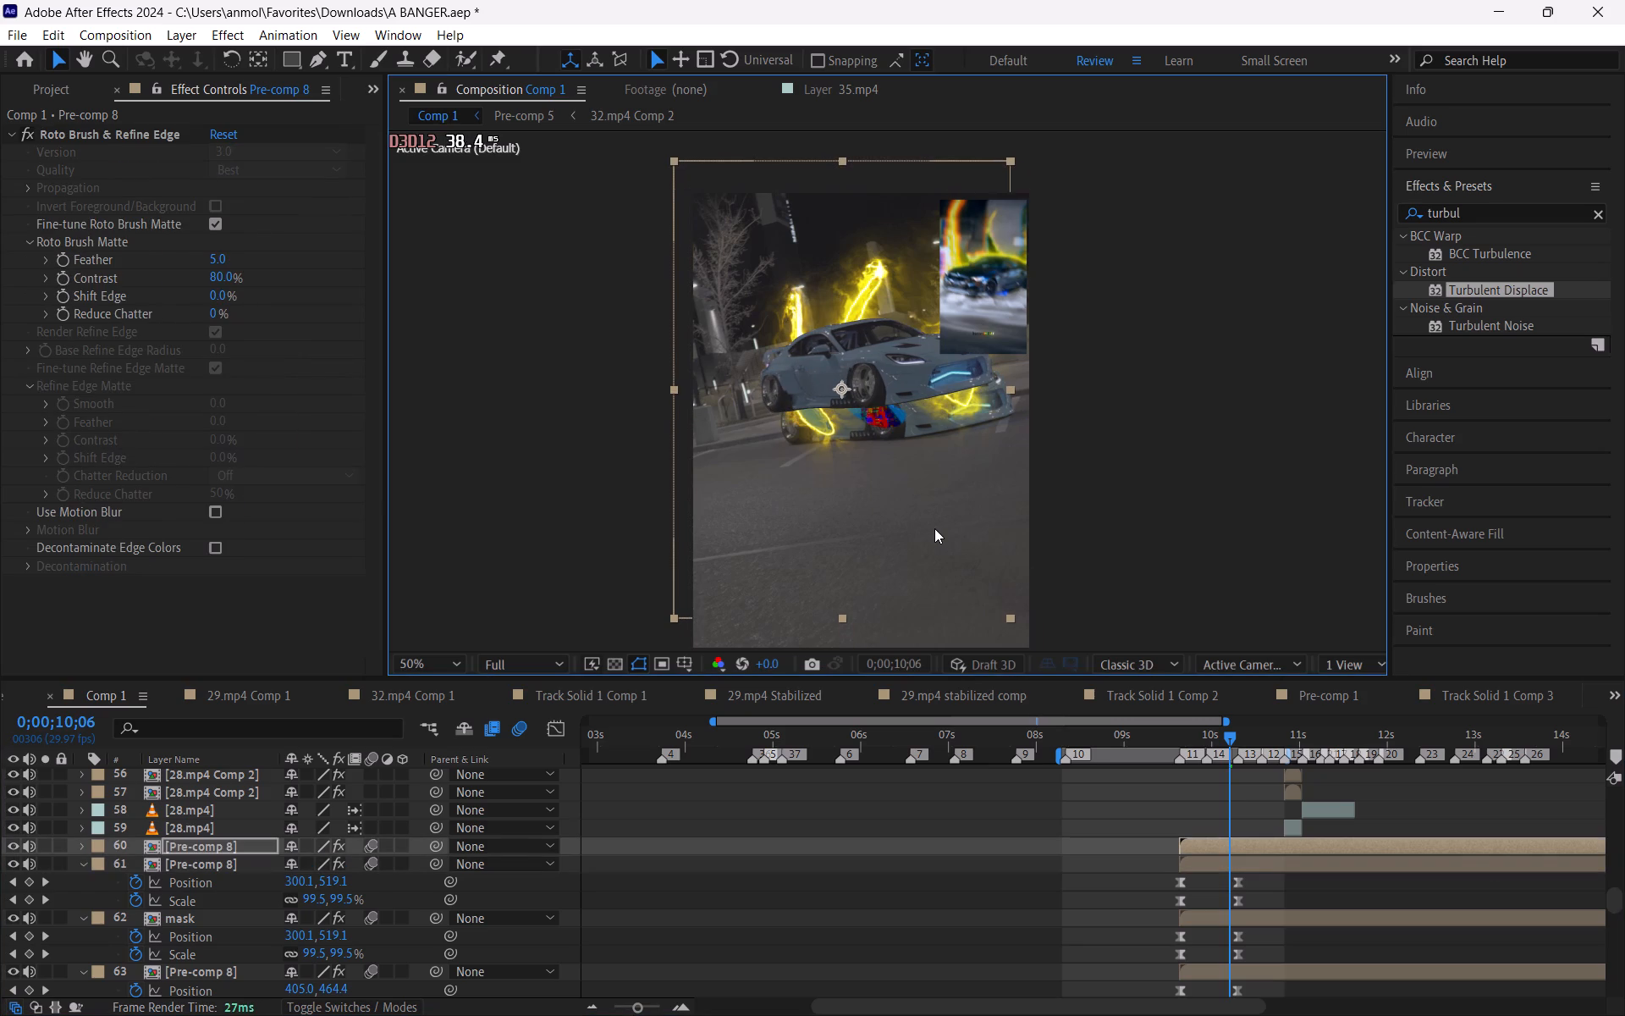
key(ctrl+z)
Delete the lower mask path points of the rear flame's Pre-comp 8 (layer 61) around the car's rear wheel.
click(1122, 861)
click(1211, 869)
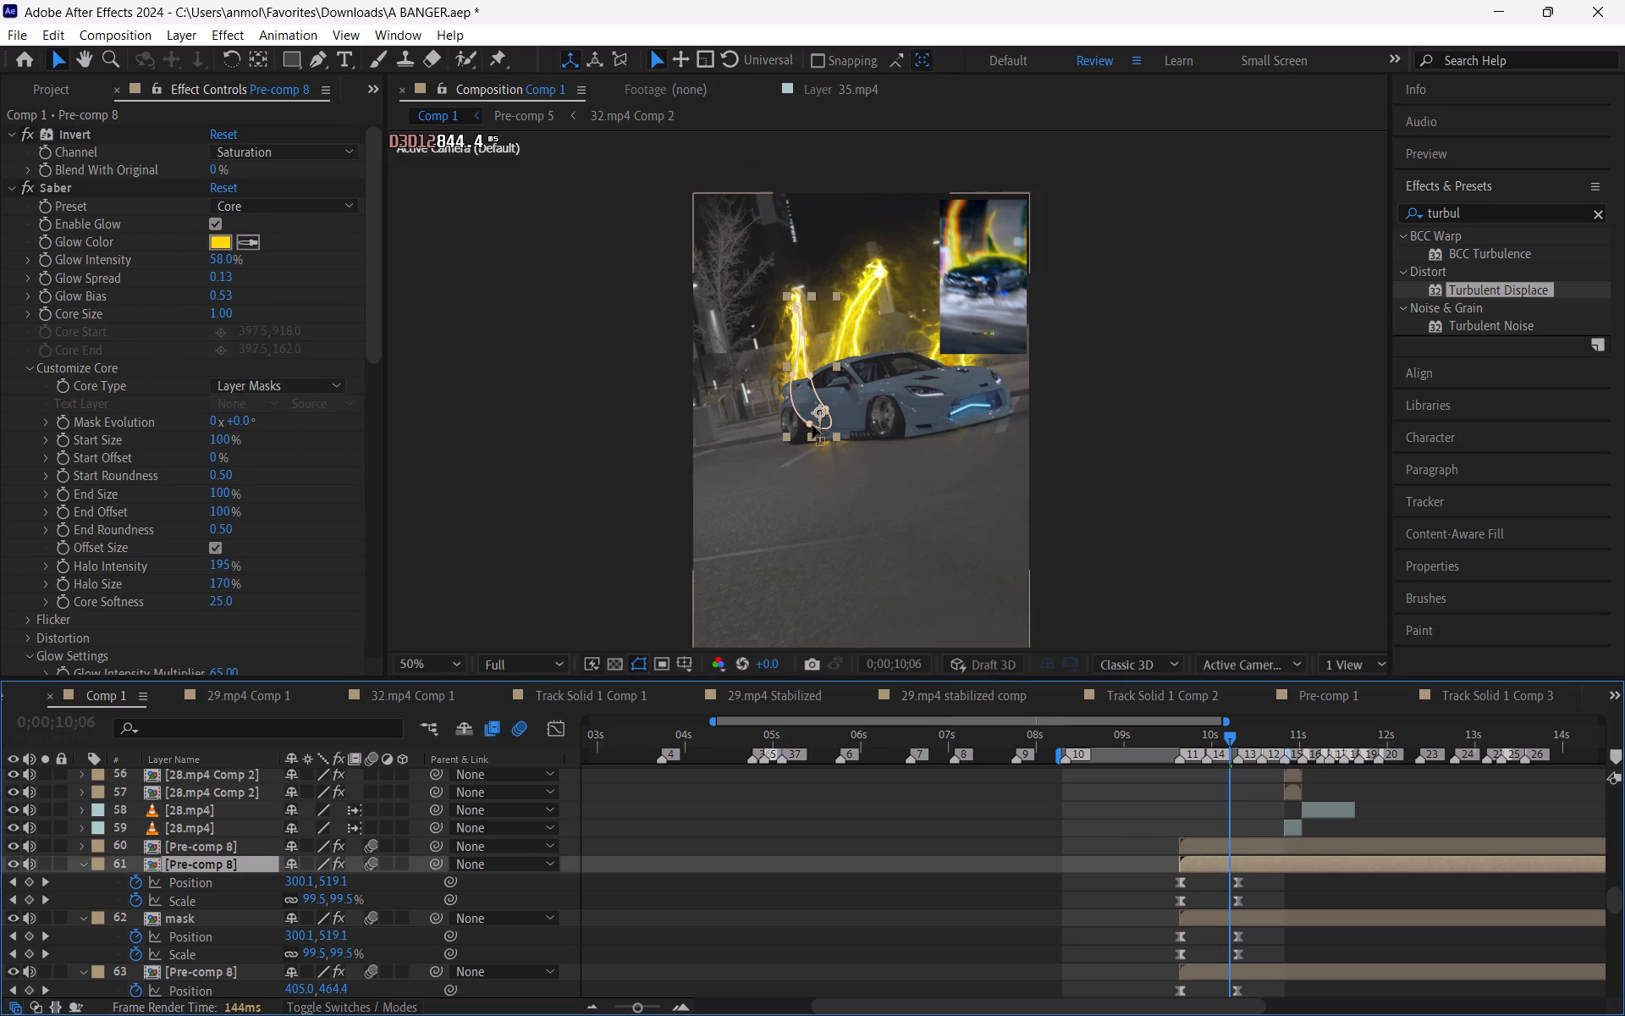
click(798, 416)
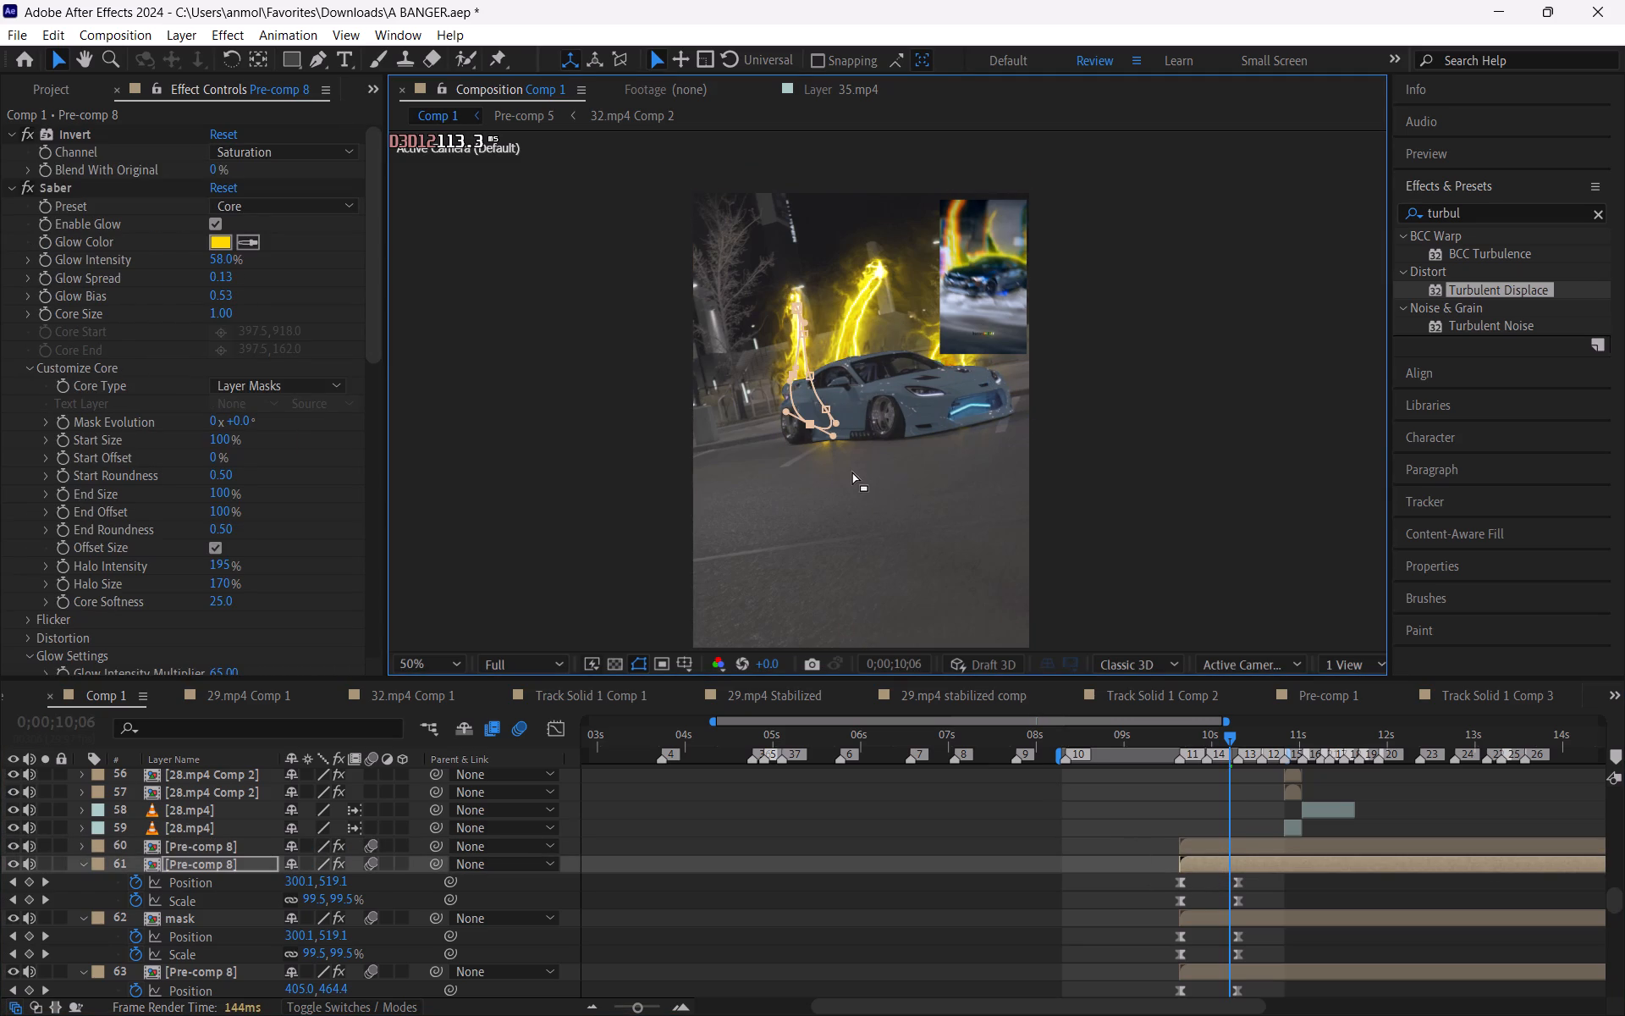
drag(852, 472, 804, 406)
key(Delete)
click(1070, 895)
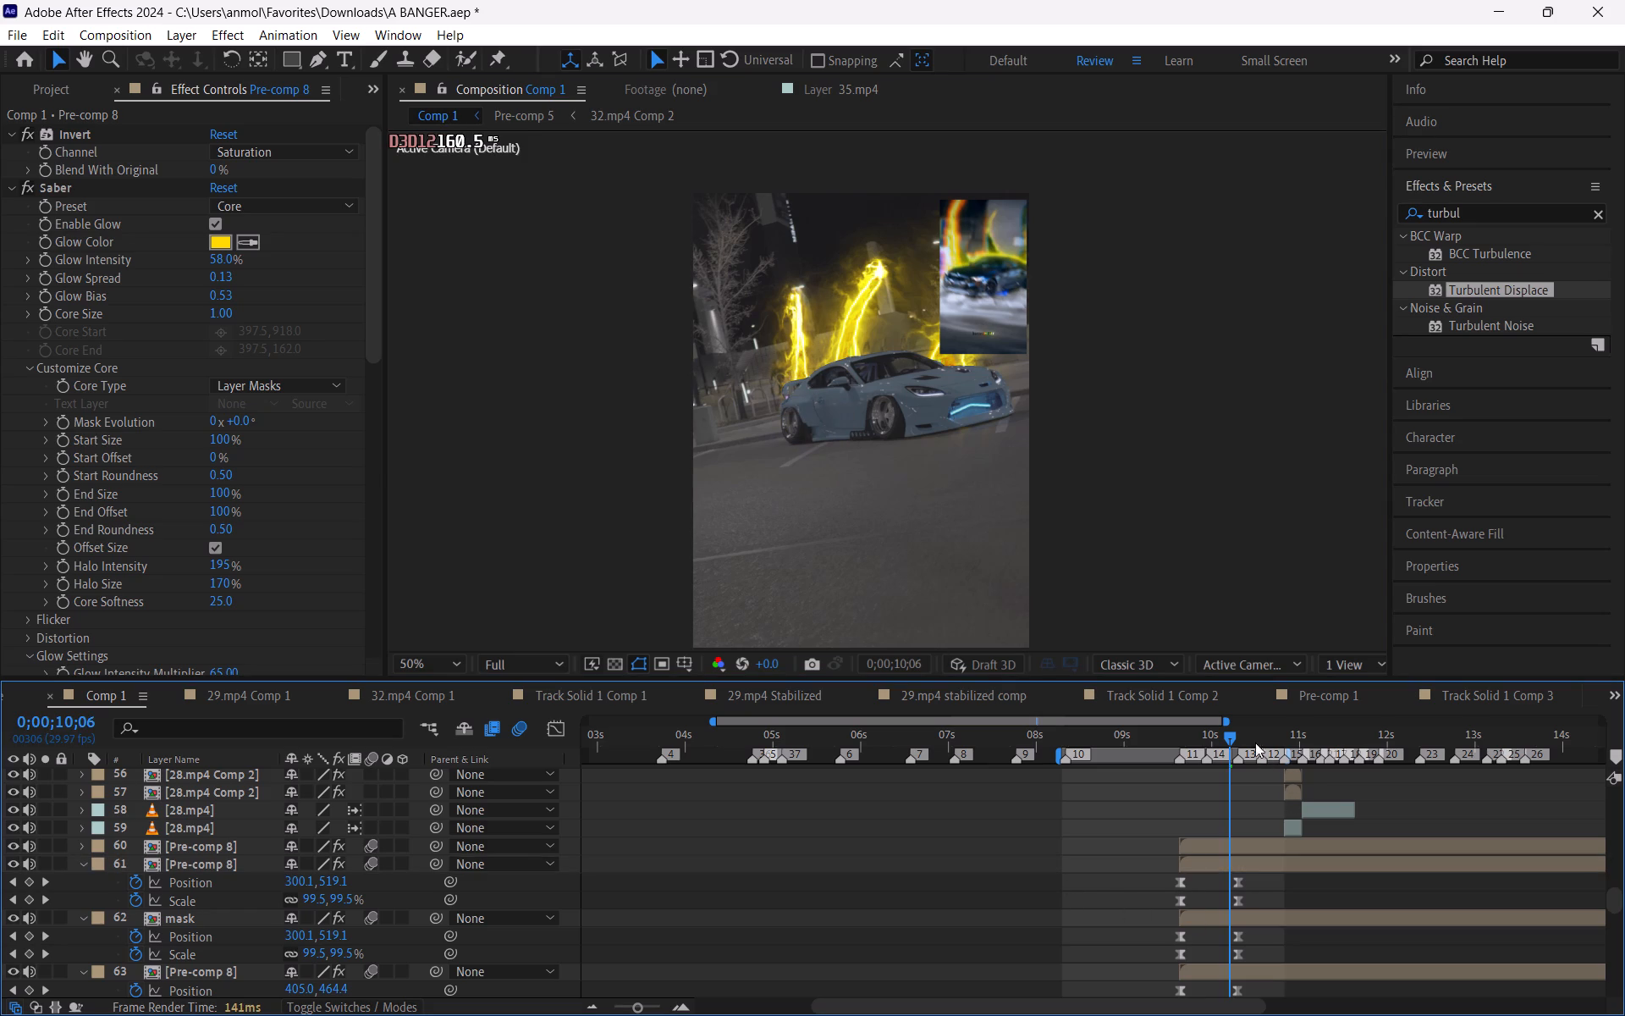
Scrub and play back the car shot between about 0;00;09;19 and 0;00;10;22 to examine the trimmed flames around the car.
drag(1226, 737, 1193, 749)
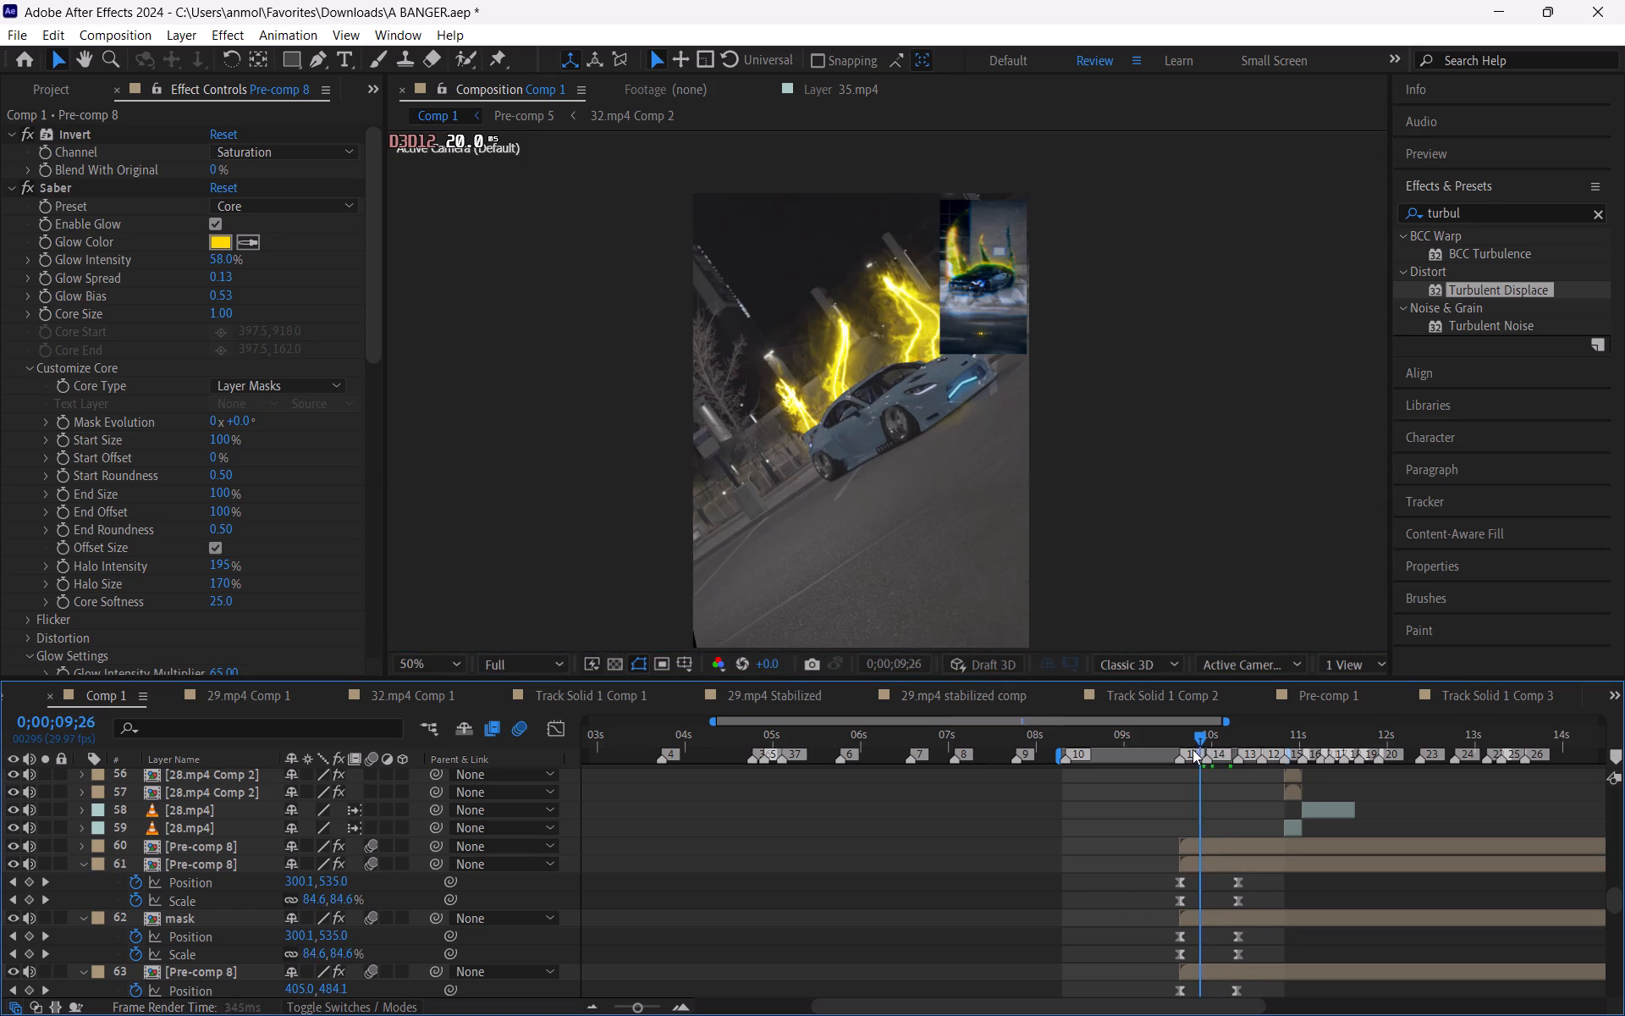
drag(1193, 749, 1243, 759)
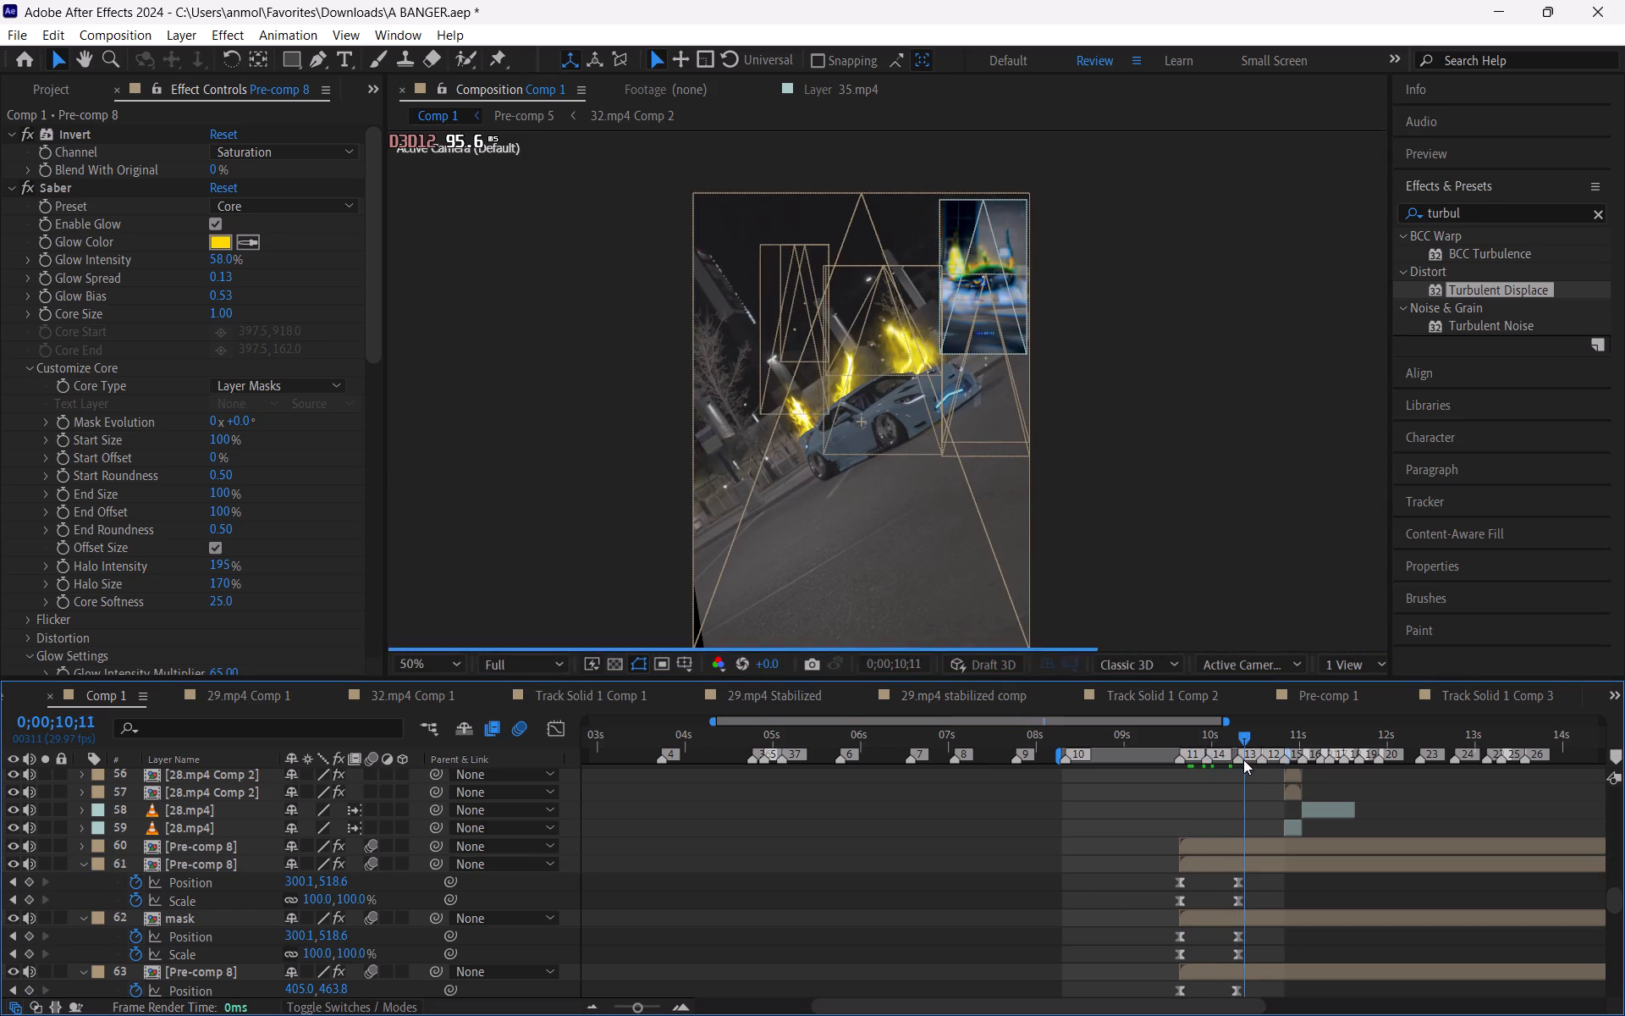
drag(1243, 759, 1244, 762)
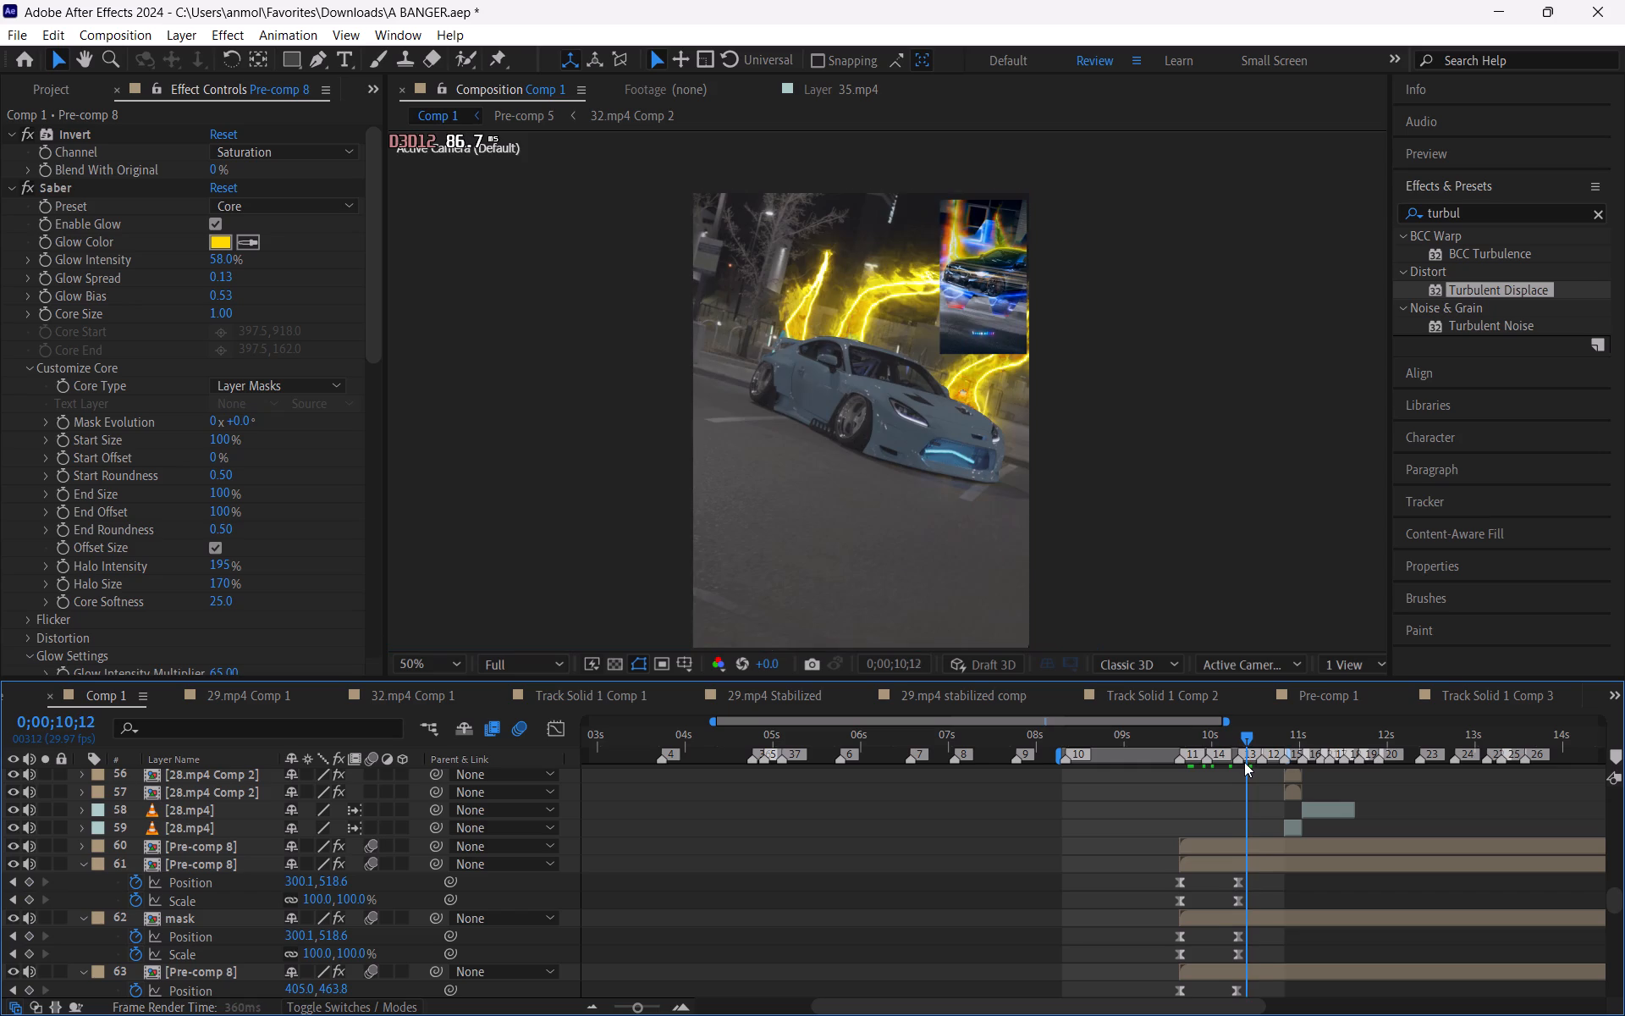
drag(1244, 762, 1230, 766)
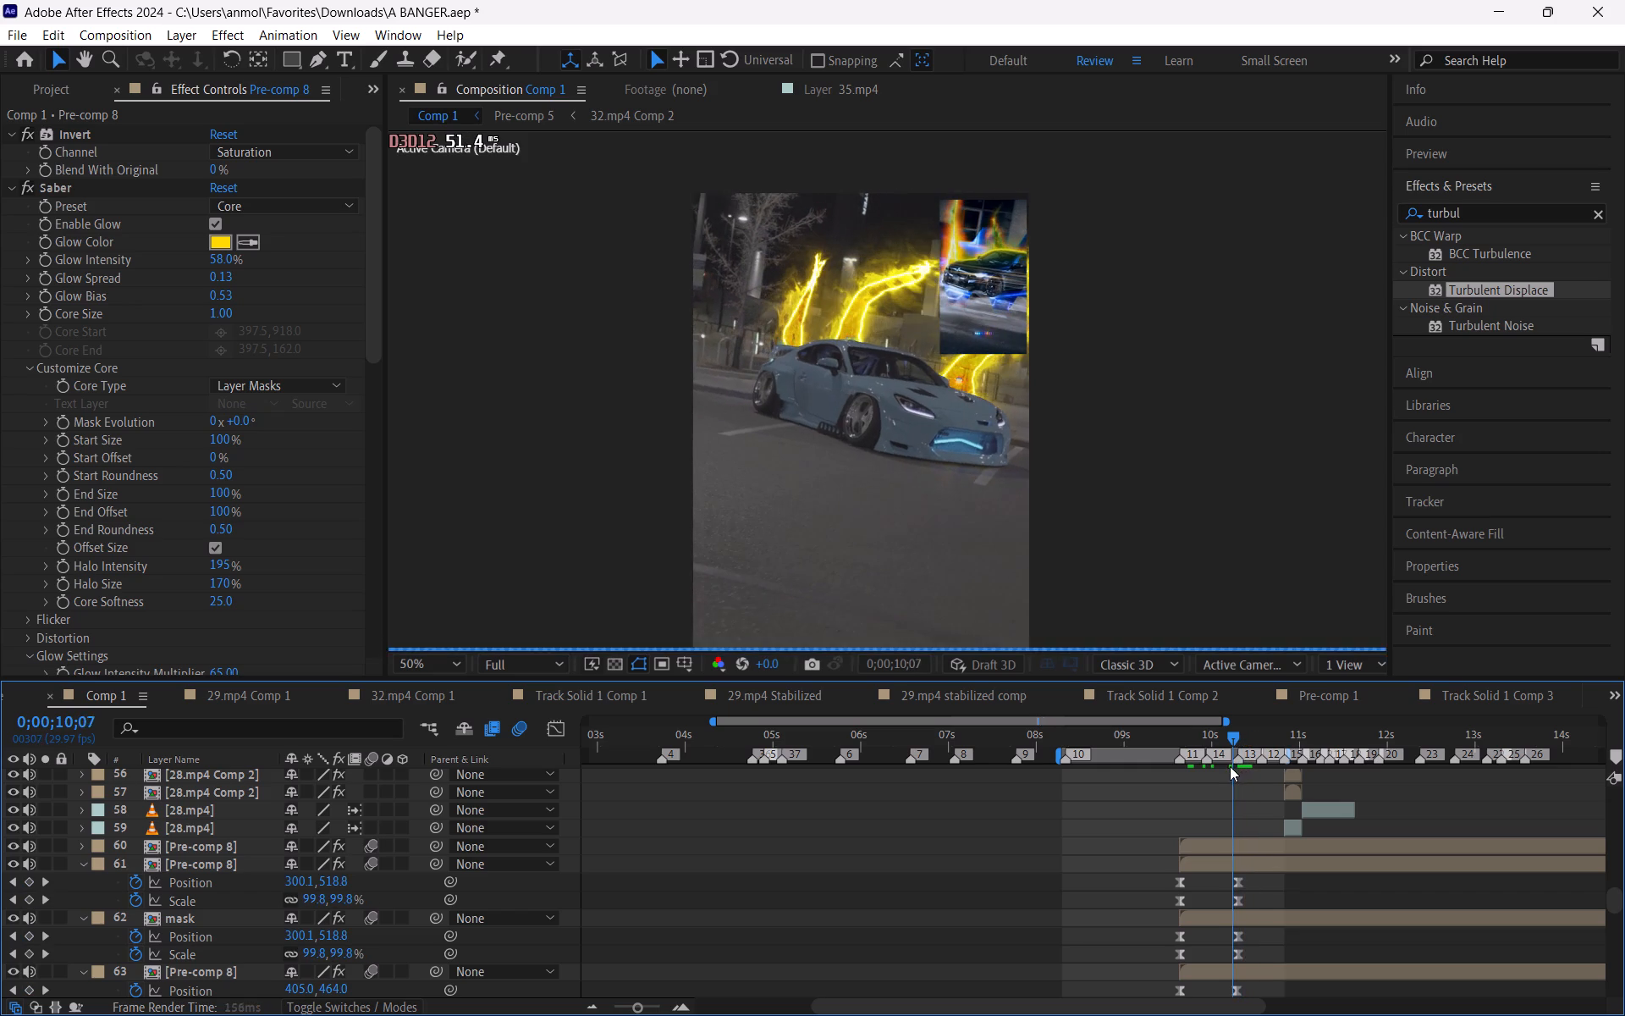
drag(1230, 766, 1257, 765)
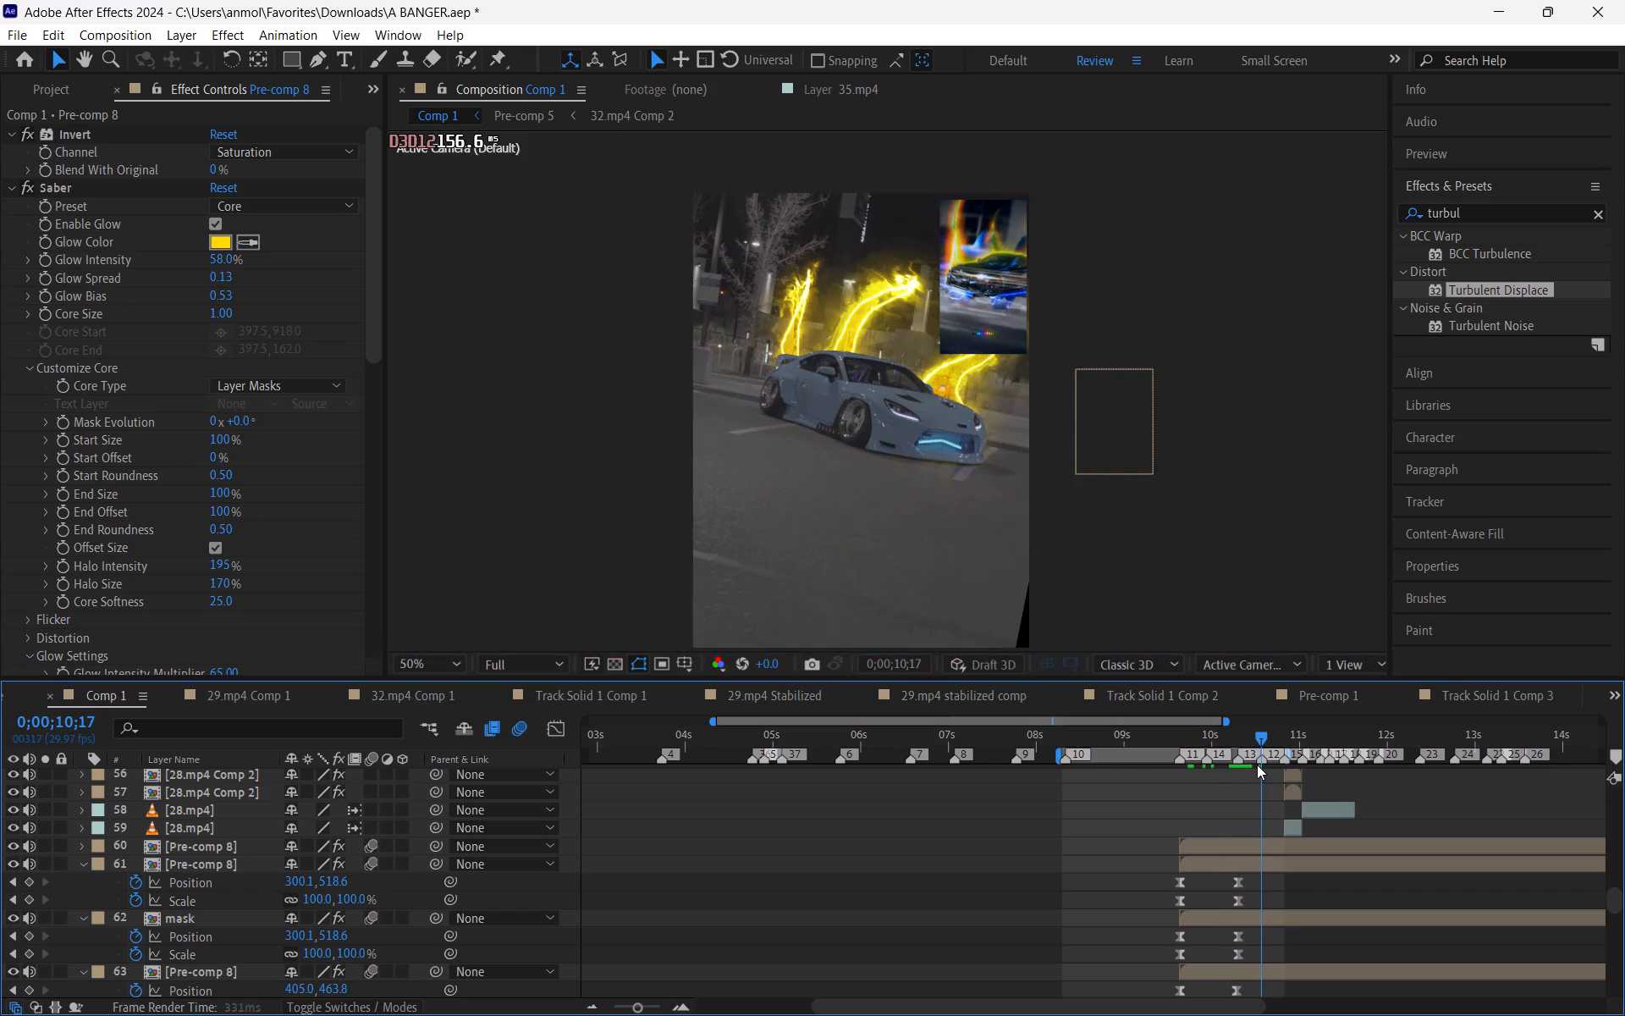
drag(1257, 765, 1264, 765)
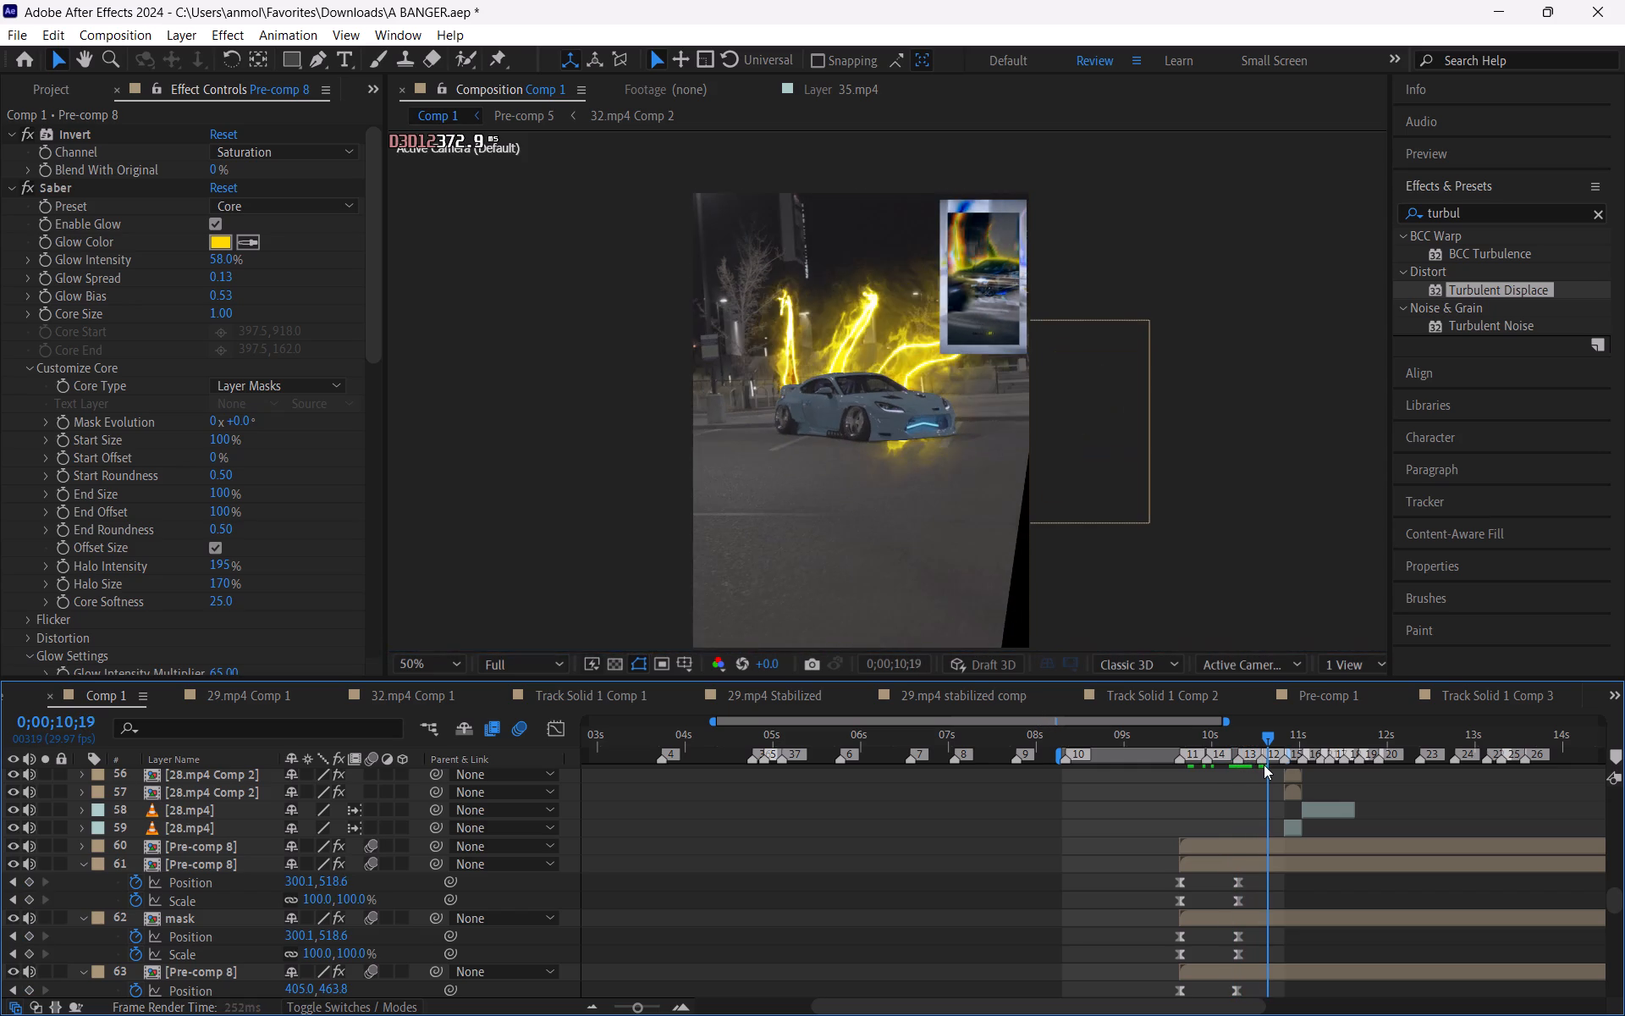
drag(1264, 765, 1273, 767)
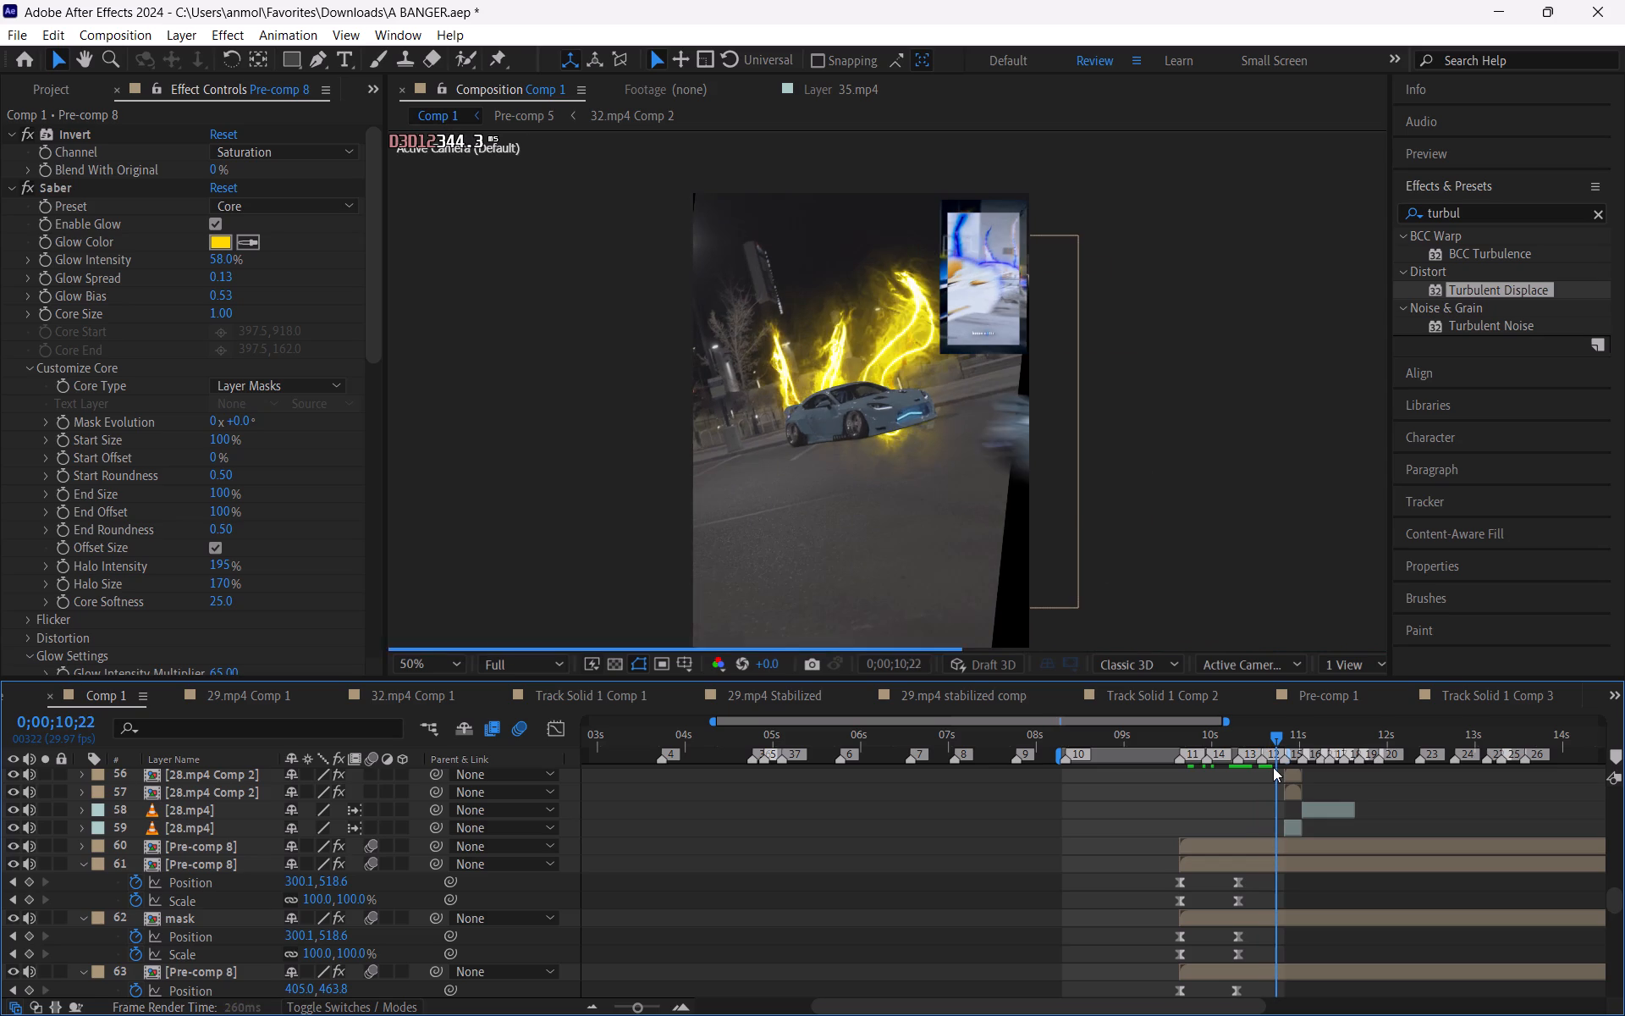
drag(1273, 767, 1248, 774)
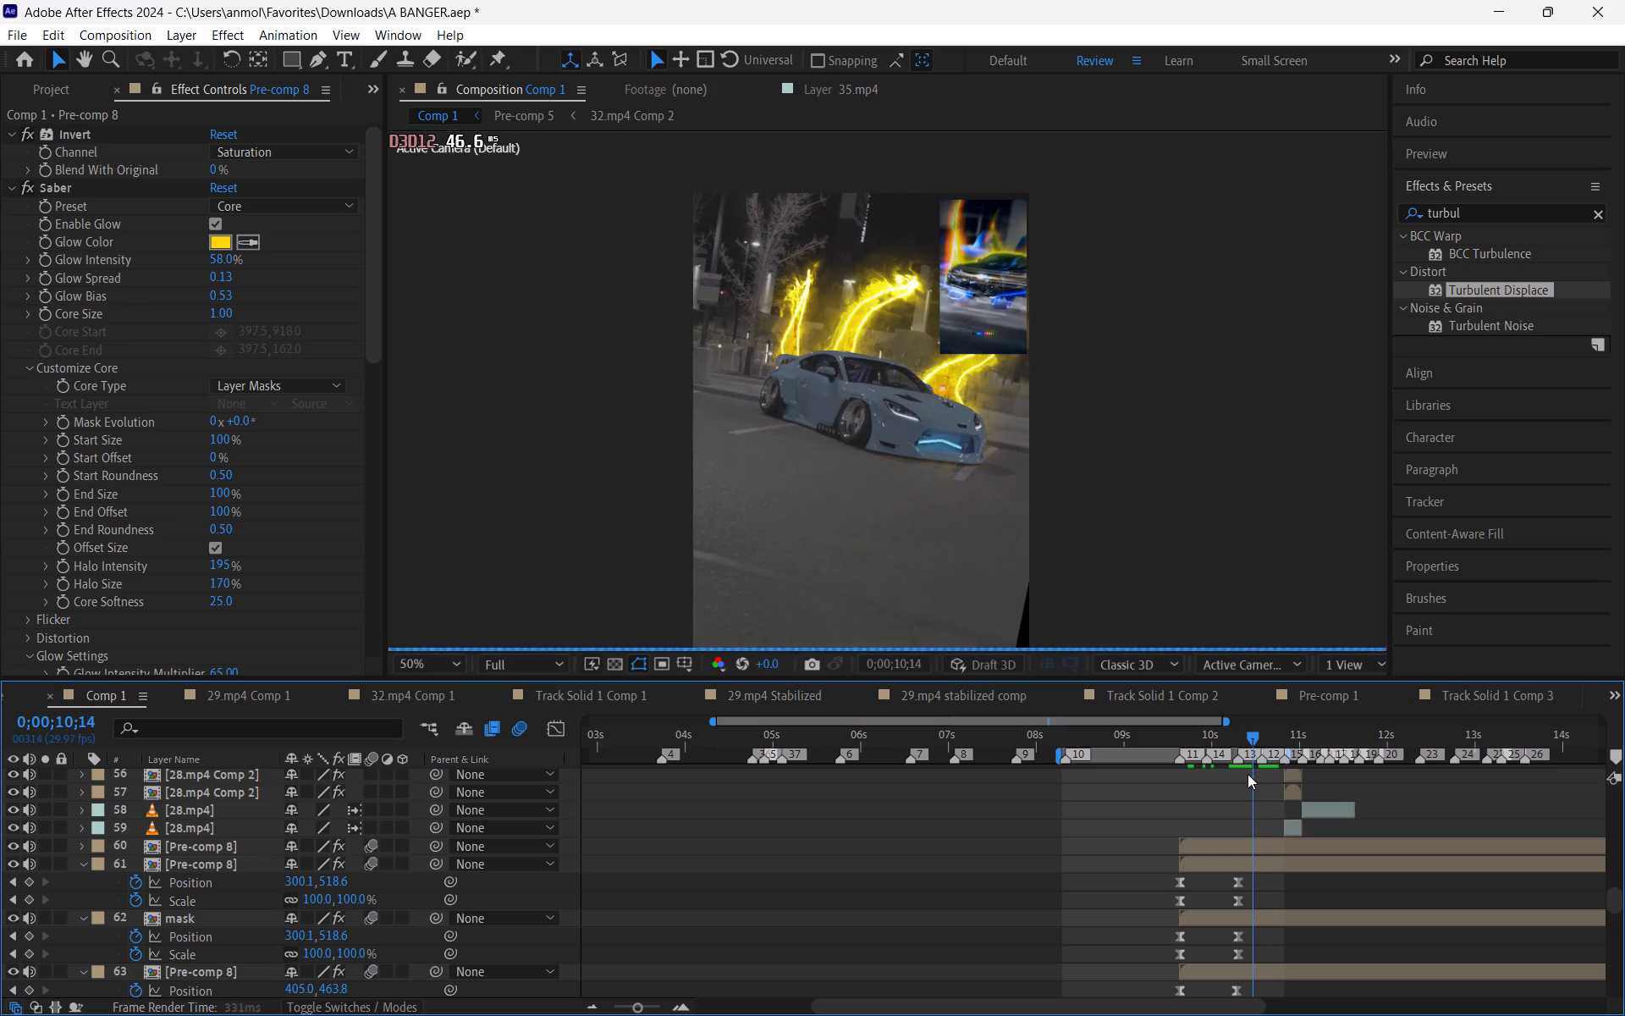
drag(1248, 774, 1197, 787)
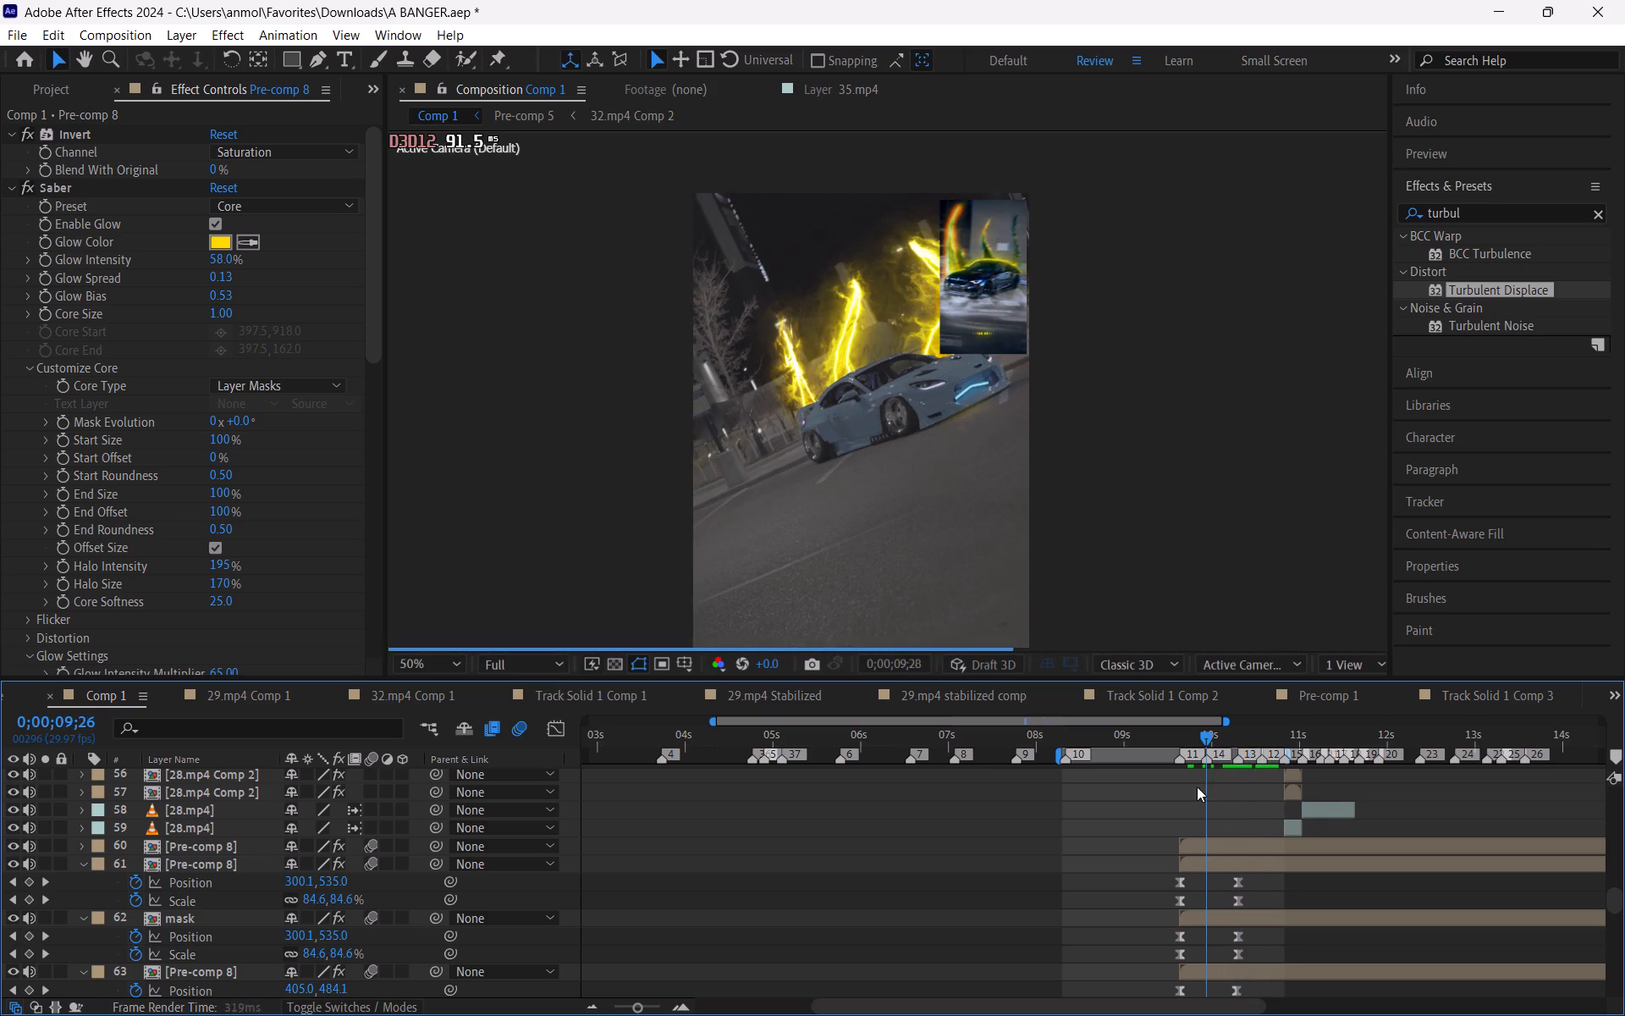
drag(1197, 787, 1187, 798)
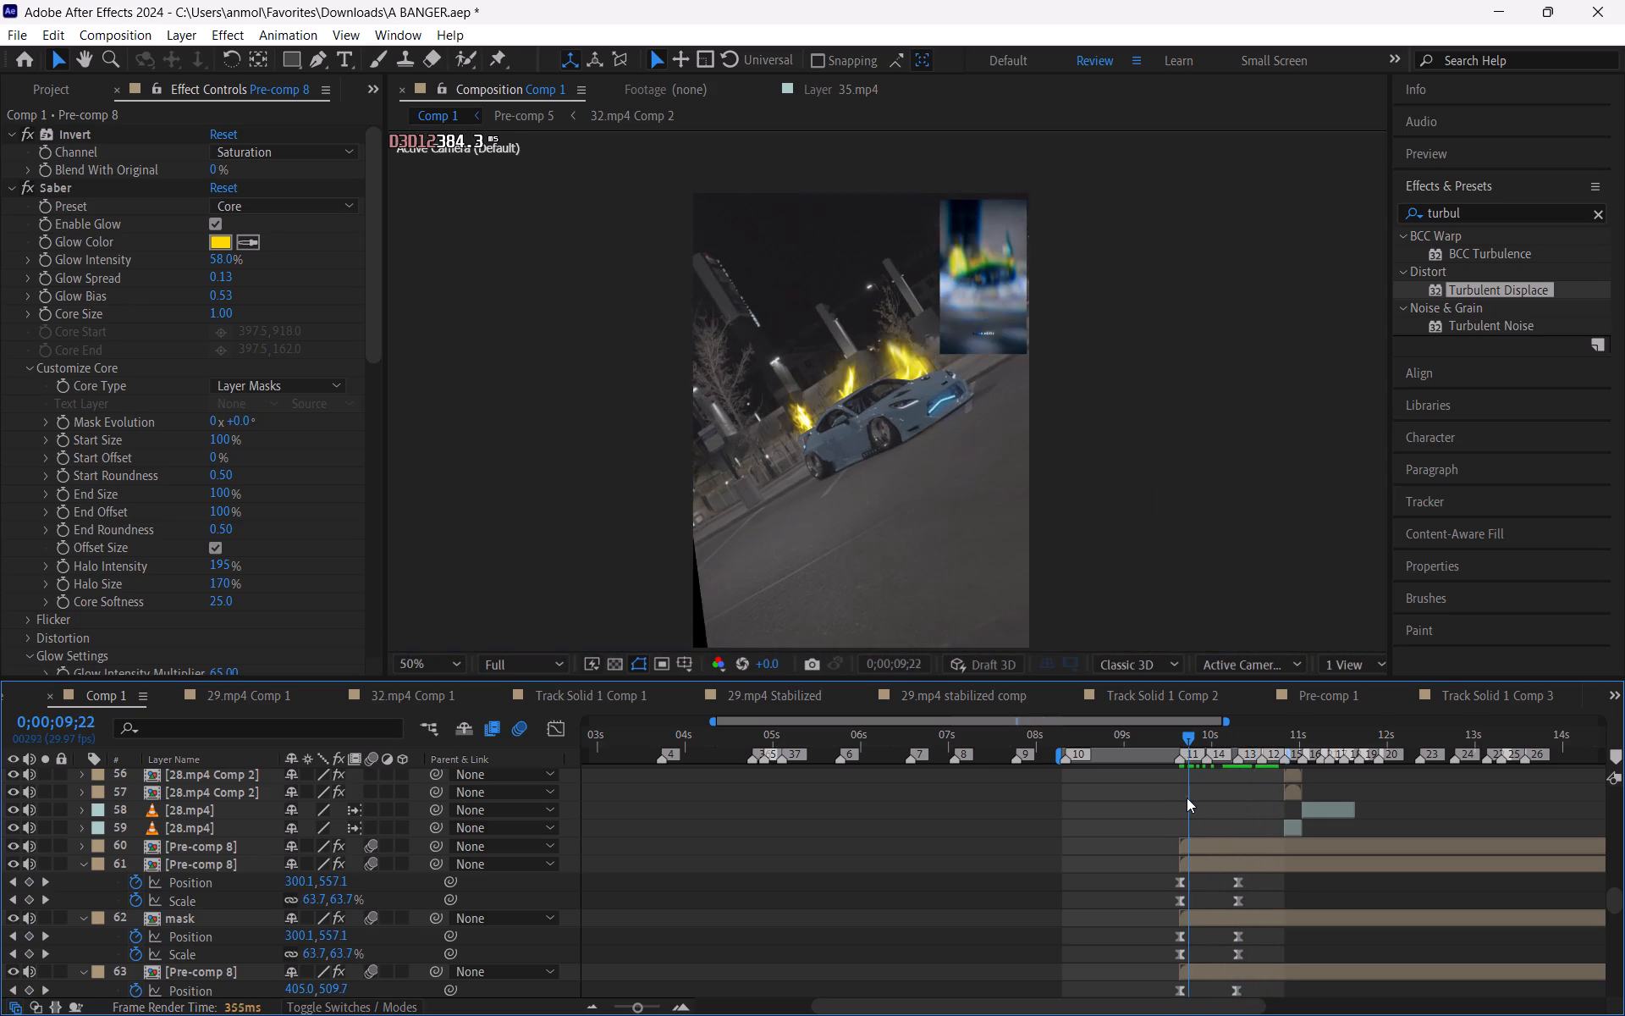
drag(1187, 798, 1199, 800)
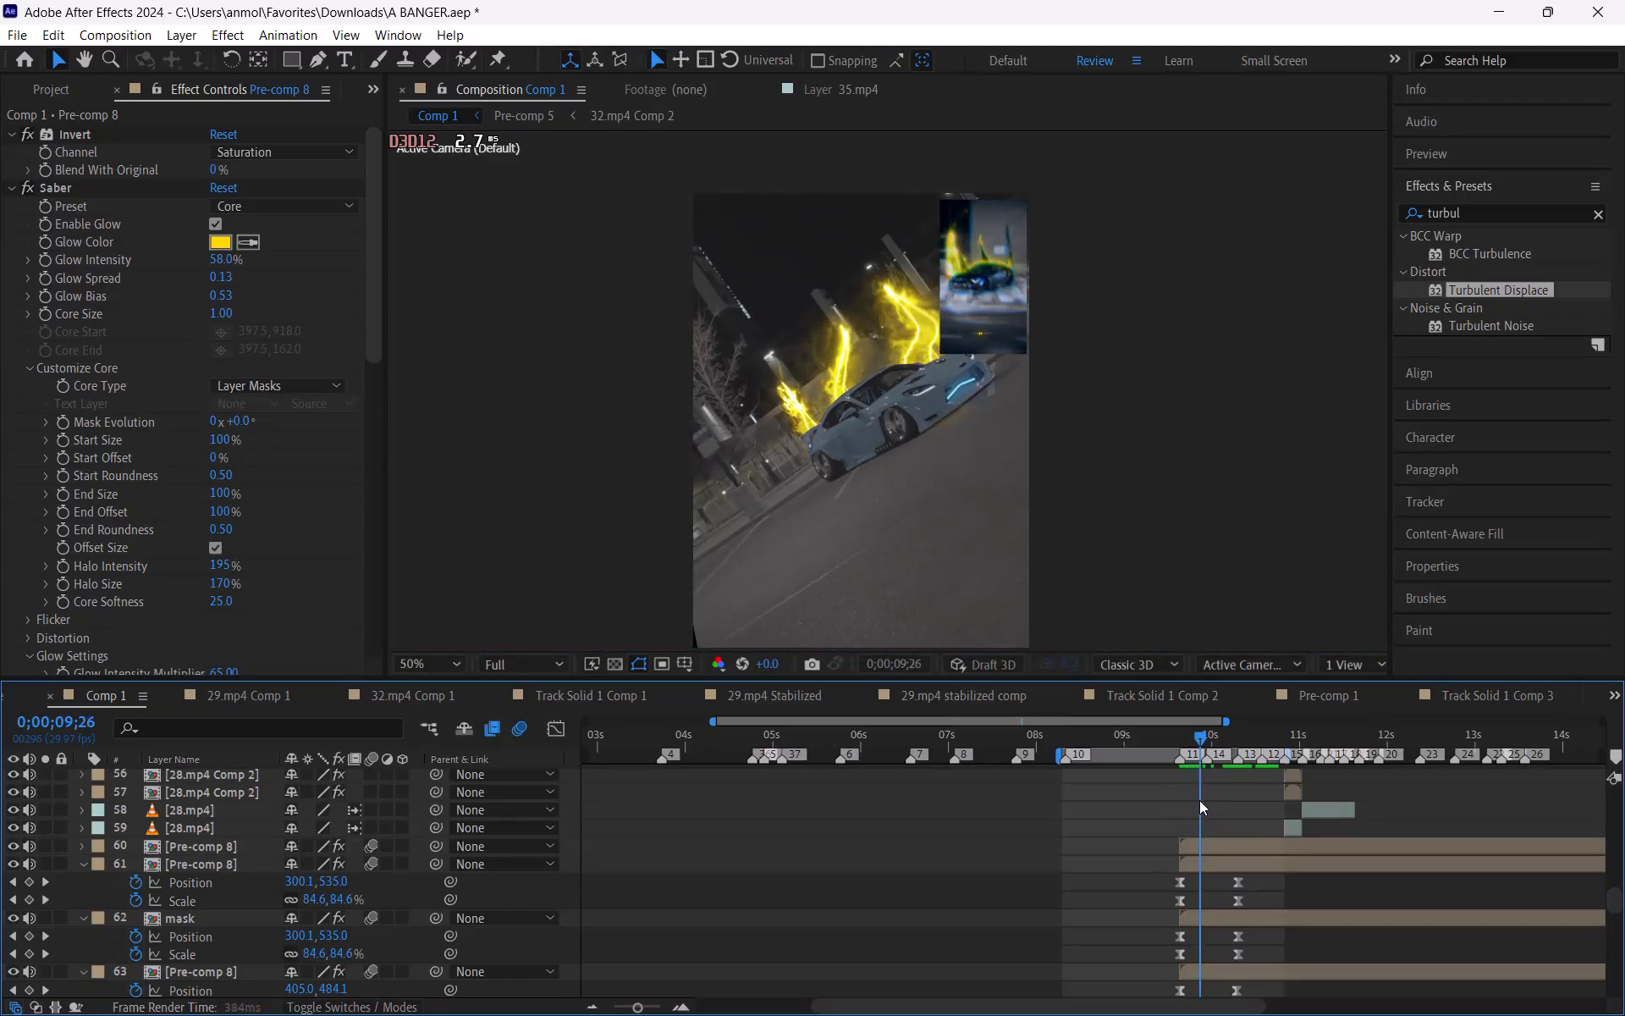
drag(1199, 800, 1209, 804)
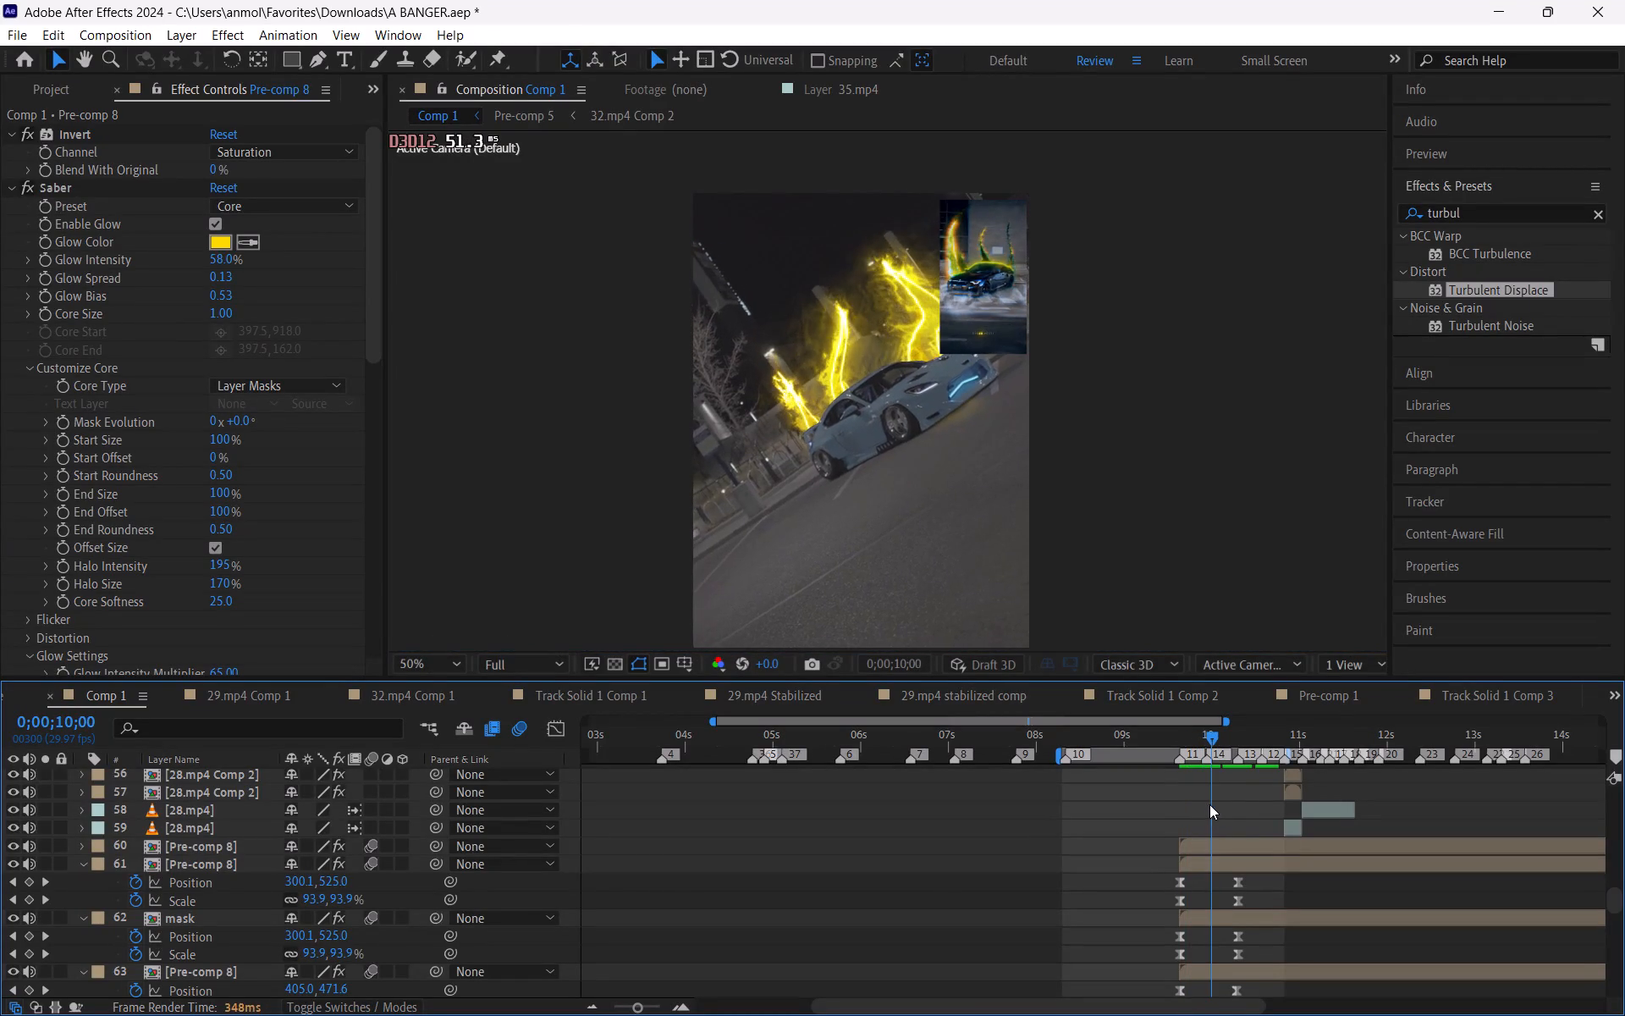
drag(1209, 804, 1186, 809)
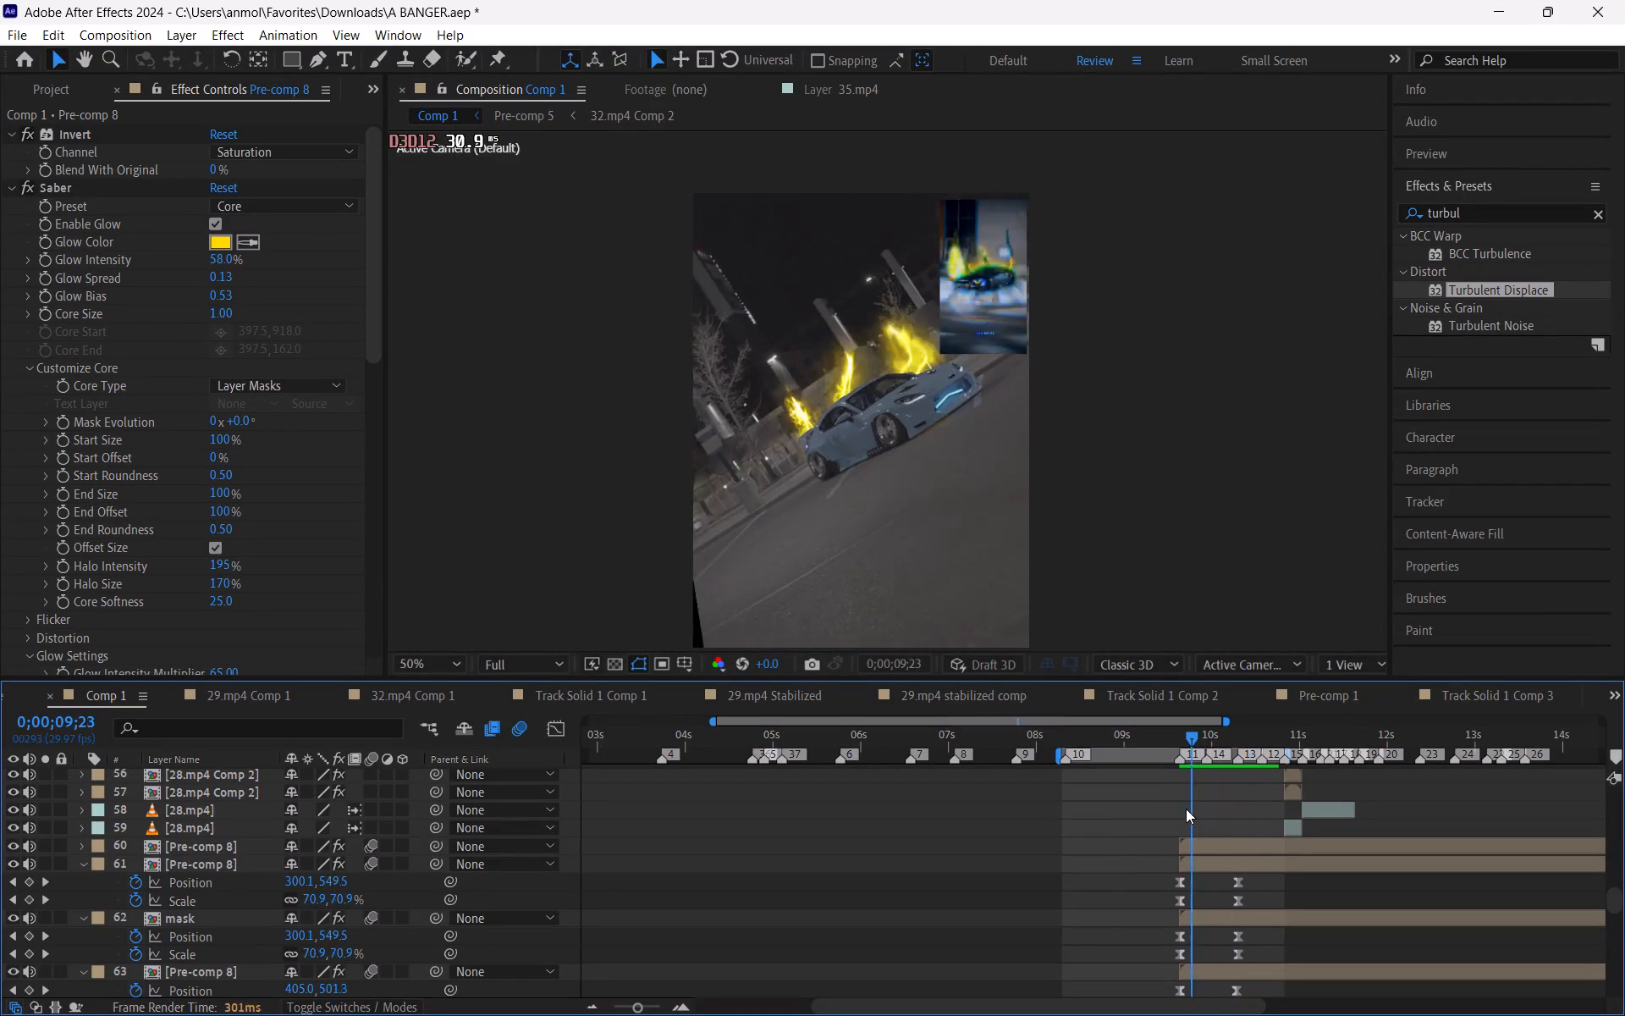
drag(1186, 809, 1176, 809)
key(space)
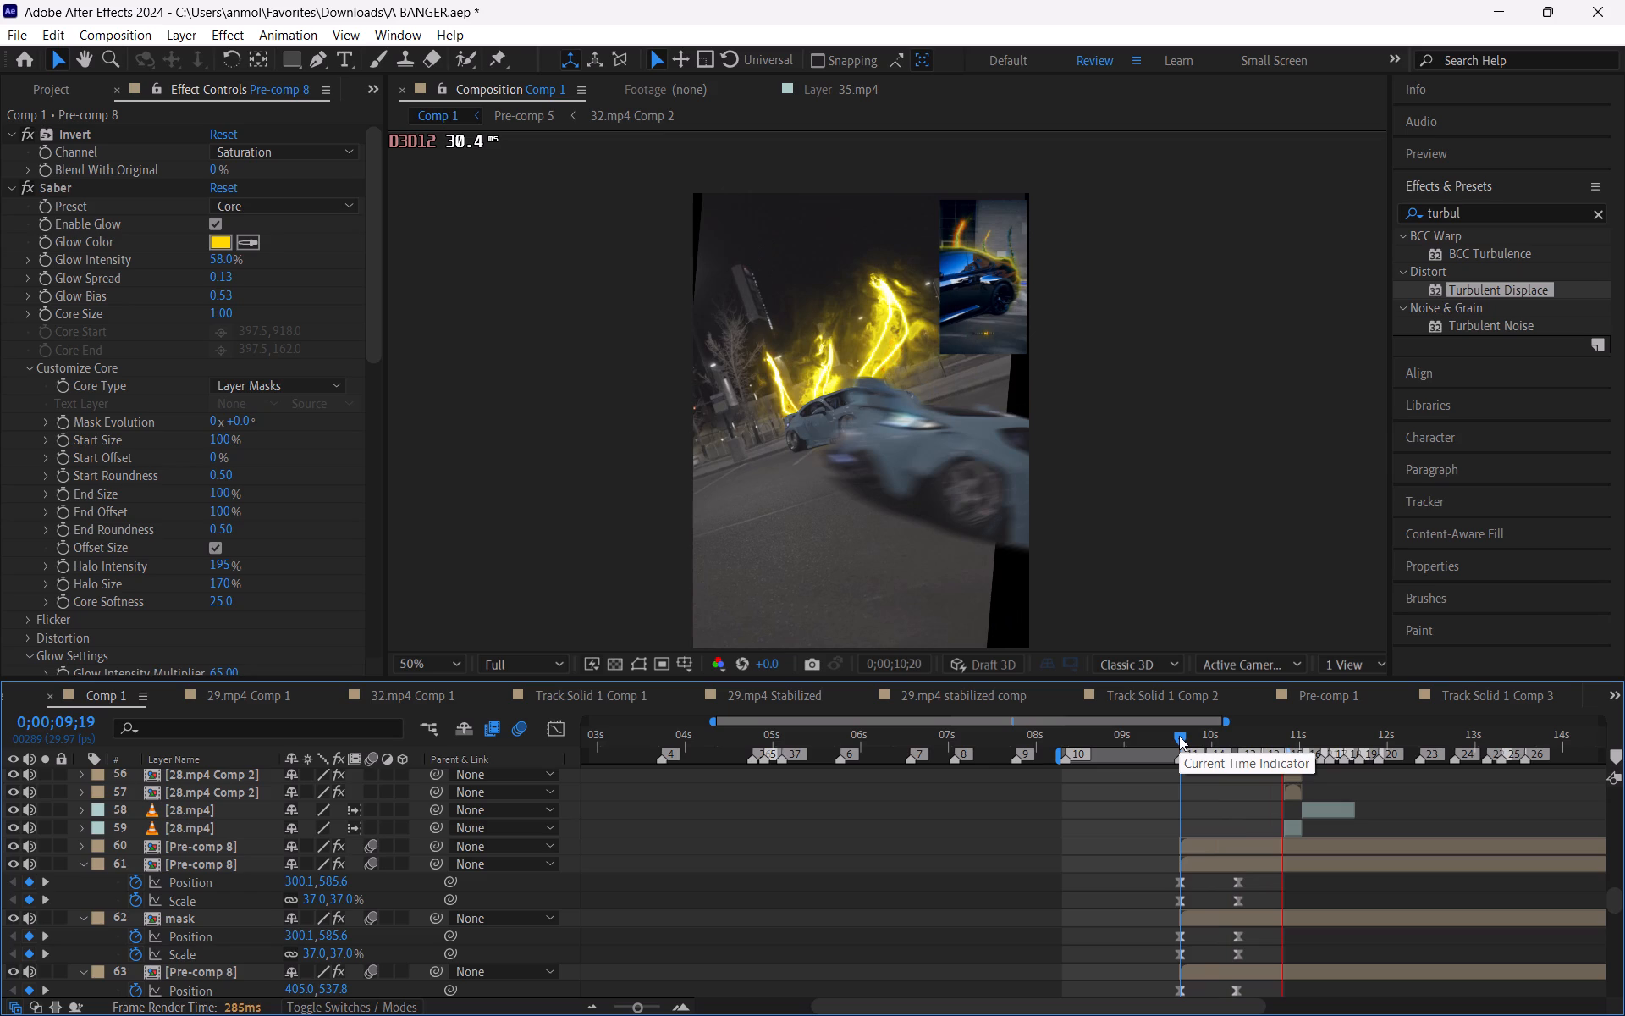
click(1179, 736)
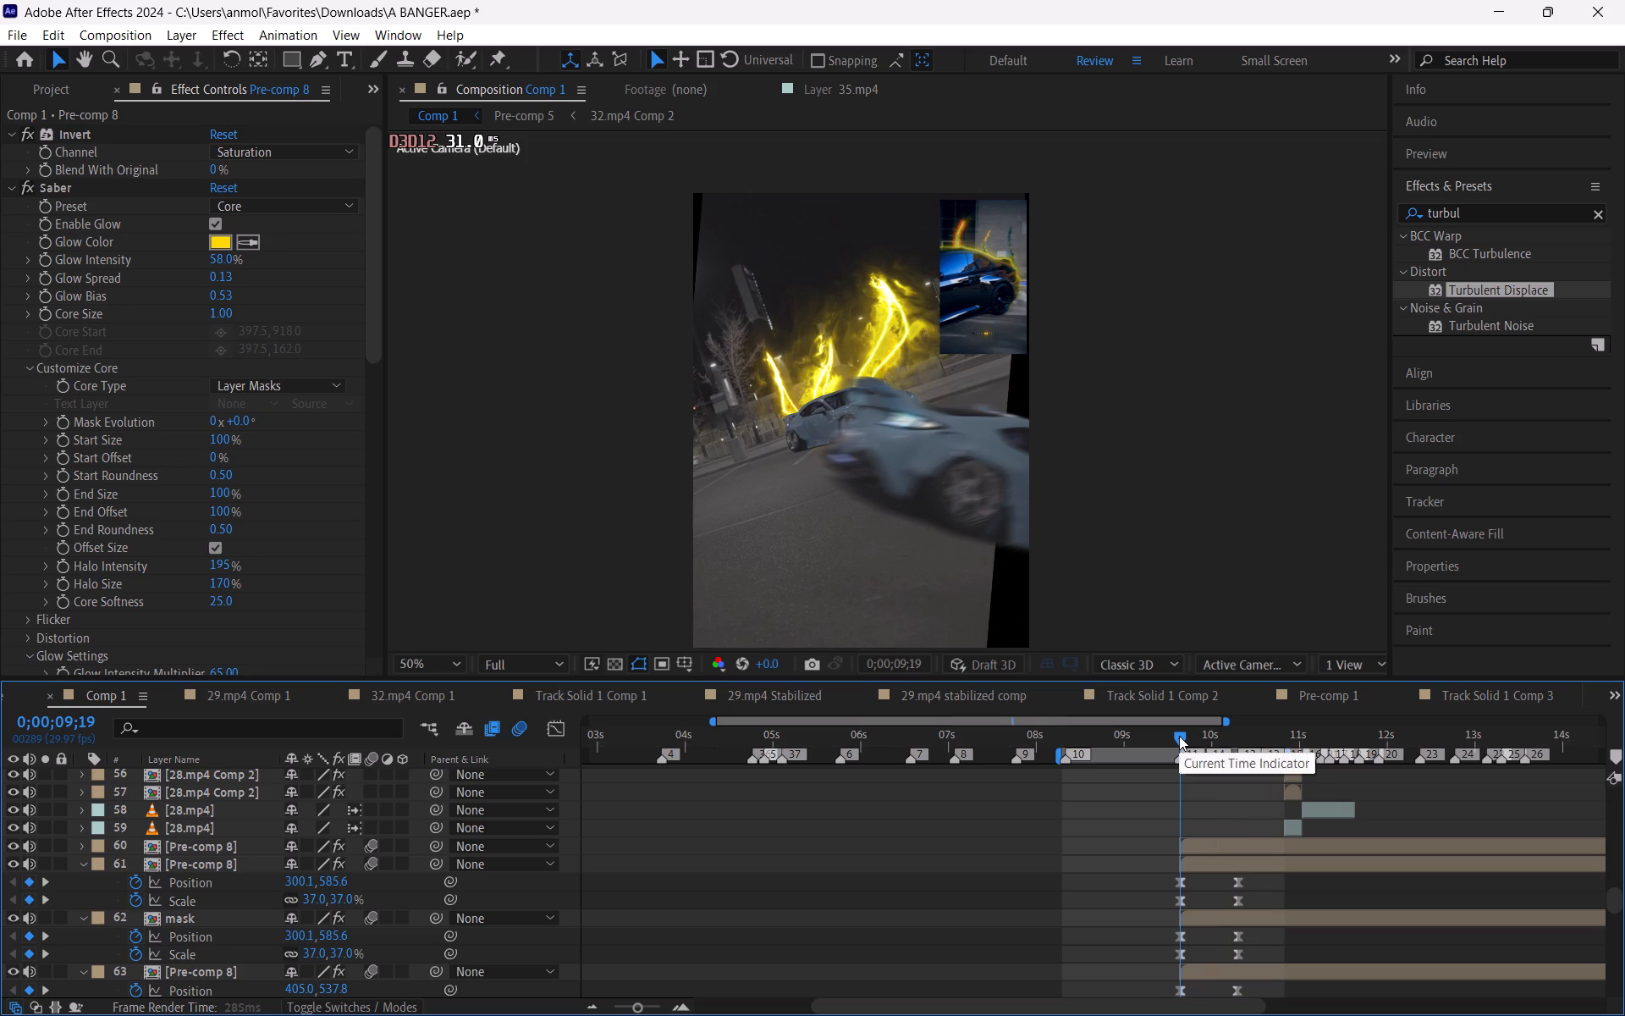
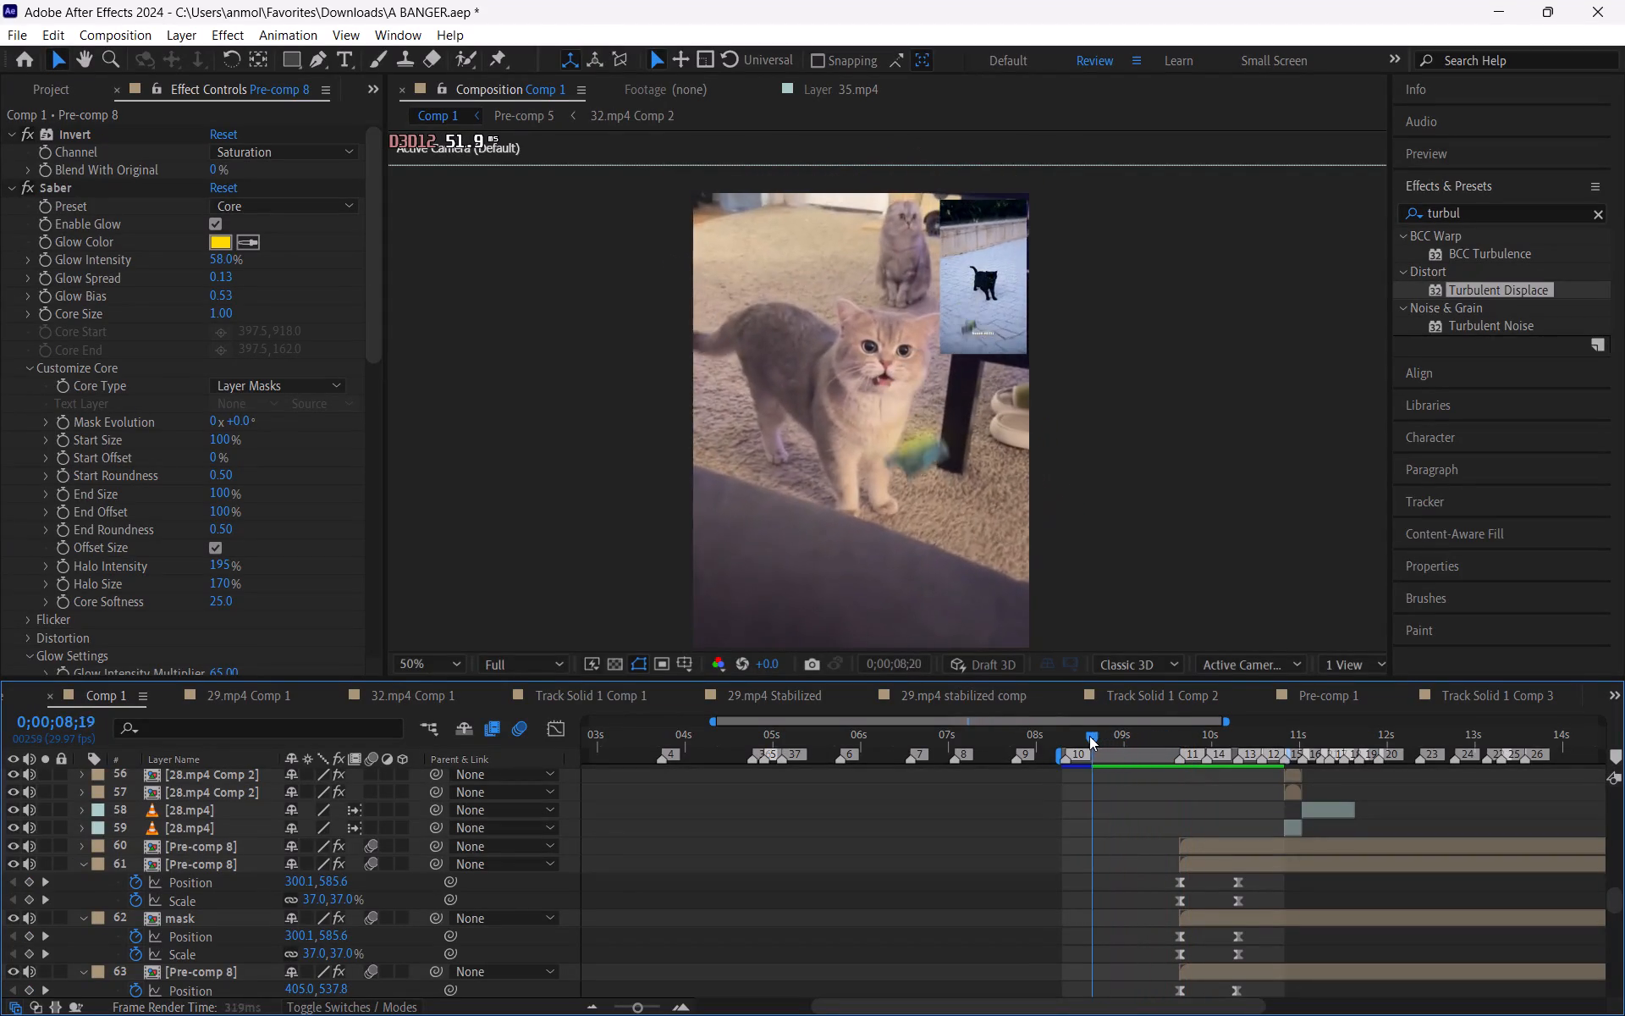
Play back and scrub the cat and car shots from 0;00;08;10 to 0;00;10;20 to examine the flames around the car.
key(space)
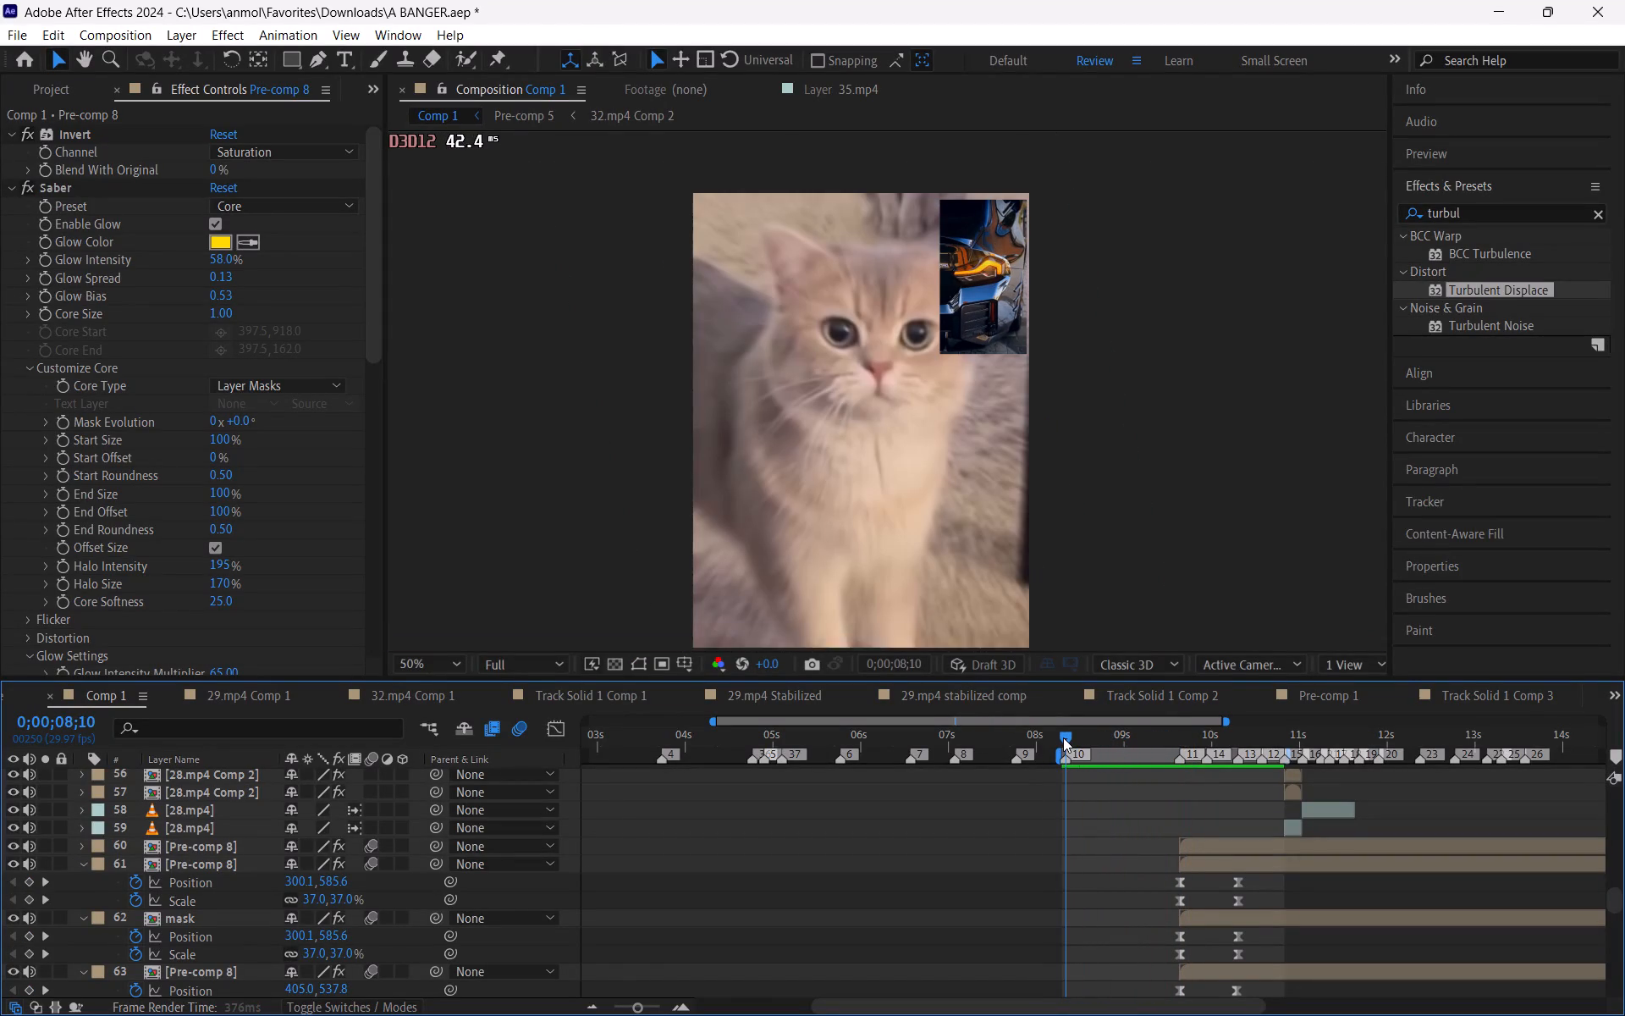
click(1064, 737)
key(space)
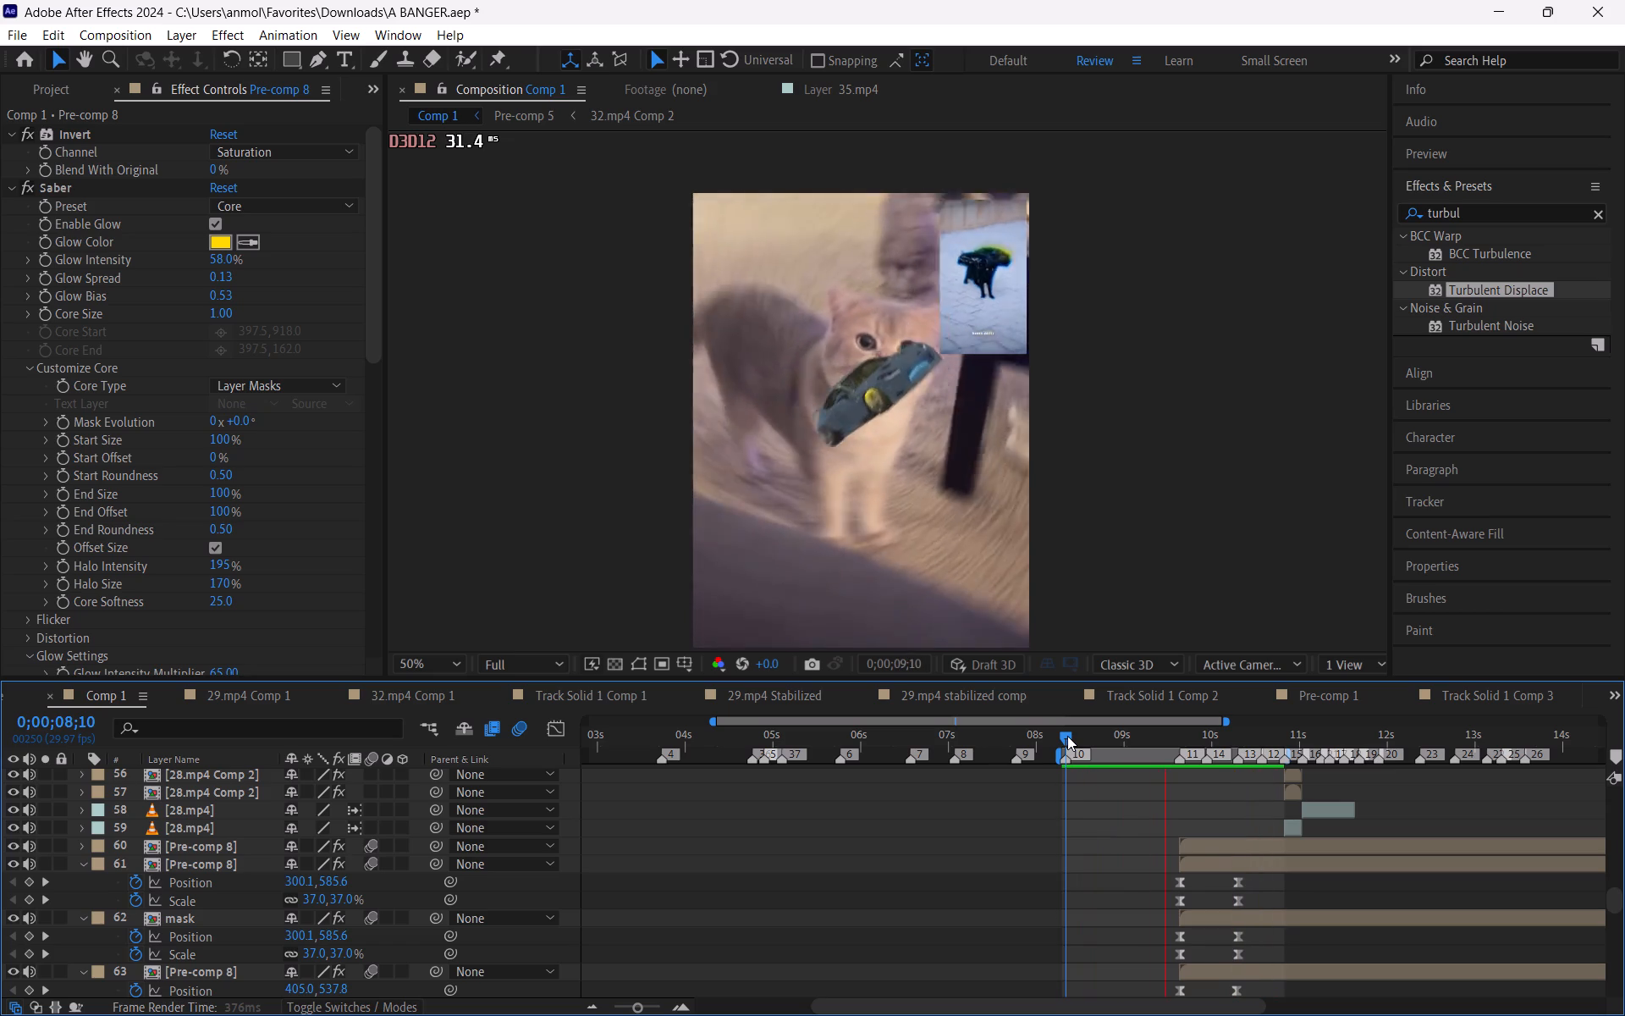
drag(1067, 736, 1193, 762)
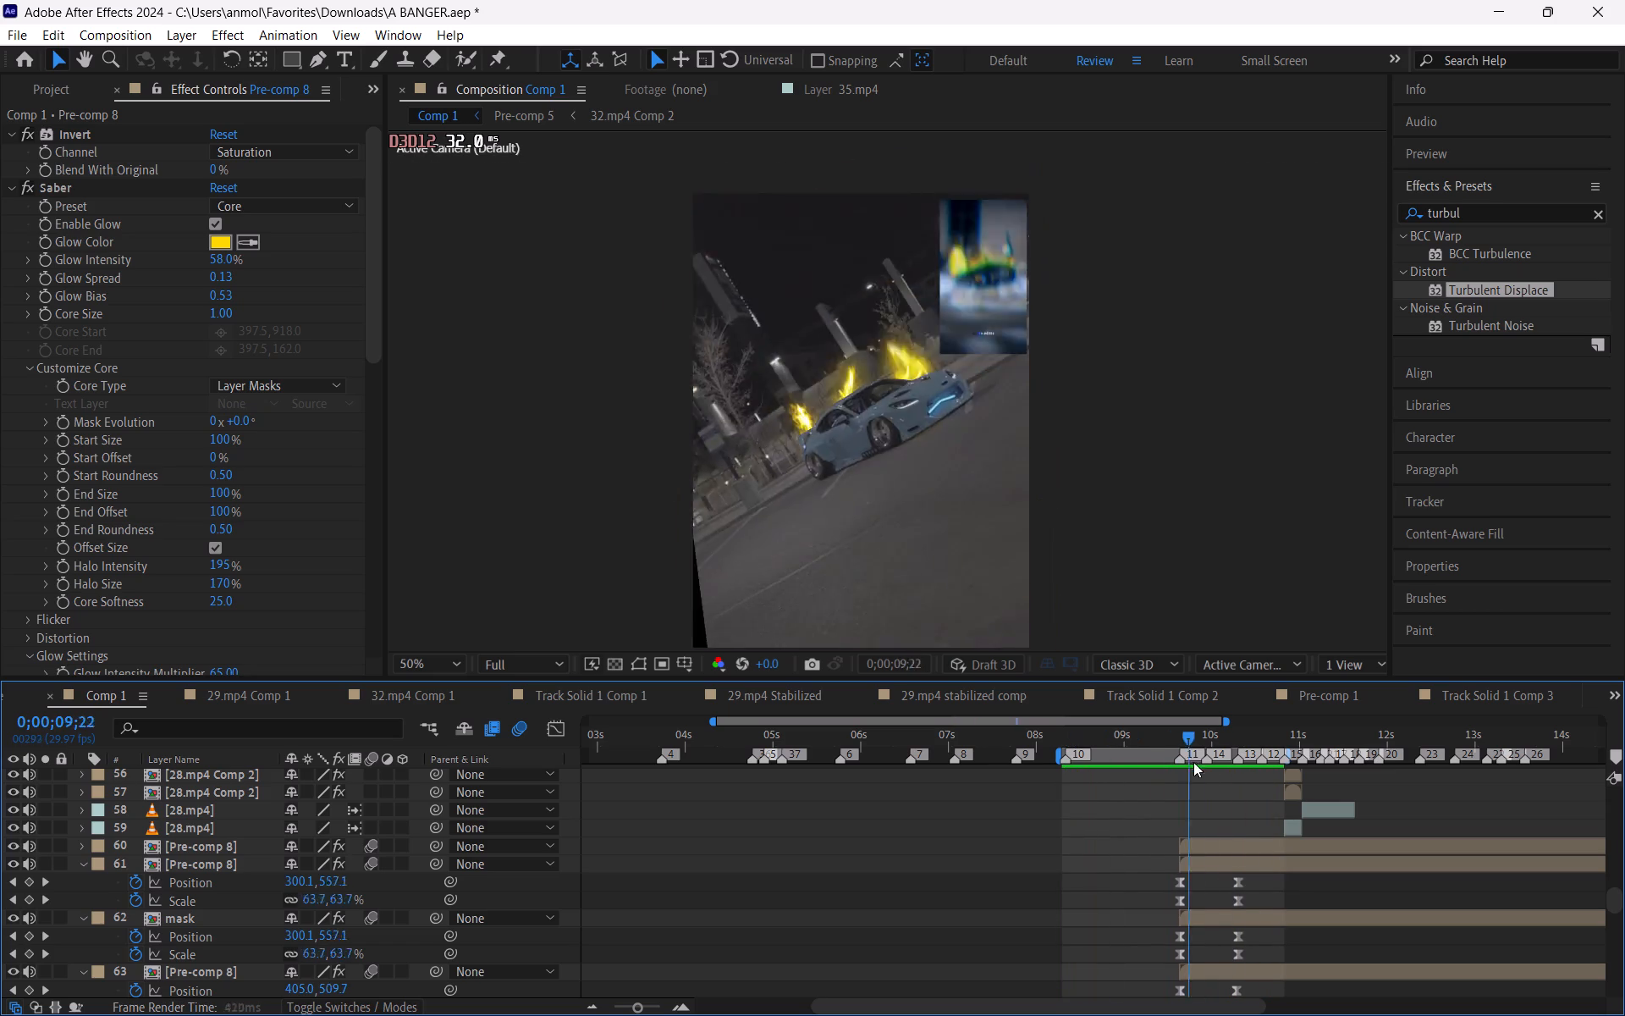
drag(1193, 762, 1273, 798)
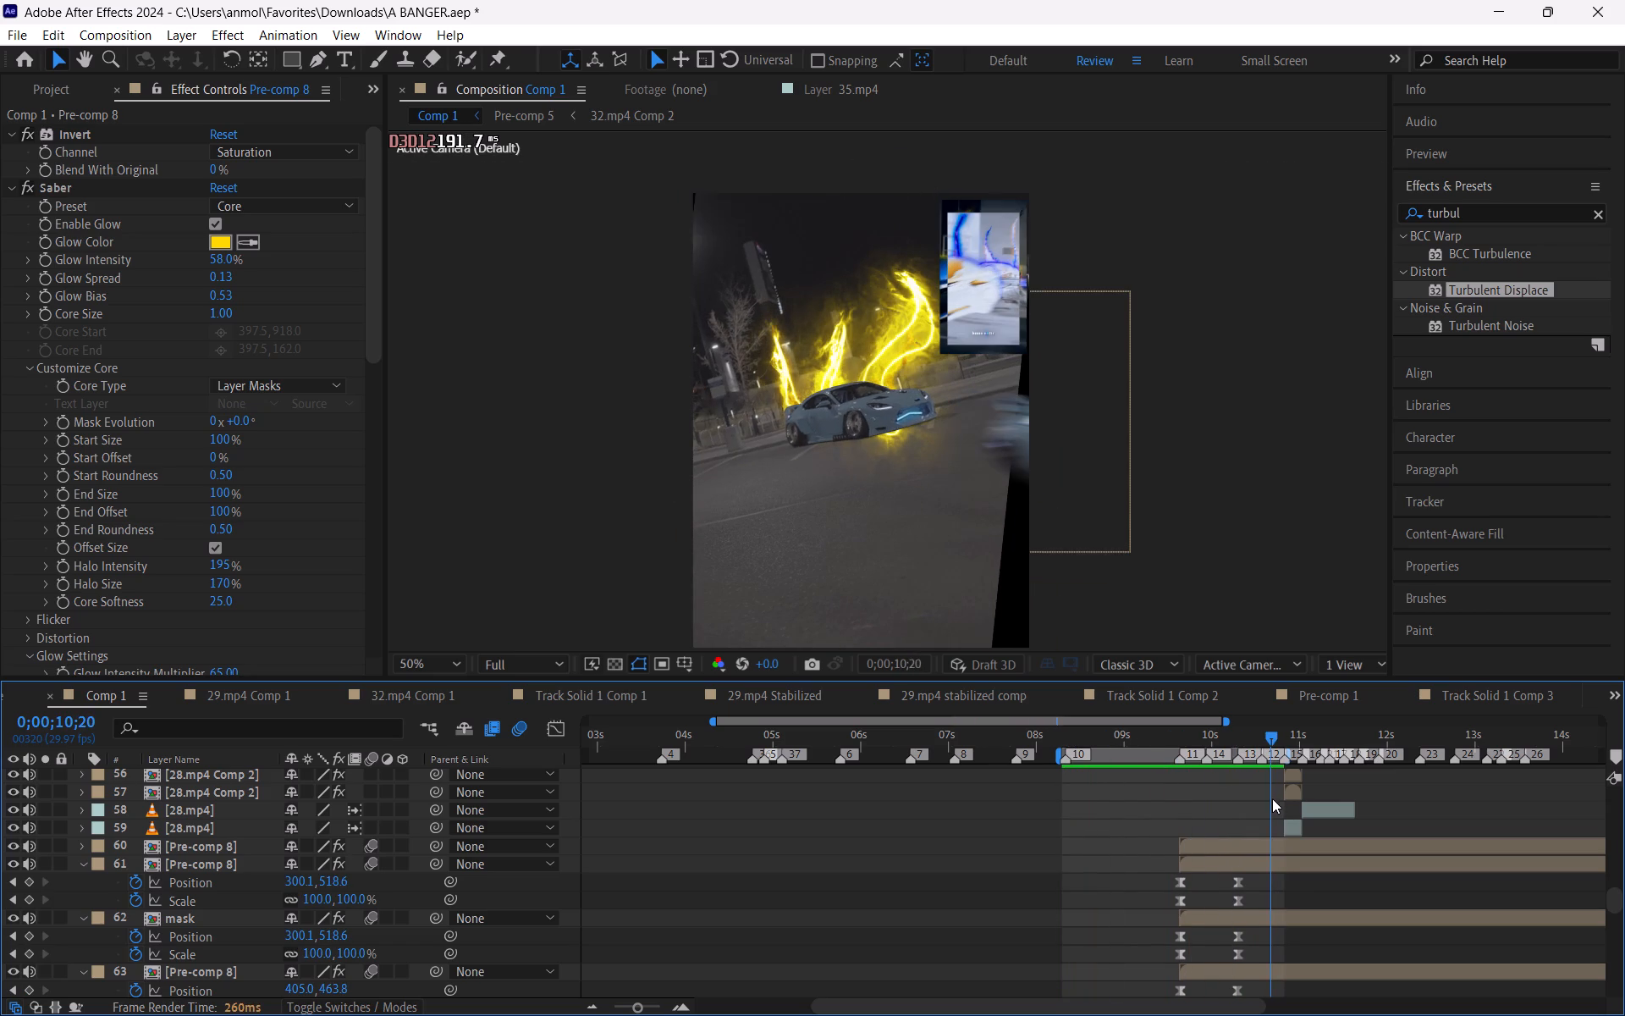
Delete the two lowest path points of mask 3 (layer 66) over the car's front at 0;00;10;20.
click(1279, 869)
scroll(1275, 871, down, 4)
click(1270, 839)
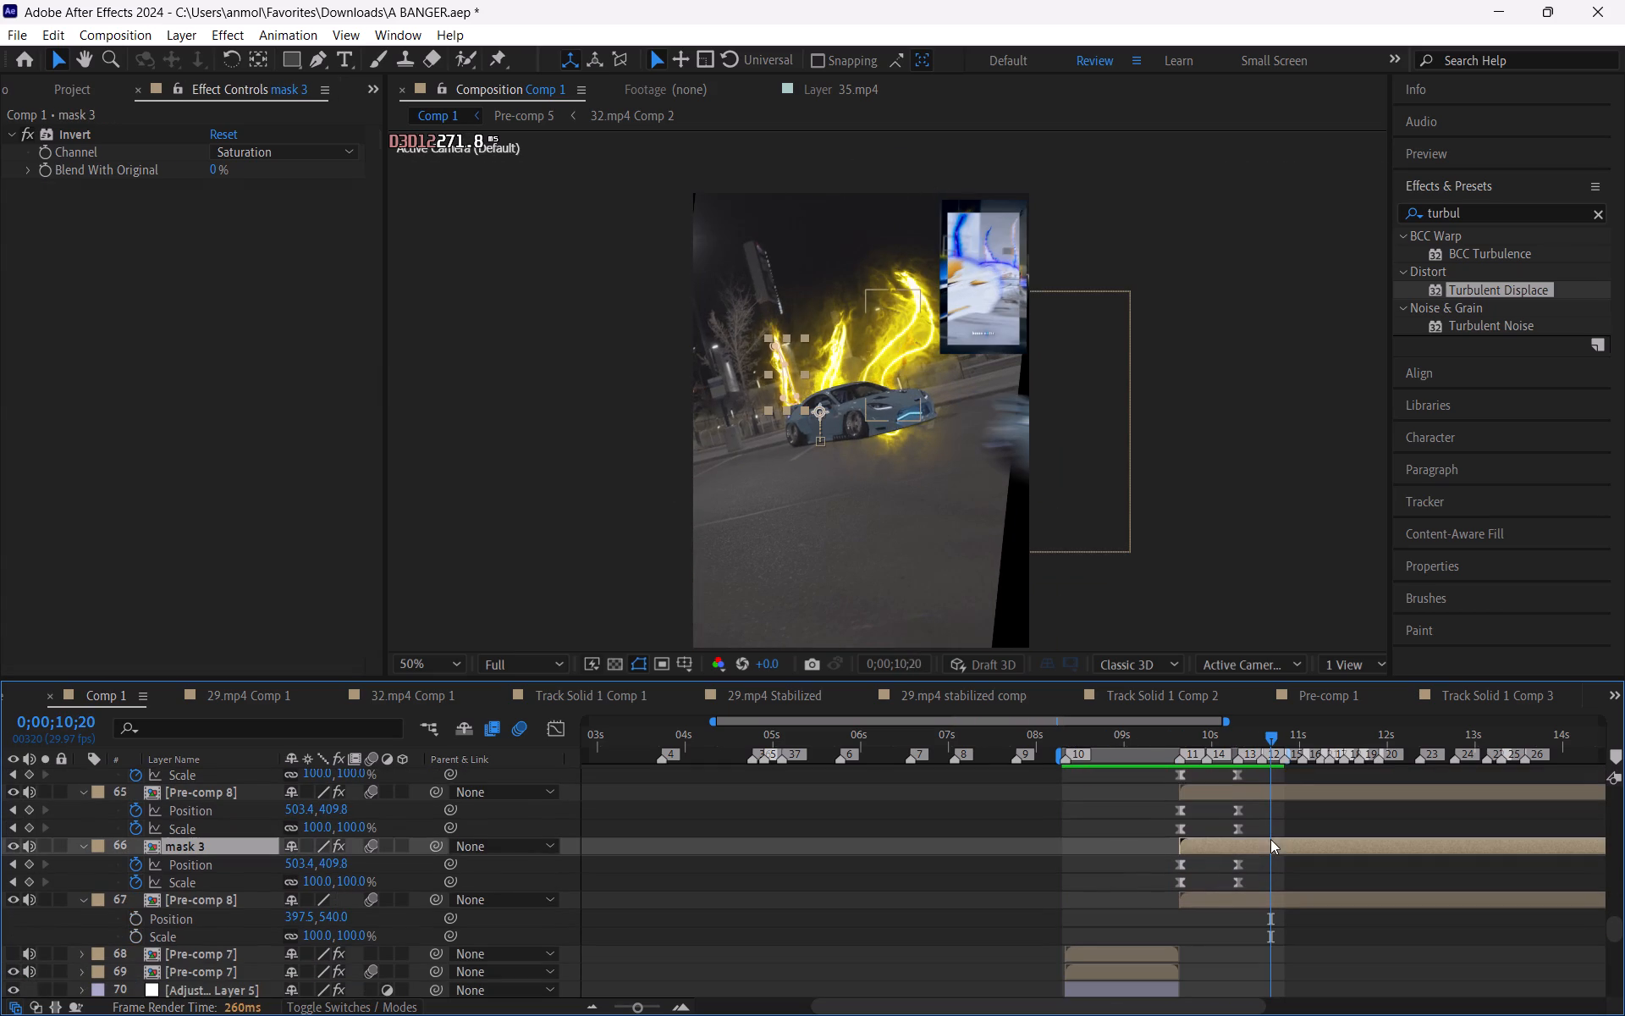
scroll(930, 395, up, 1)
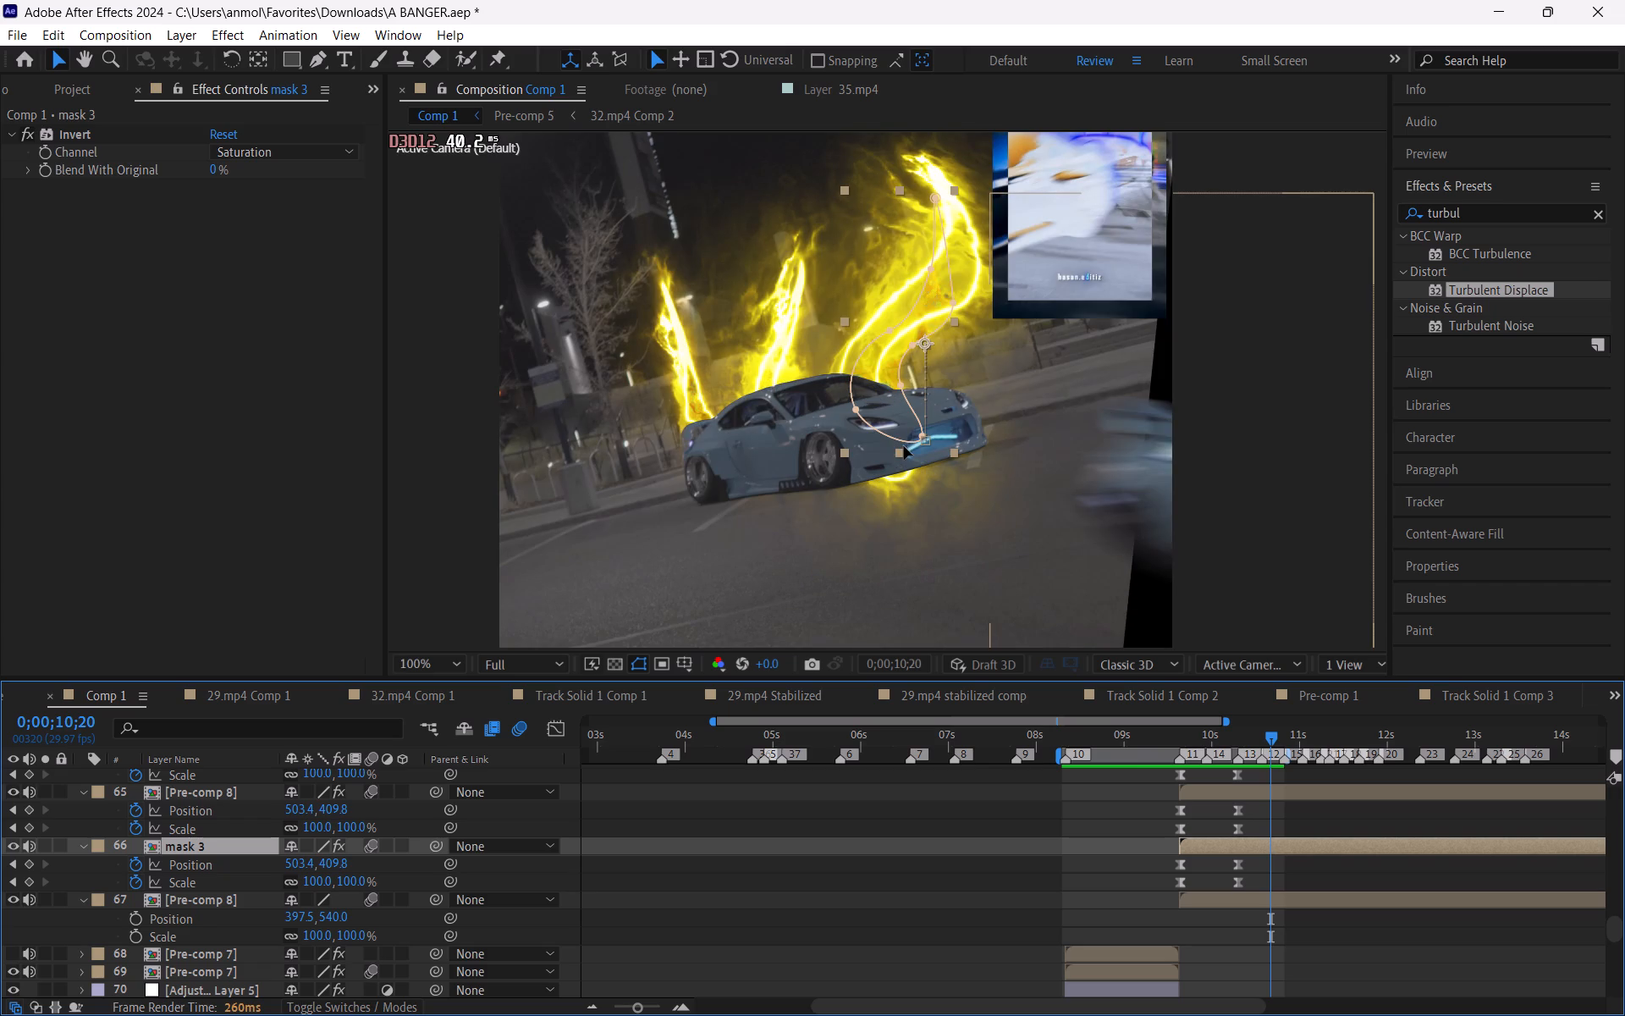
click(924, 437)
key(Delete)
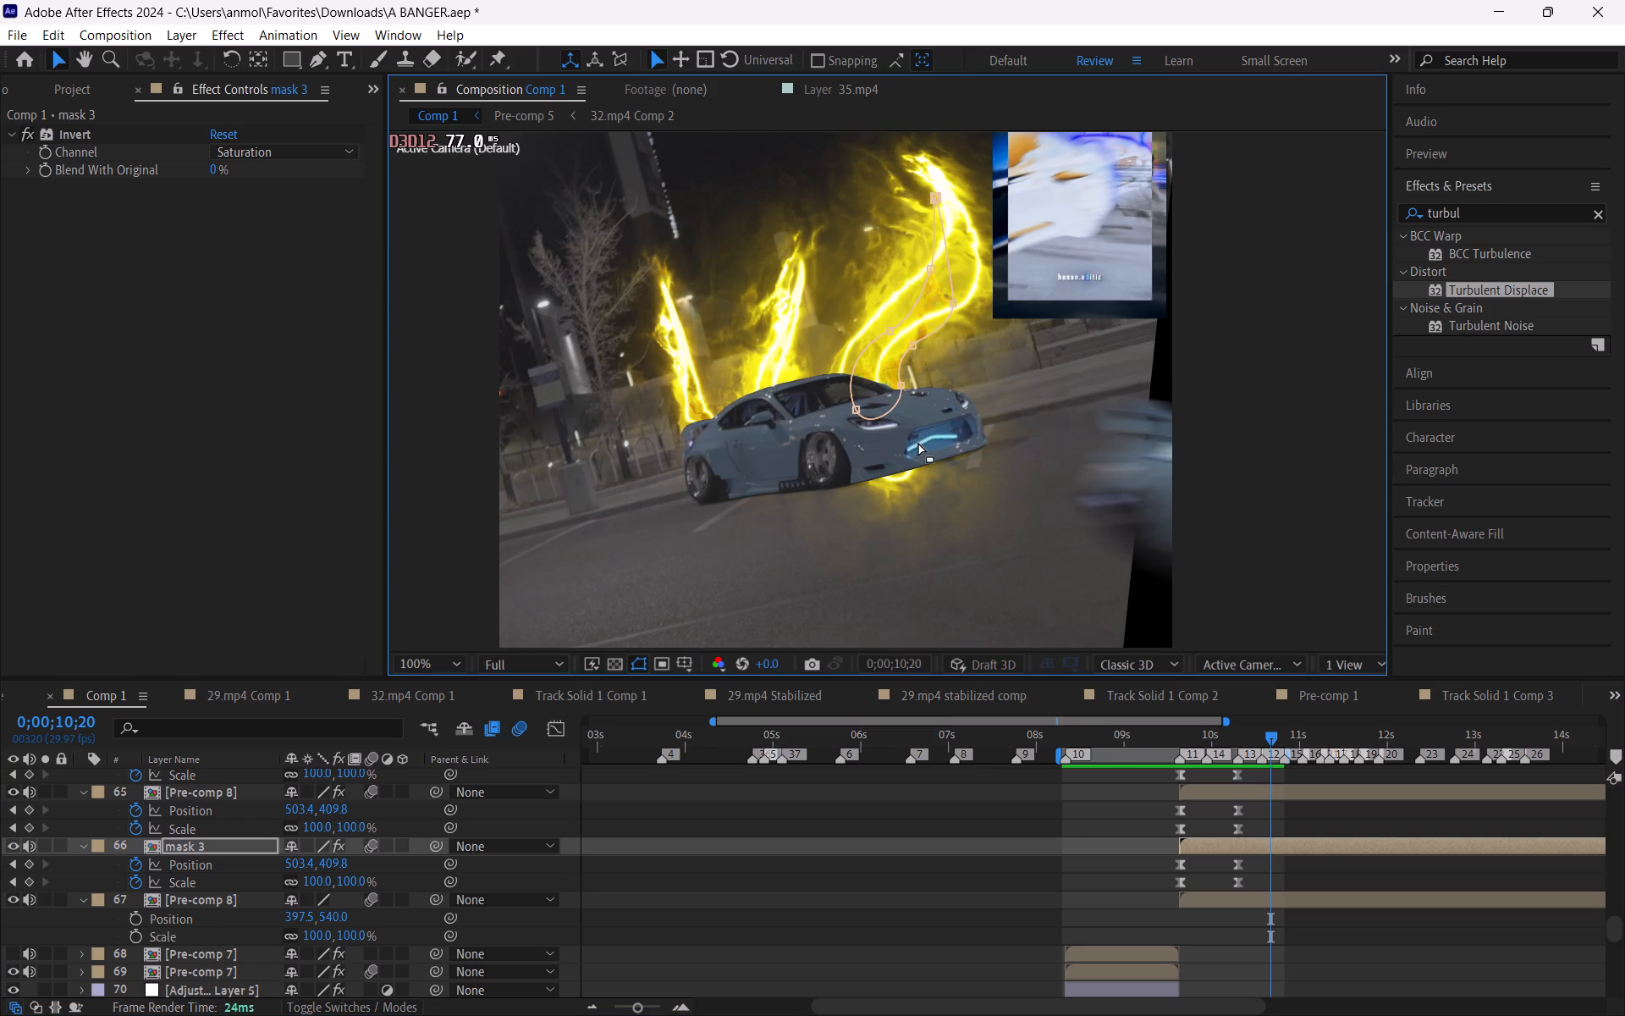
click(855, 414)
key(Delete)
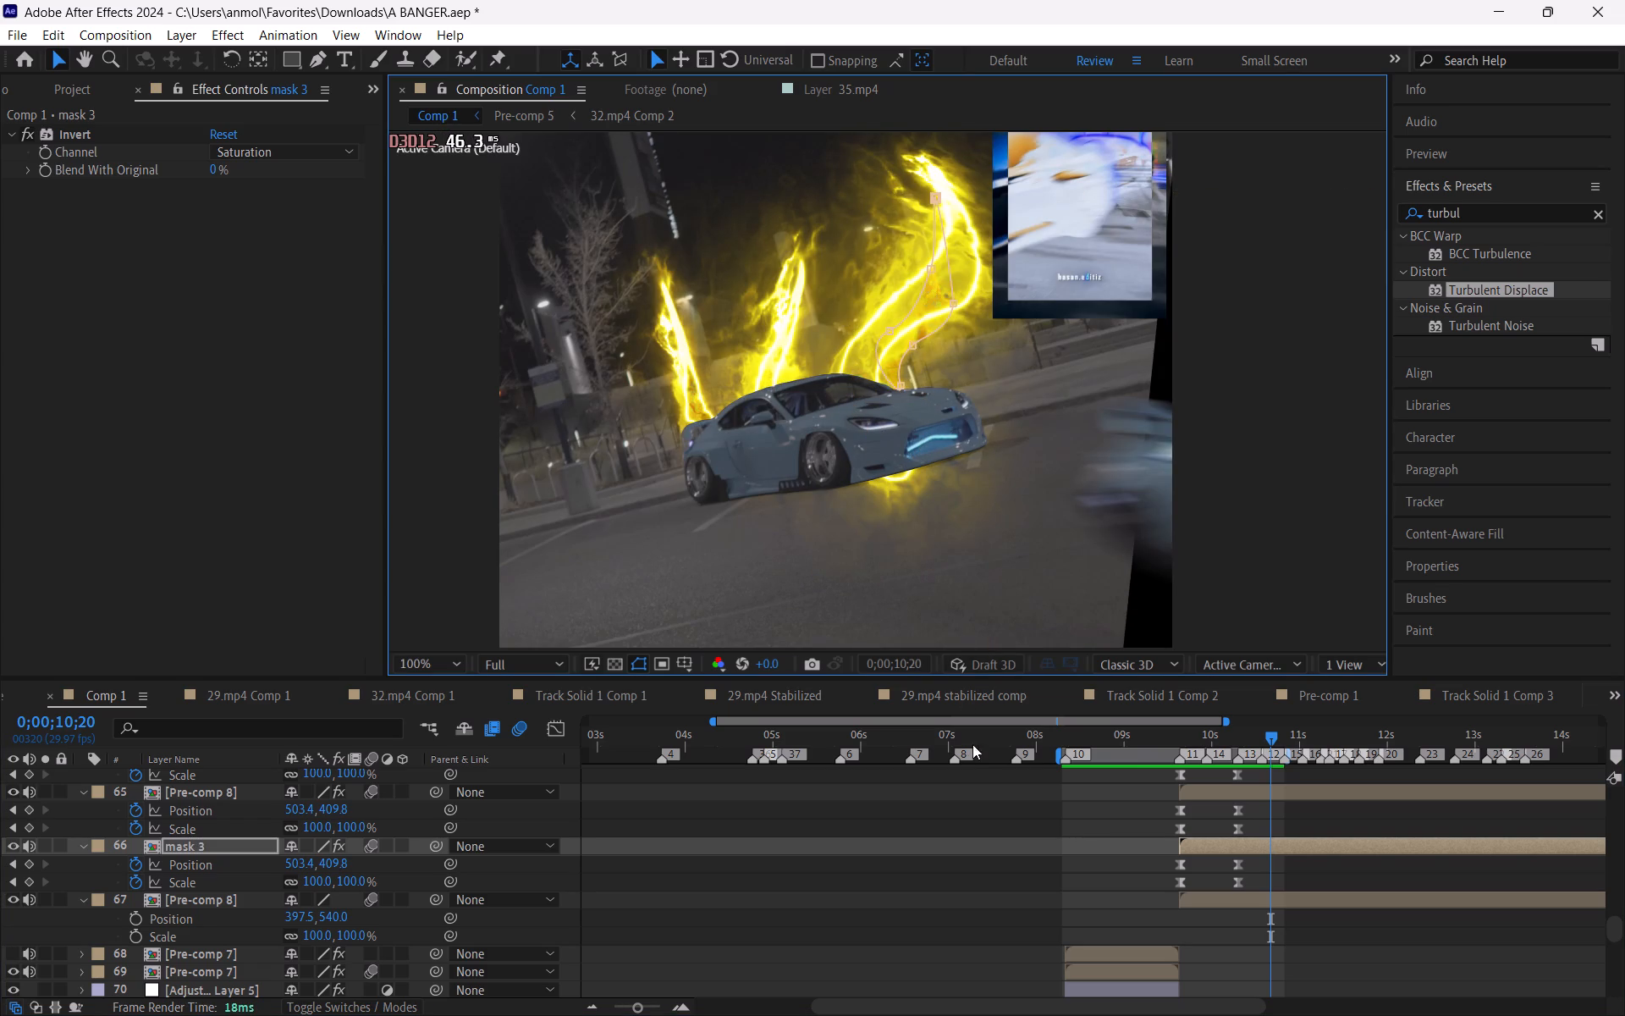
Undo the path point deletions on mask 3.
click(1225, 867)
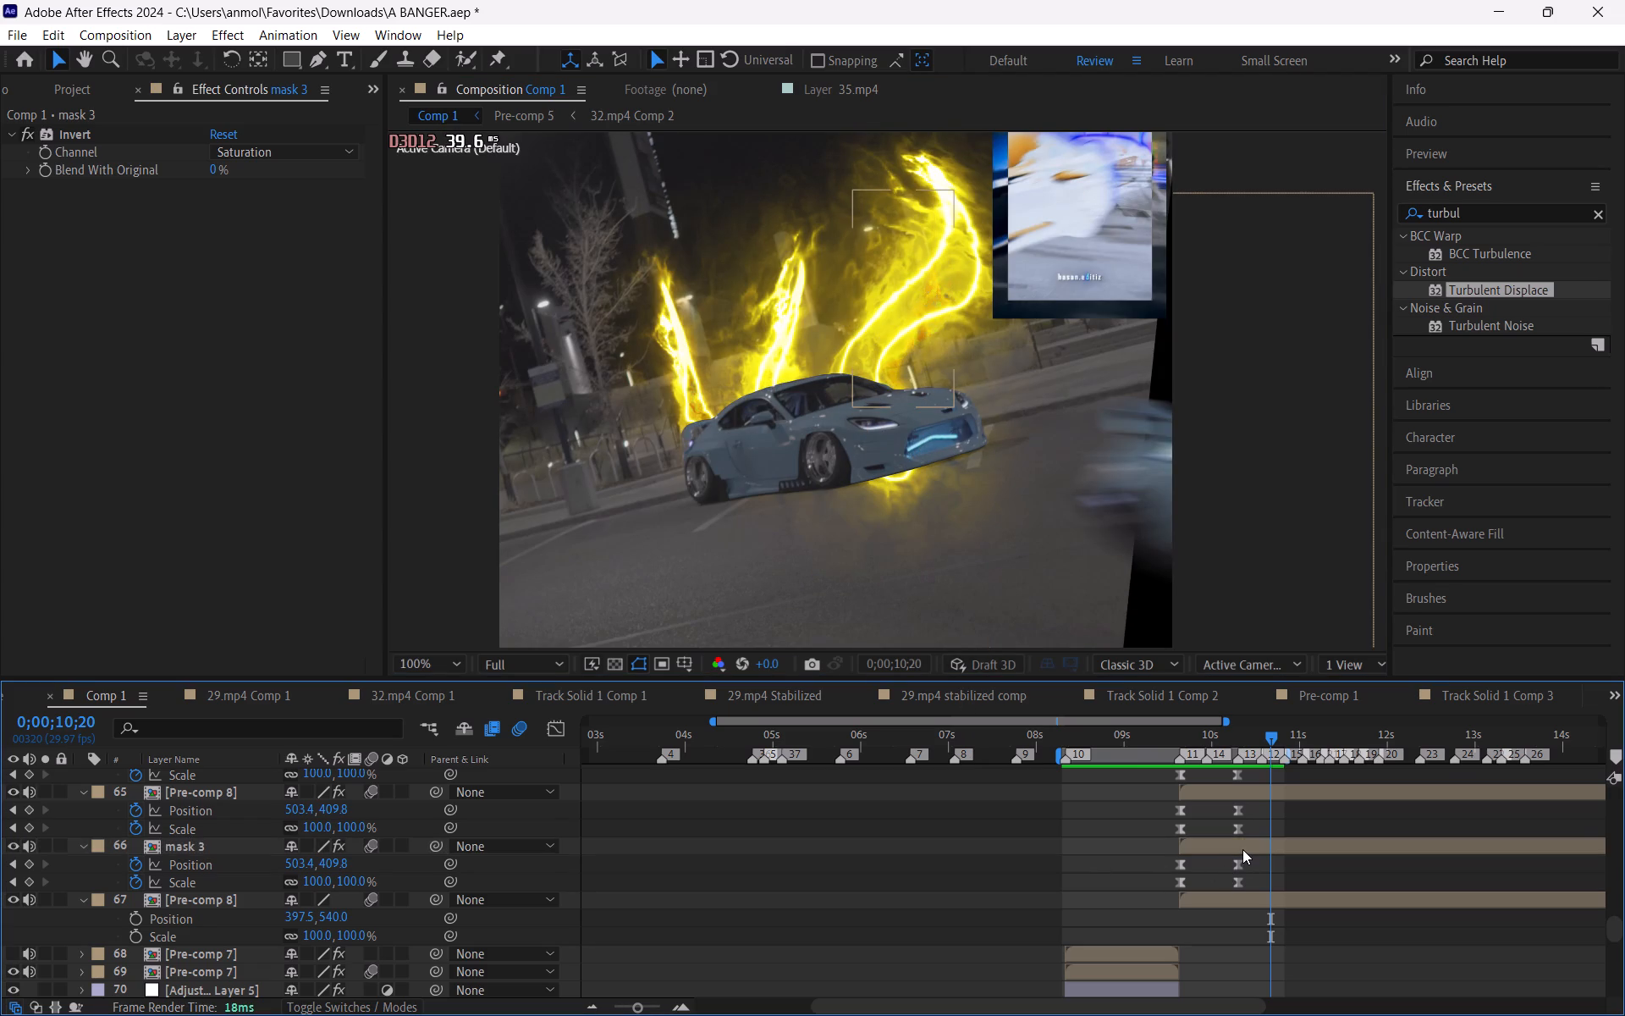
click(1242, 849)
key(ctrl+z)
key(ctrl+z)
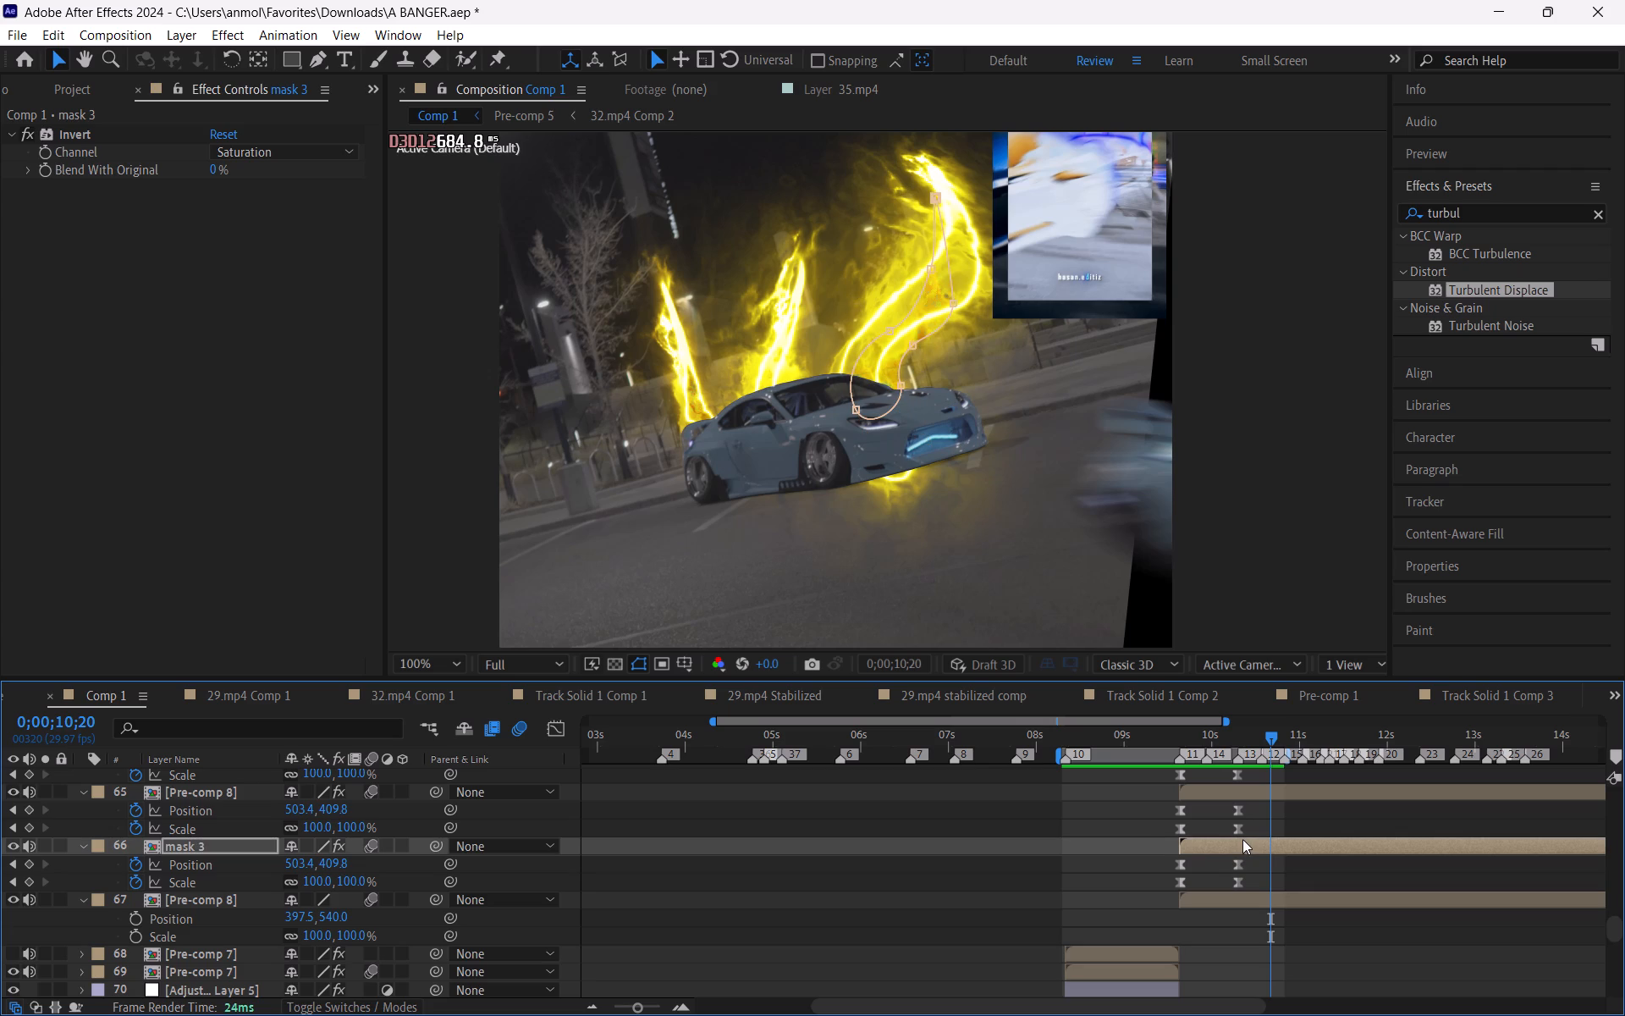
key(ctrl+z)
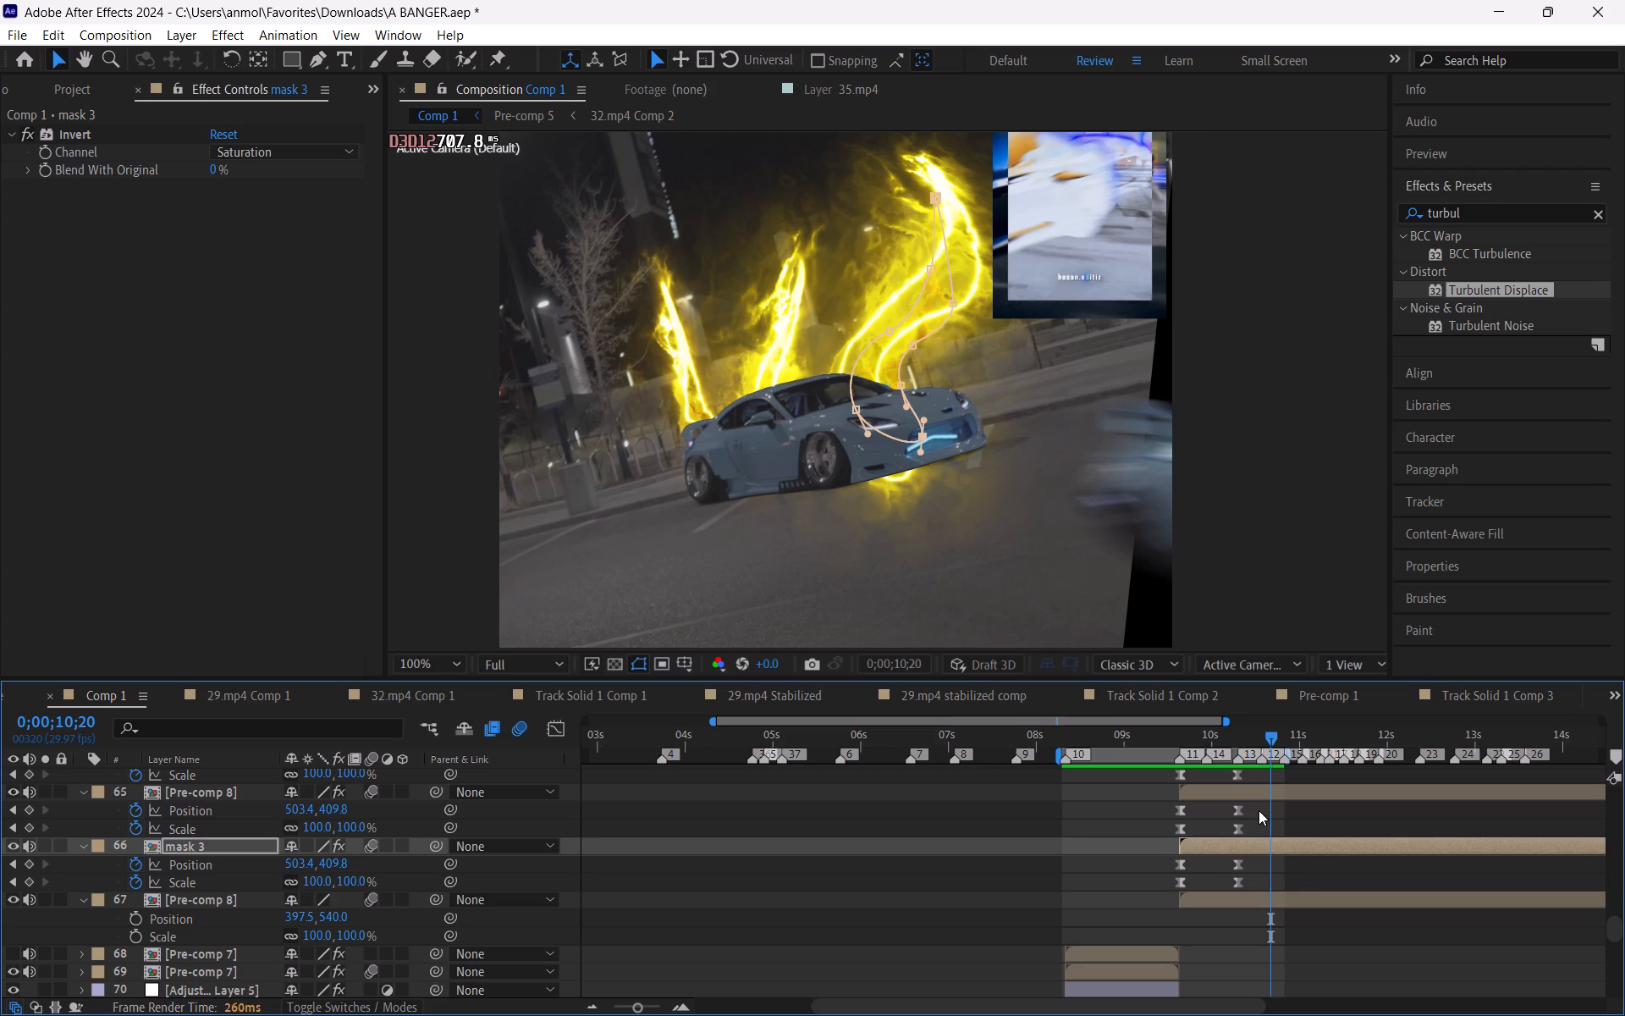
Delete the two lowest mask path points of the front flame's Pre-comp 8 (layer 65) around the car's bumper.
click(1259, 800)
click(903, 470)
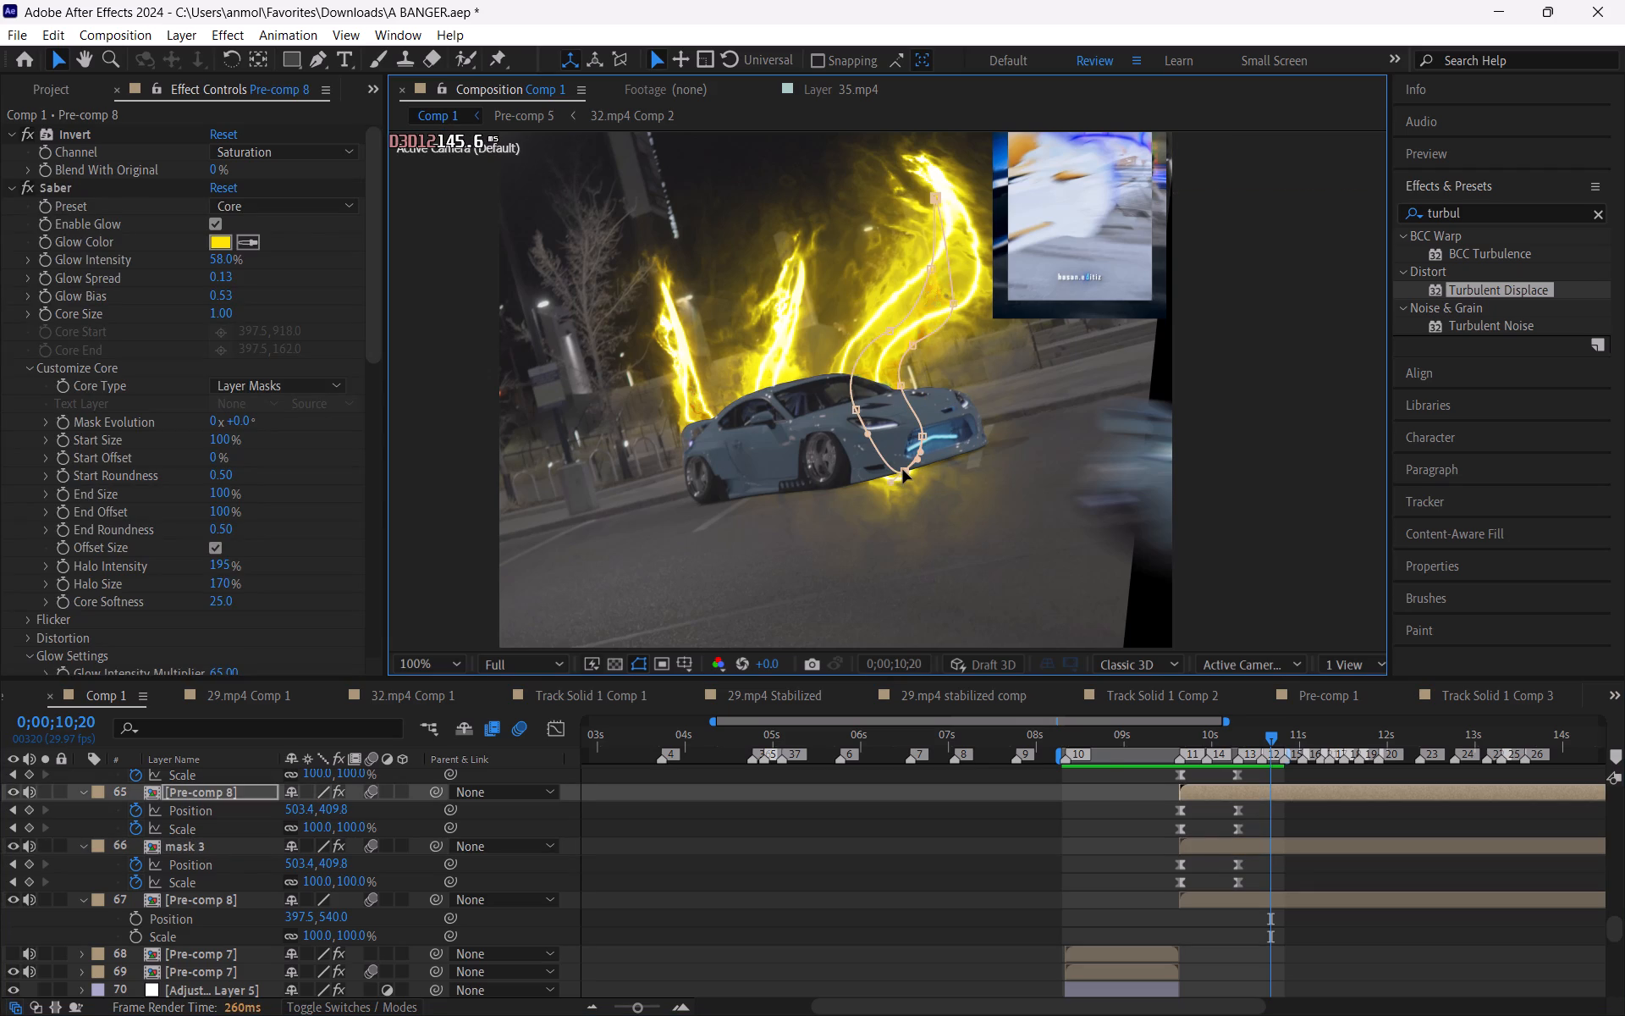
key(Delete)
click(922, 435)
key(Delete)
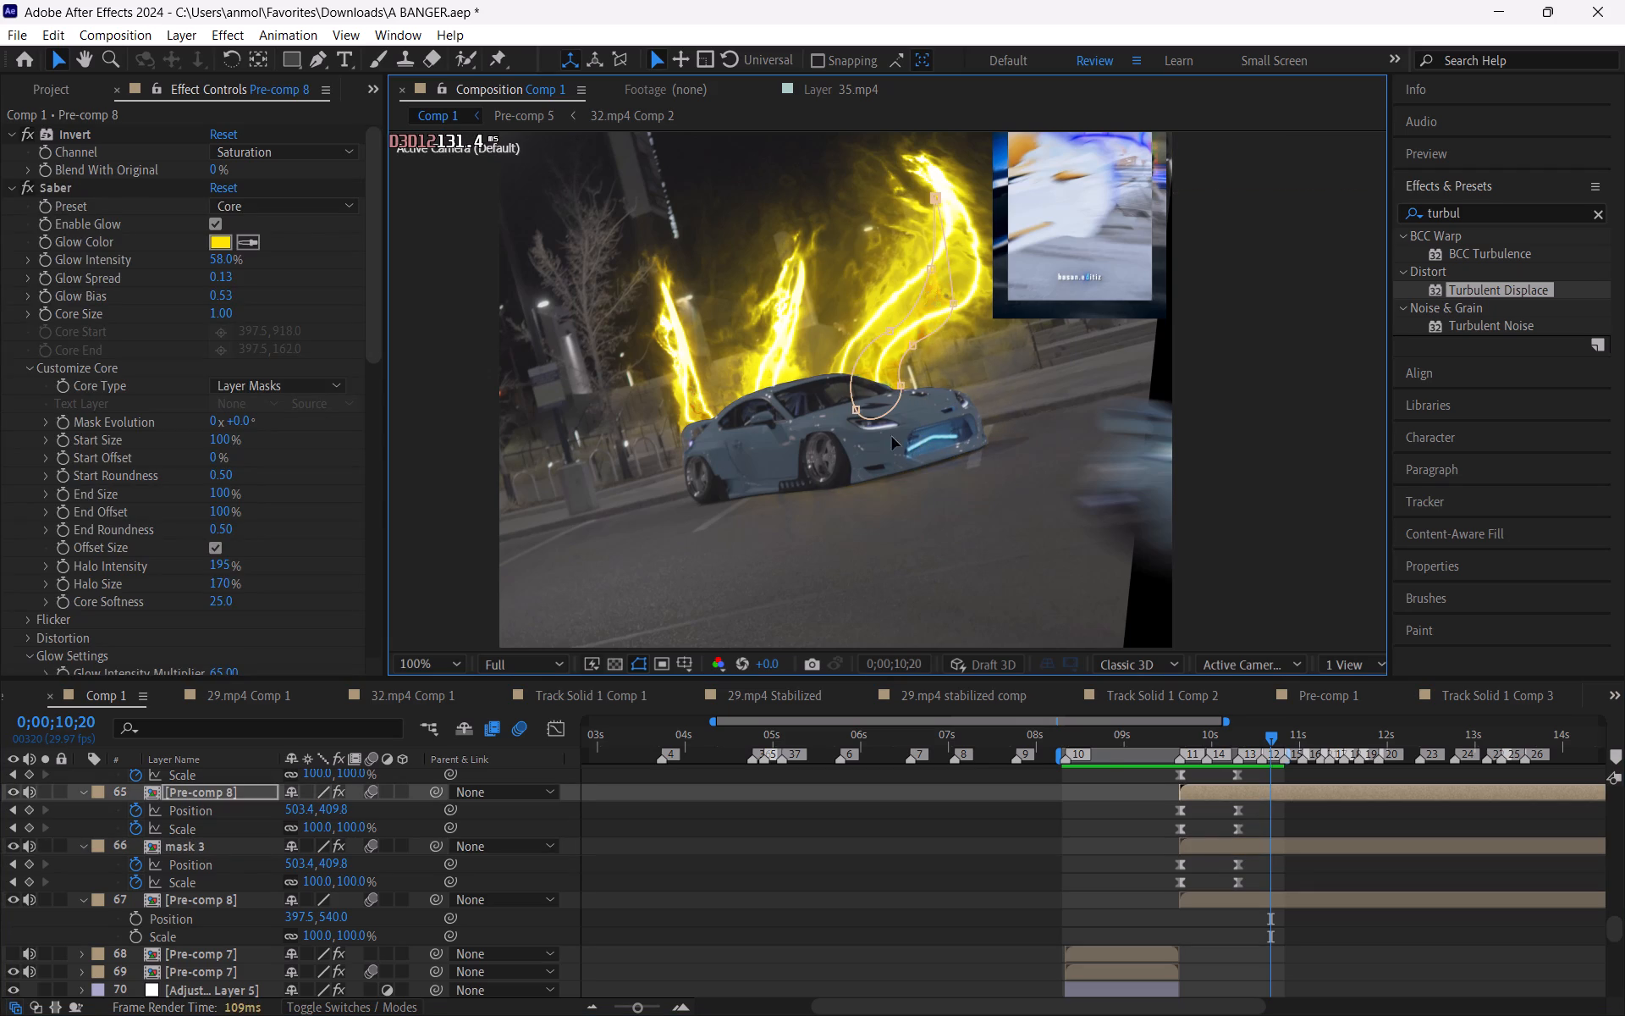
click(1030, 884)
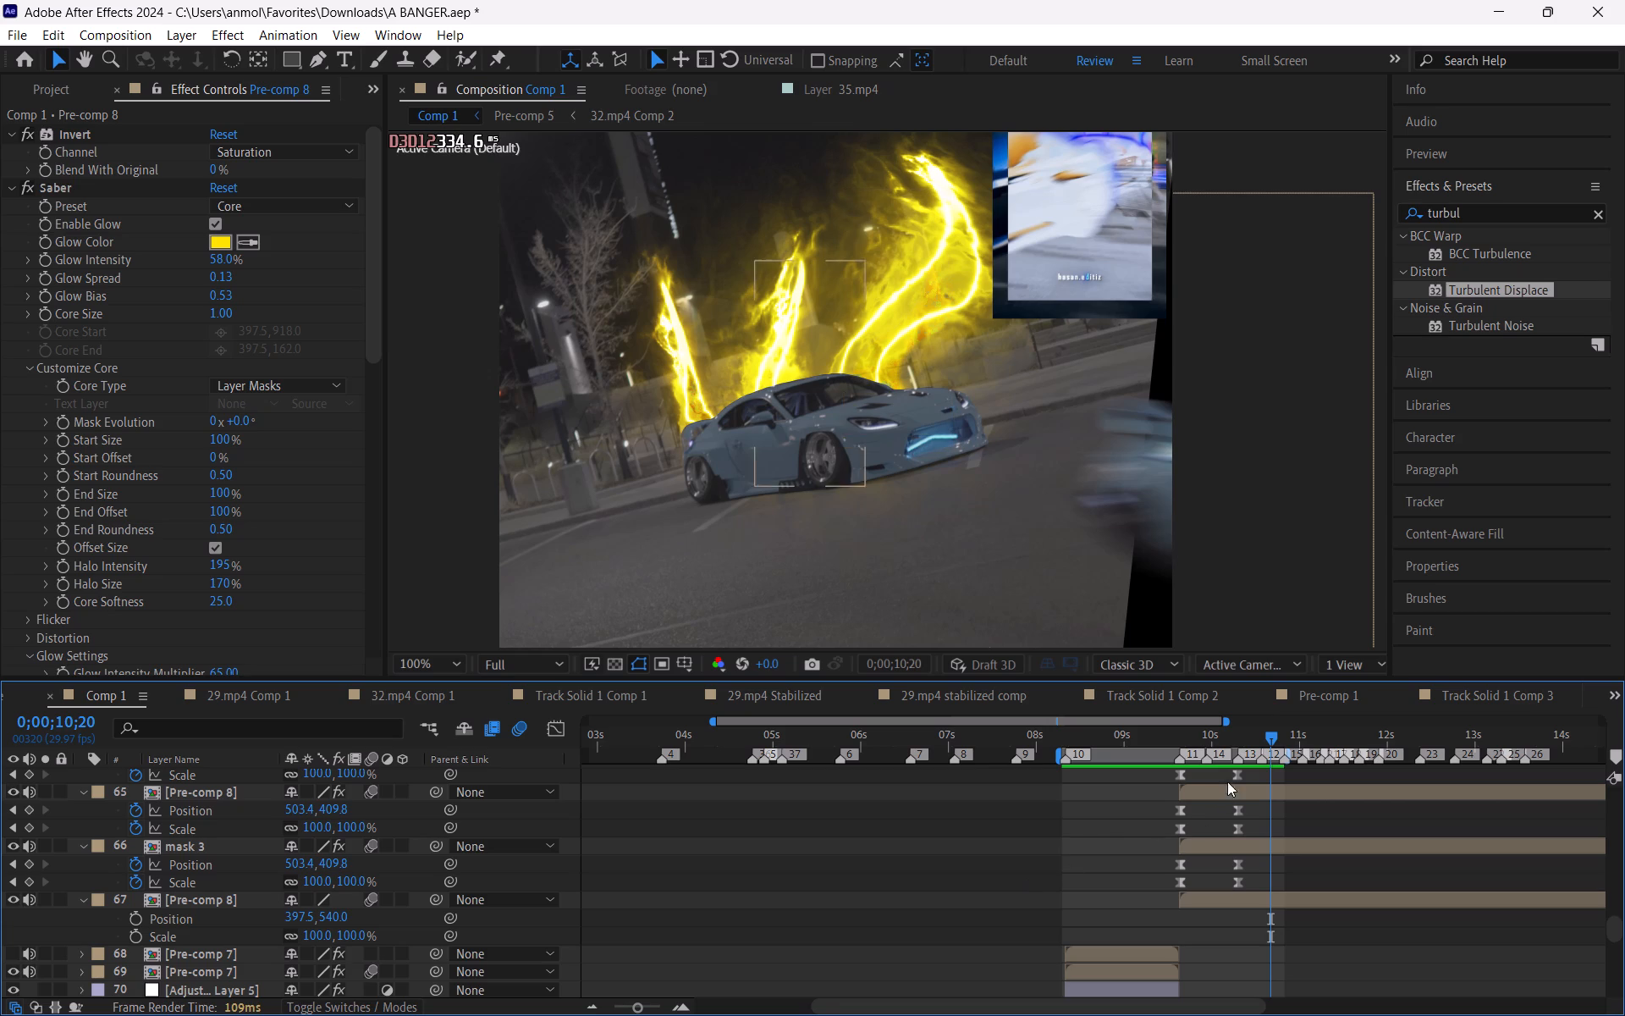
Scrub the car shot between about 0;00;09;18 and 0;00;10;29 to examine the trimmed front flame.
drag(1231, 737, 1176, 747)
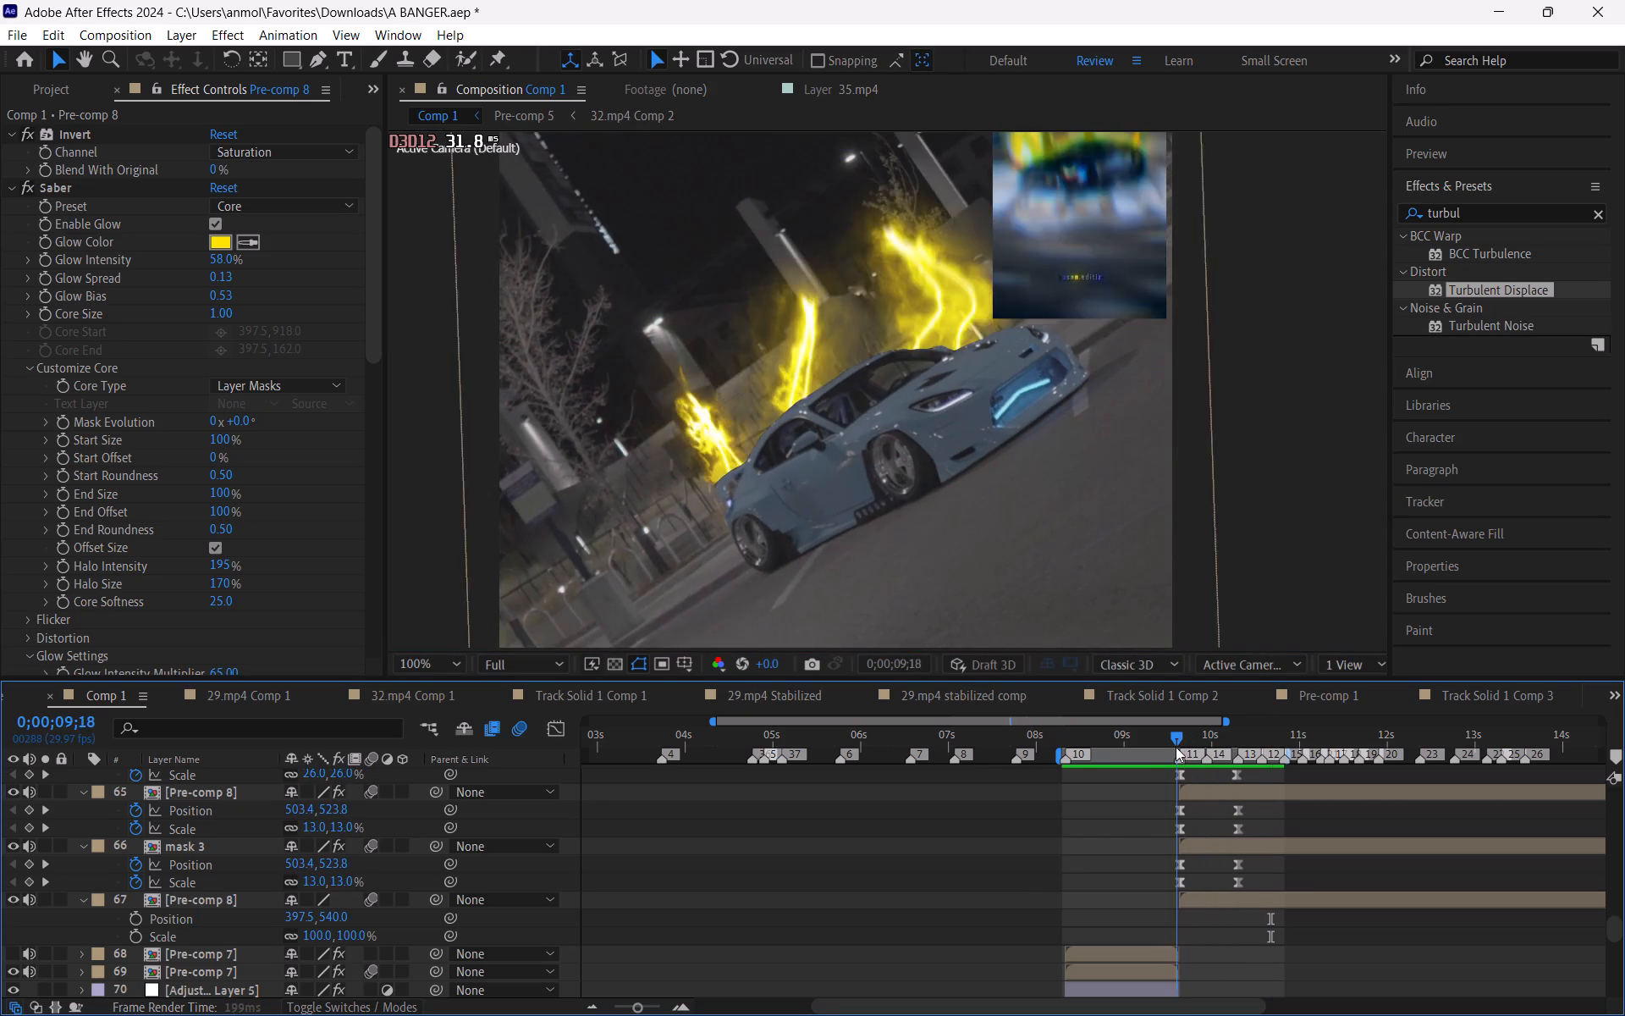
drag(1176, 747, 1227, 760)
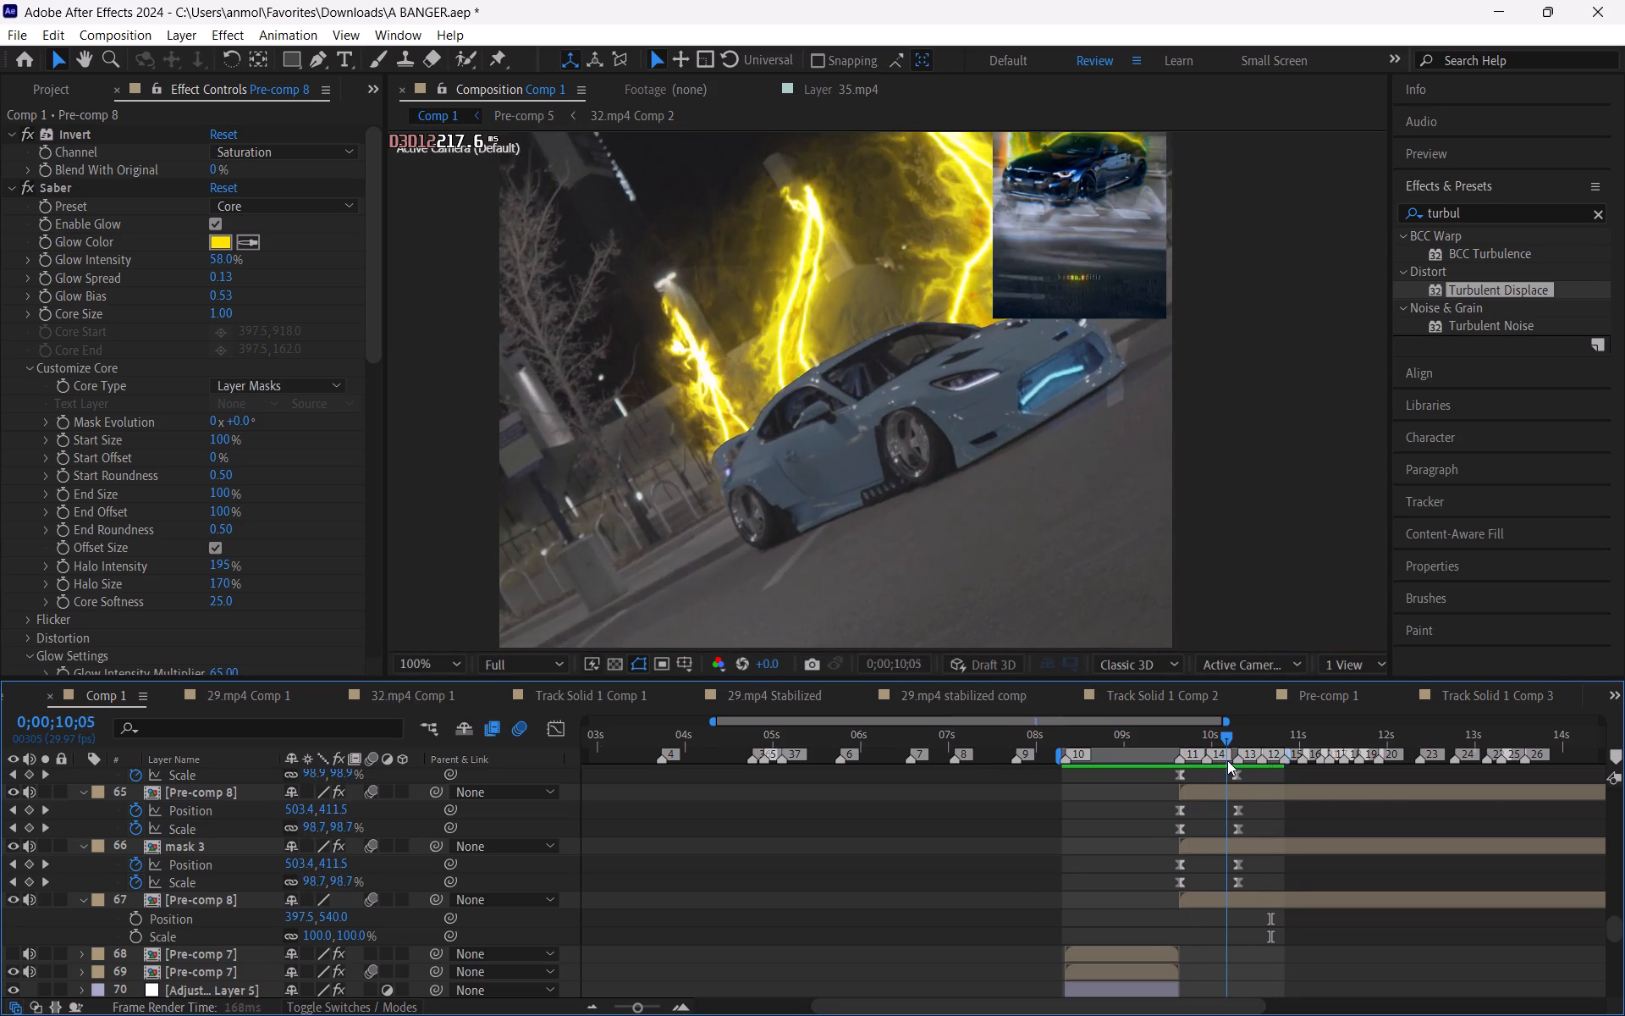
drag(1227, 760, 1259, 762)
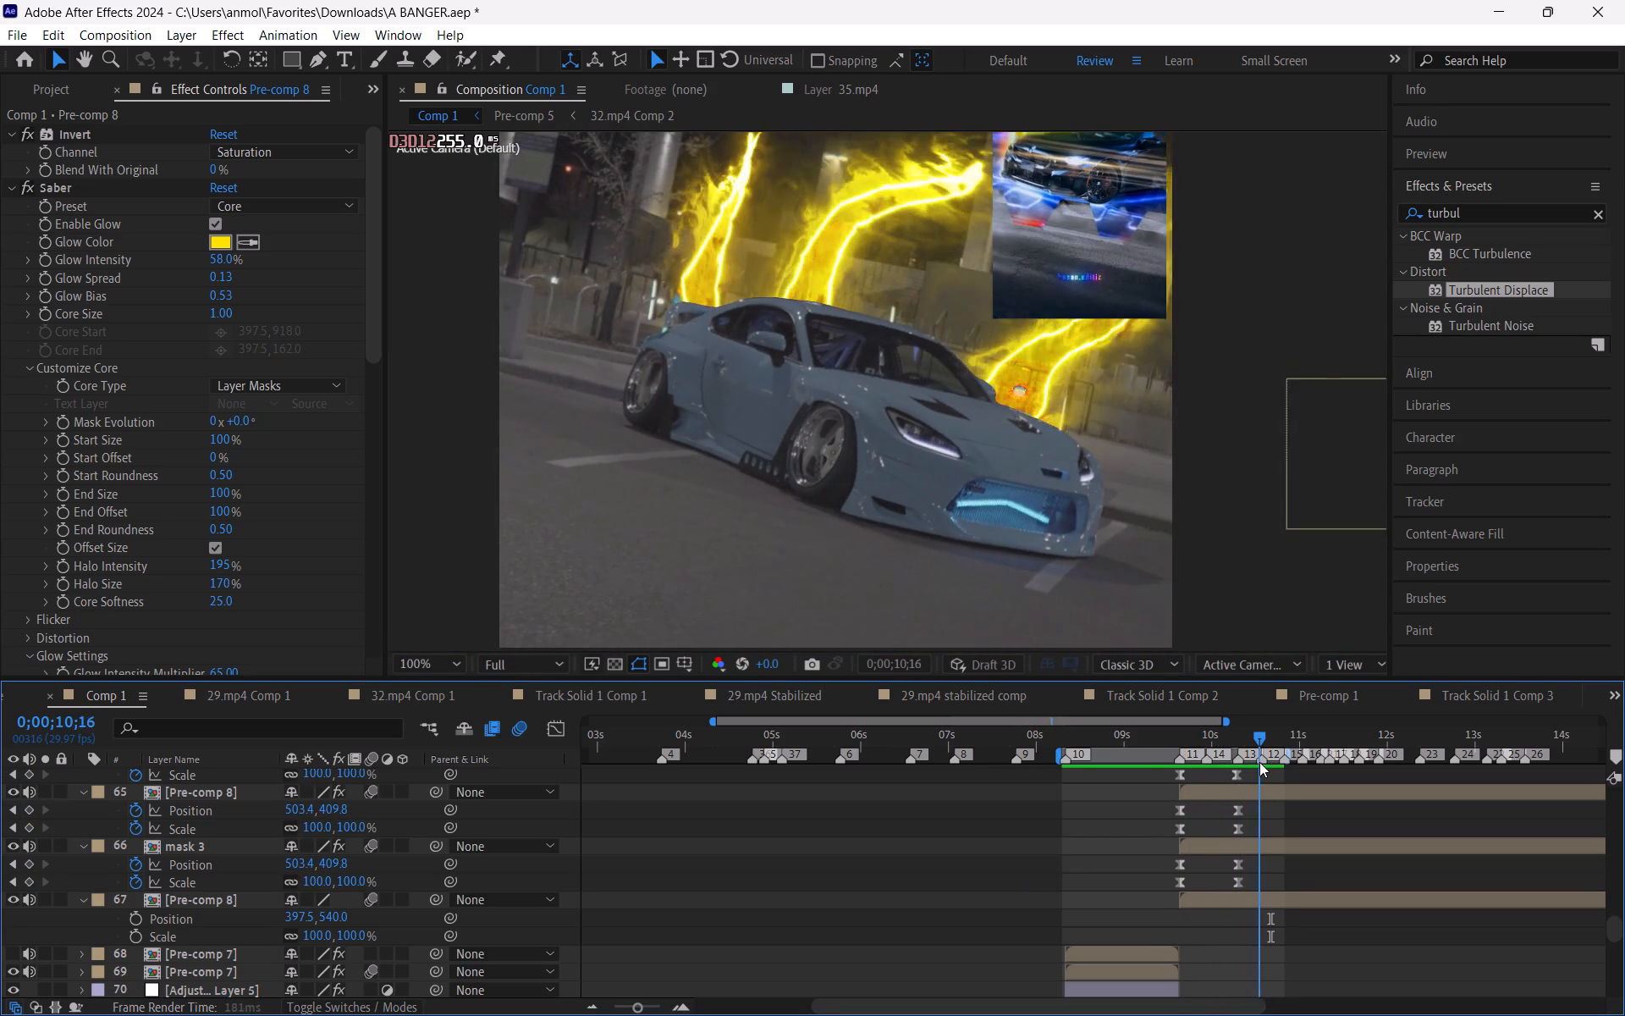
drag(1259, 762, 1297, 773)
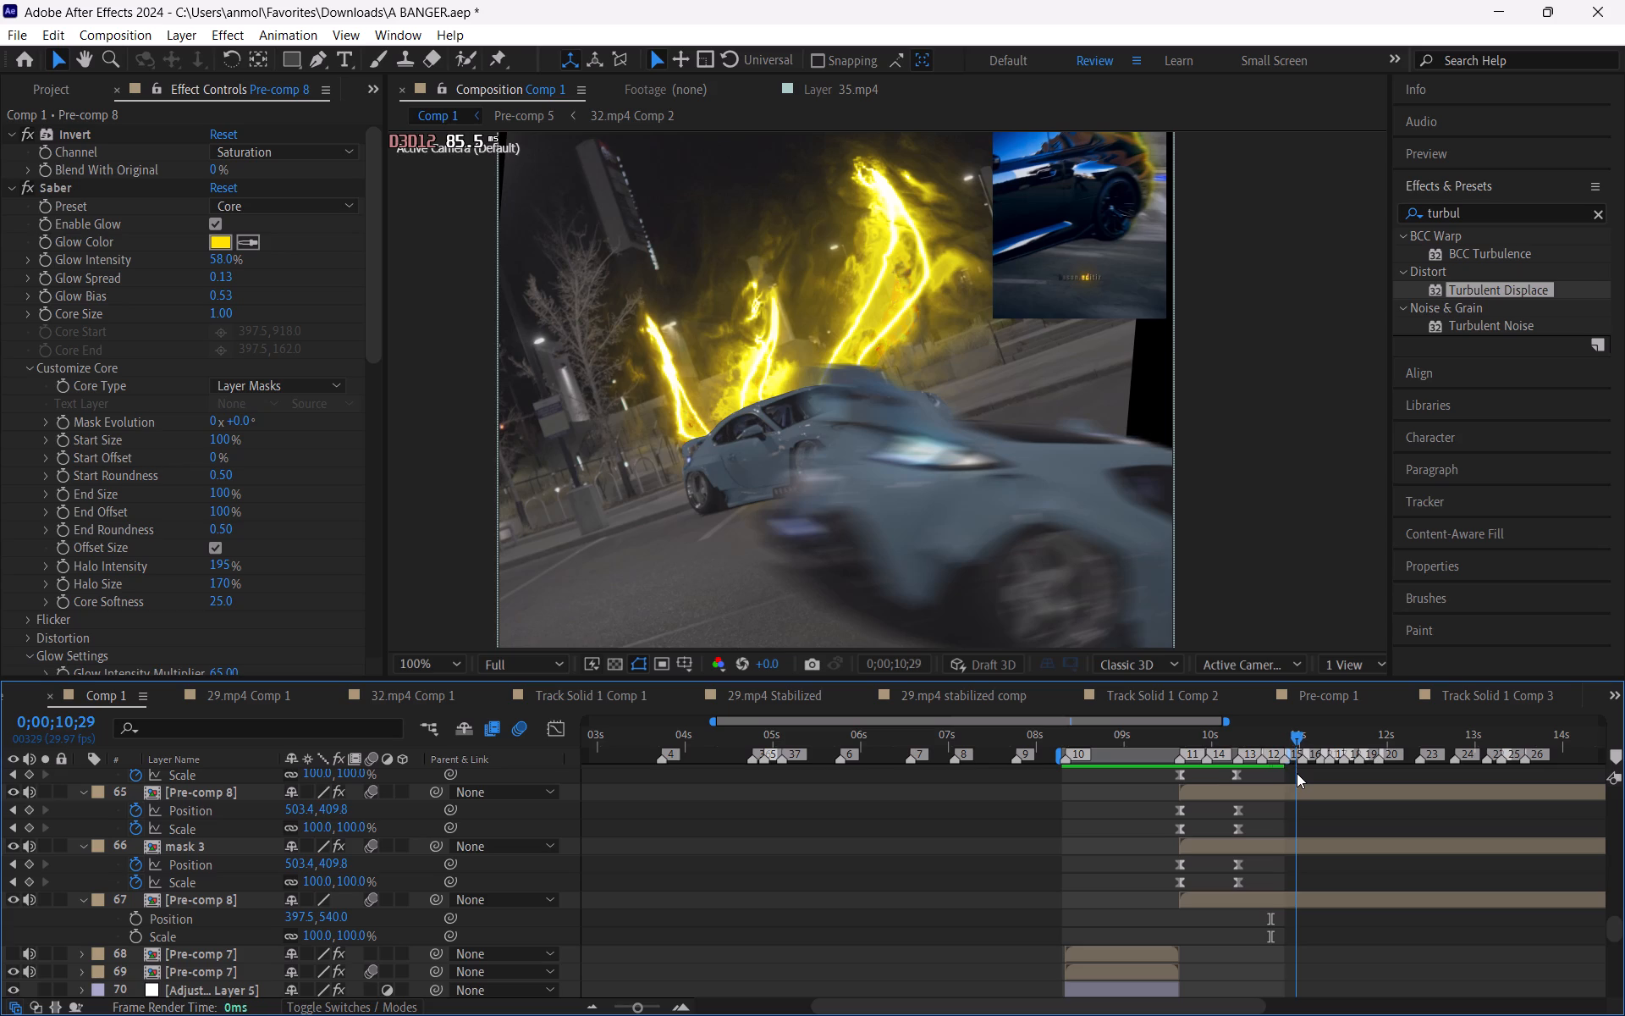
drag(1297, 773, 1181, 791)
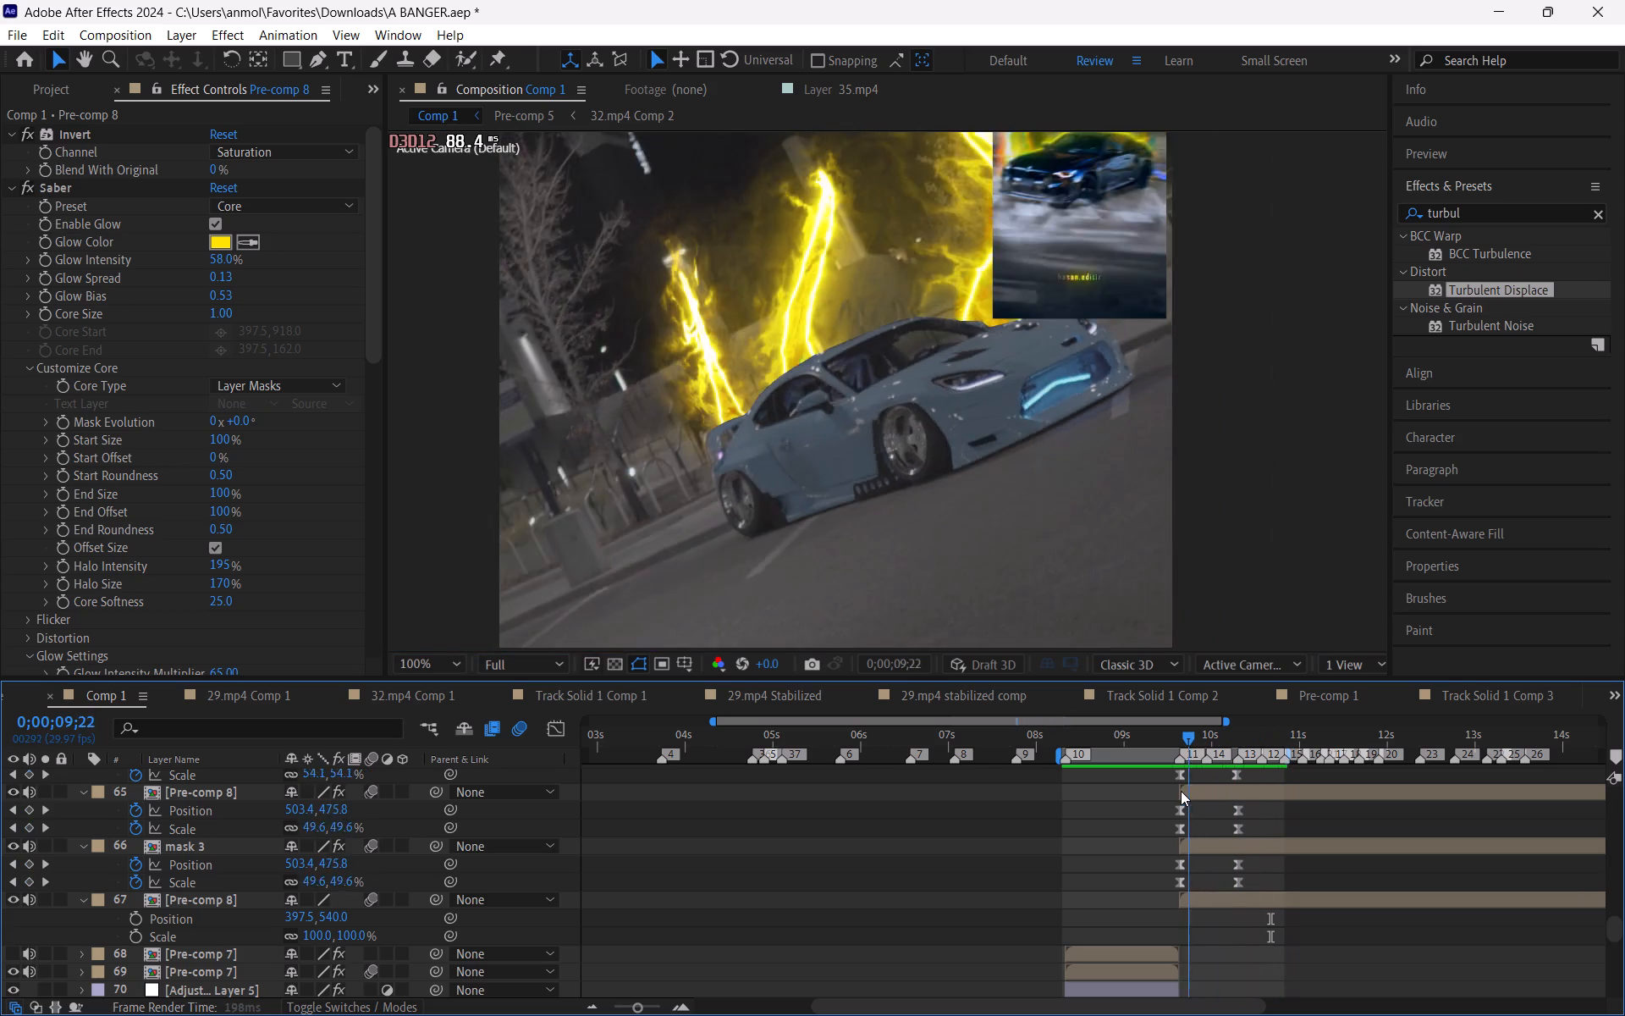
drag(1181, 791, 1179, 791)
click(1199, 812)
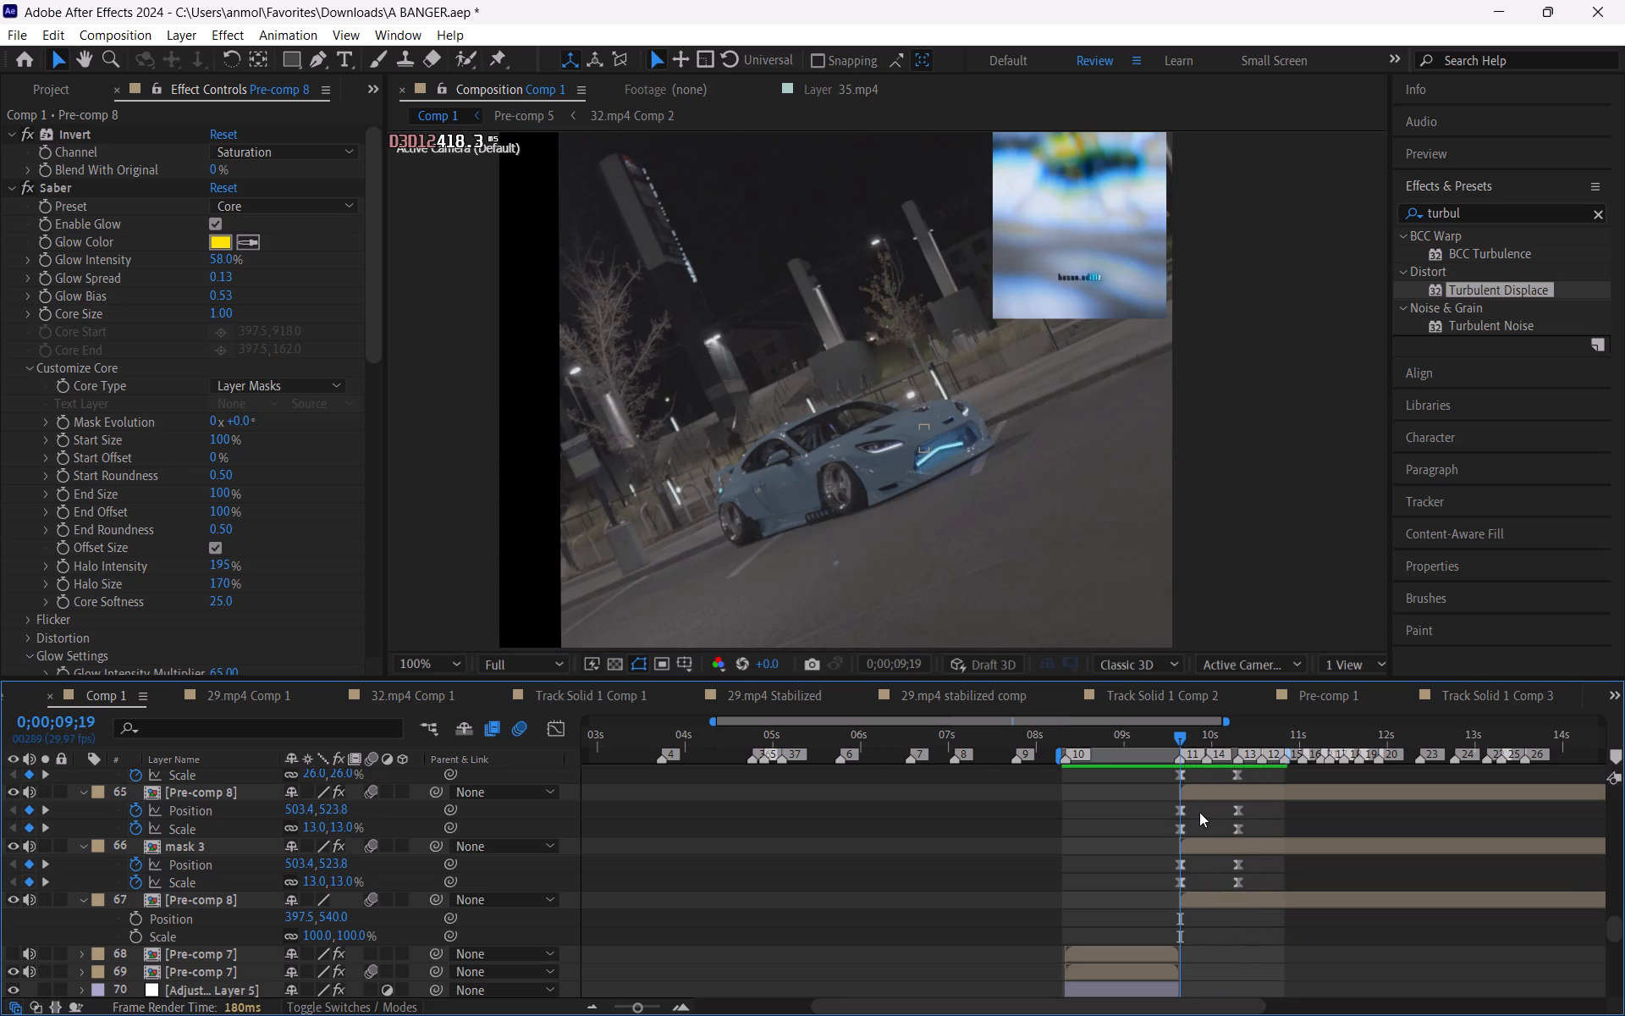
Collapse the revealed Position and Scale properties of the Pre-comp 8 and mask layers 61 to 67.
click(80, 795)
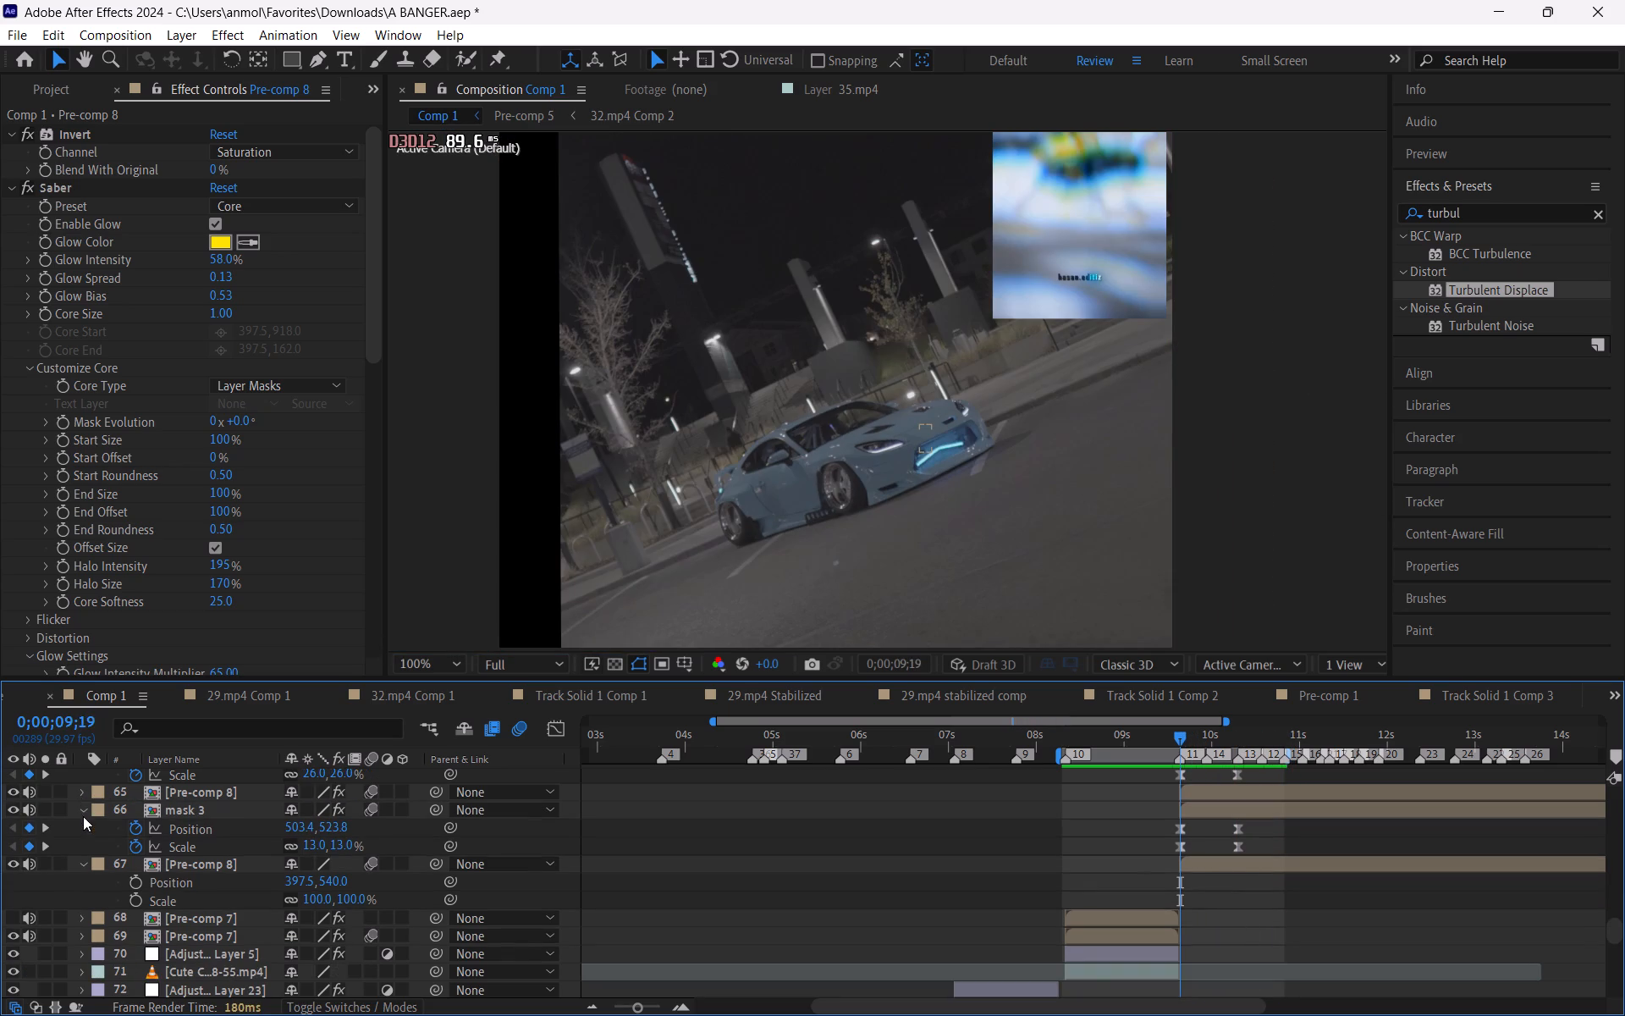
click(83, 816)
click(78, 835)
scroll(80, 842, up, 3)
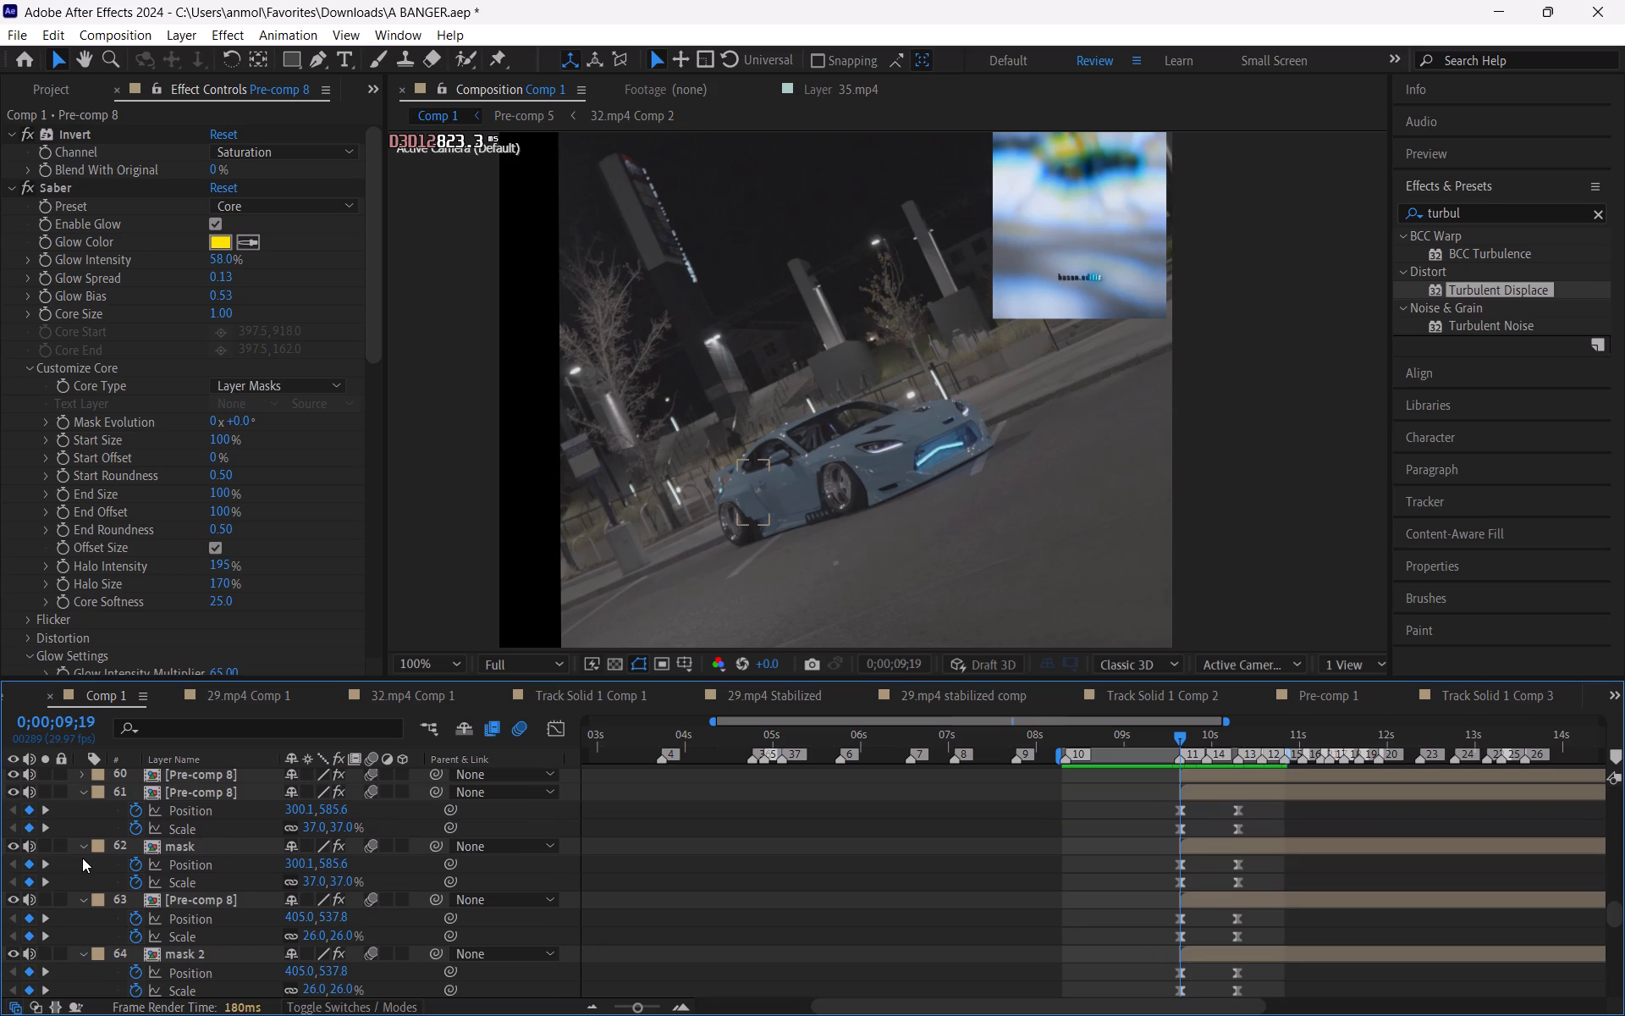
click(81, 854)
click(81, 864)
click(81, 878)
click(77, 794)
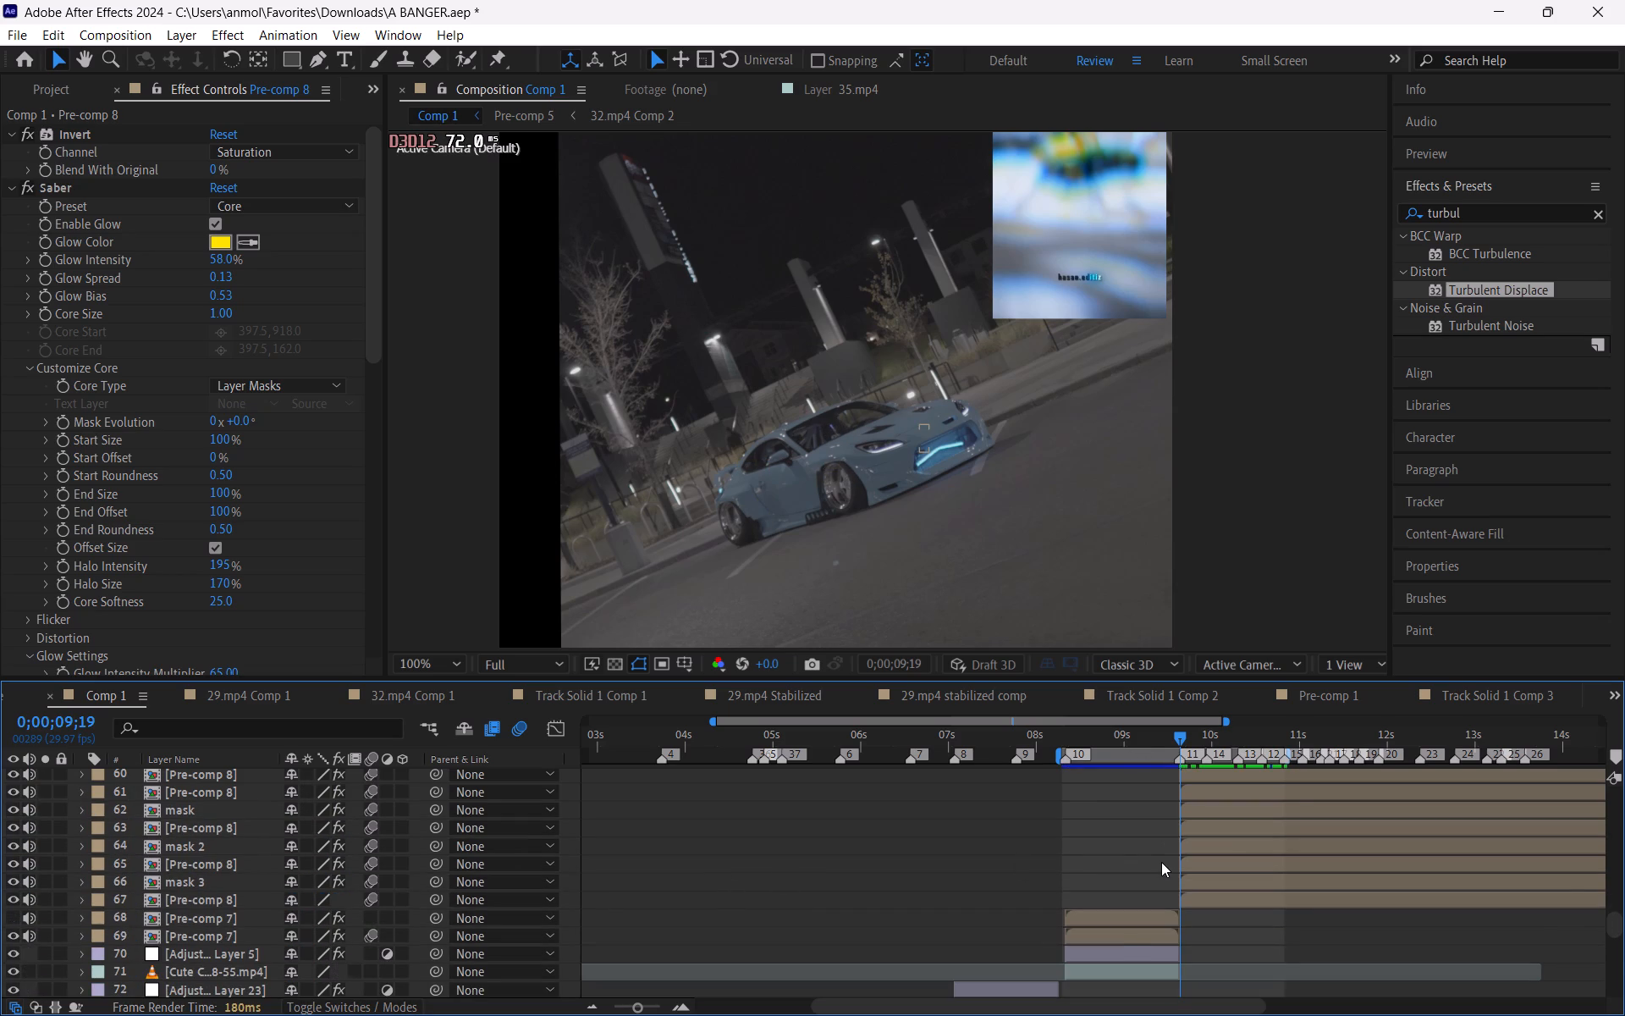
Save the project.
scroll(1160, 863, up, 2)
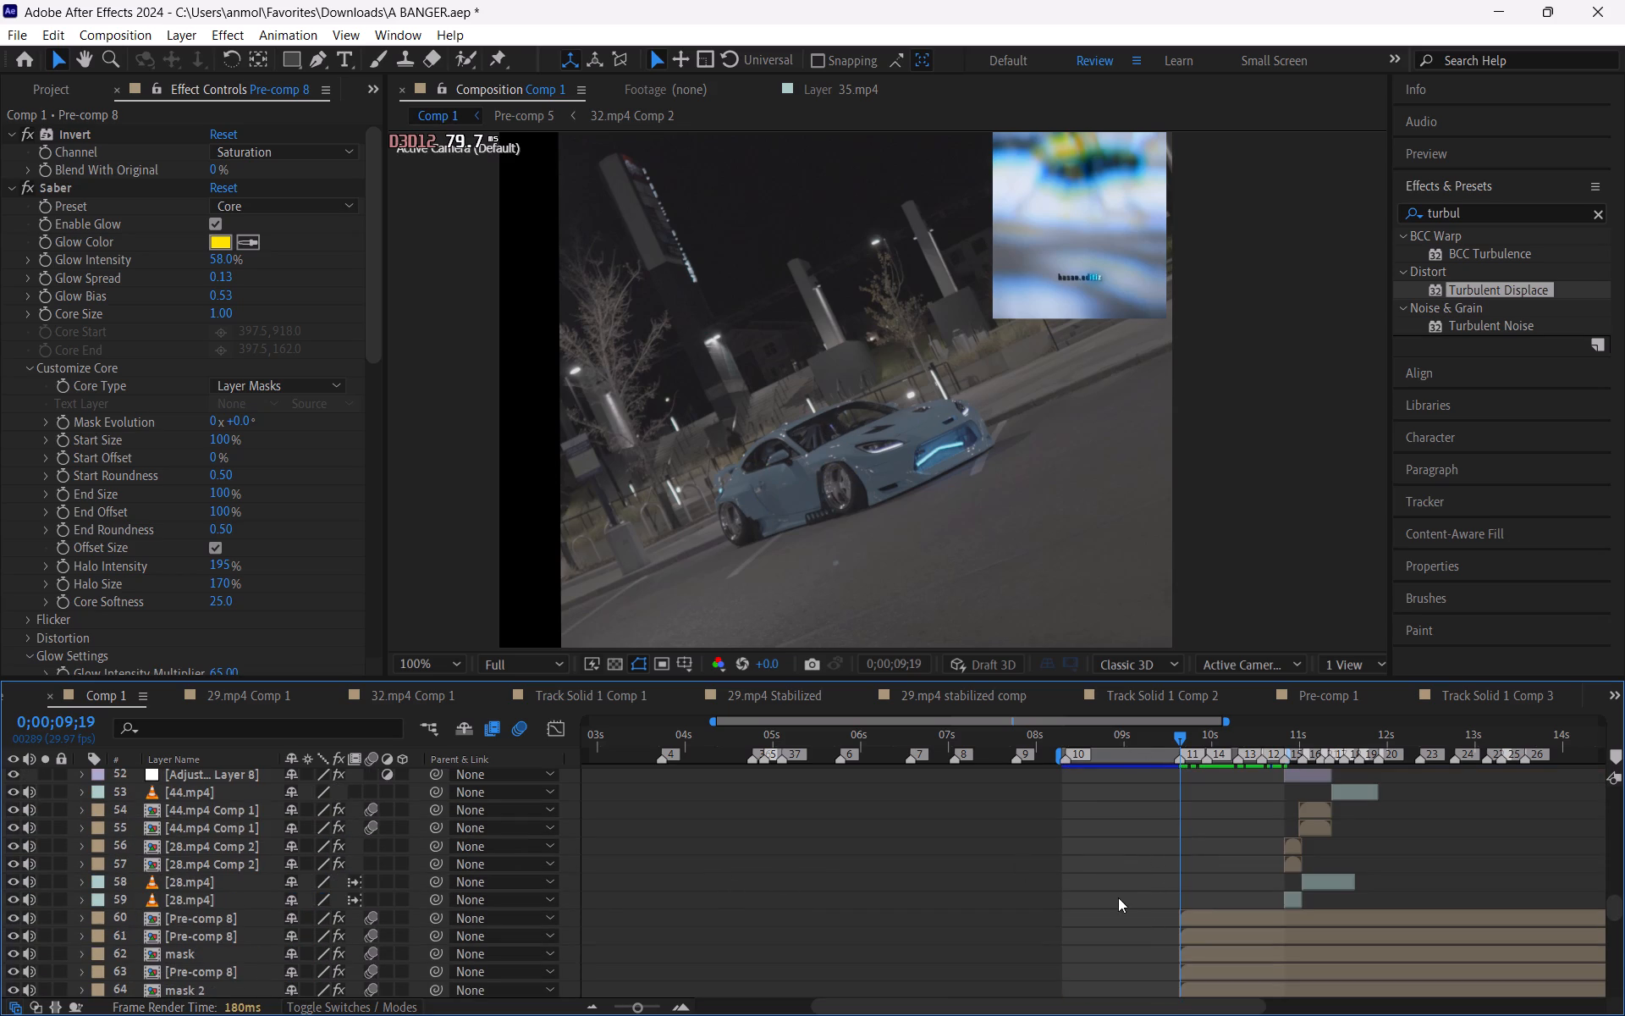
key(ctrl+s)
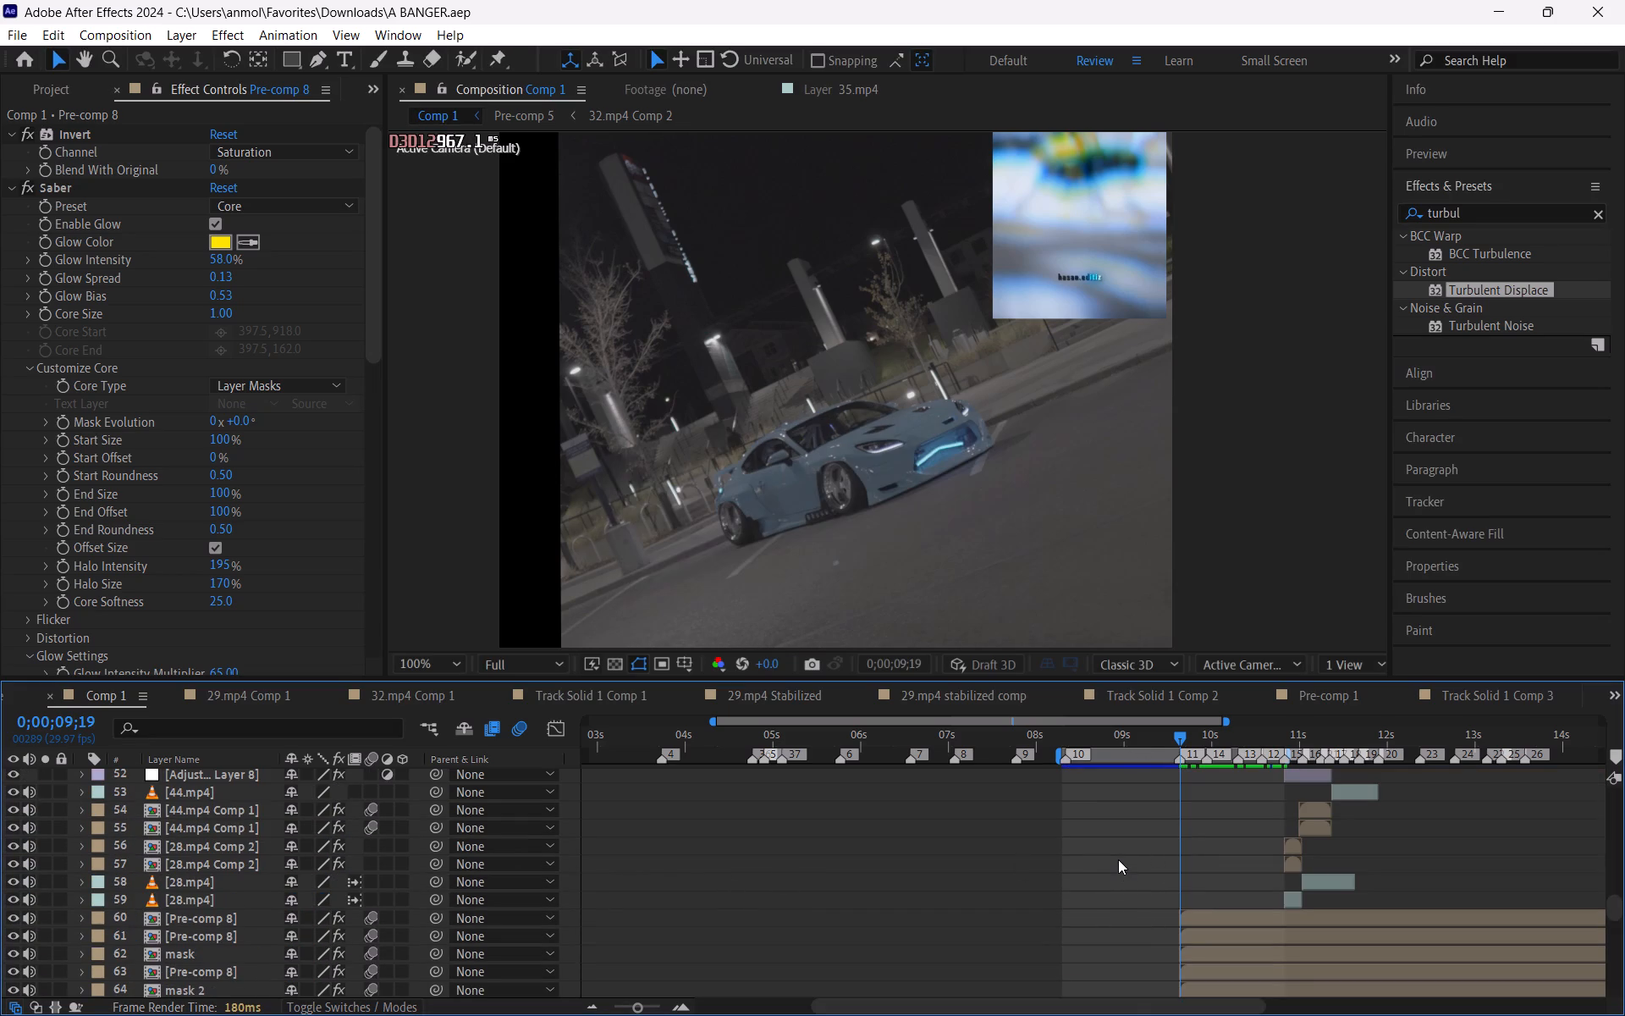
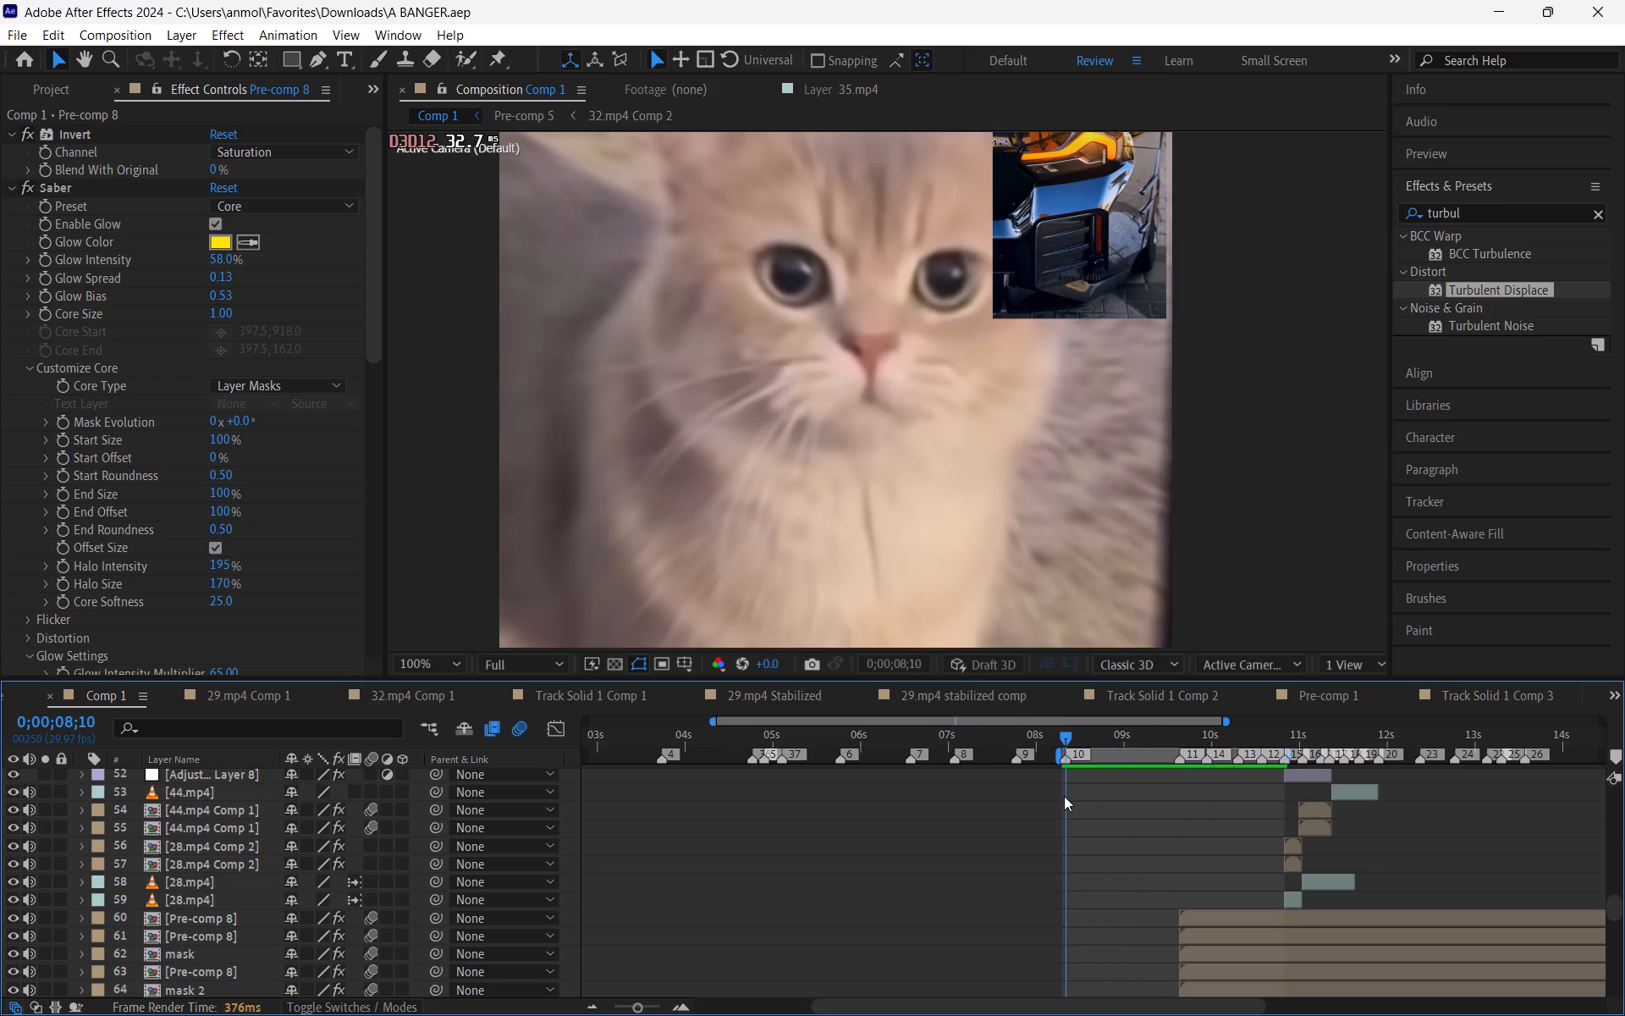
Preview the cat-to-car section from about 0;00;08;10, and scrub to 0;00;09;26 to examine the flames behind the car.
key(space)
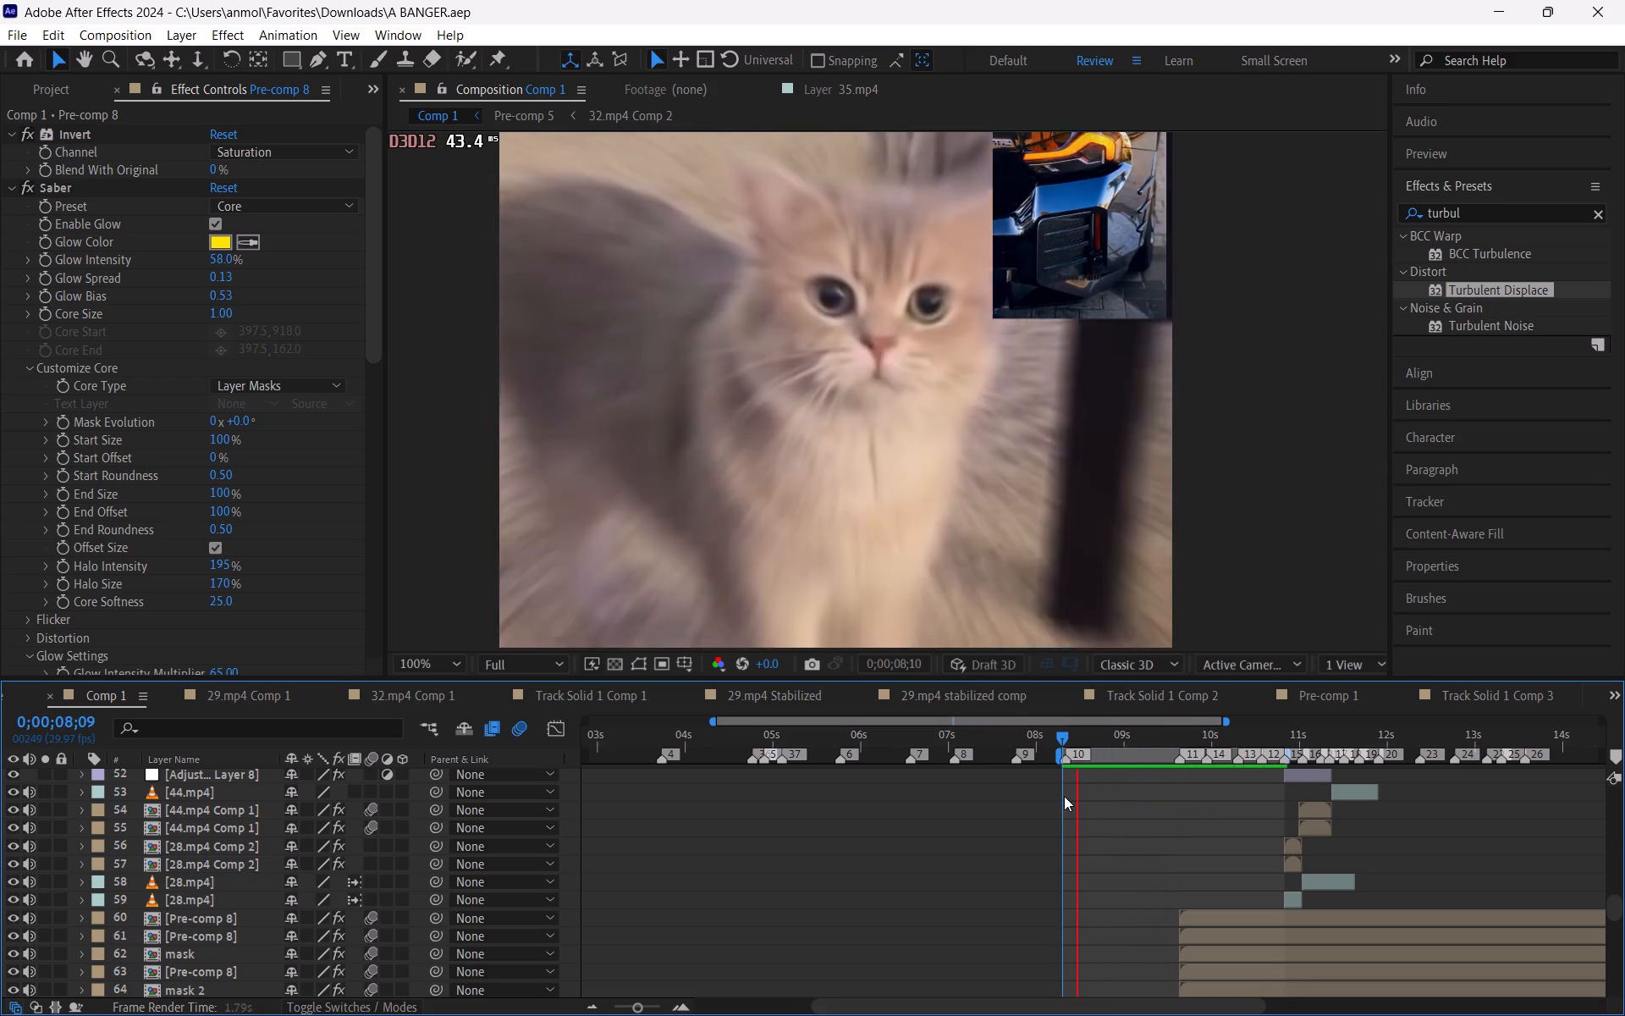
scroll(995, 345, down, 1)
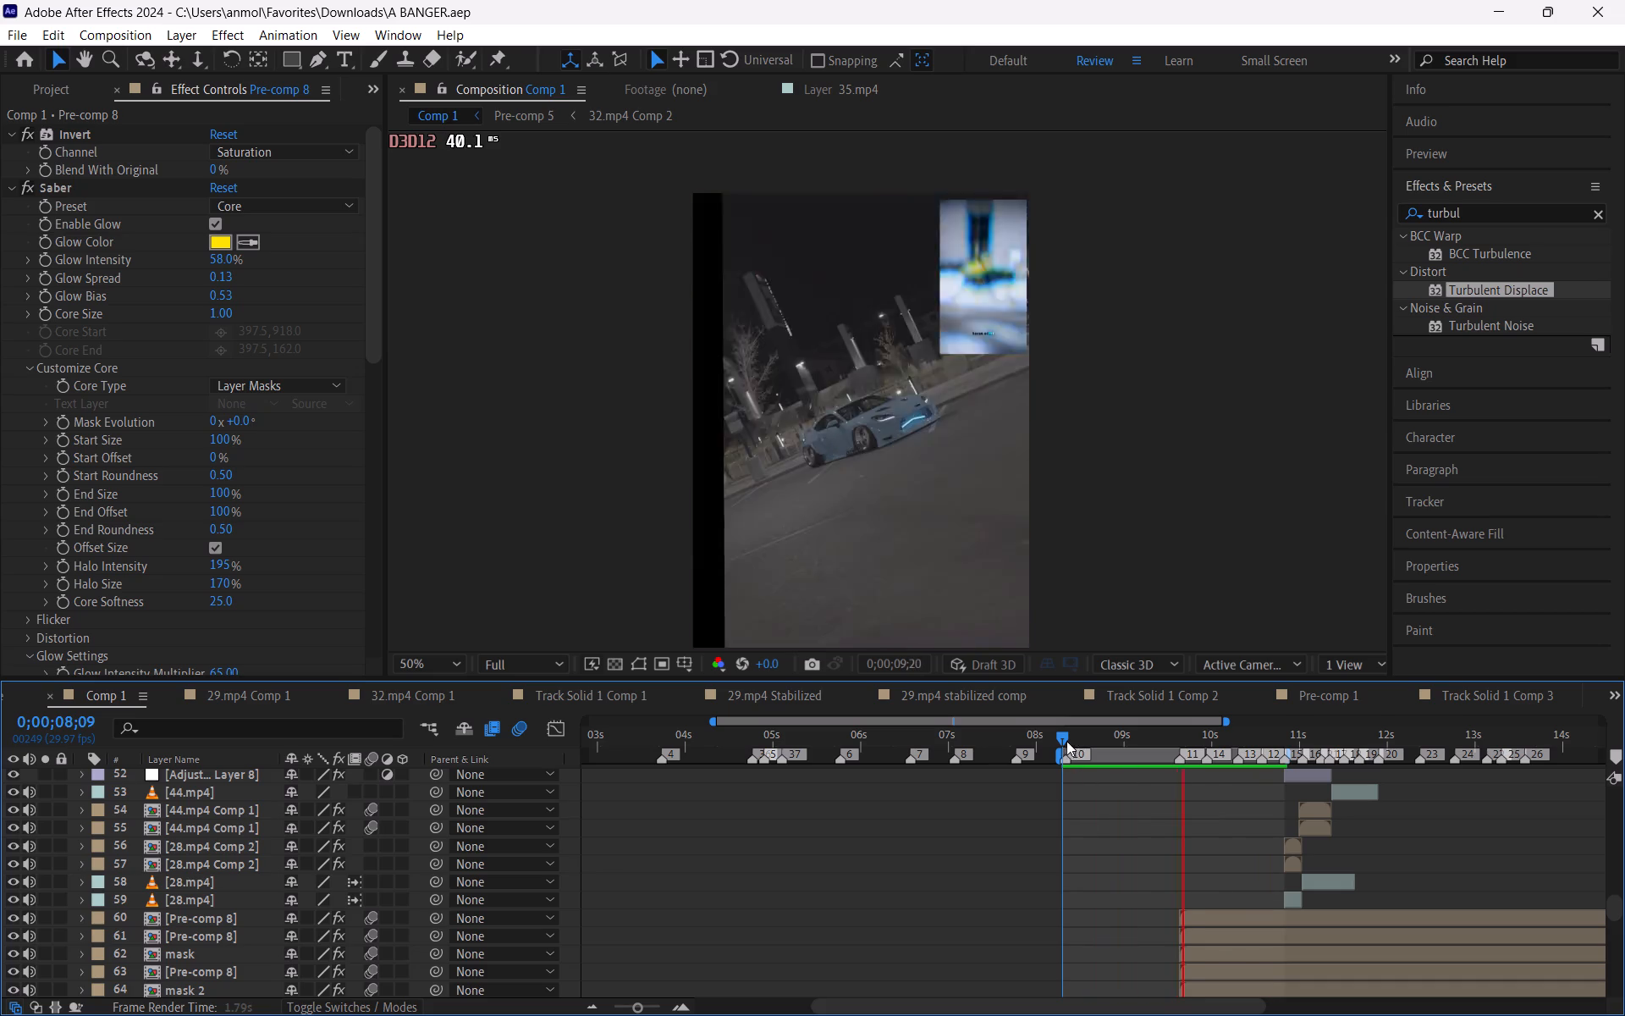
drag(1064, 737, 1200, 776)
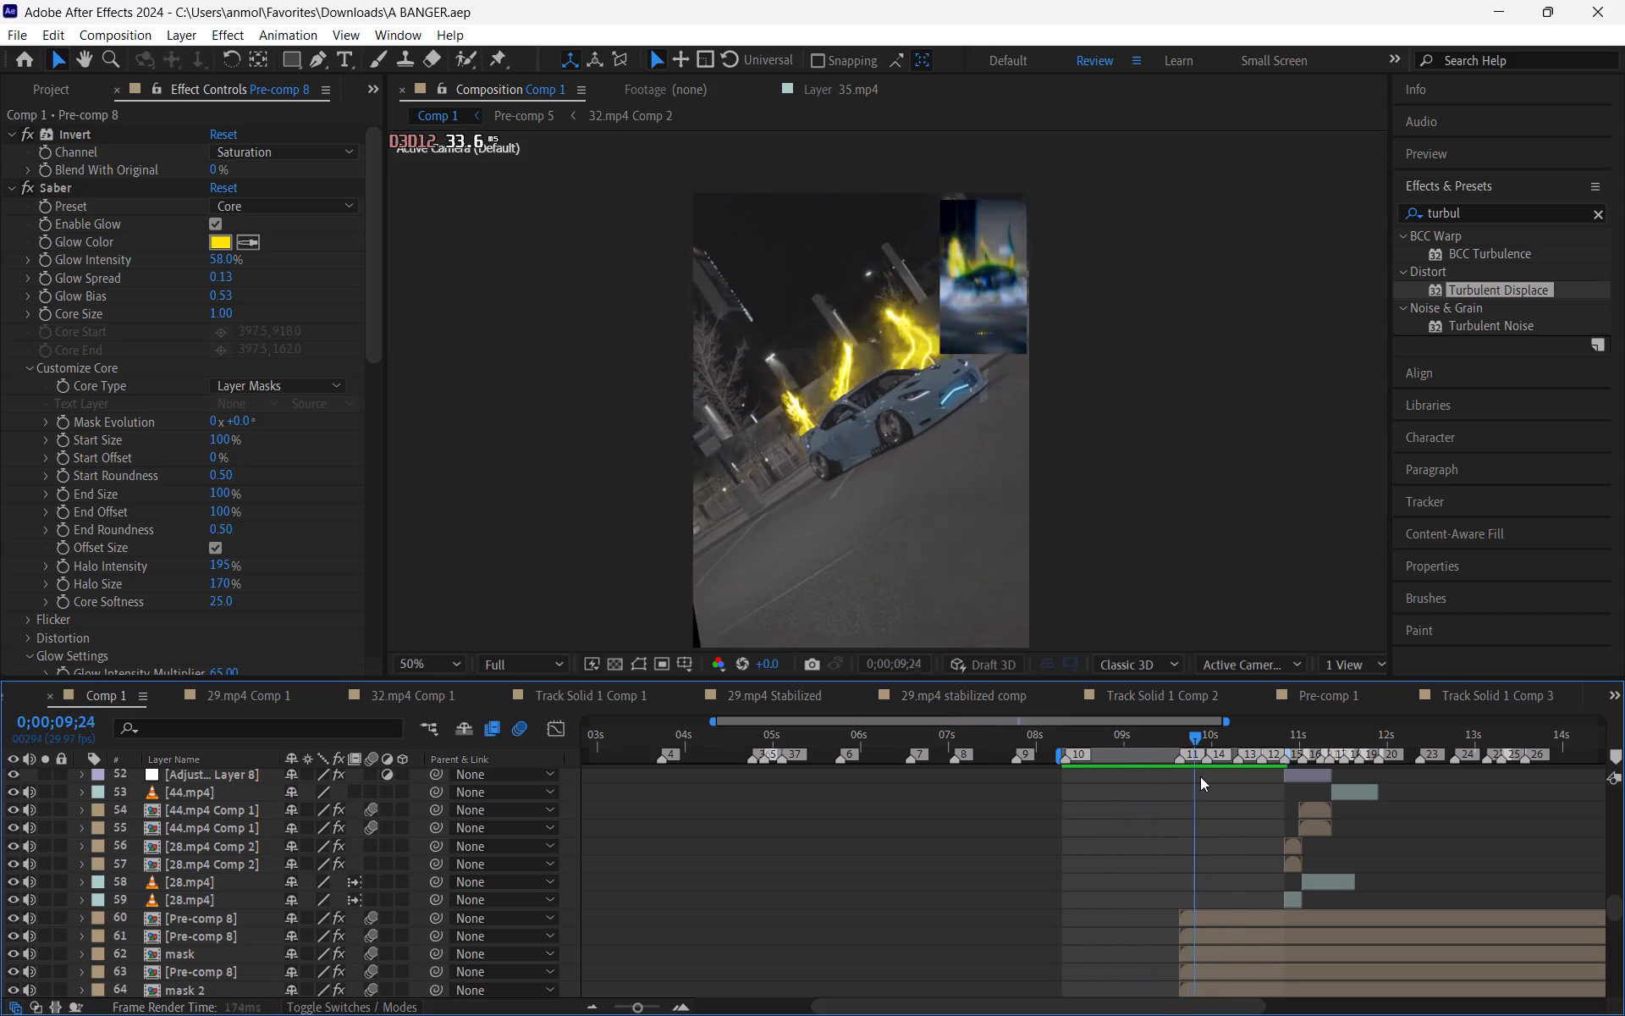
drag(1200, 776, 1202, 792)
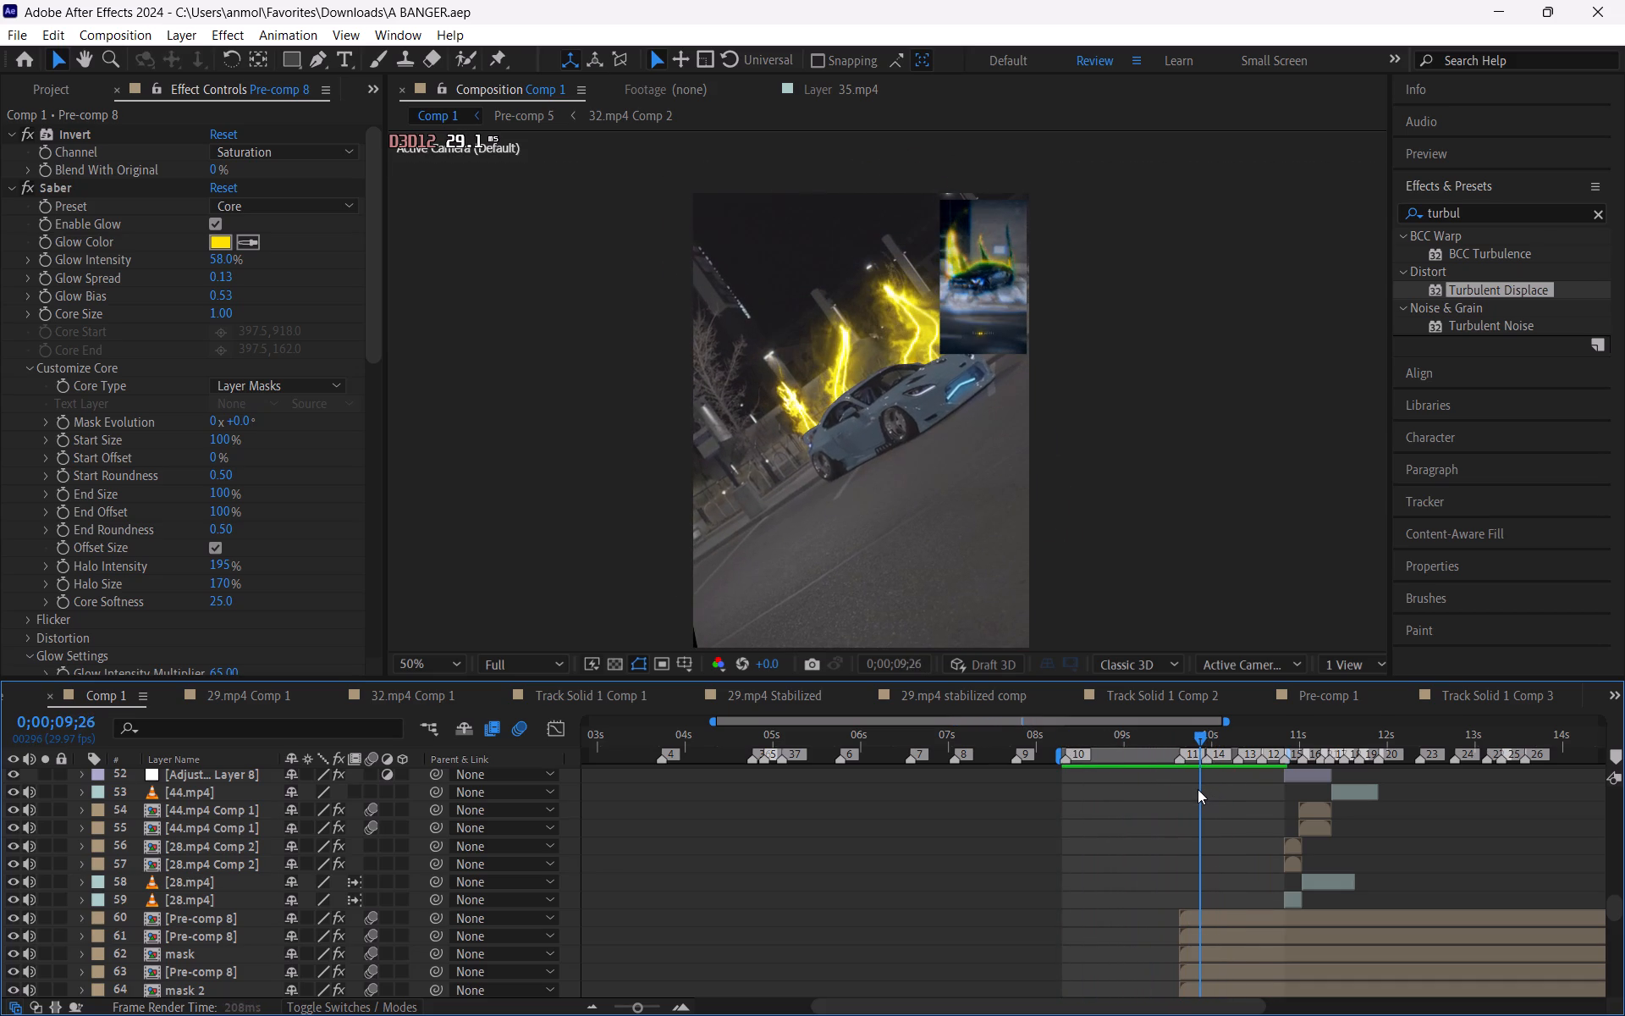
Save the project and close After Effects.
key(ctrl+s)
key(ctrl+s)
click(1605, 0)
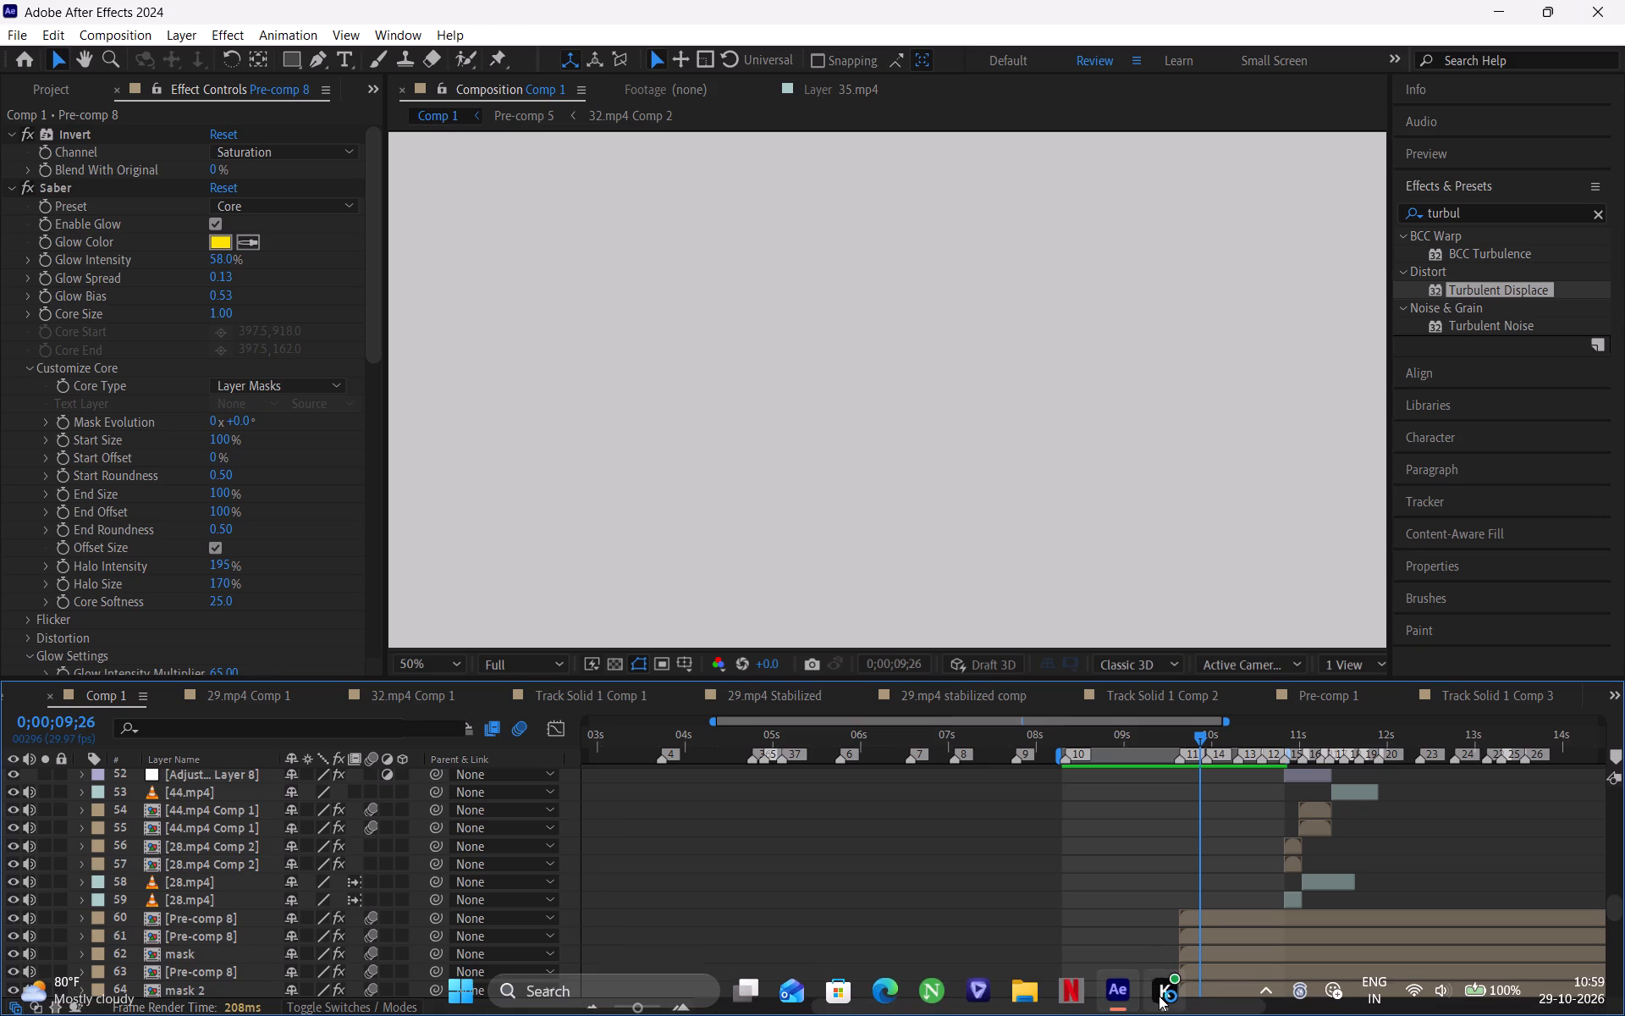